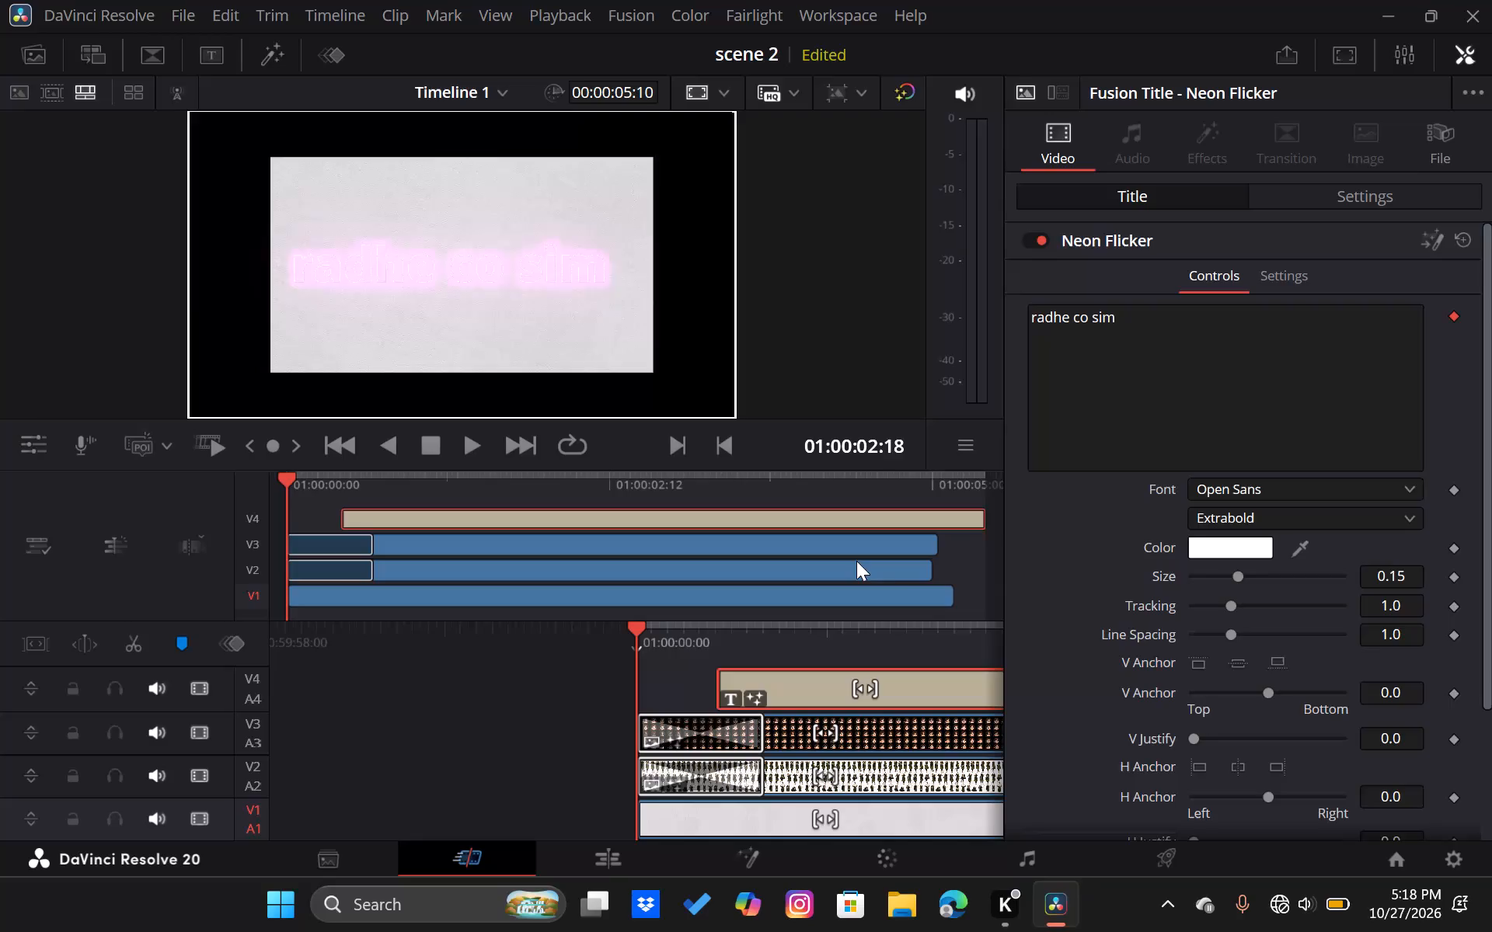
Preview the scene's opening and delete the Neon Flicker title clip from track V4.
left_click(1468, 50)
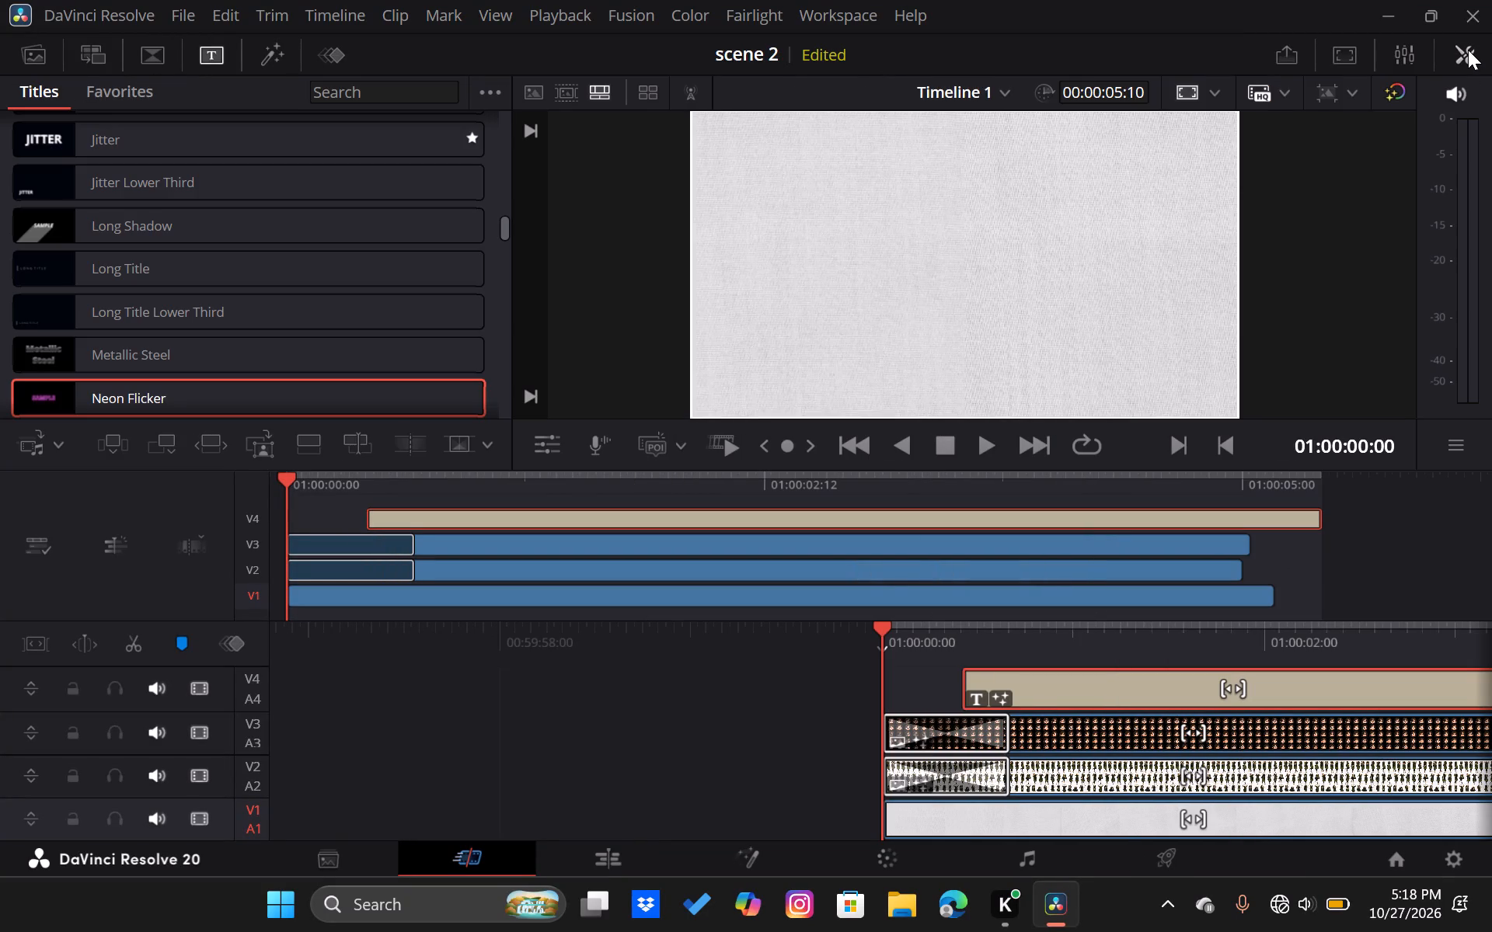
key("space")
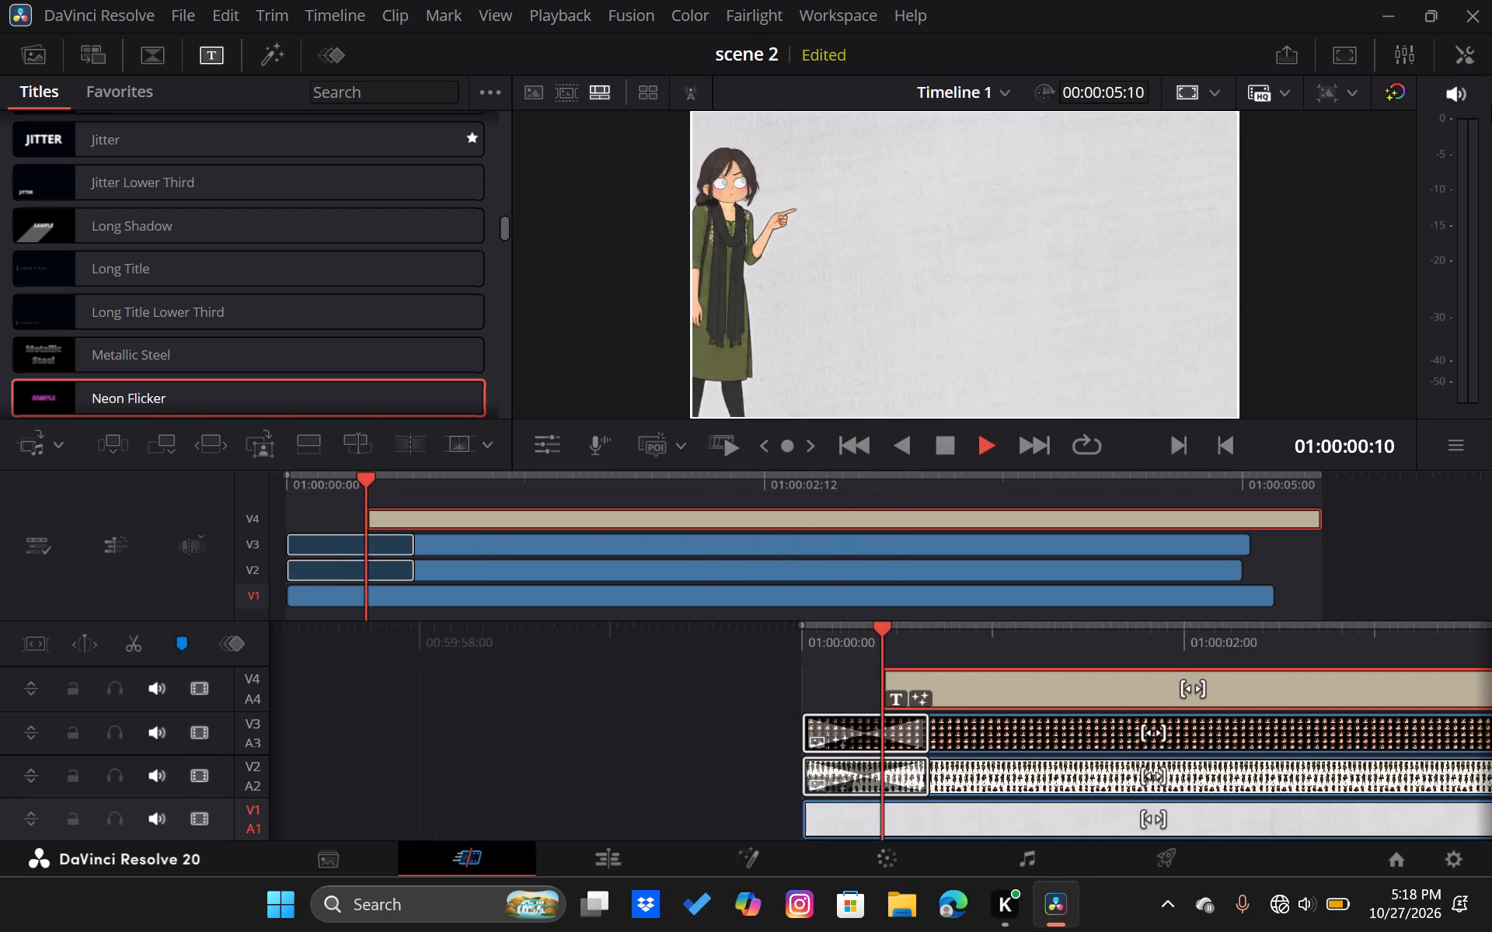
key("BackSpace")
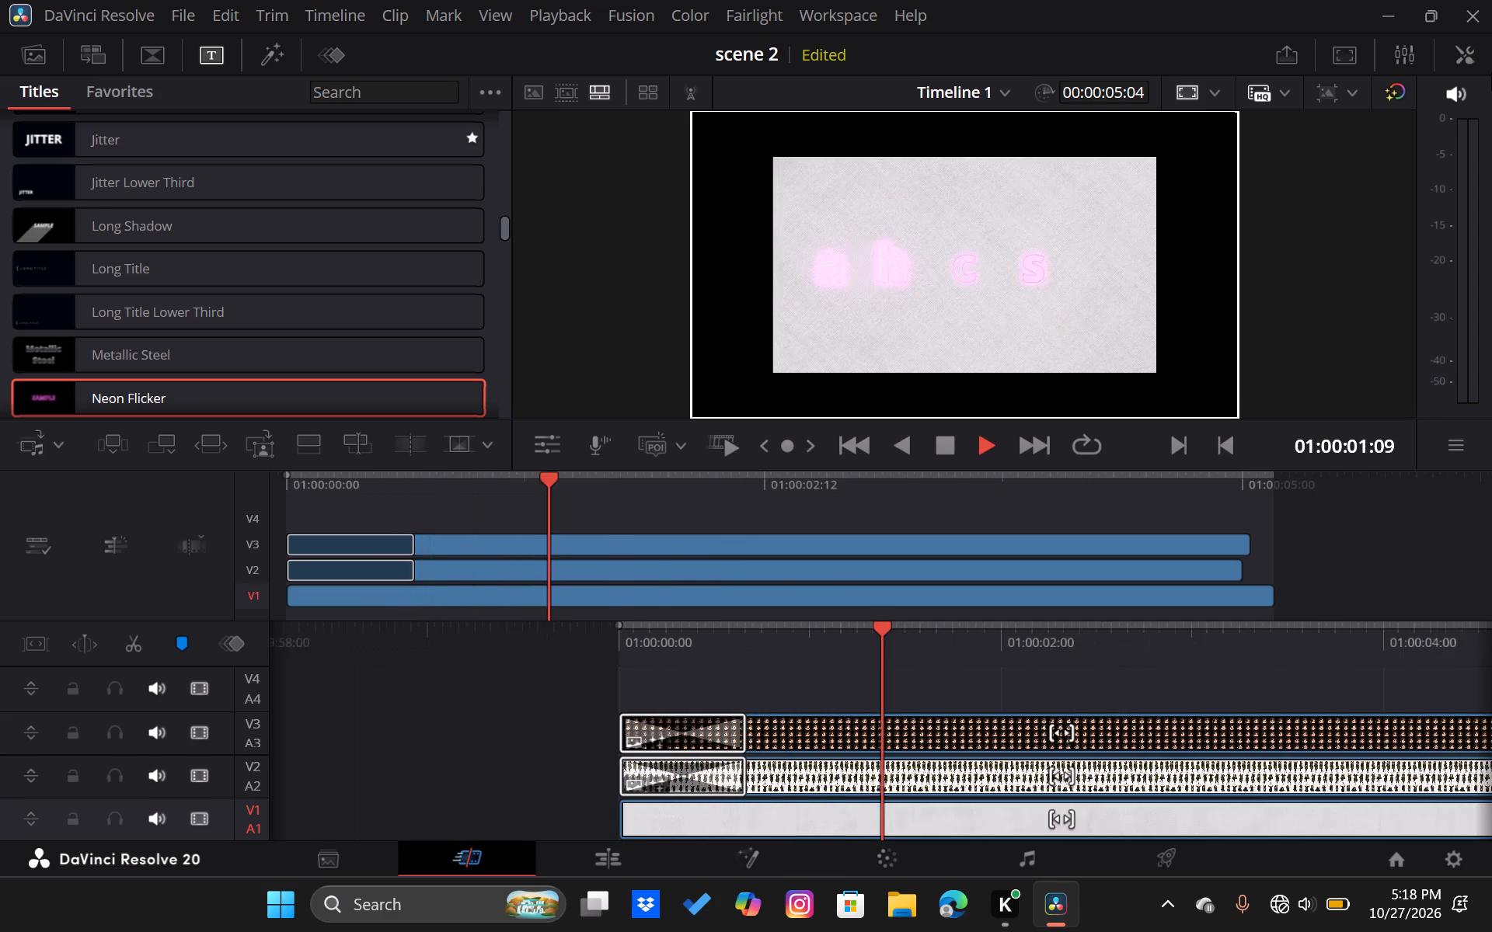
key("space")
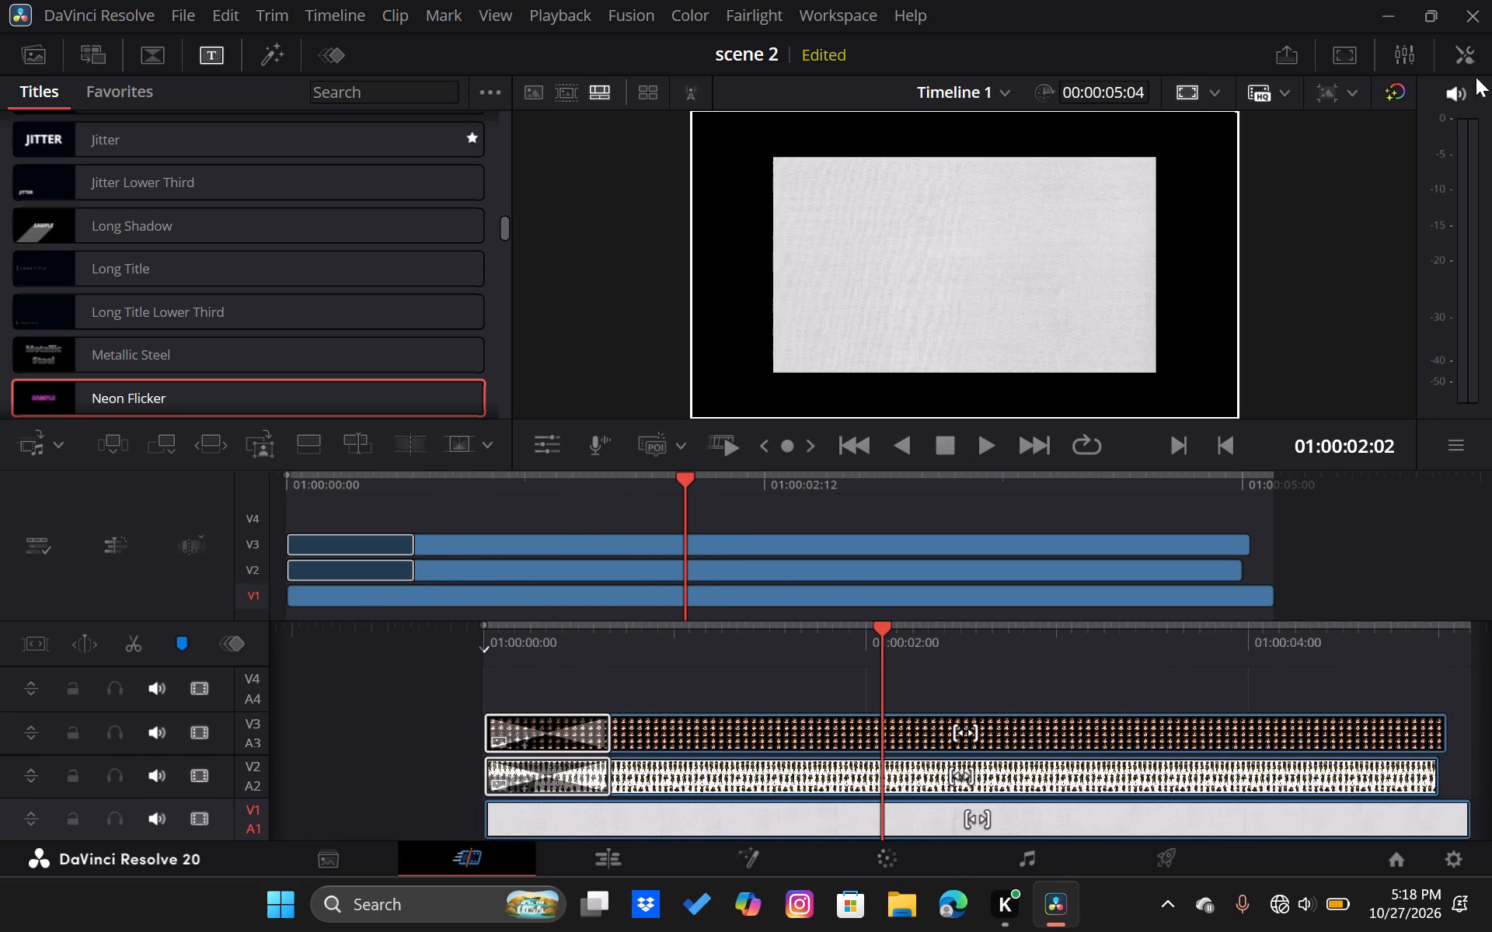
Replay the scene from the start and scrub through its first two seconds to examine the character's entrance, stopping at 01:00:00:21.
scroll(772, 635, "right", 5)
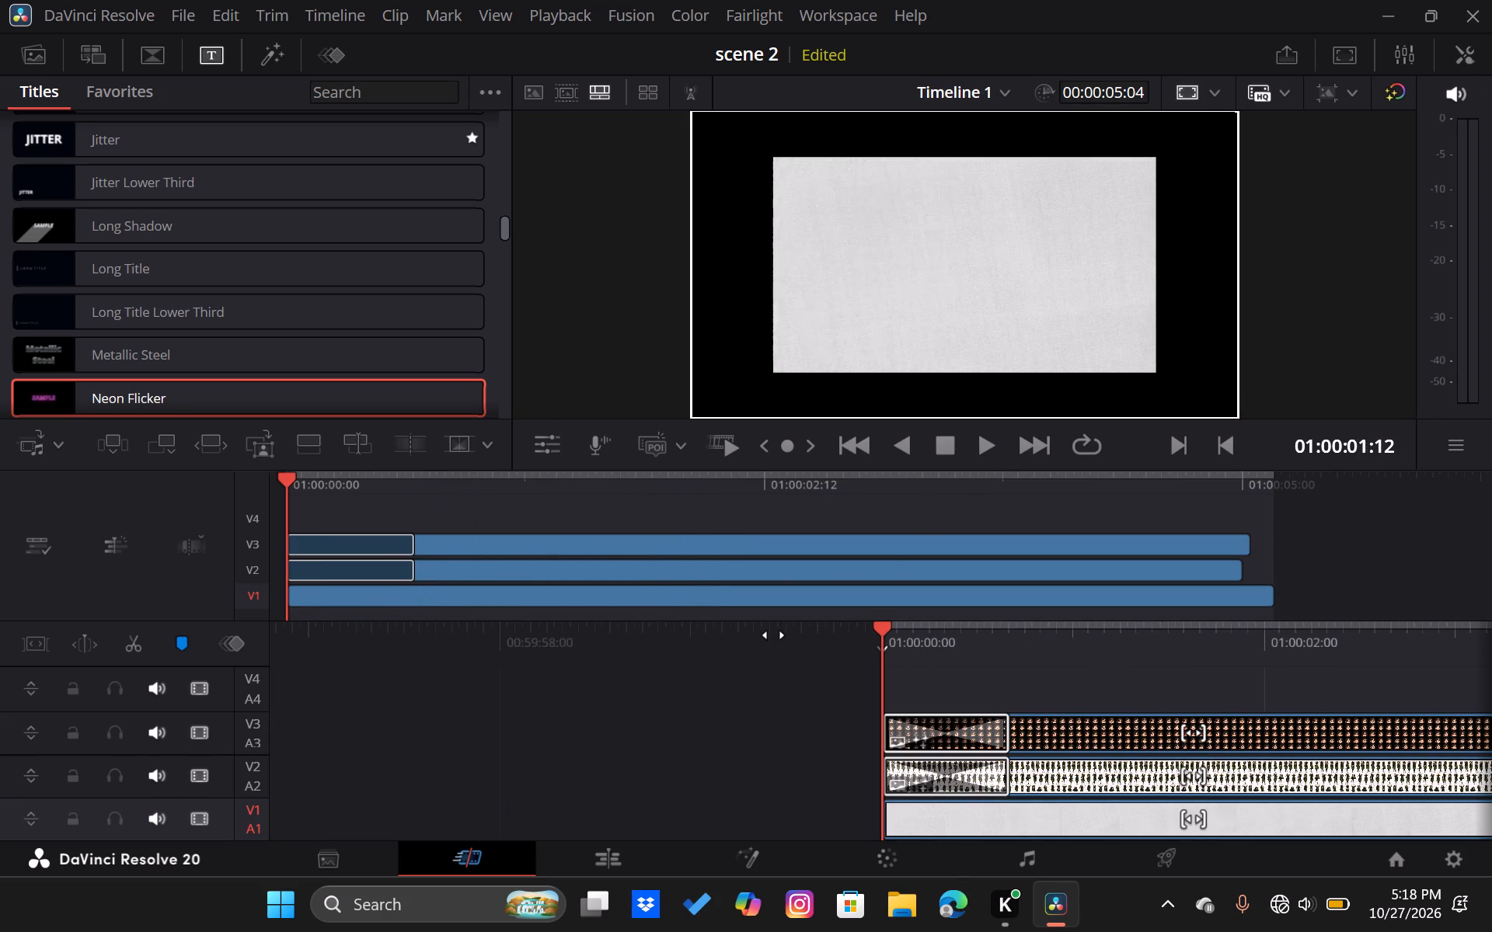
key("space")
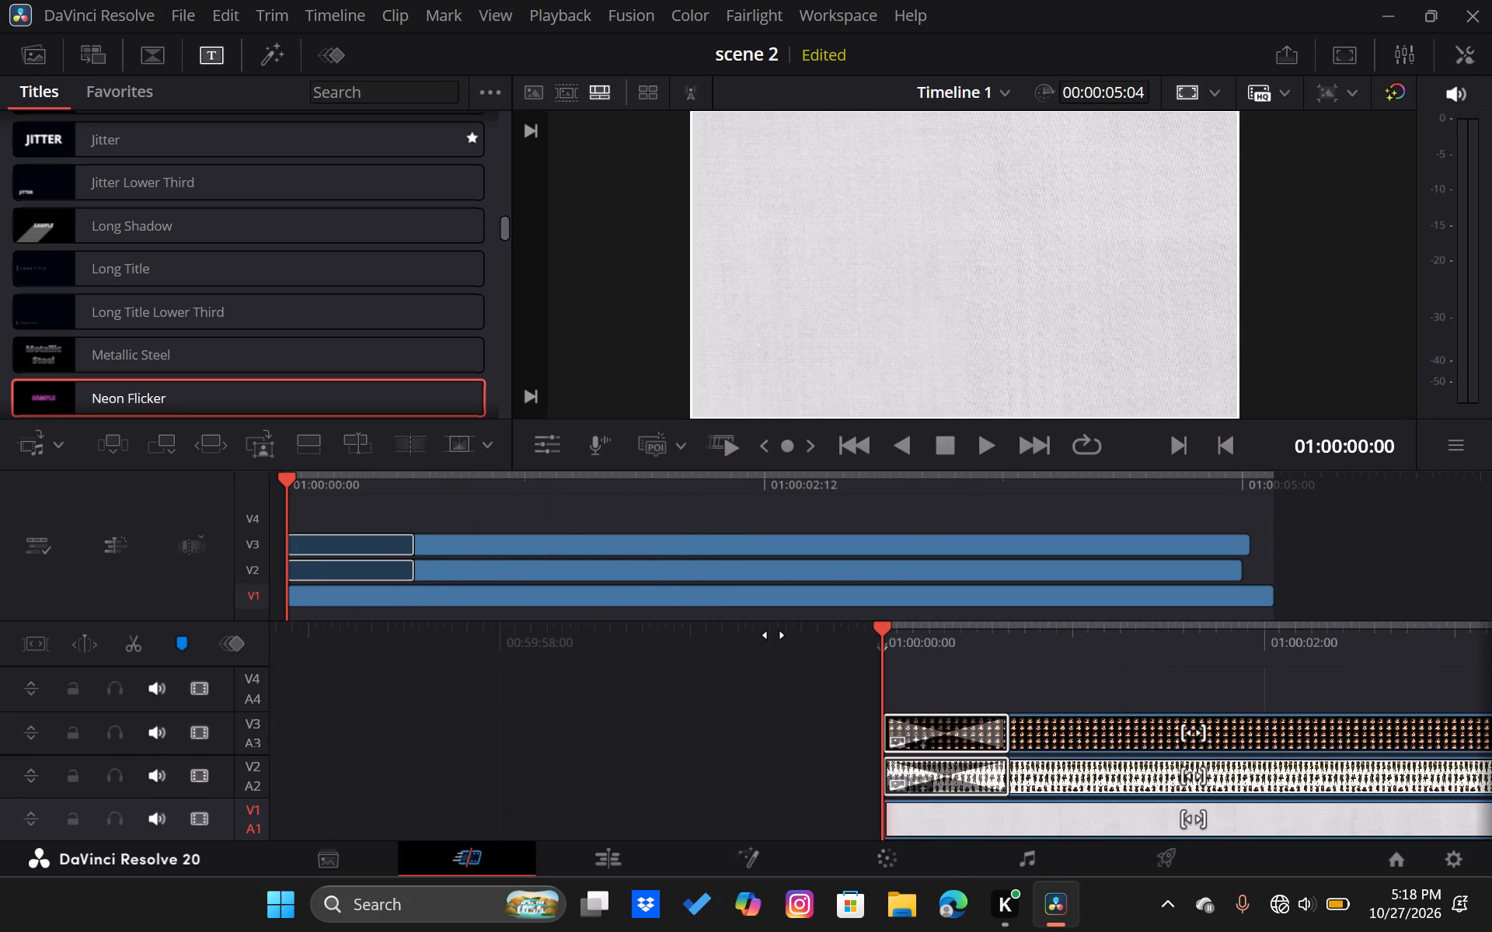
key("space")
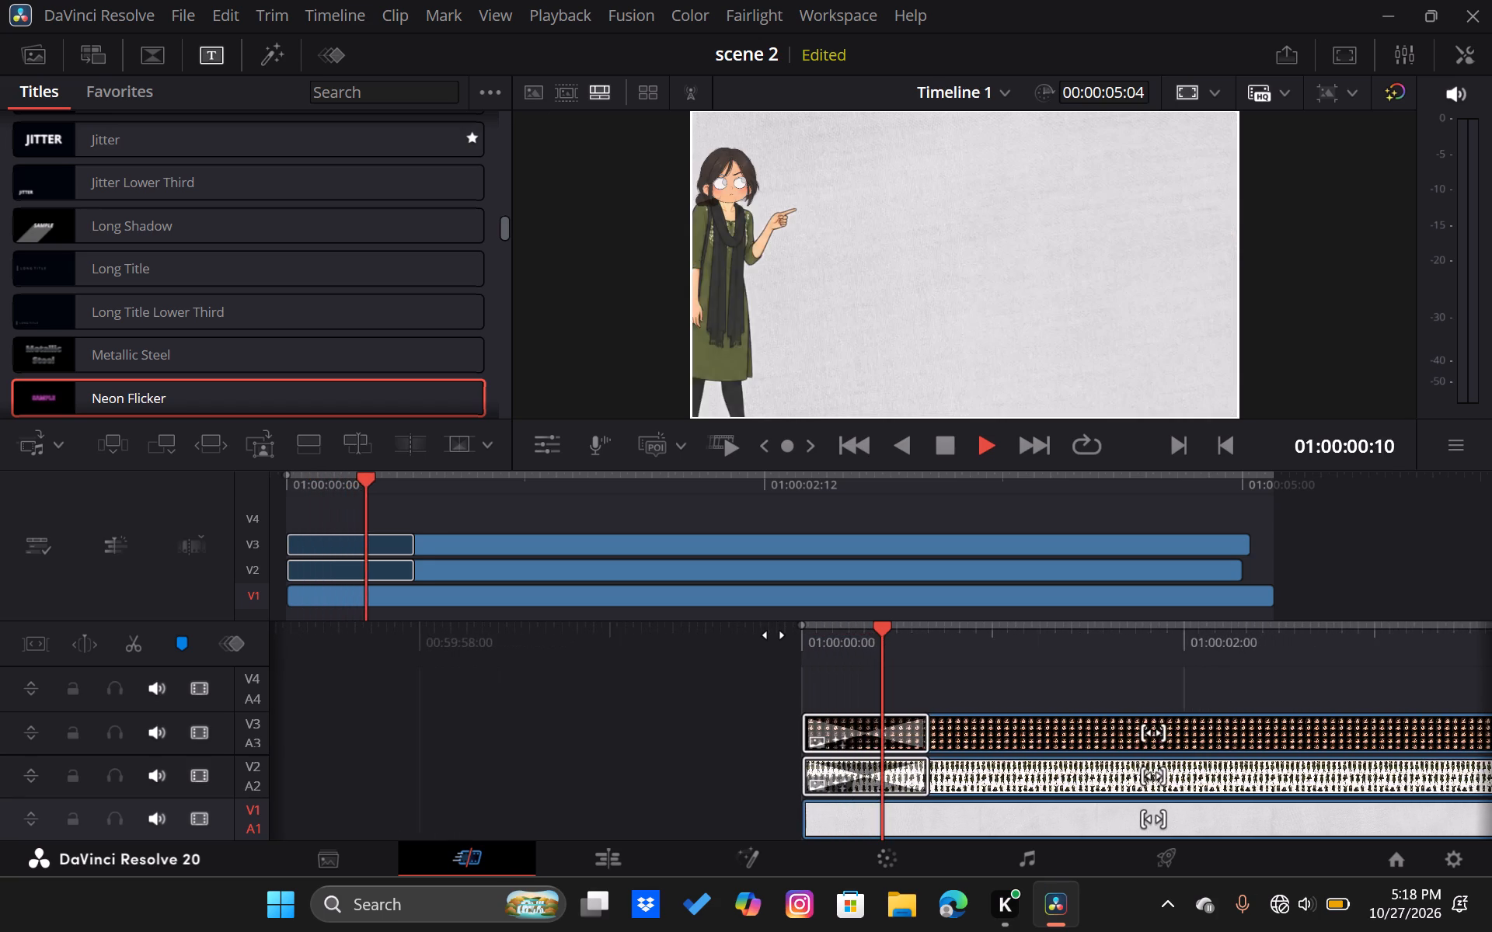
key("space")
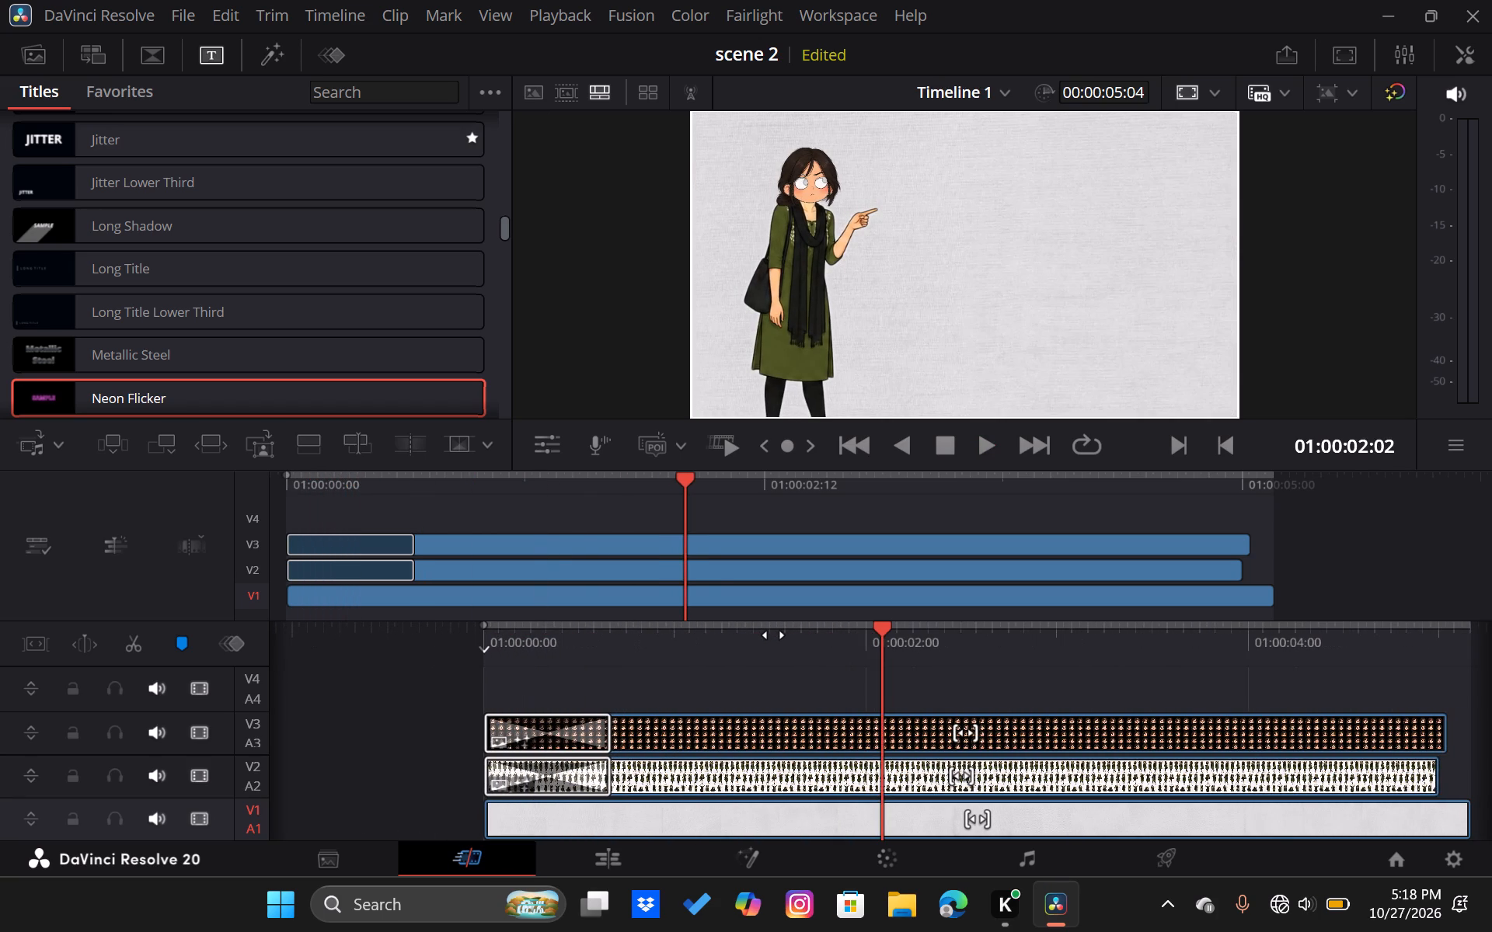
key("space")
key("space")
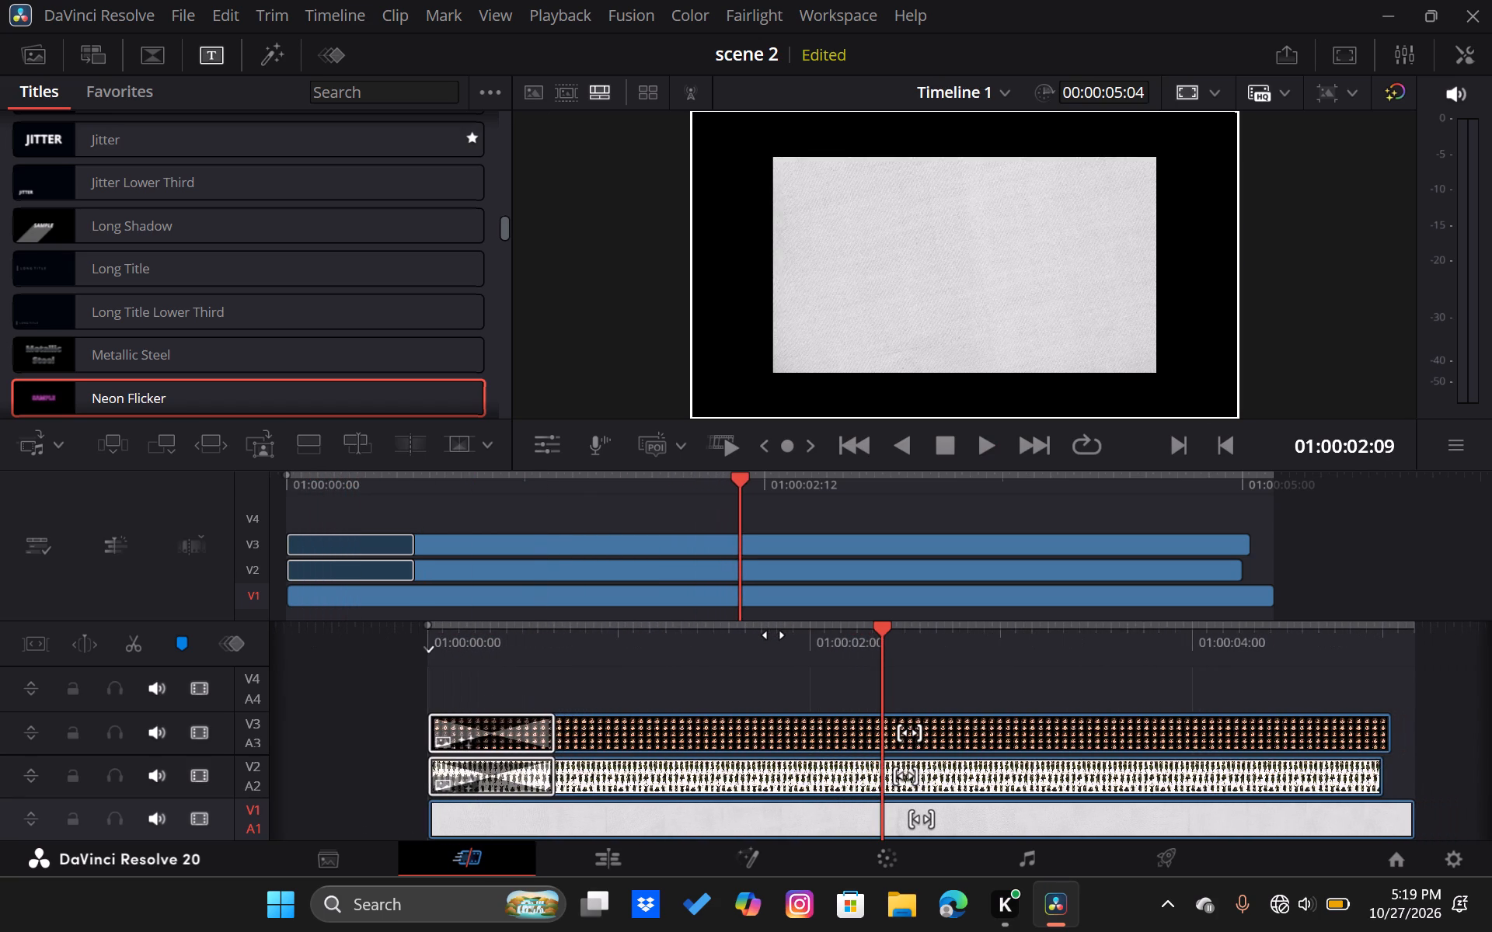
scroll(831, 638, "right", 1)
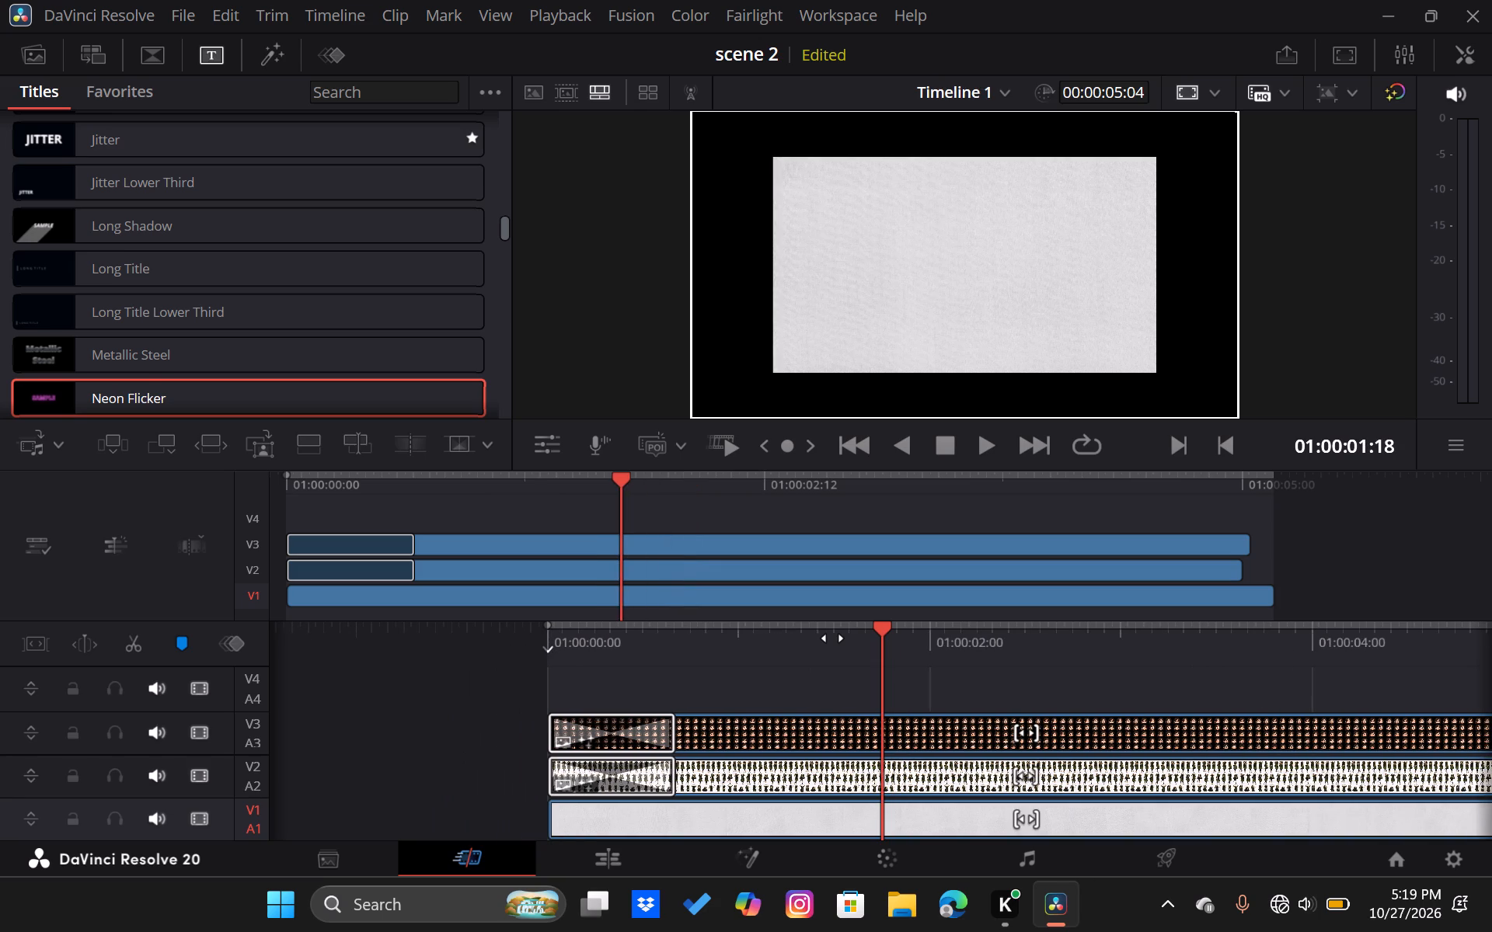
scroll(831, 638, "right", 1)
scroll(831, 638, "left", 1)
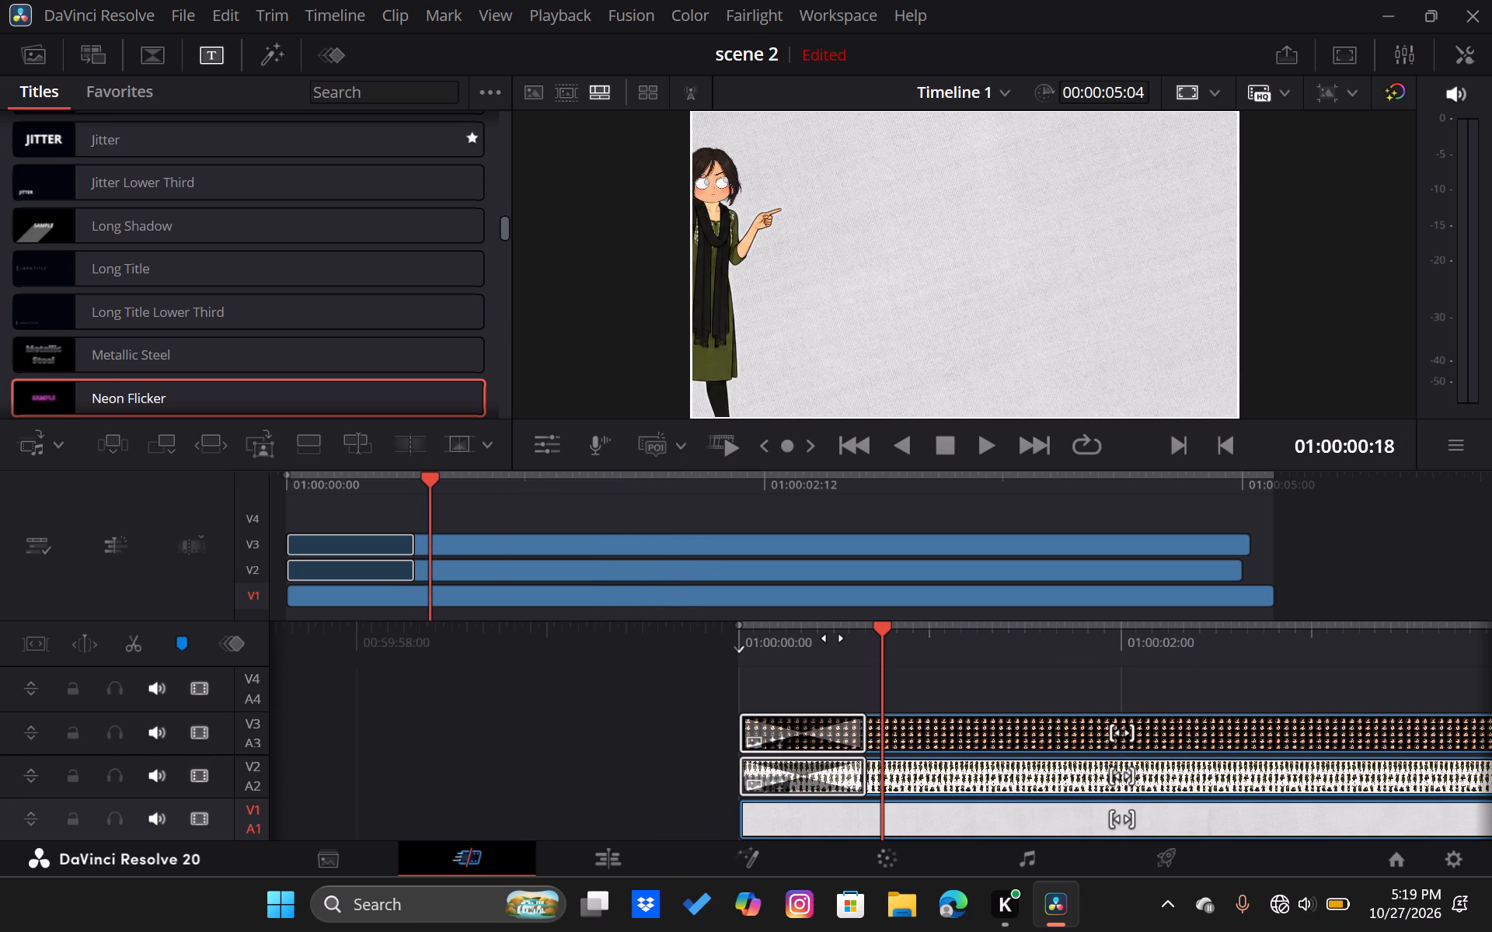
scroll(831, 638, "left", 3)
scroll(902, 655, "left", 1)
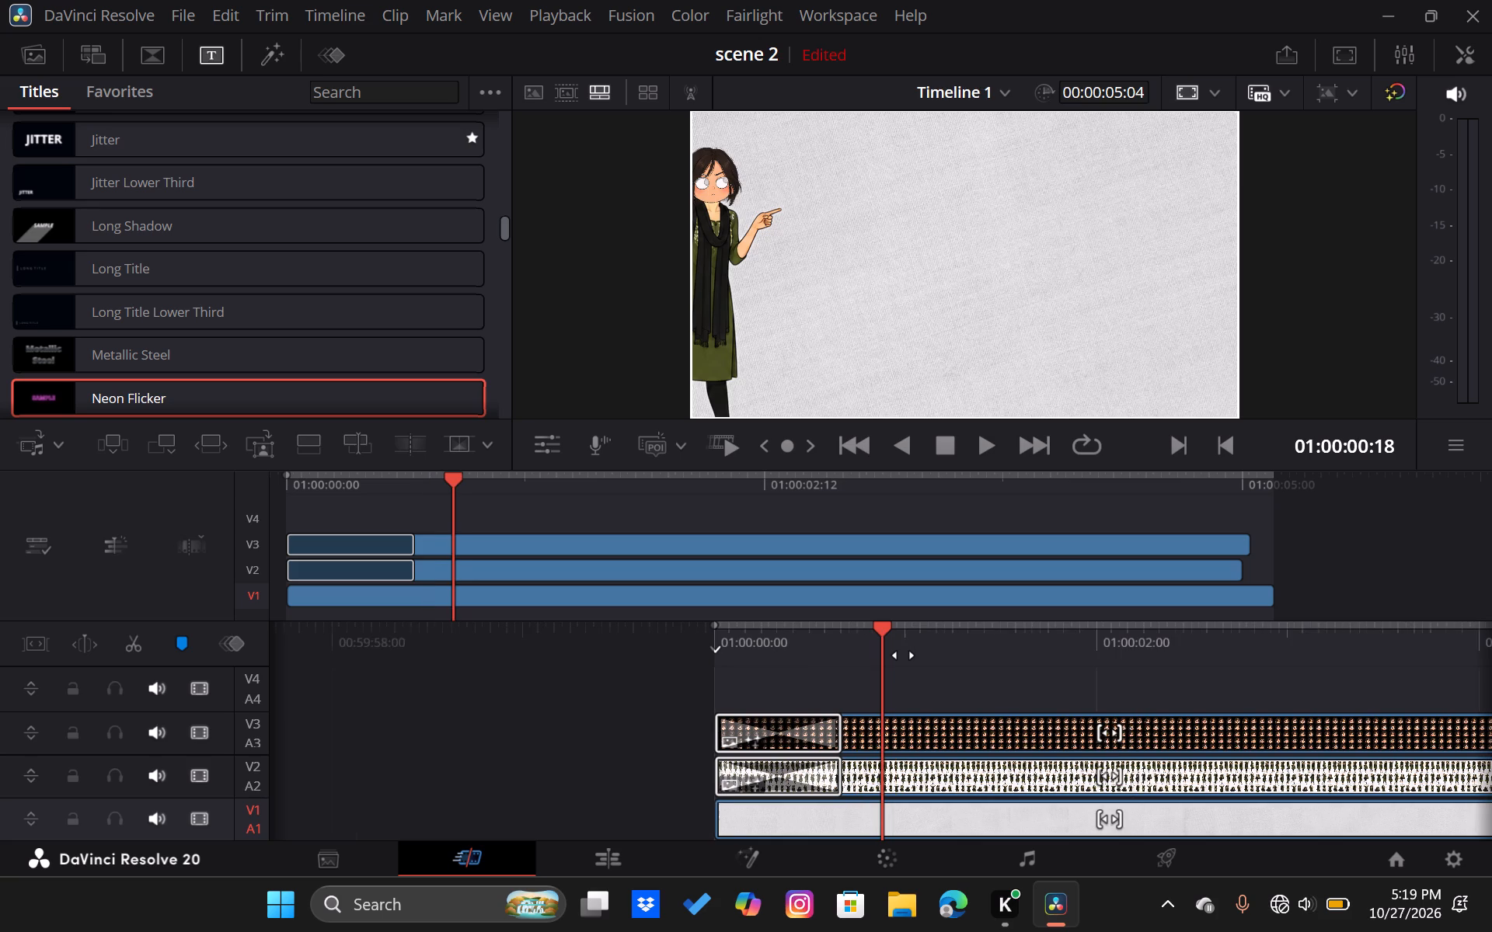
scroll(902, 655, "left", 1)
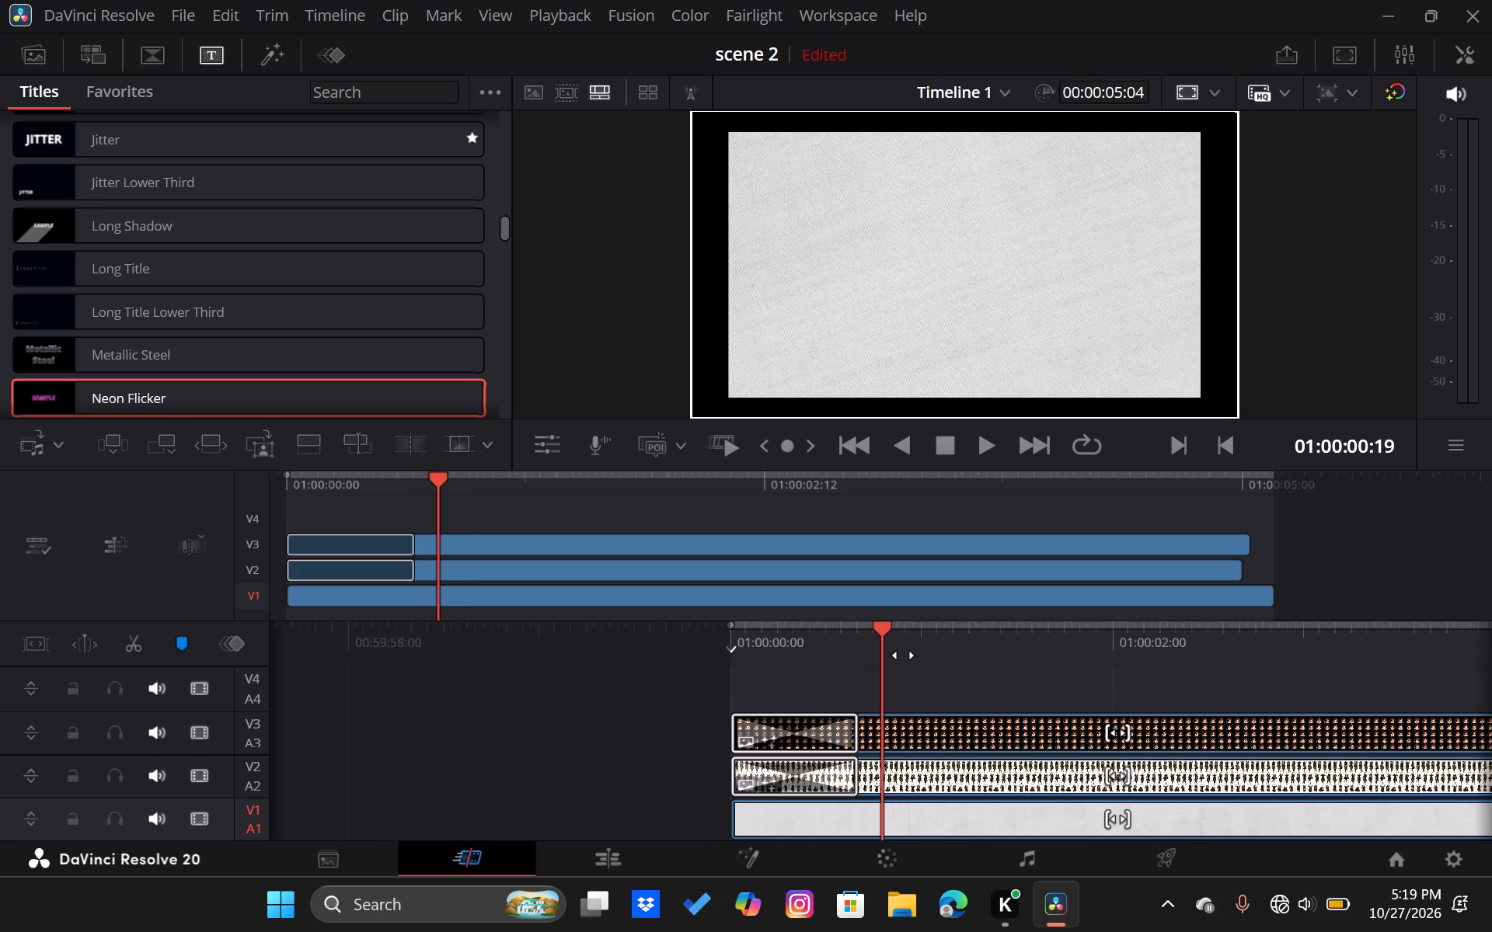
scroll(902, 655, "left", 2)
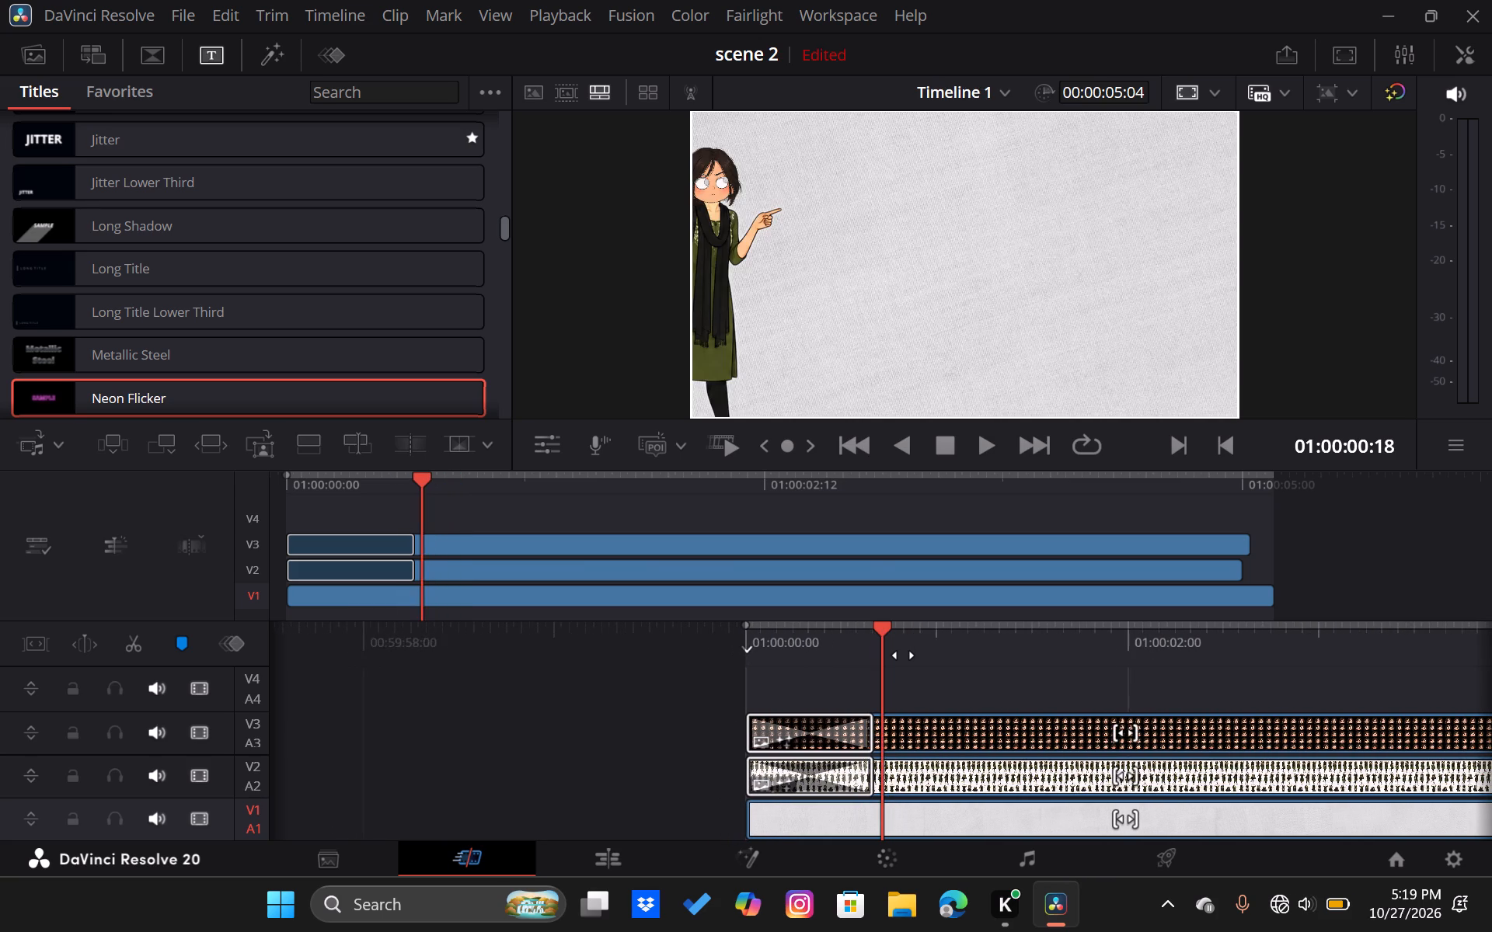
scroll(902, 655, "left", 1)
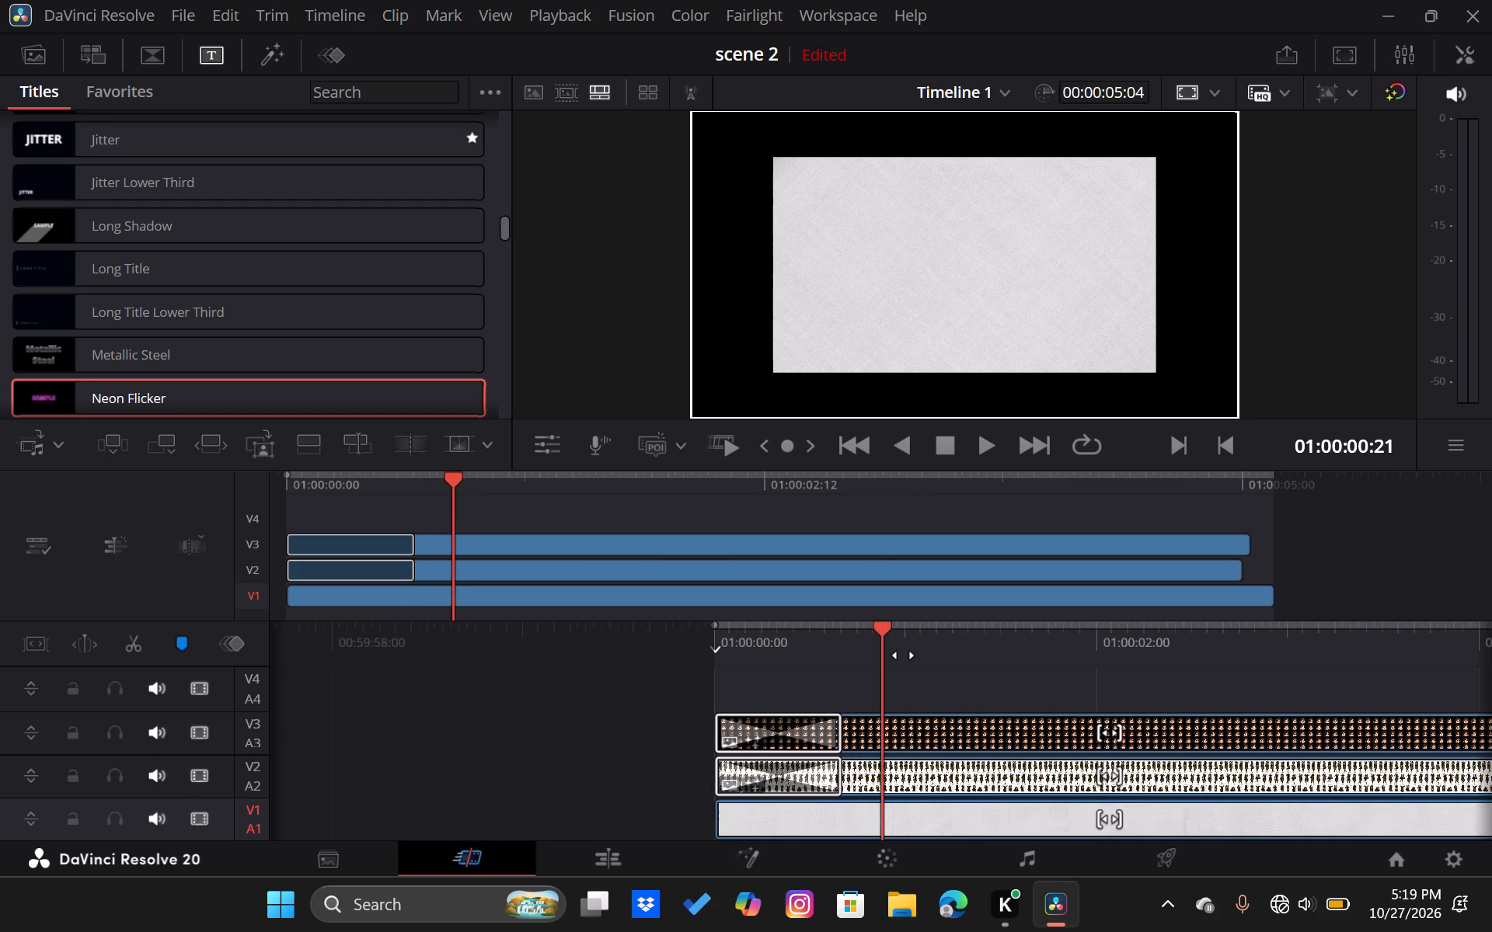
scroll(902, 655, "left", 1)
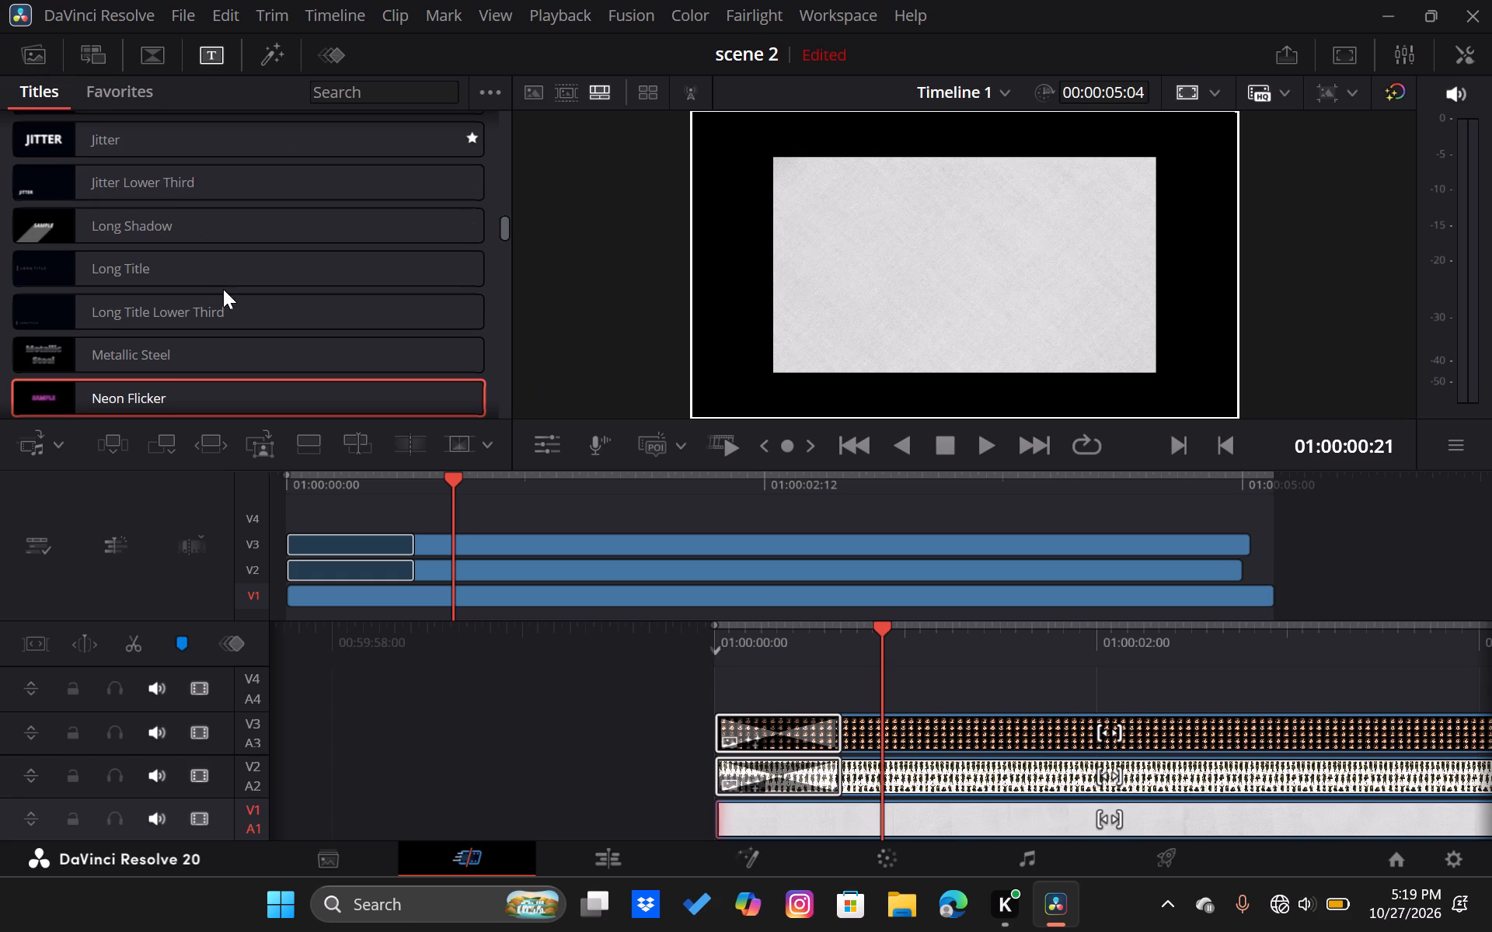
Browse the background bin in the media pool from top to bottom, examining its images and video clips.
left_click(33, 55)
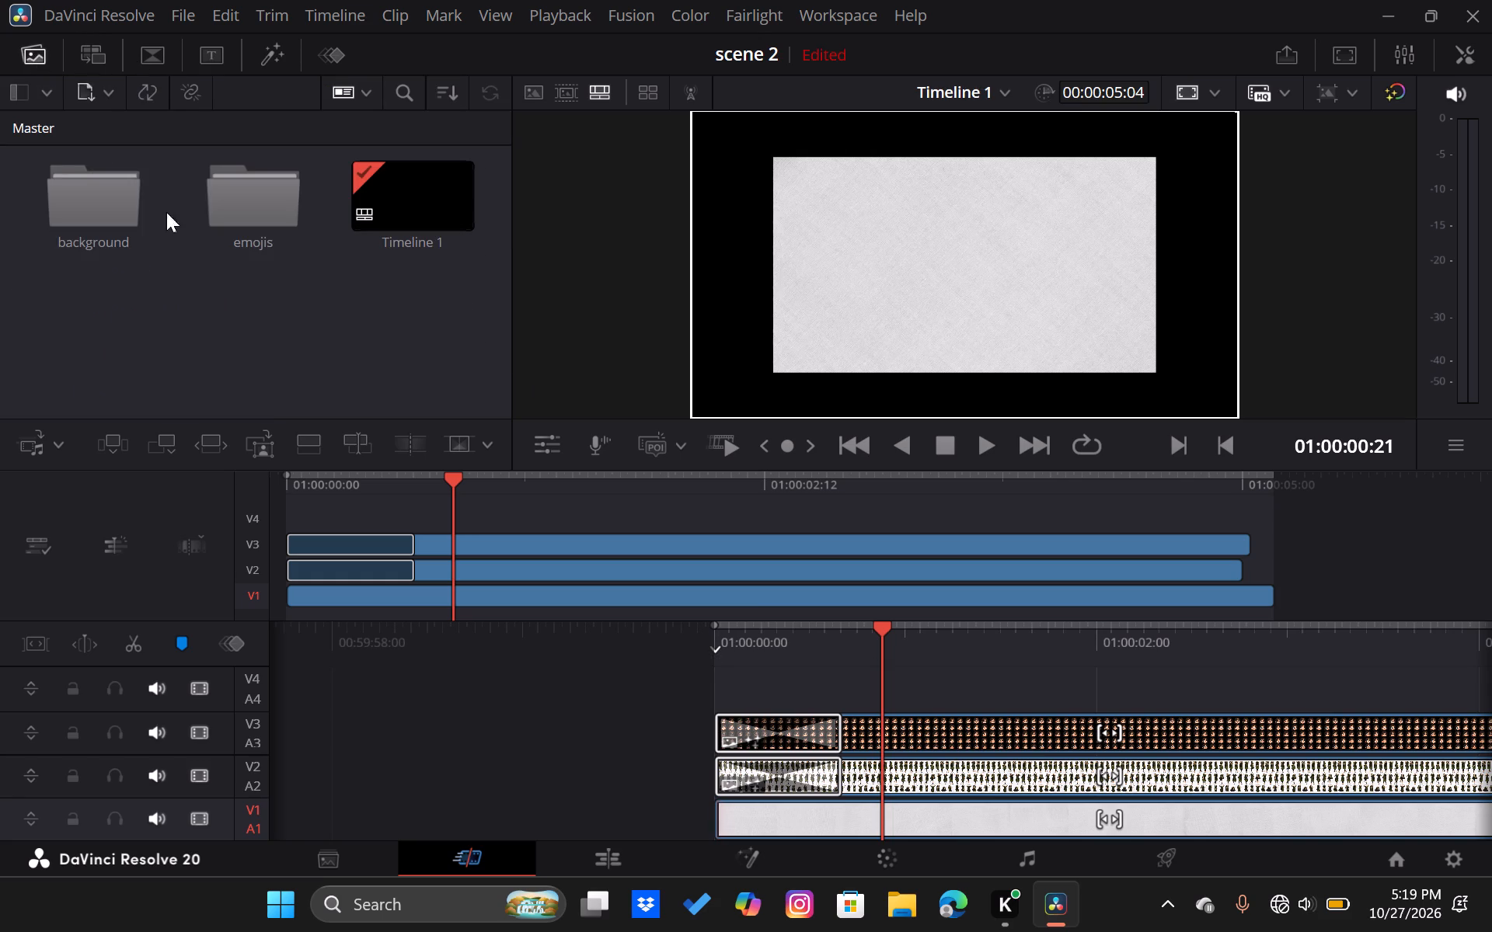
double_click(99, 210)
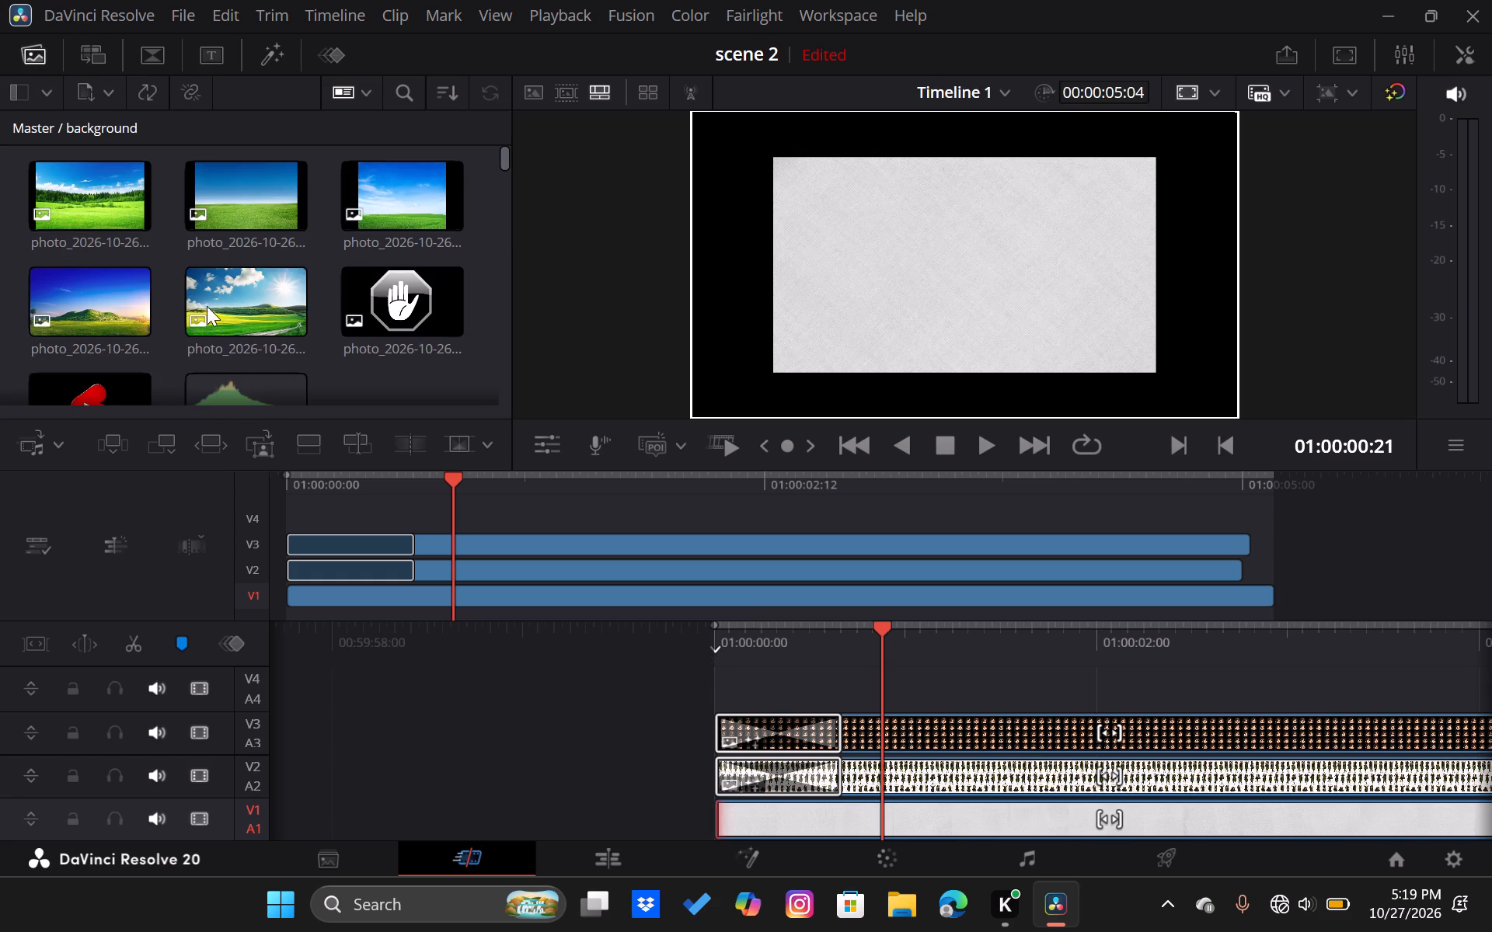
scroll(211, 309, "down", 3)
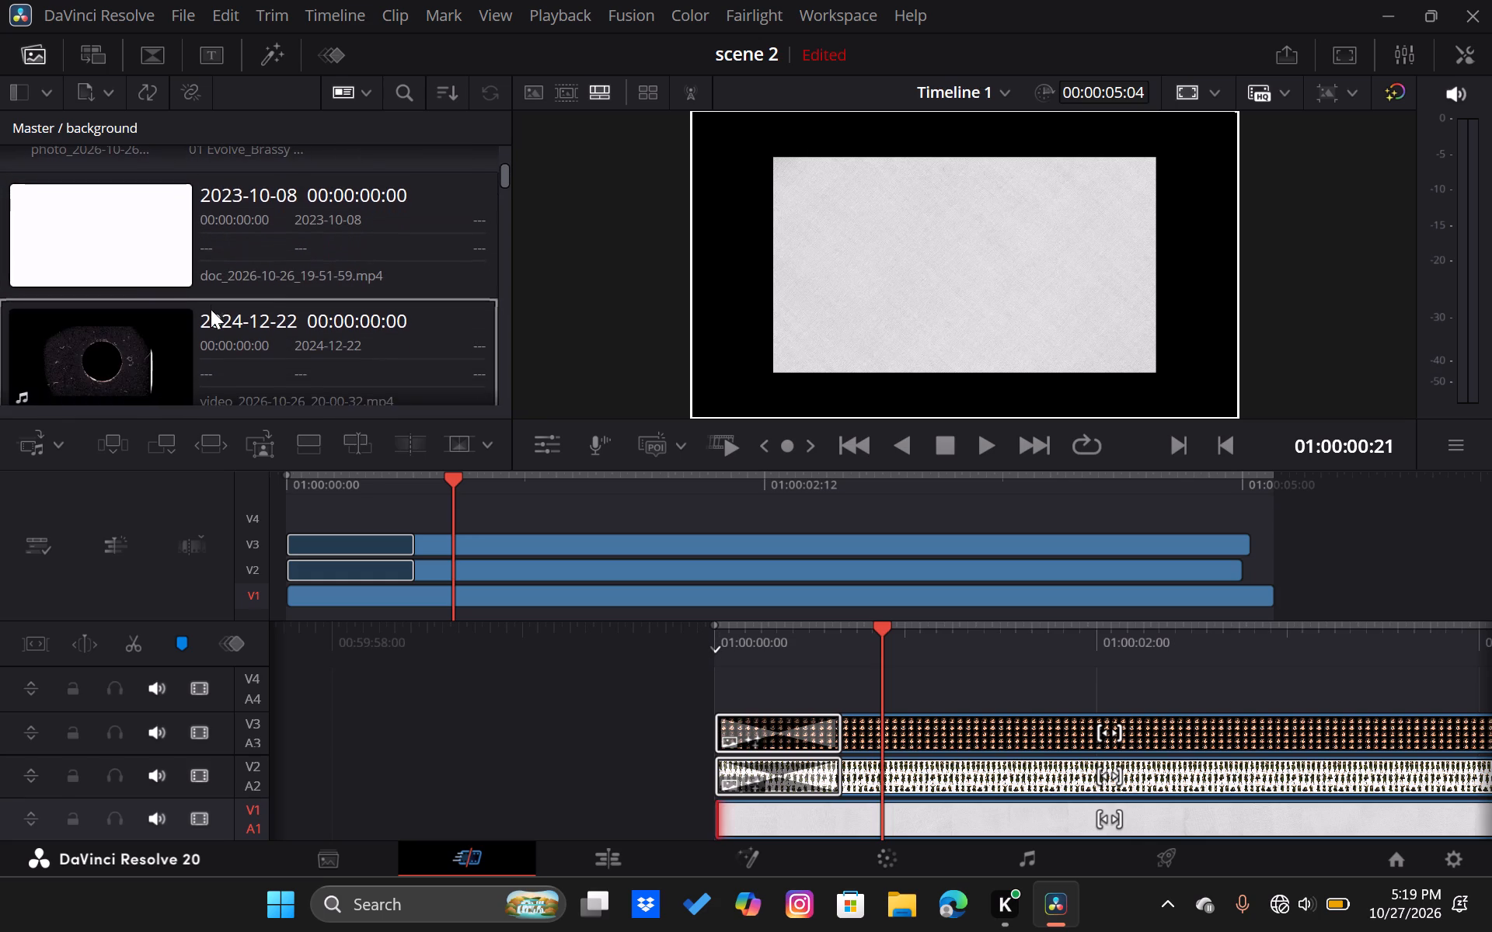
scroll(211, 309, "down", 1)
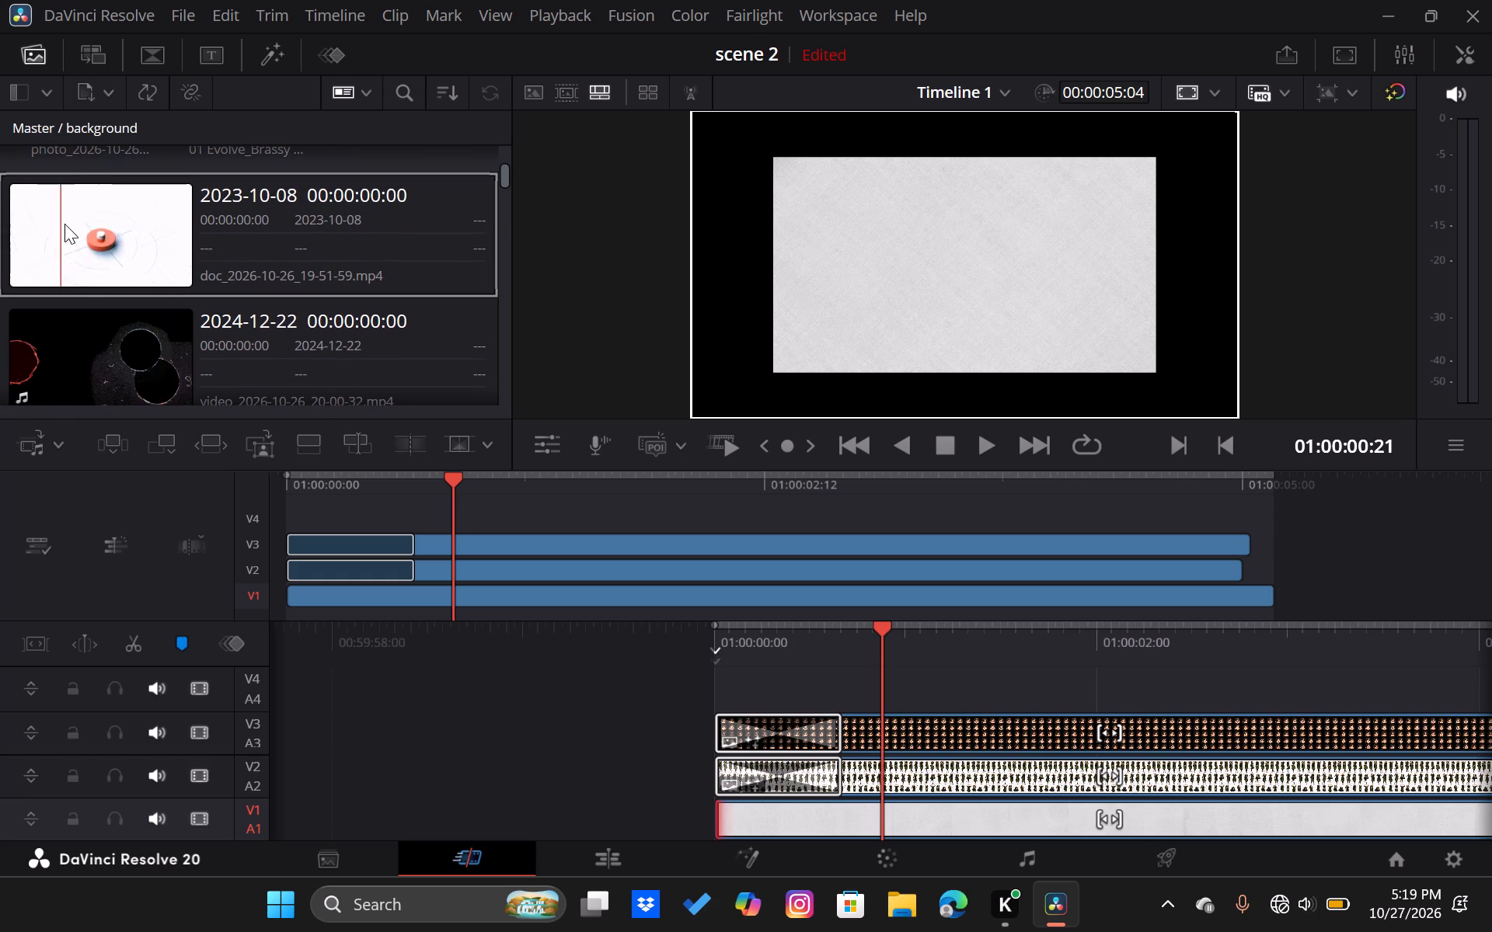
scroll(178, 226, "down", 1)
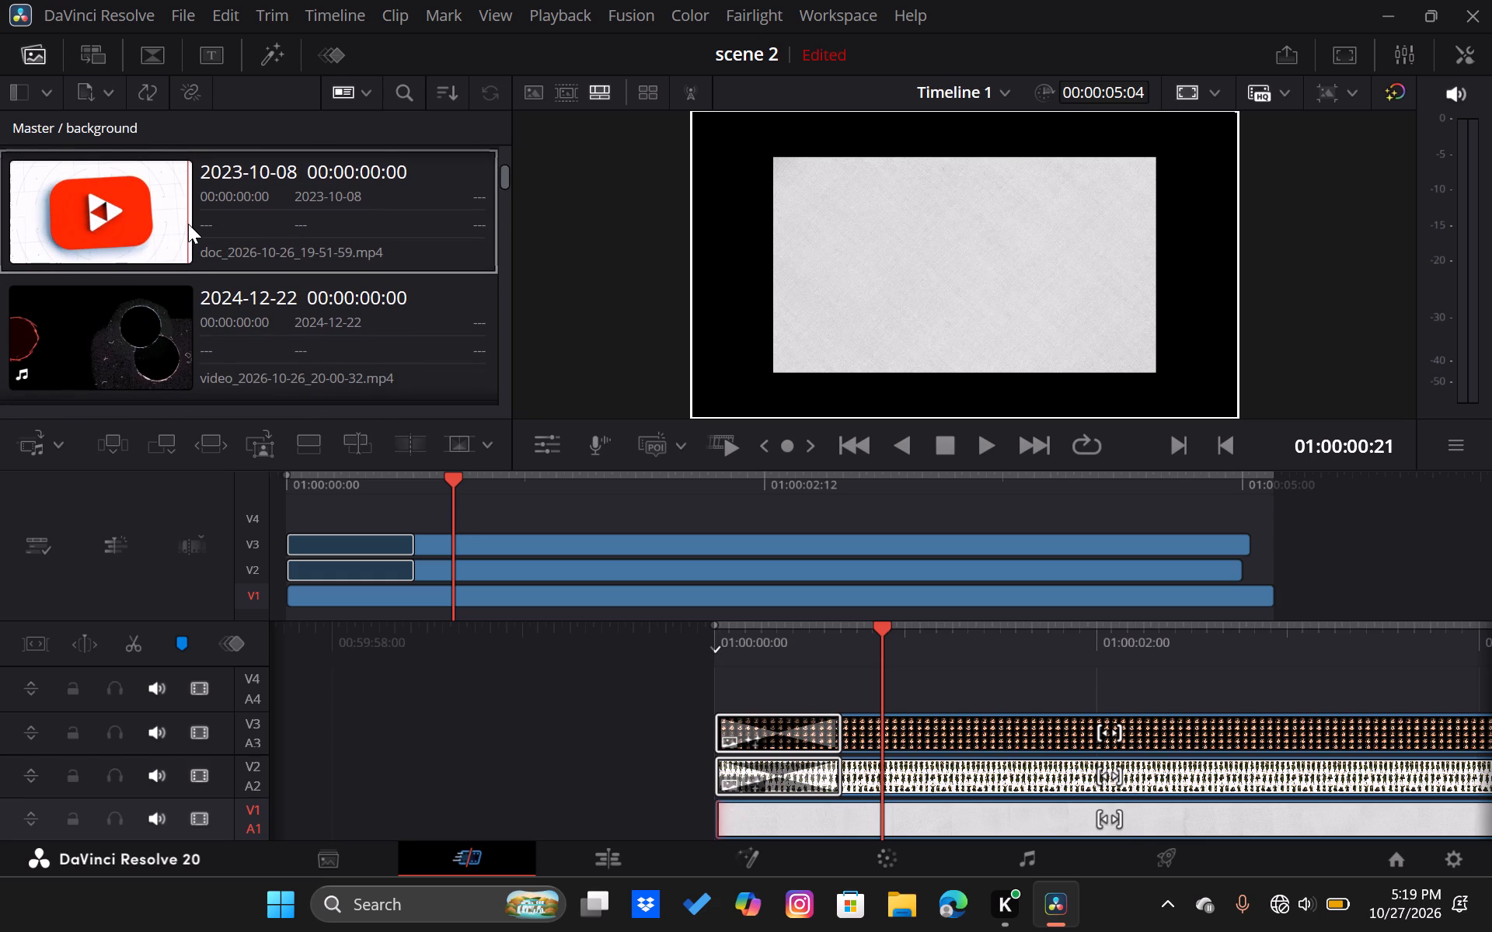
scroll(60, 353, "down", 1)
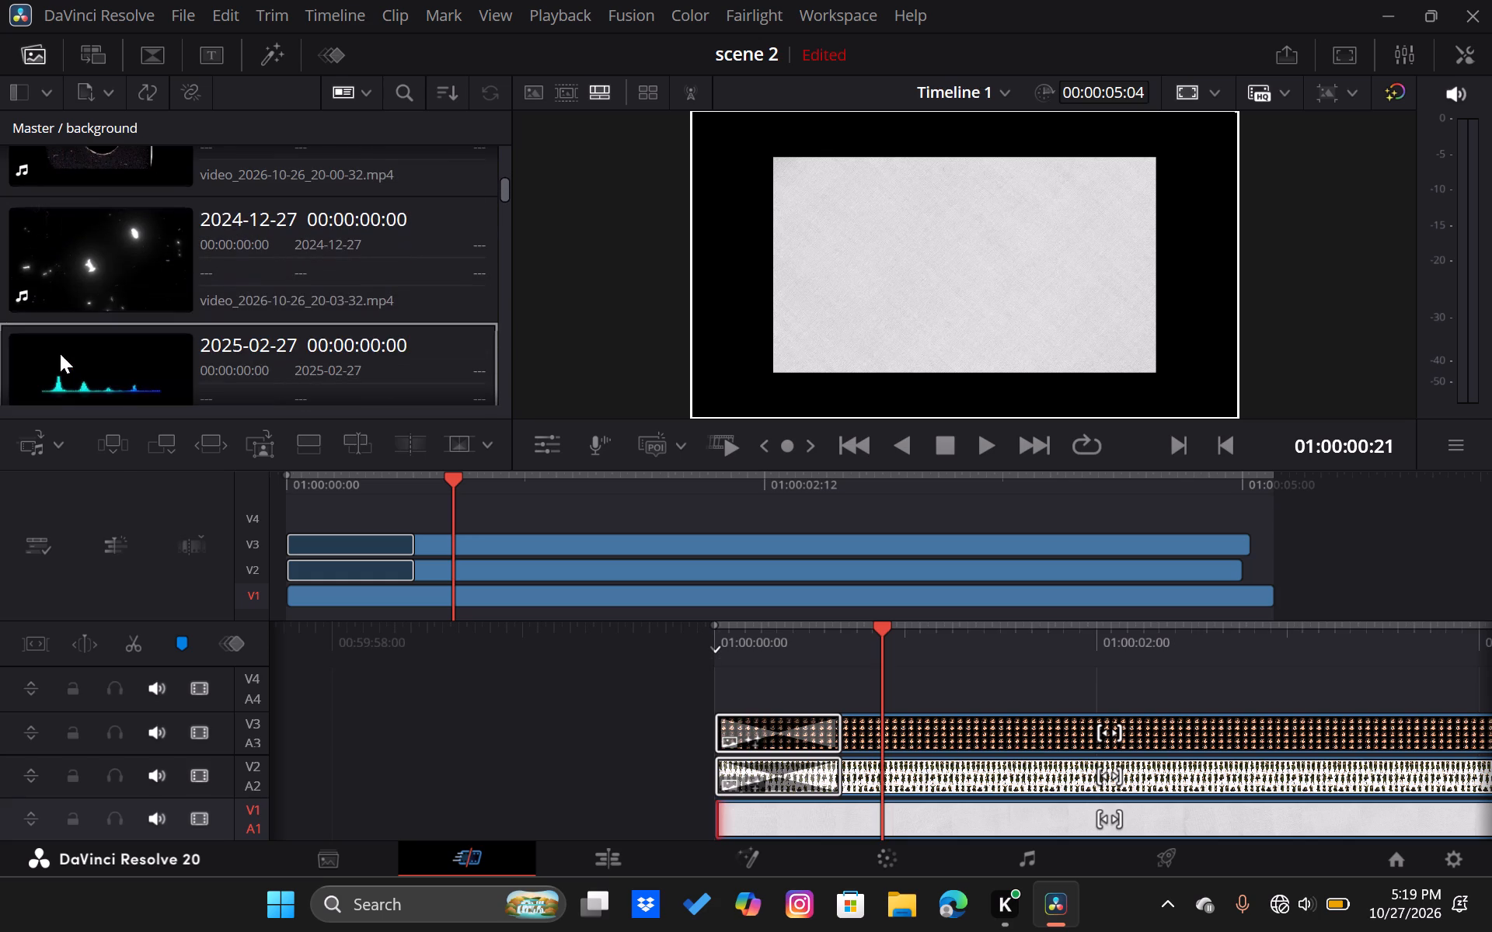
scroll(145, 270, "down", 1)
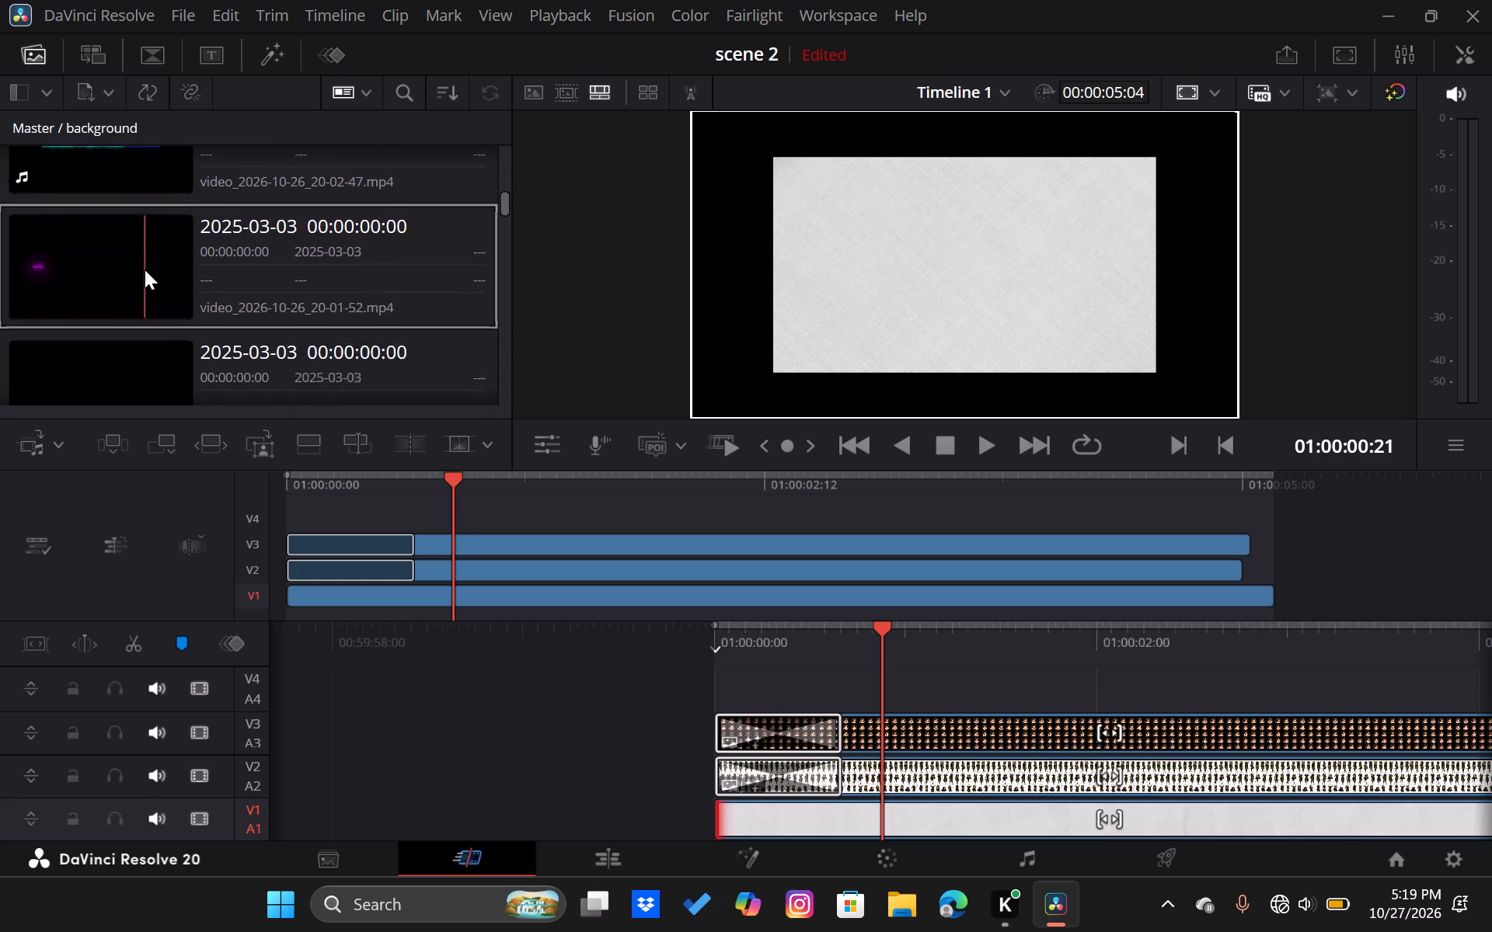
scroll(145, 270, "down", 1)
scroll(40, 285, "down", 1)
scroll(180, 283, "down", 1)
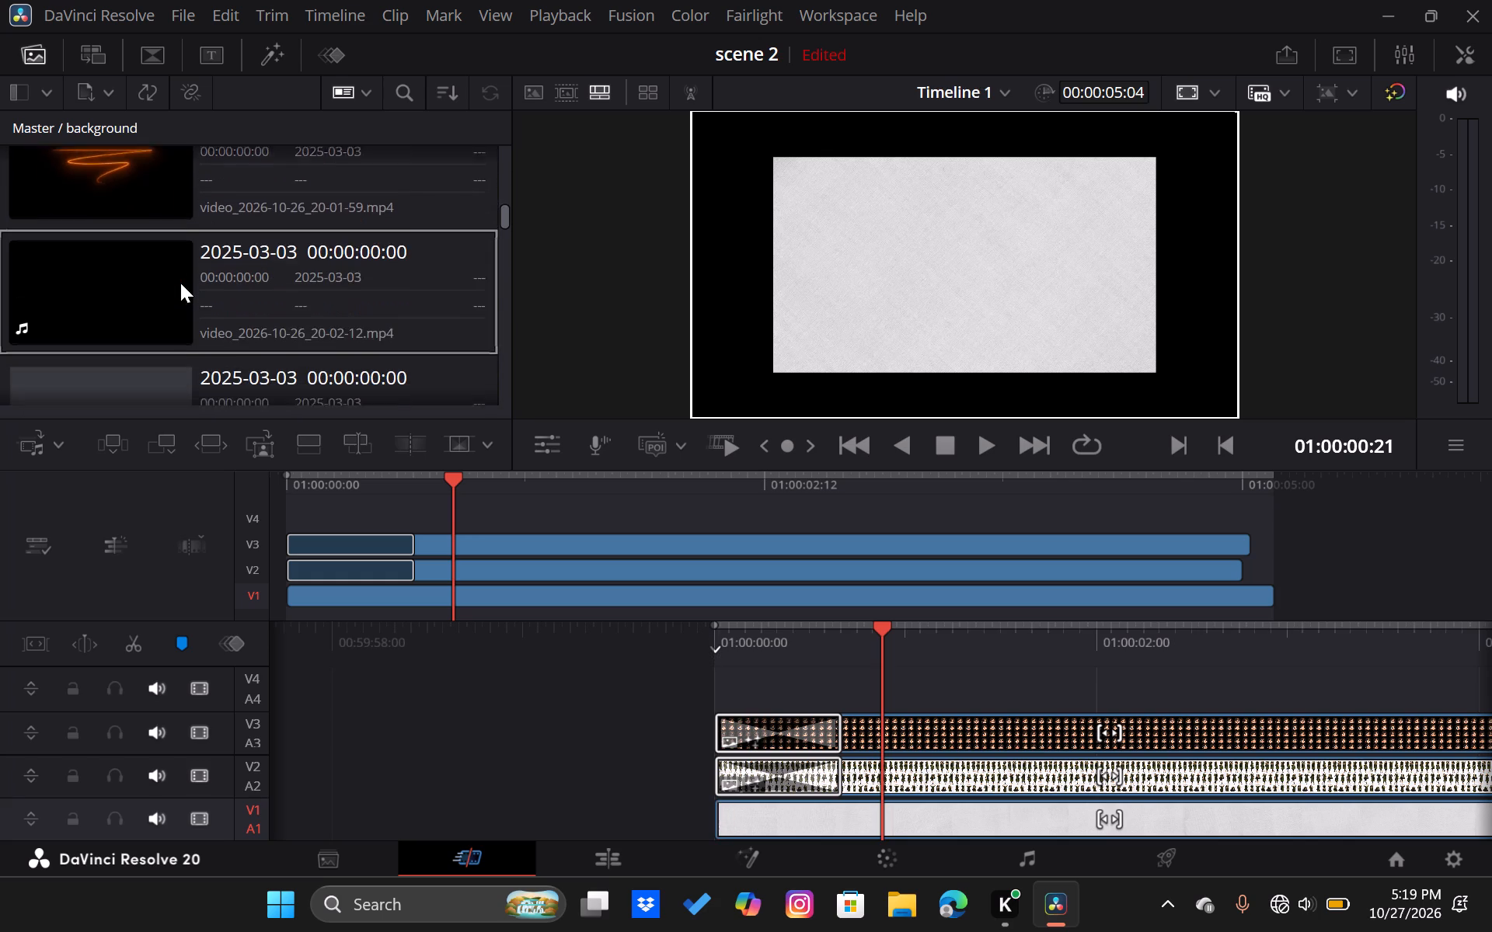
scroll(180, 283, "down", 3)
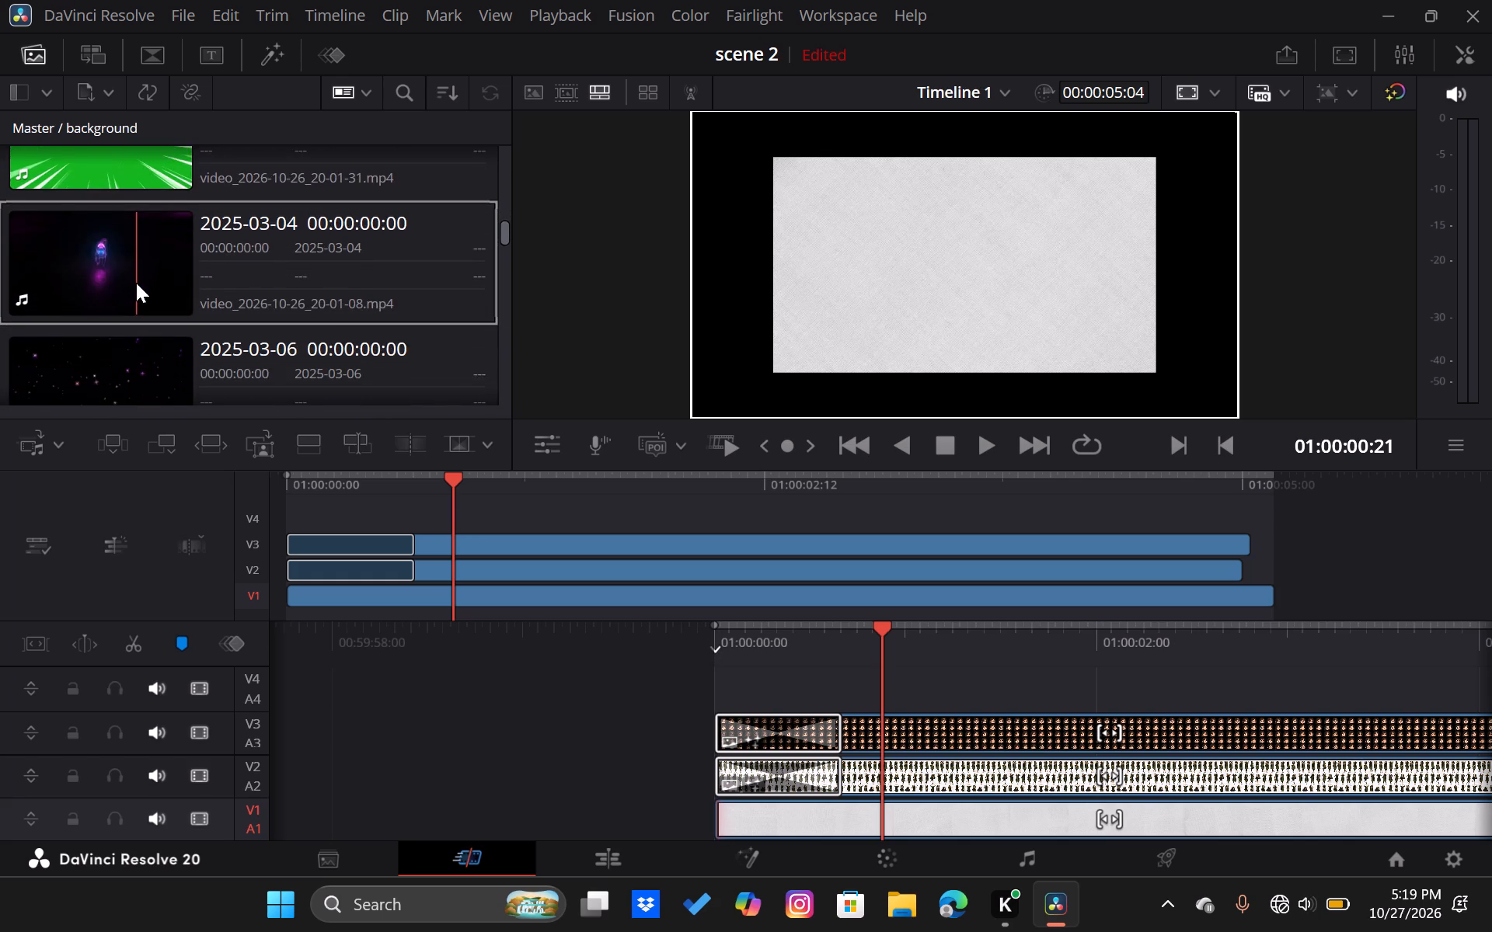
scroll(136, 283, "up", 1)
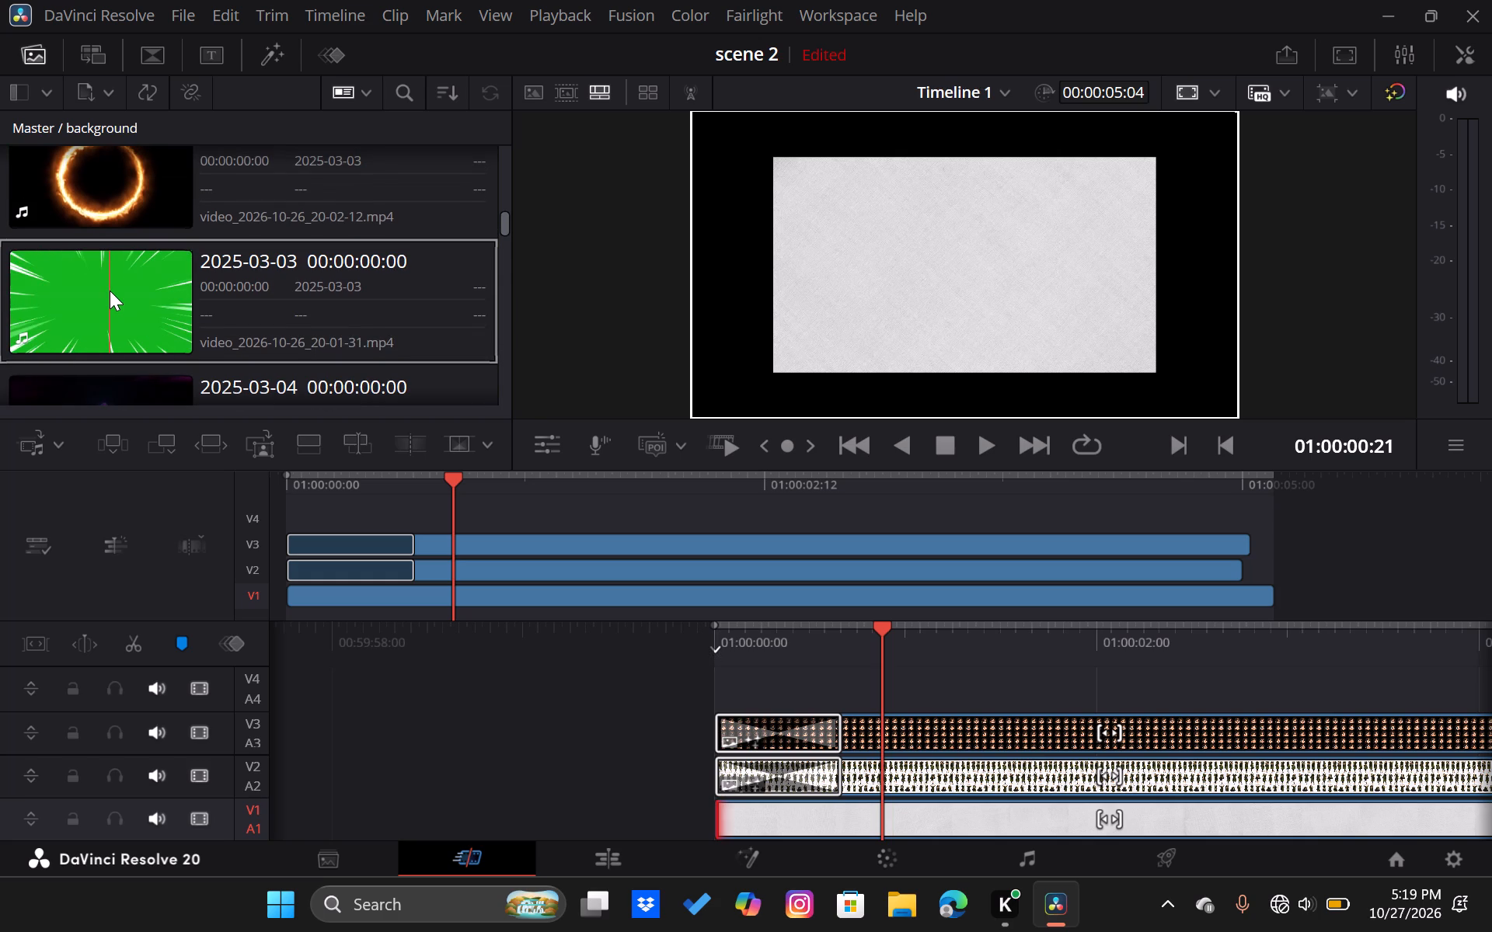
scroll(110, 290, "down", 1)
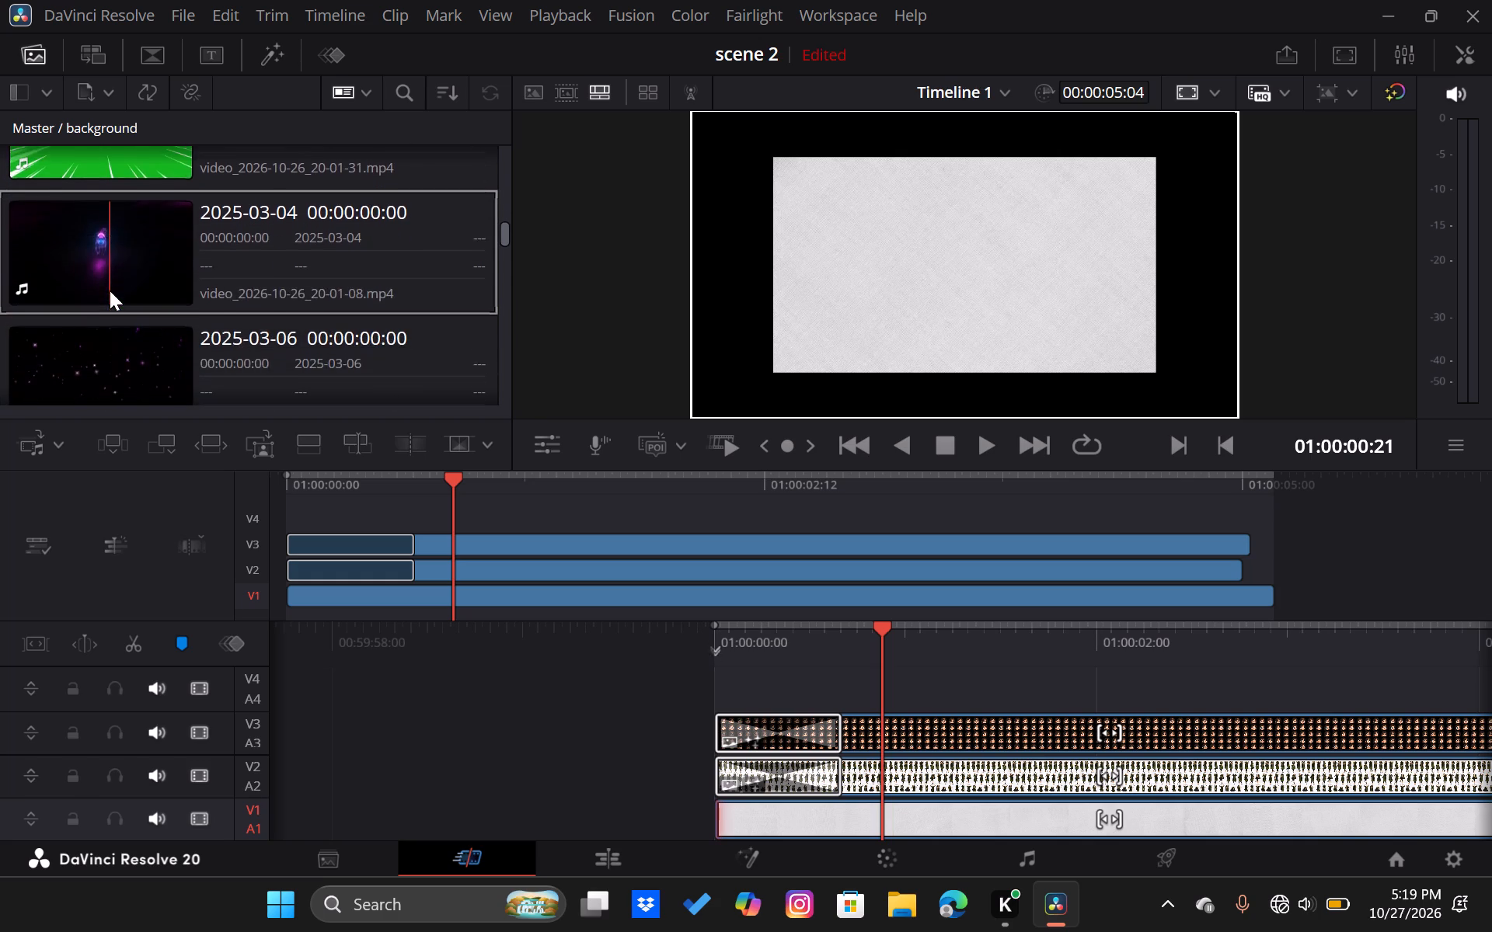
scroll(110, 290, "down", 2)
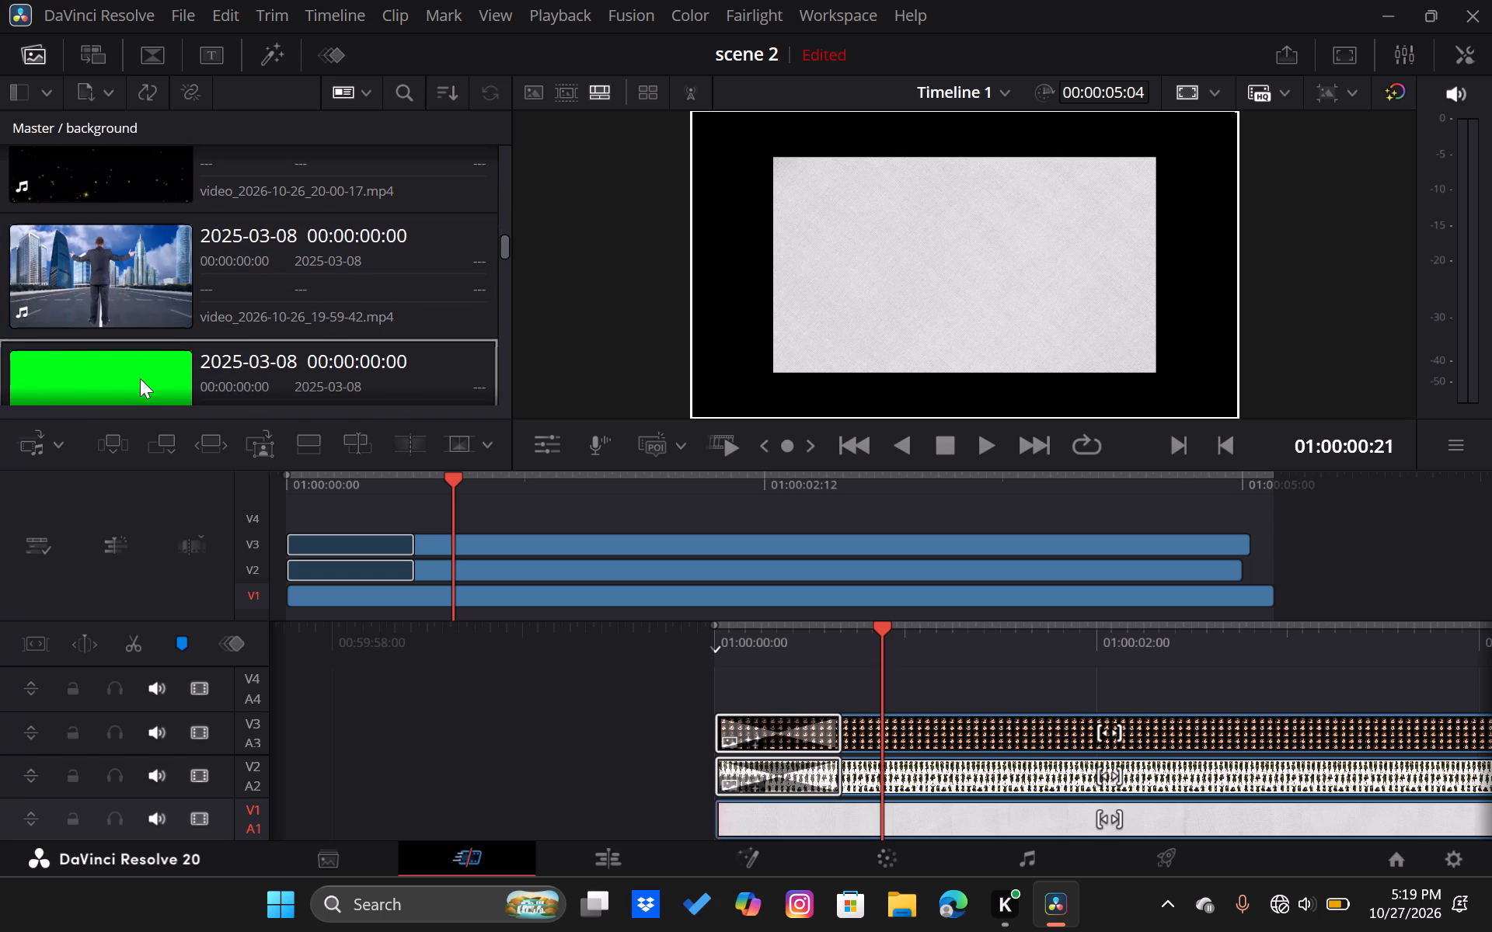
scroll(117, 378, "down", 6)
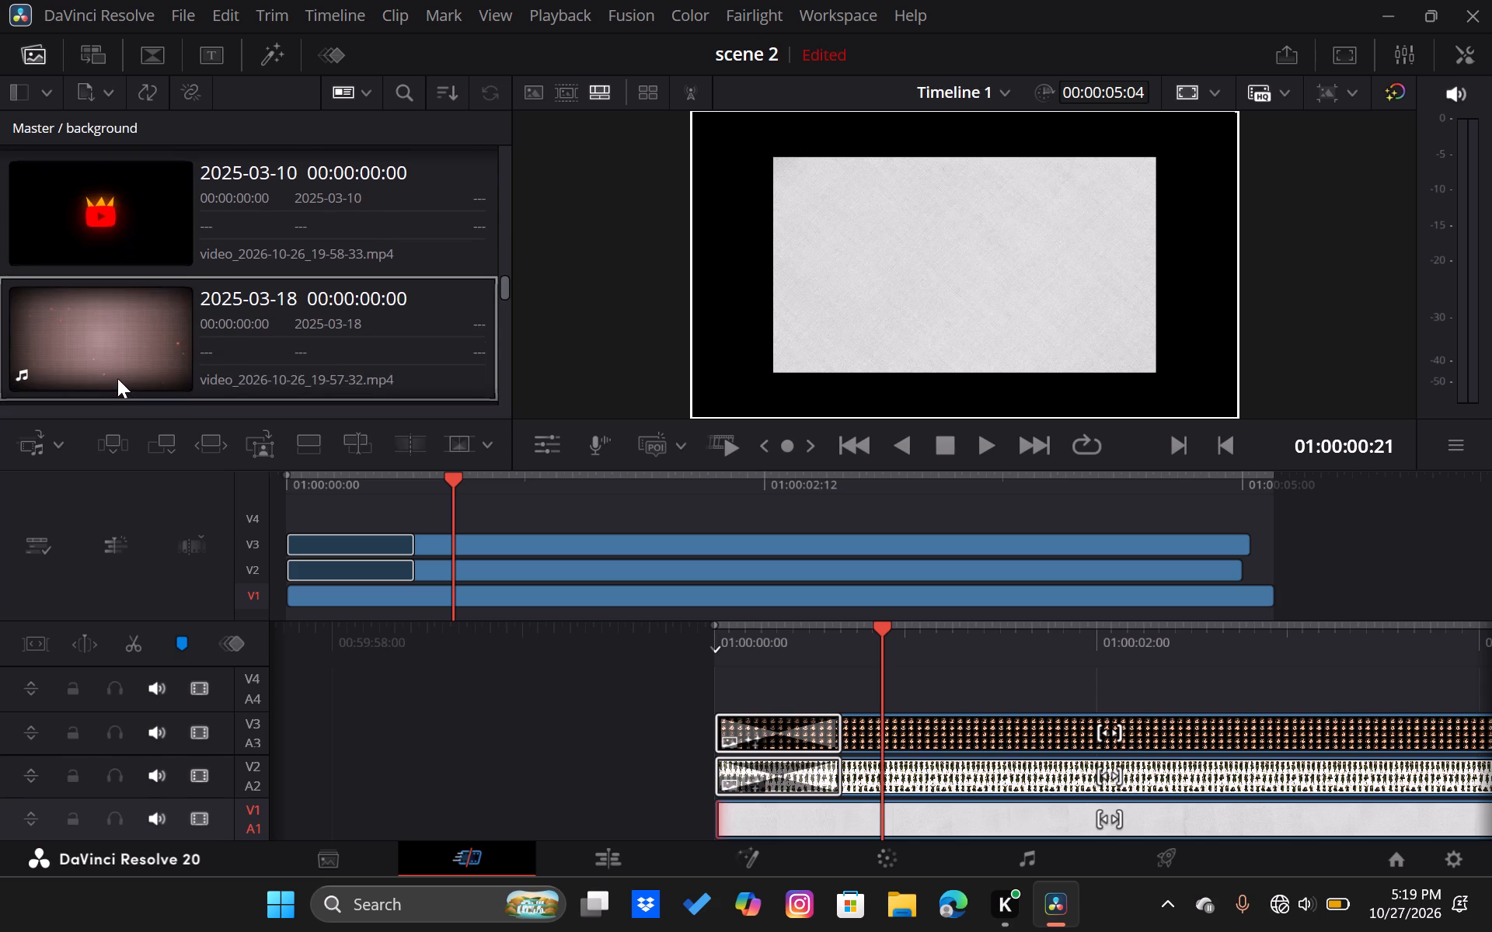
scroll(117, 378, "down", 1)
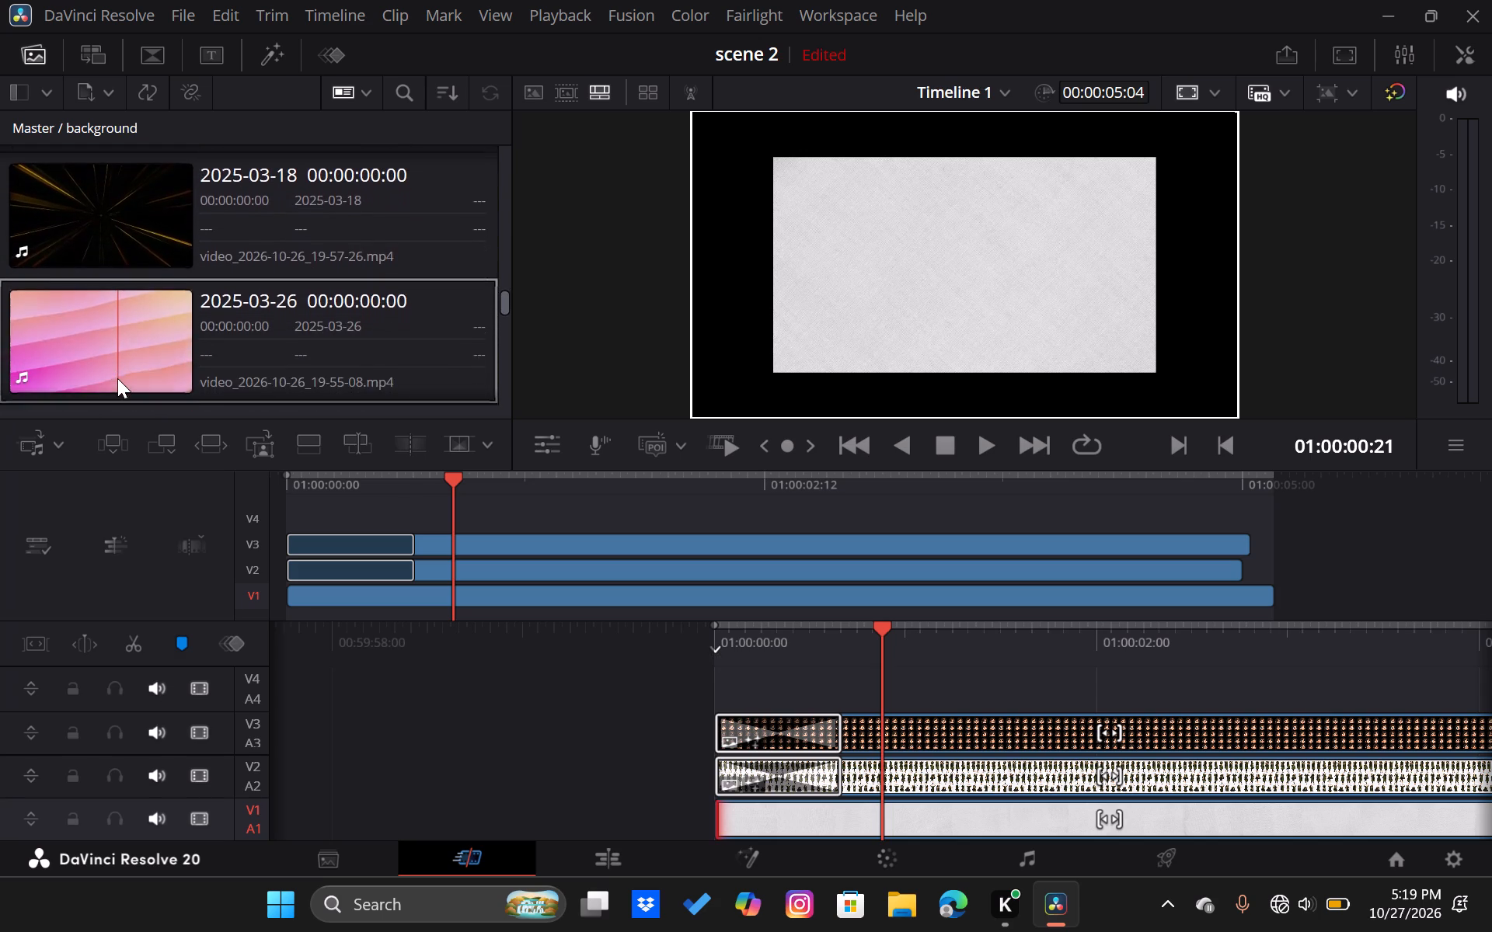
scroll(117, 378, "down", 4)
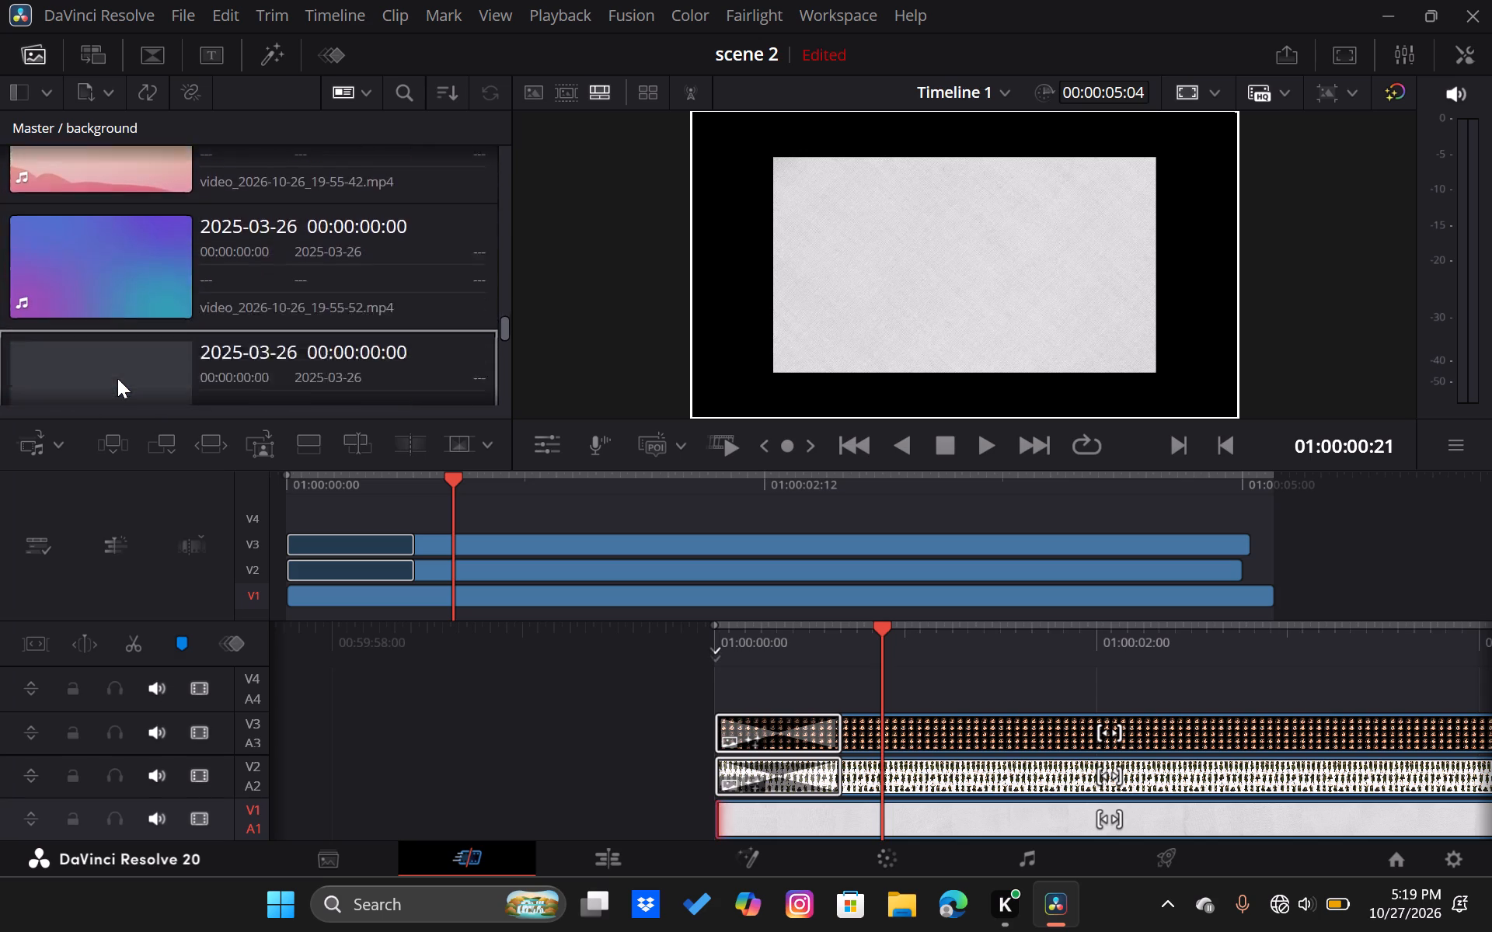
scroll(117, 378, "down", 5)
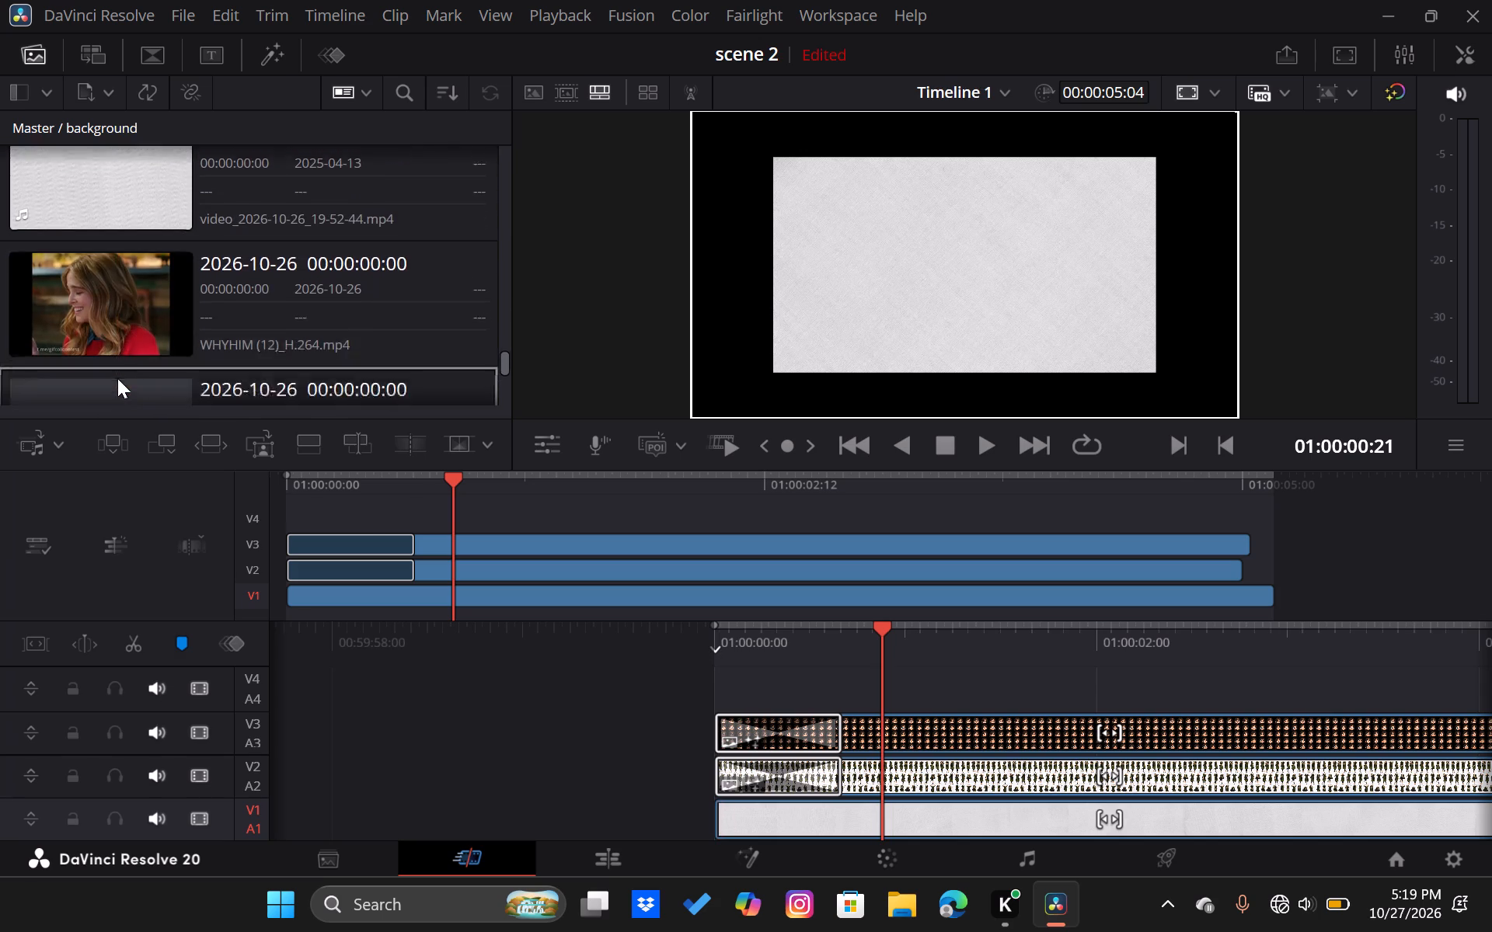
scroll(117, 378, "down", 7)
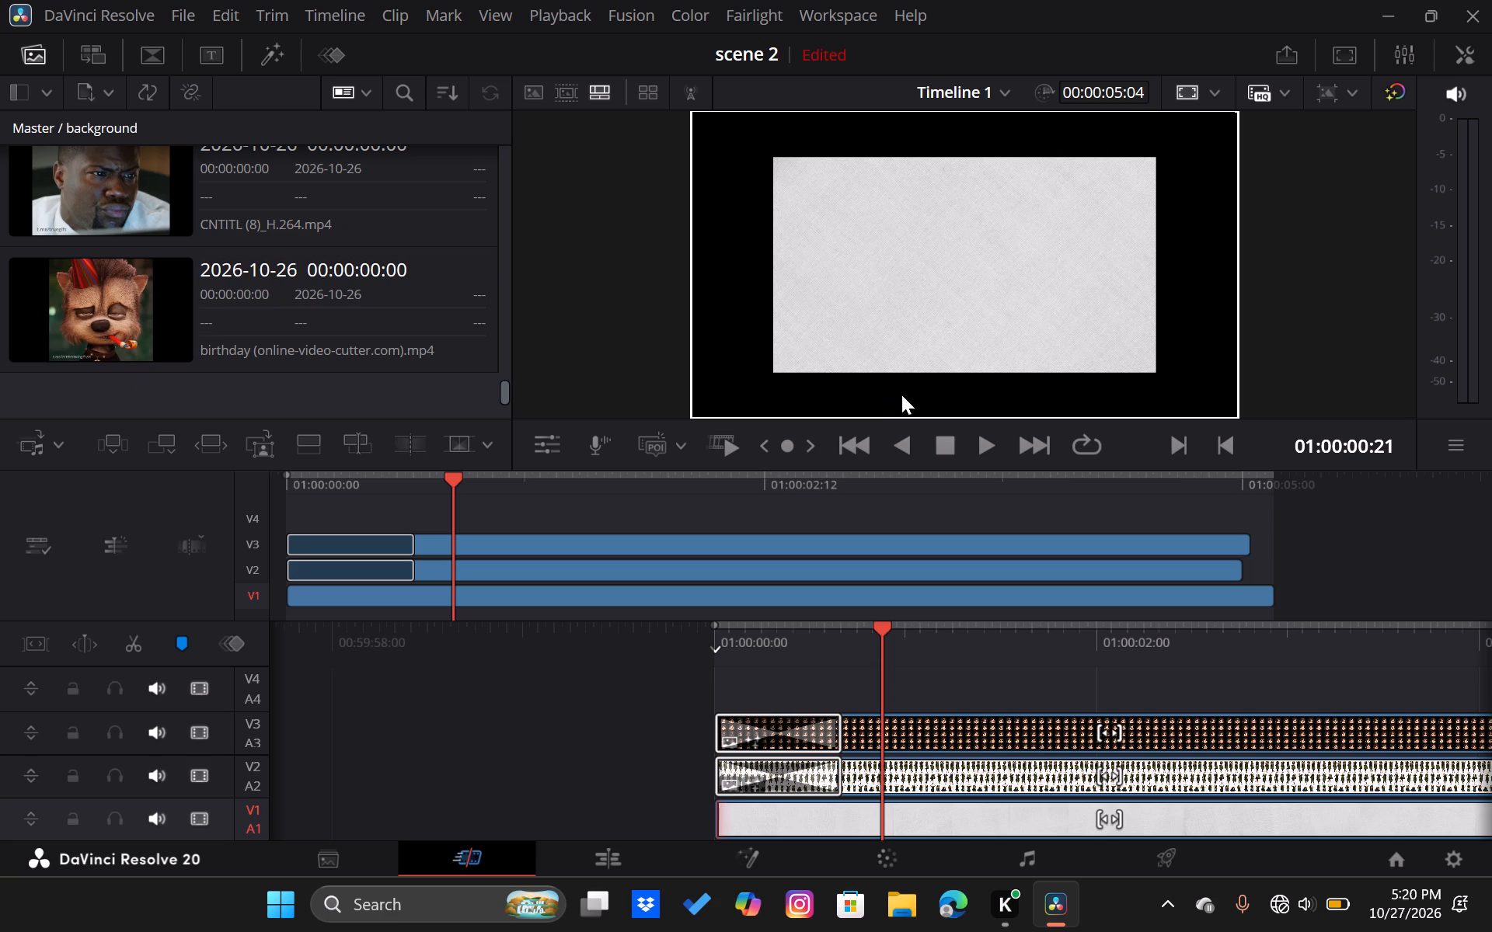
Leave the background bin for the emojis bin and examine its images and video clips for scene material.
scroll(305, 280, "up", 5)
left_click(37, 53)
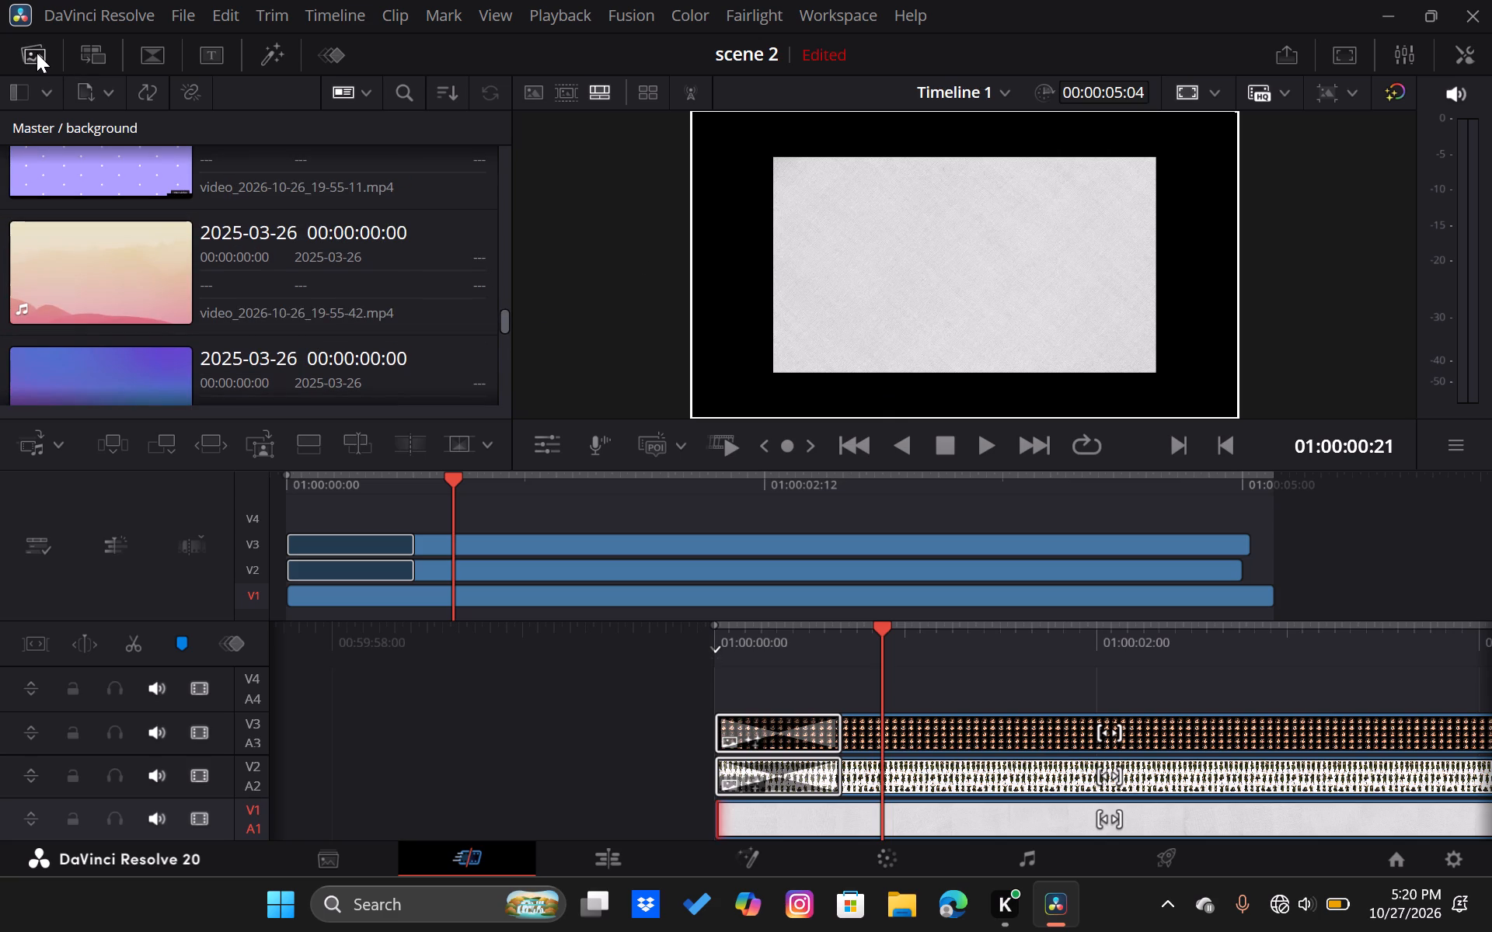
scroll(131, 190, "up", 4)
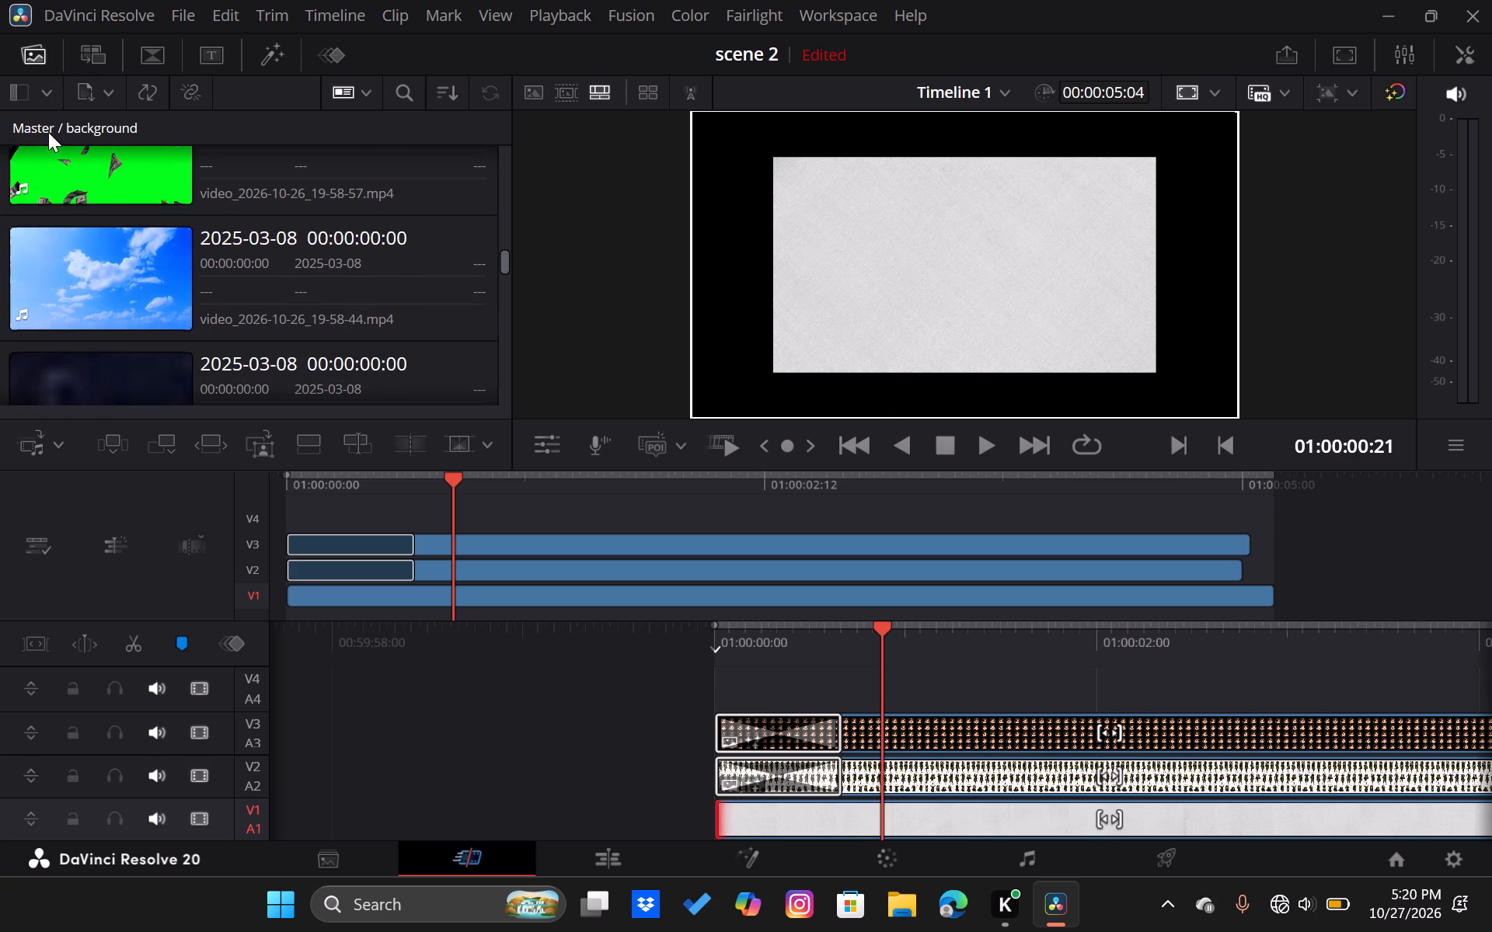
left_click(47, 130)
double_click(234, 204)
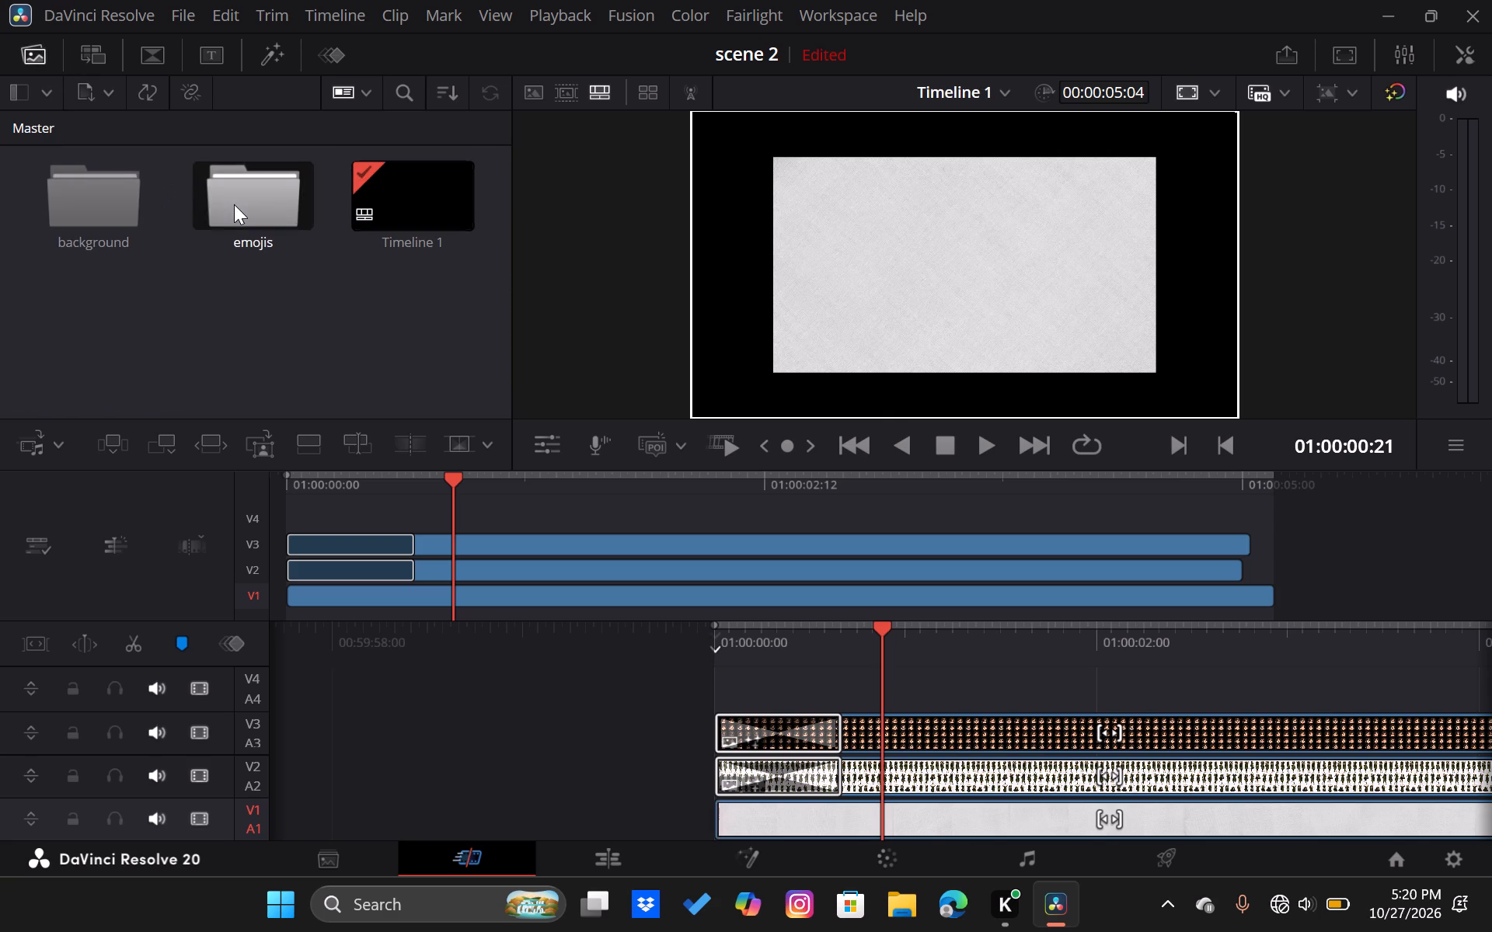
scroll(268, 327, "down", 7)
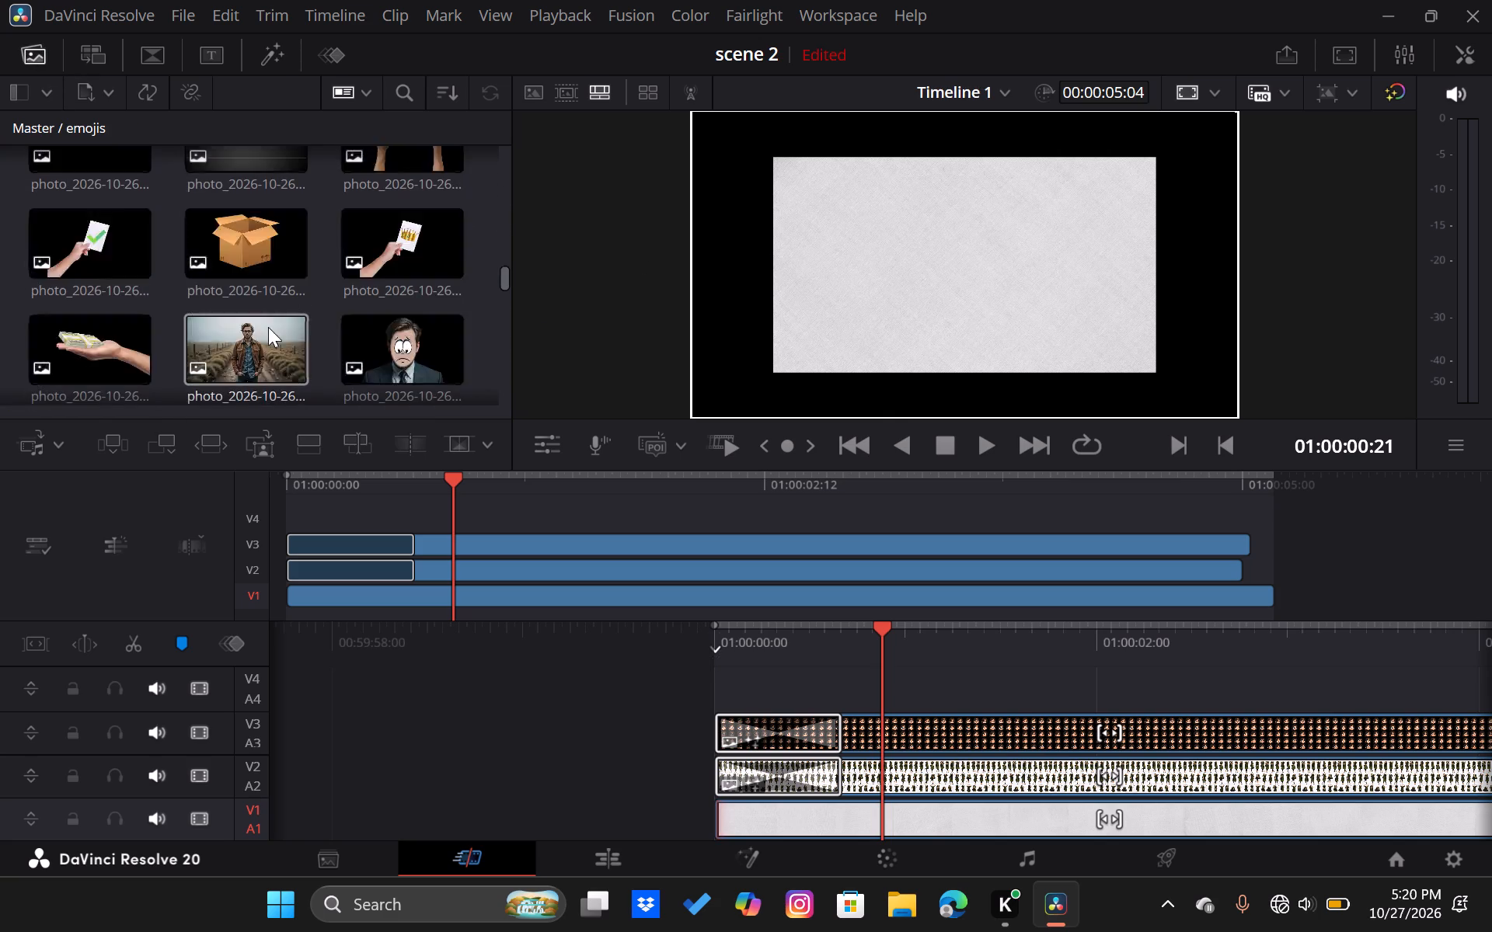
scroll(268, 327, "down", 5)
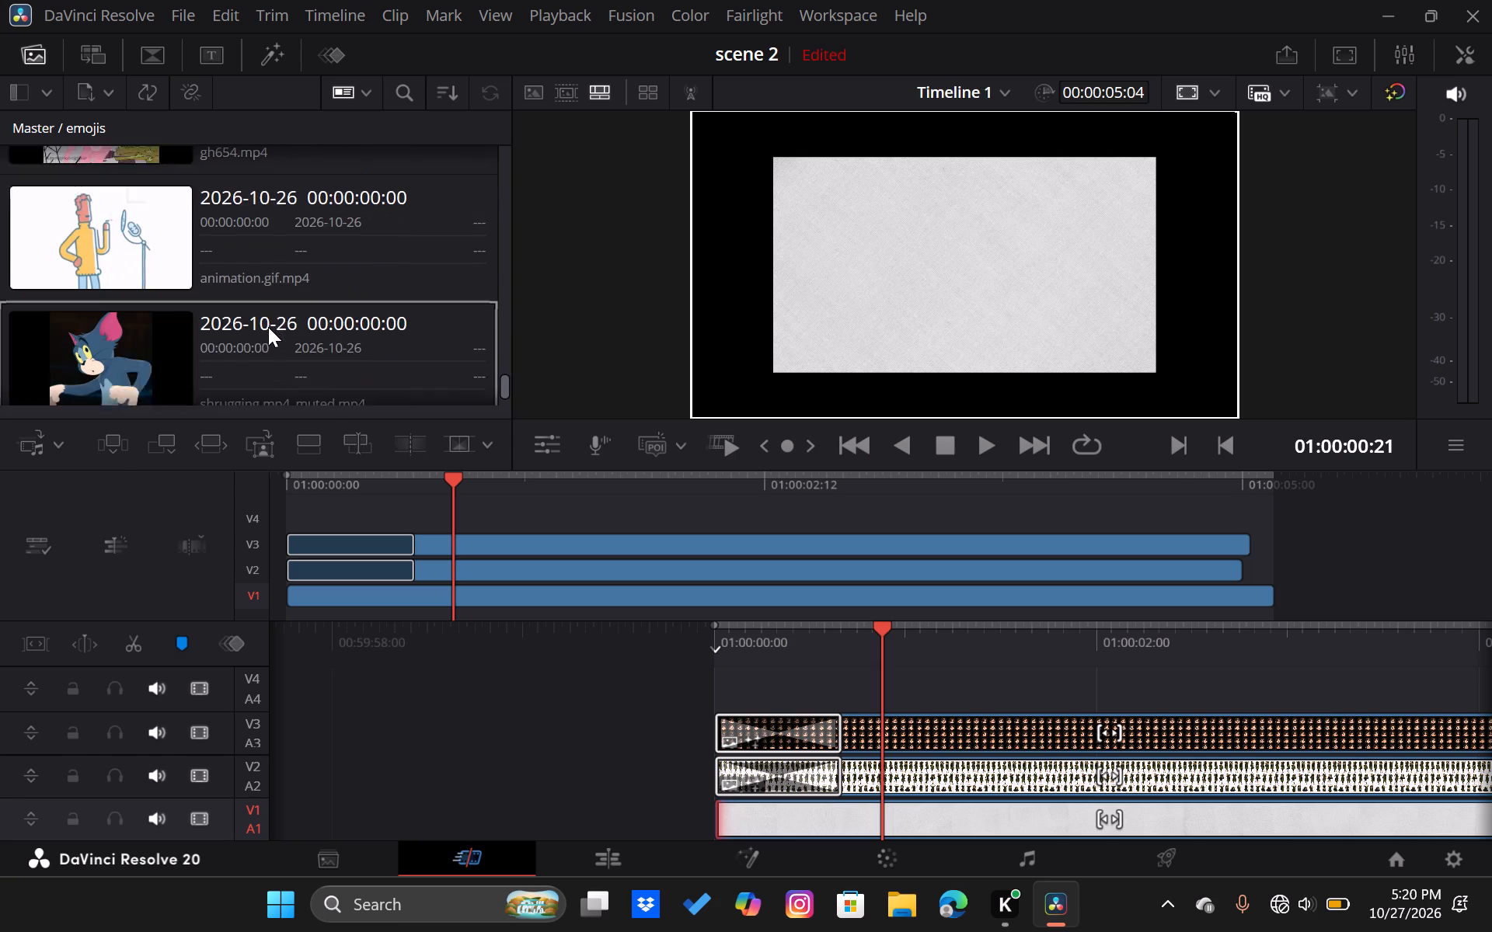
scroll(268, 327, "down", 5)
scroll(123, 336, "up", 1)
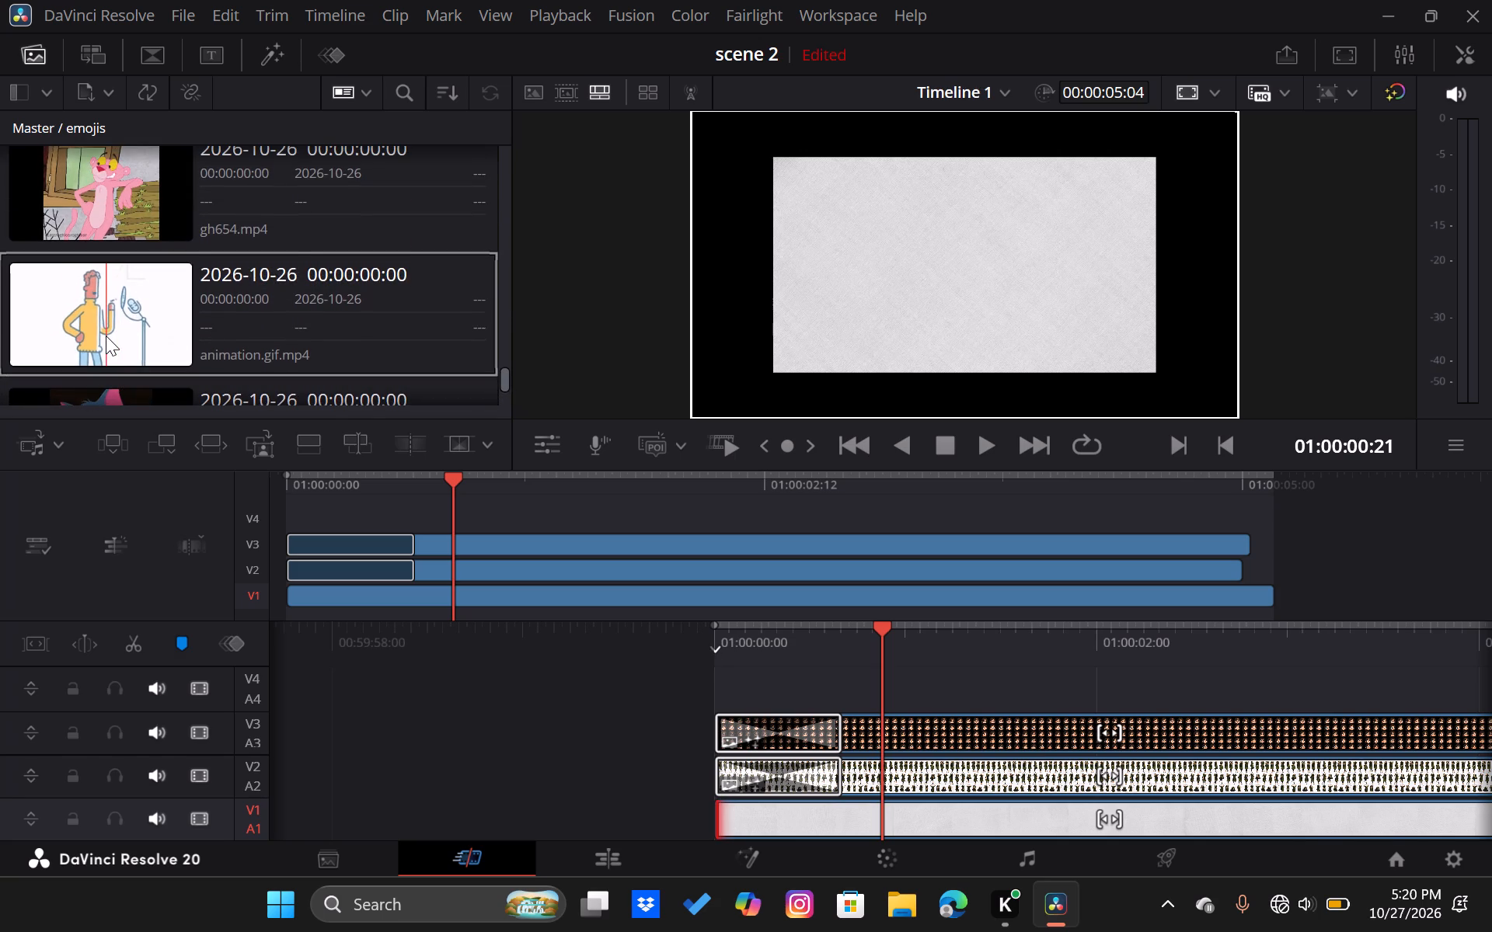
scroll(106, 336, "up", 2)
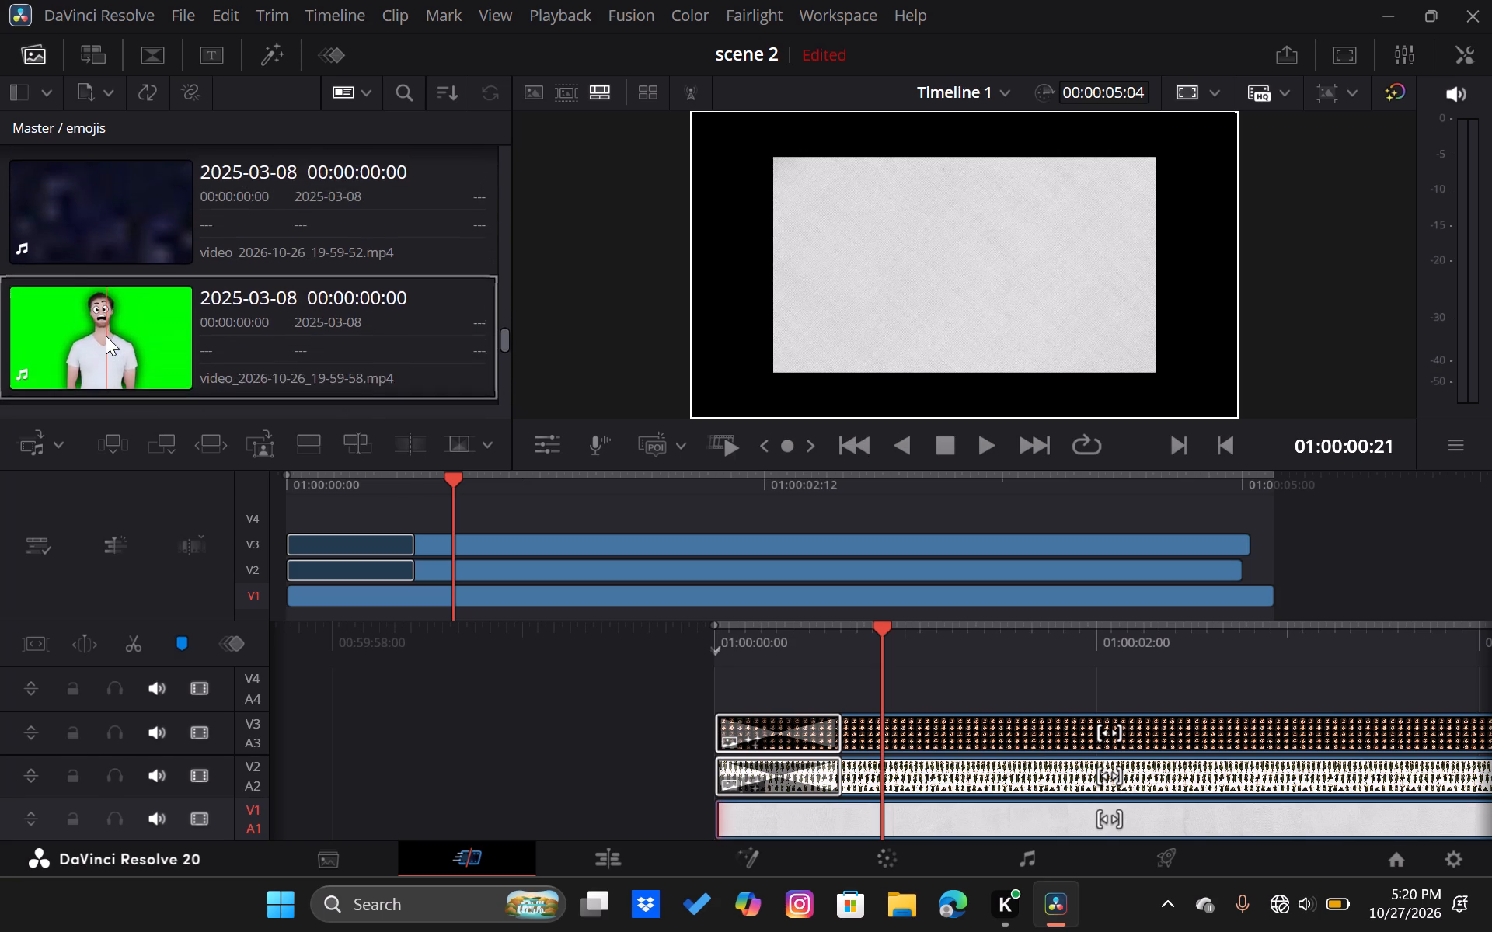
scroll(106, 336, "up", 3)
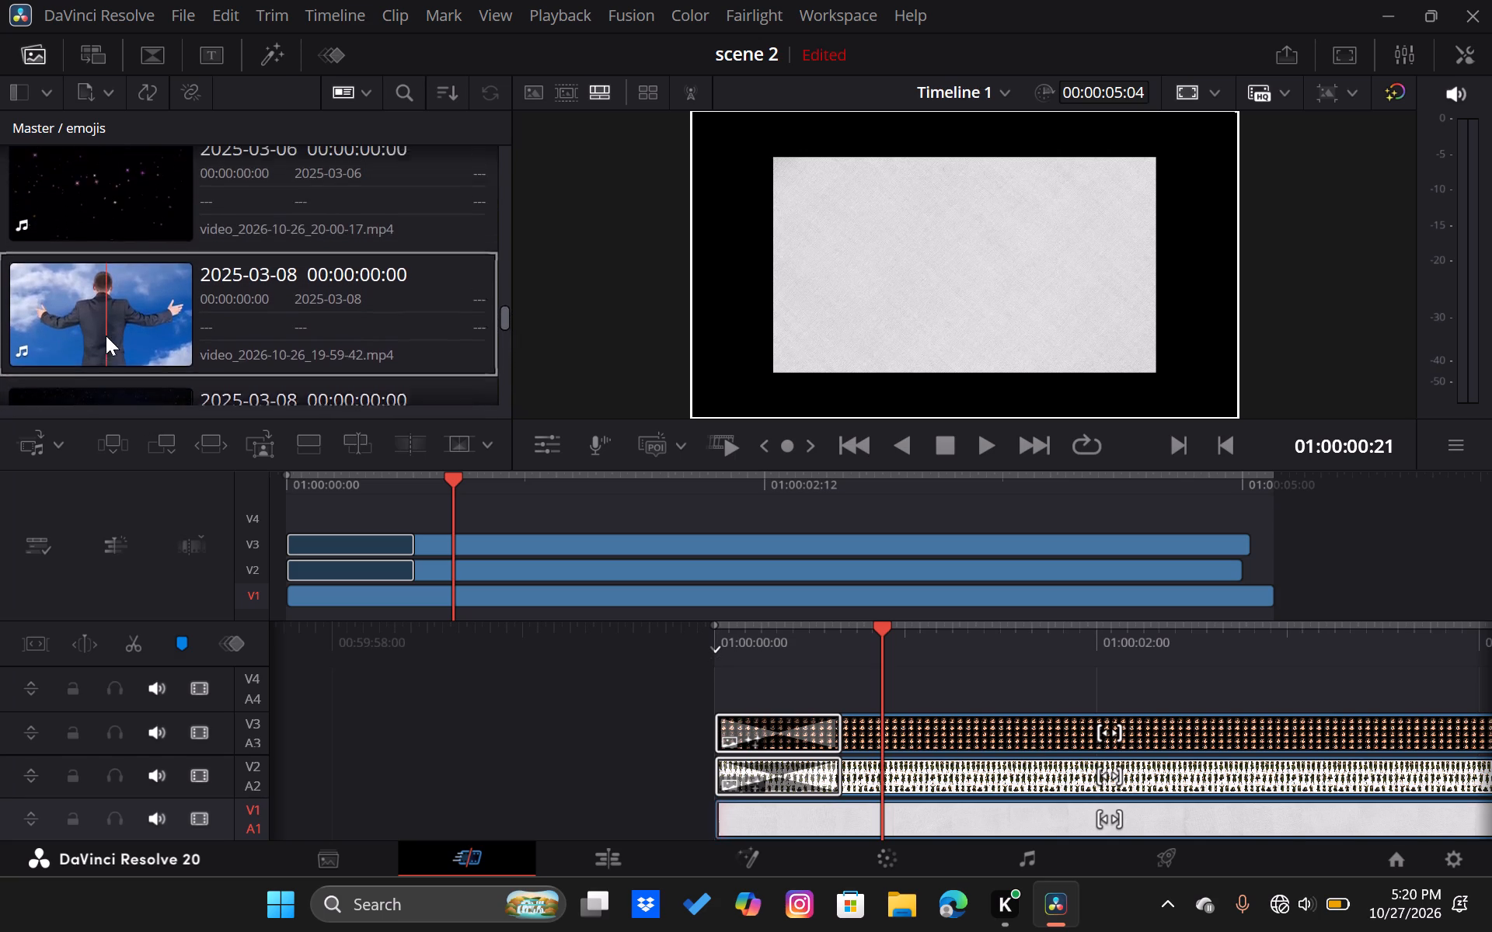
scroll(106, 336, "up", 2)
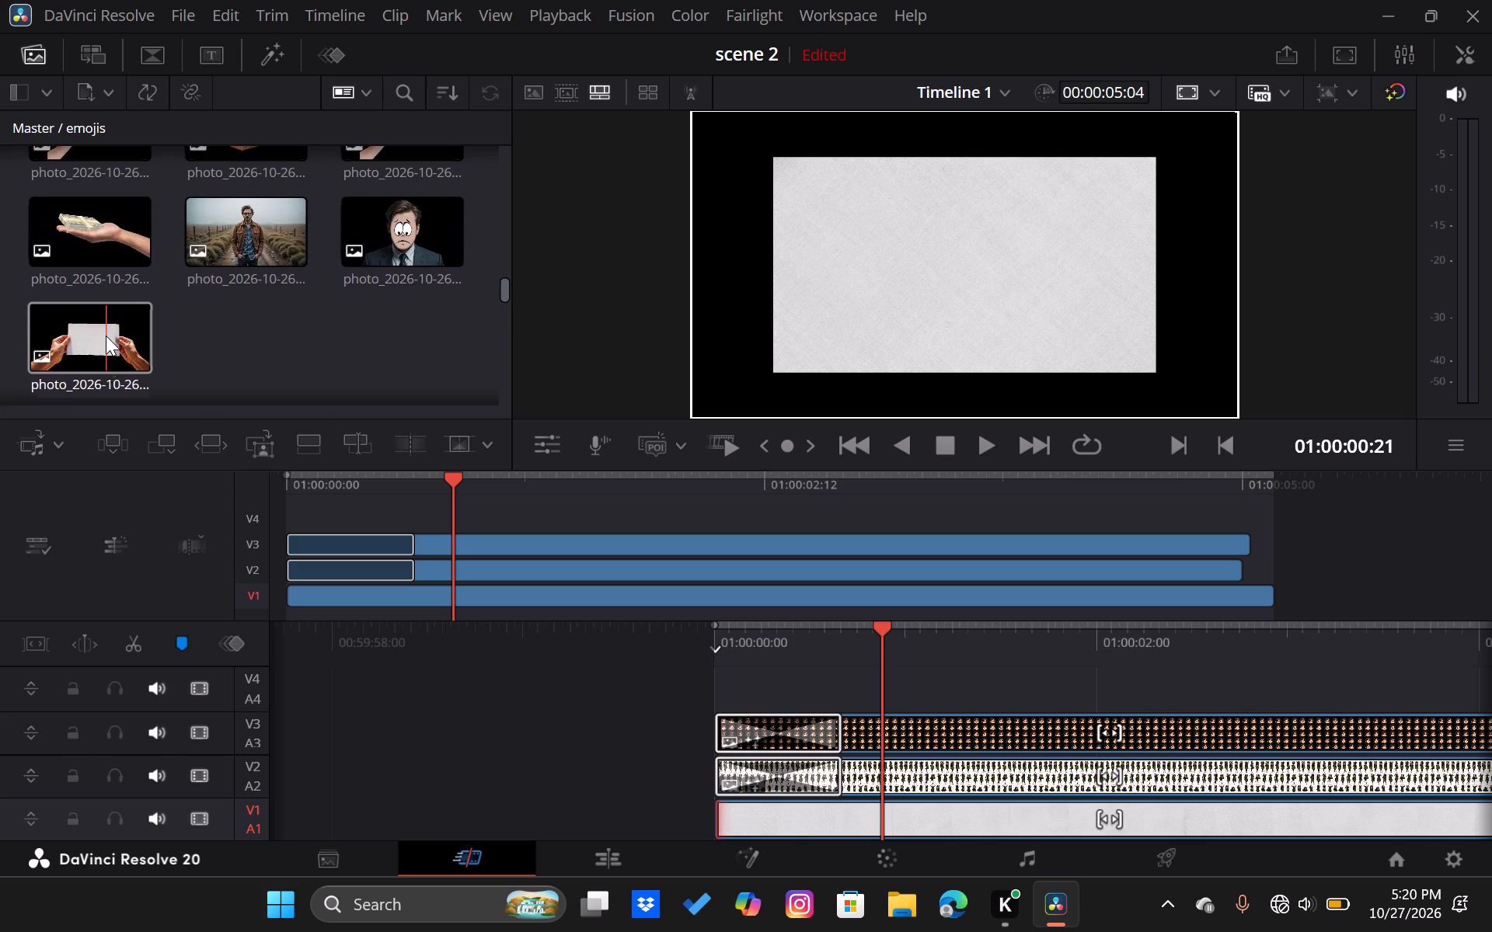
scroll(106, 336, "up", 1)
Add the photo of two hands holding blank paper from the emojis bin to track V4, starting at about 01:00:00:15.
scroll(133, 235, "down", 1)
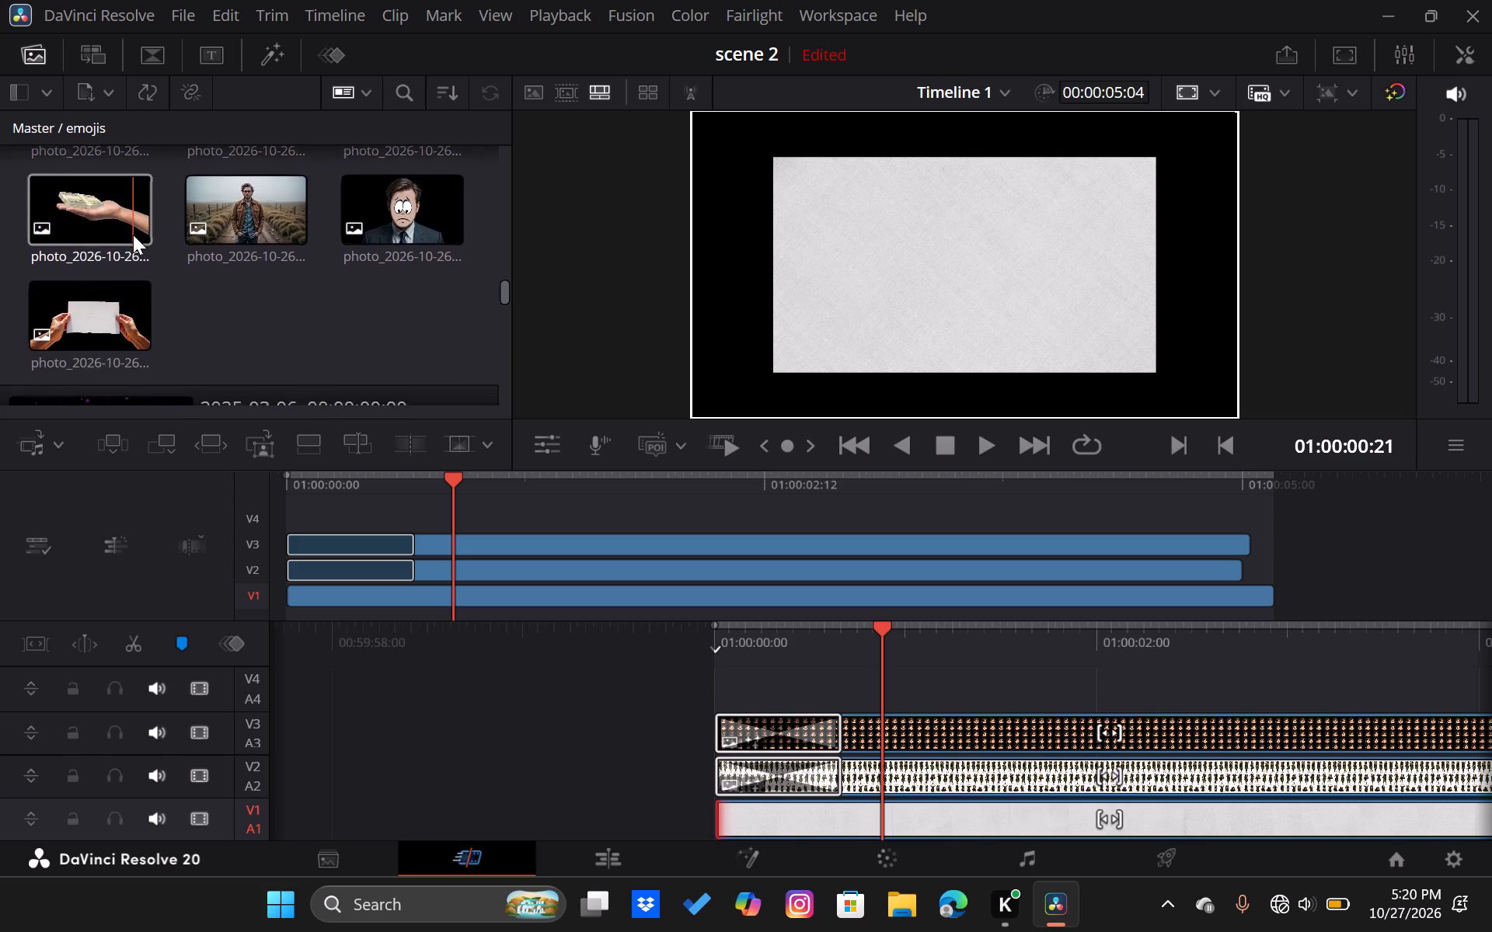
scroll(133, 235, "down", 1)
left_click_drag(127, 241, 838, 595)
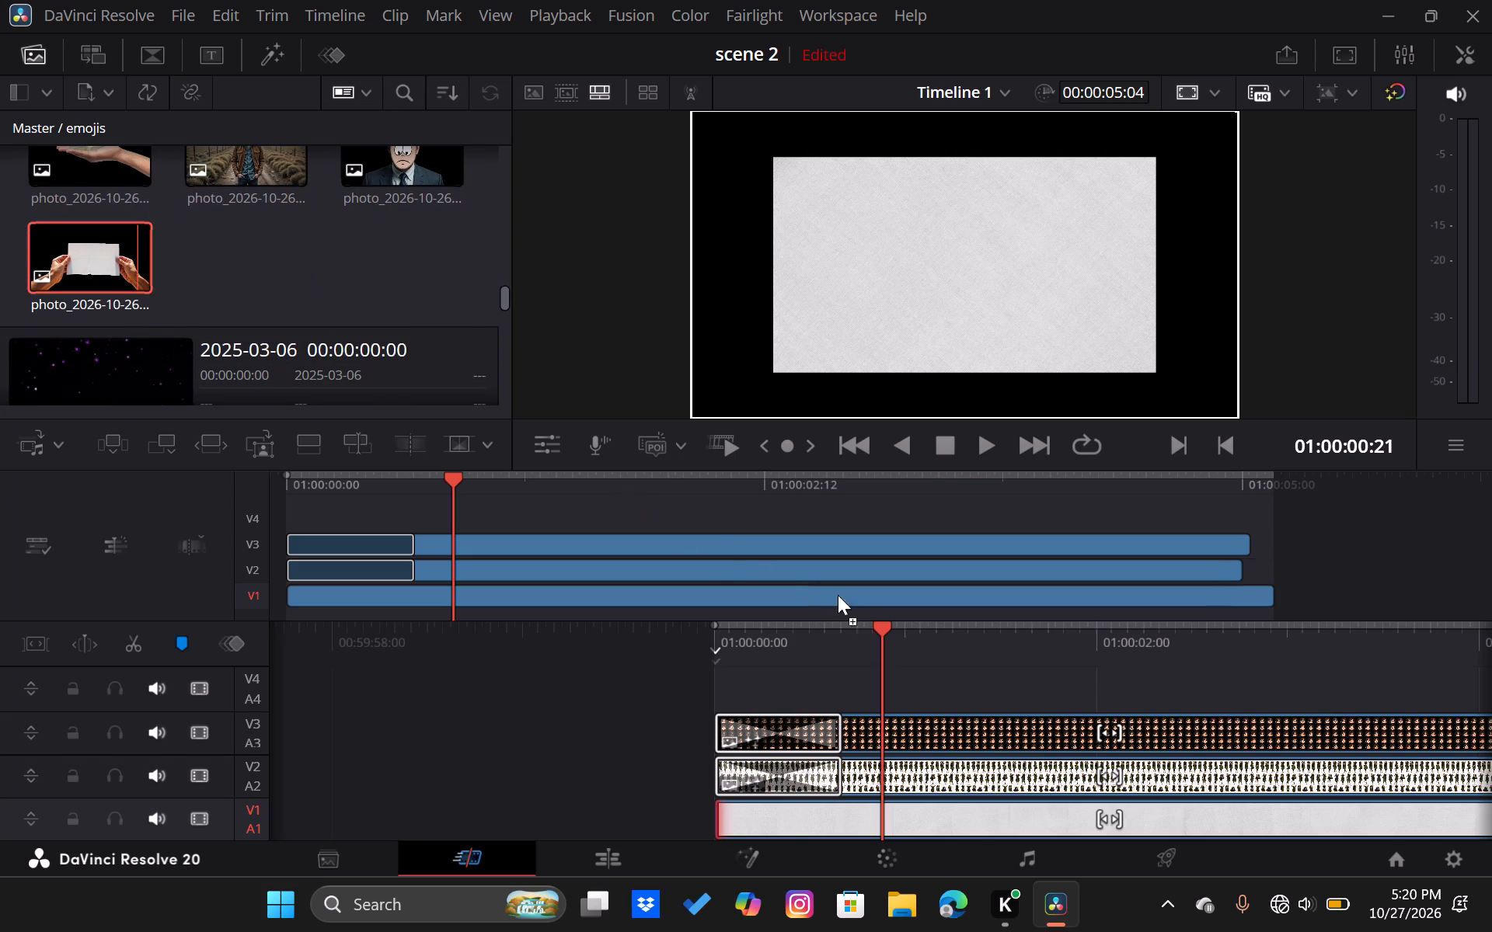
left_click_drag(838, 595, 838, 709)
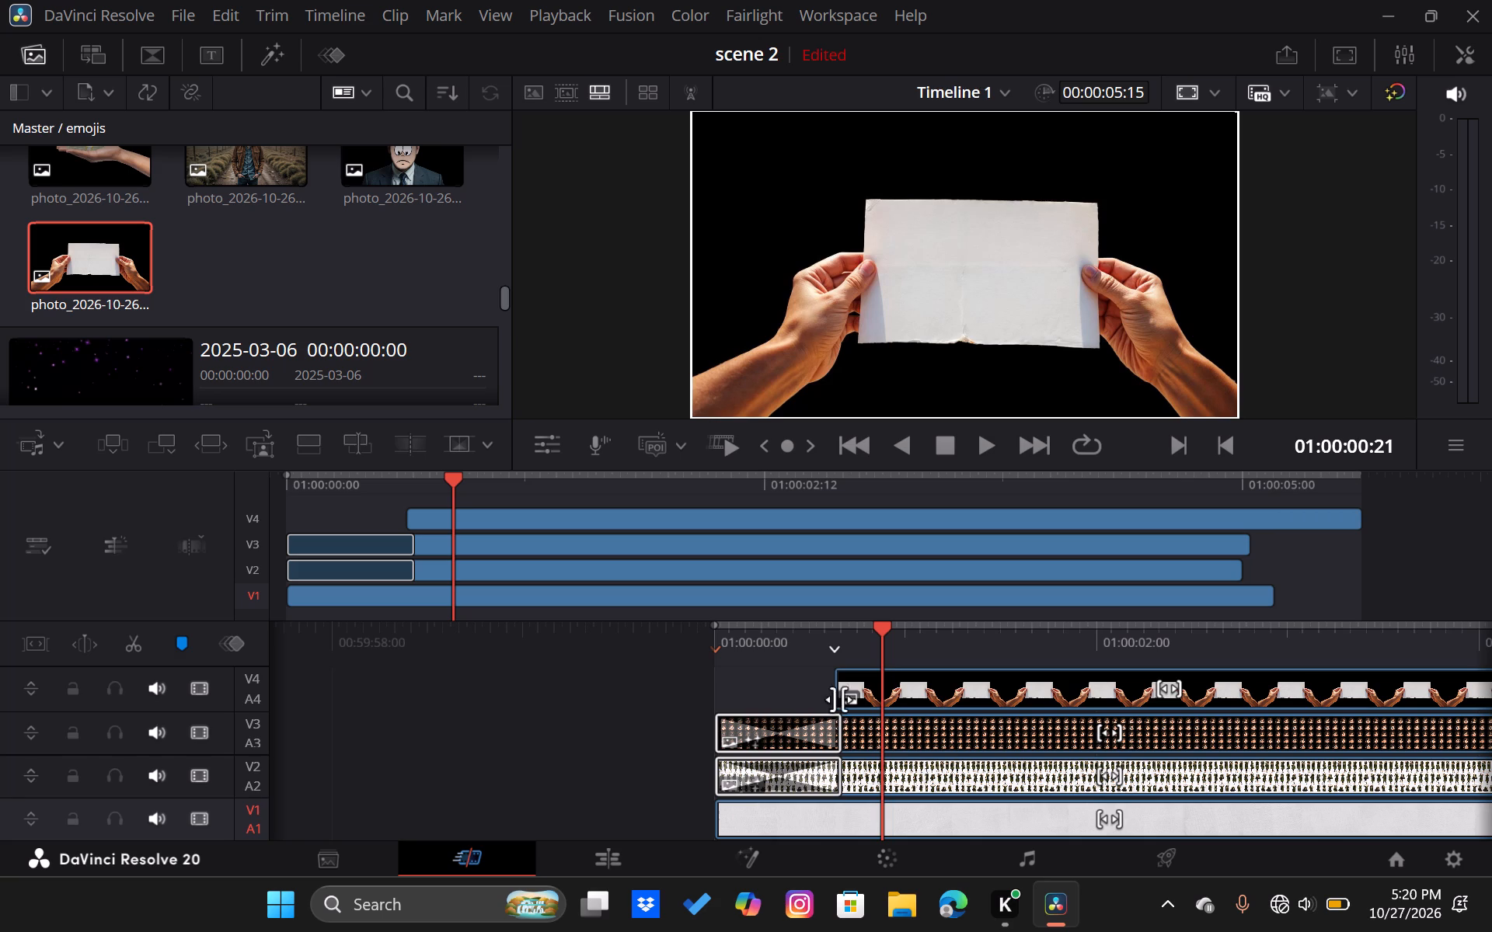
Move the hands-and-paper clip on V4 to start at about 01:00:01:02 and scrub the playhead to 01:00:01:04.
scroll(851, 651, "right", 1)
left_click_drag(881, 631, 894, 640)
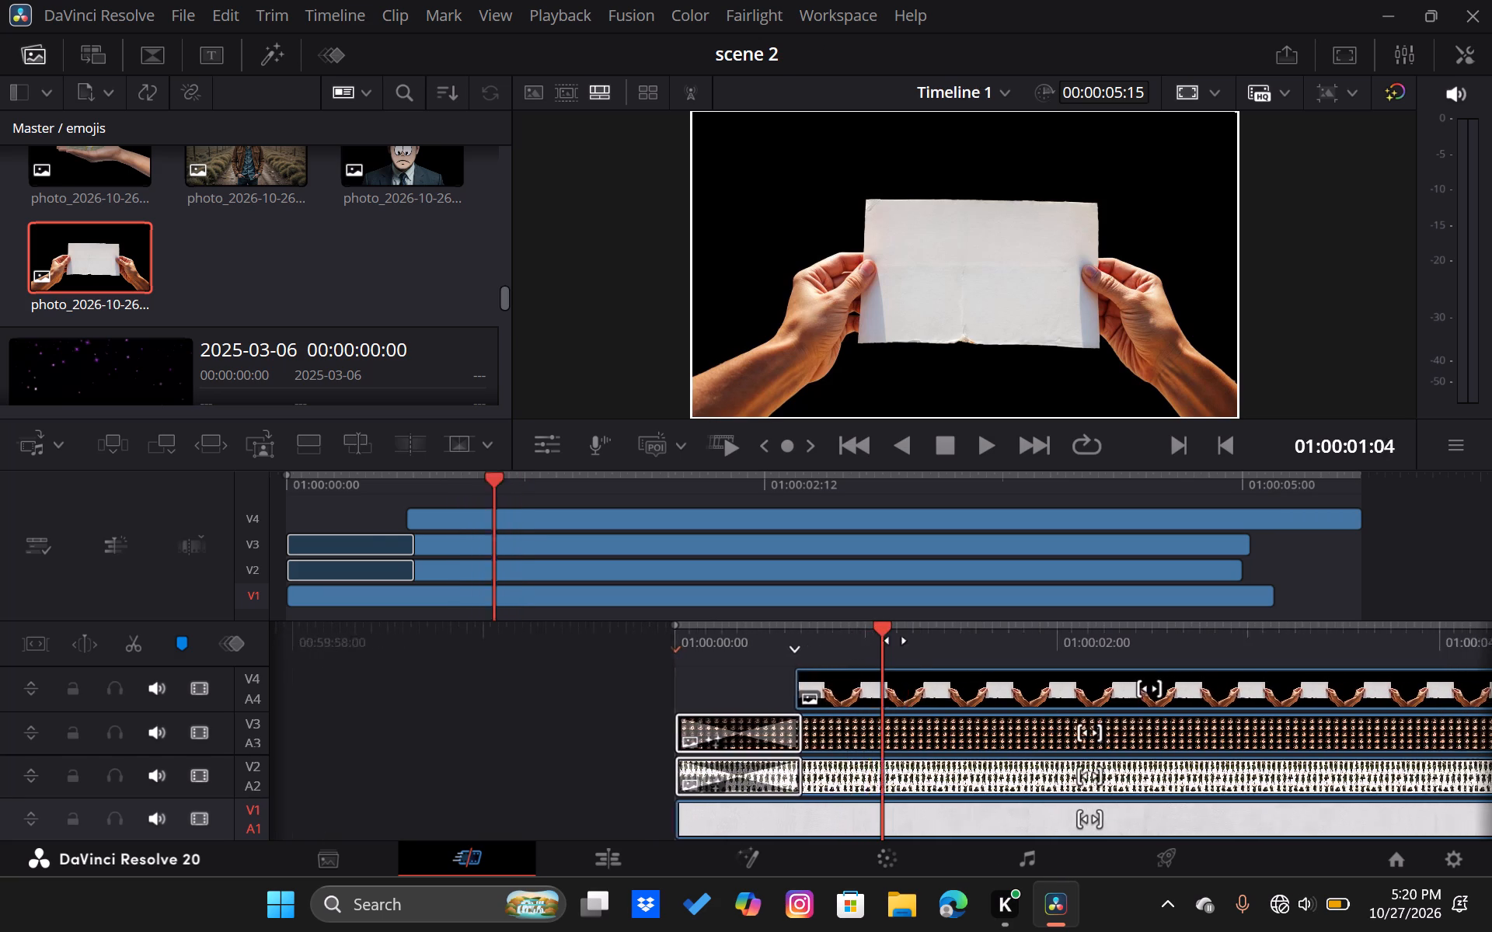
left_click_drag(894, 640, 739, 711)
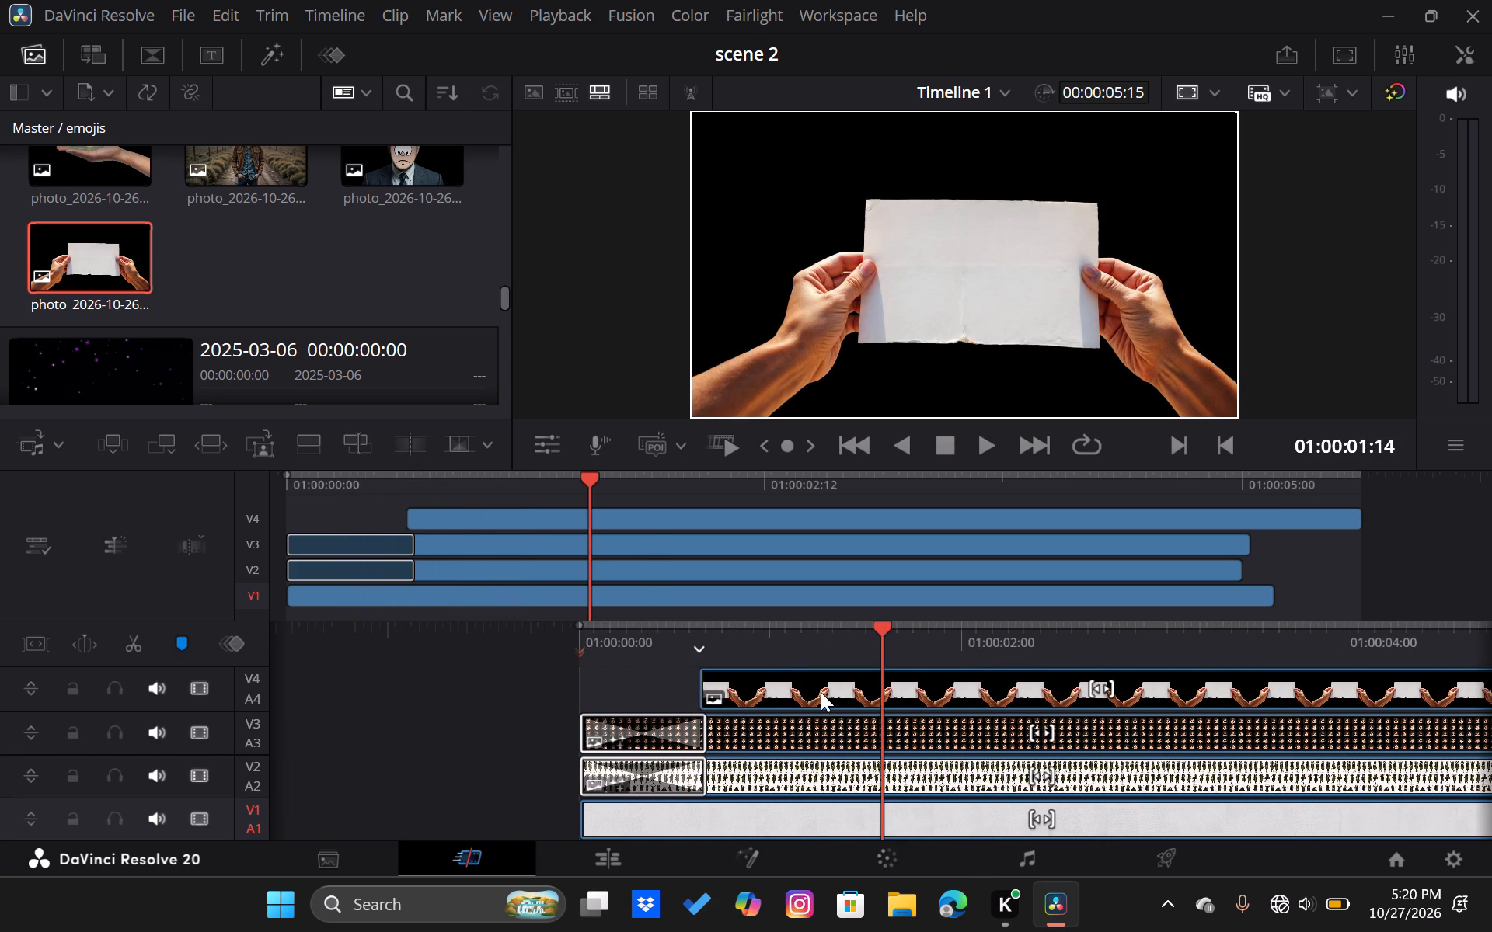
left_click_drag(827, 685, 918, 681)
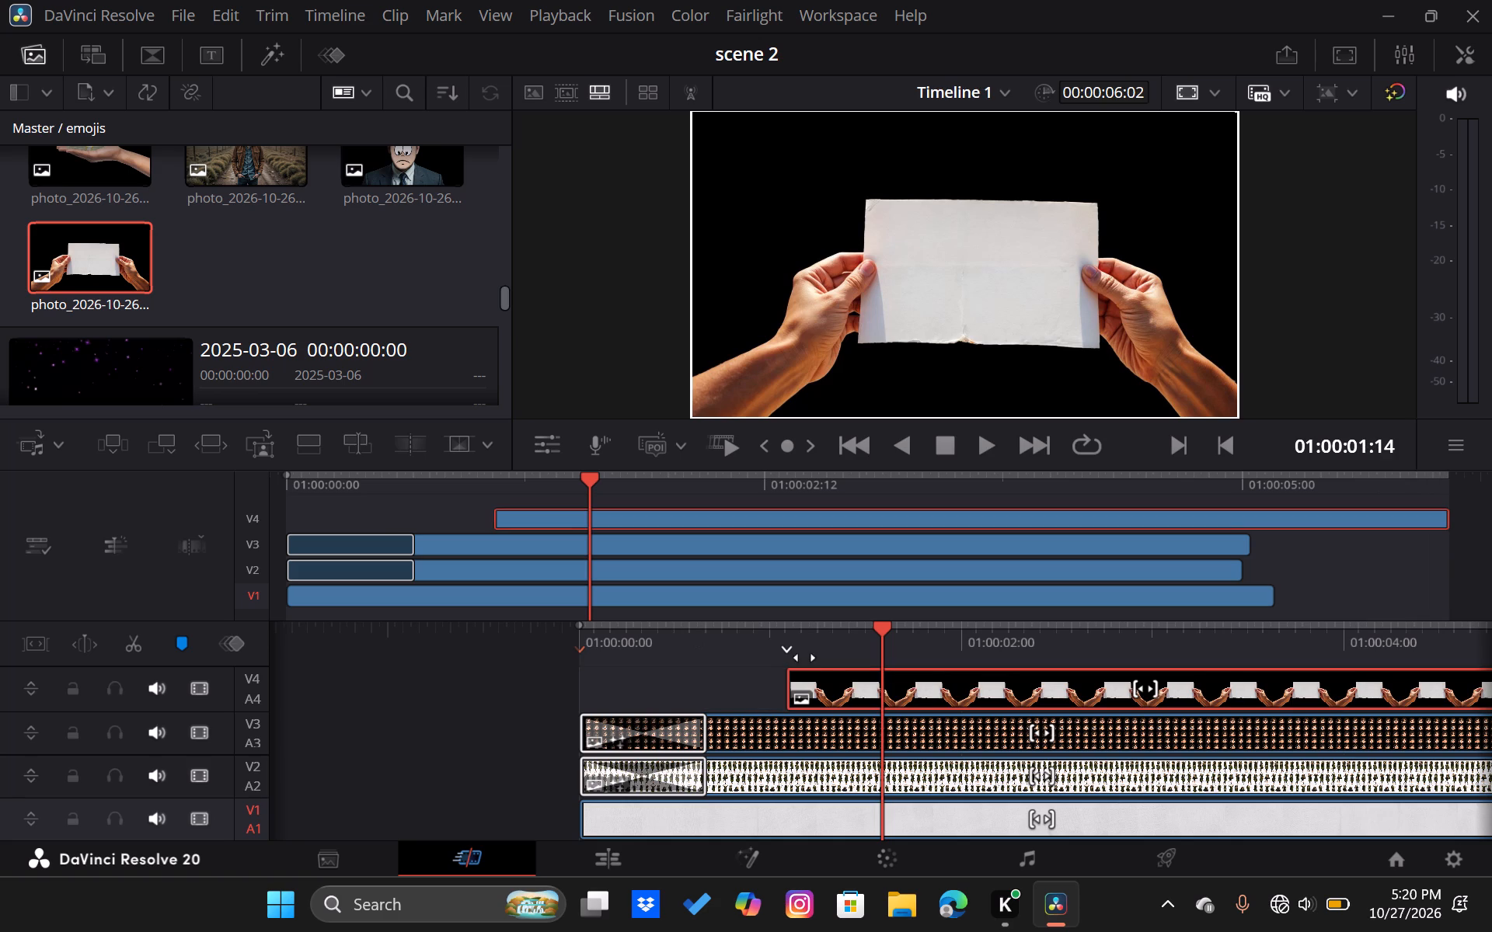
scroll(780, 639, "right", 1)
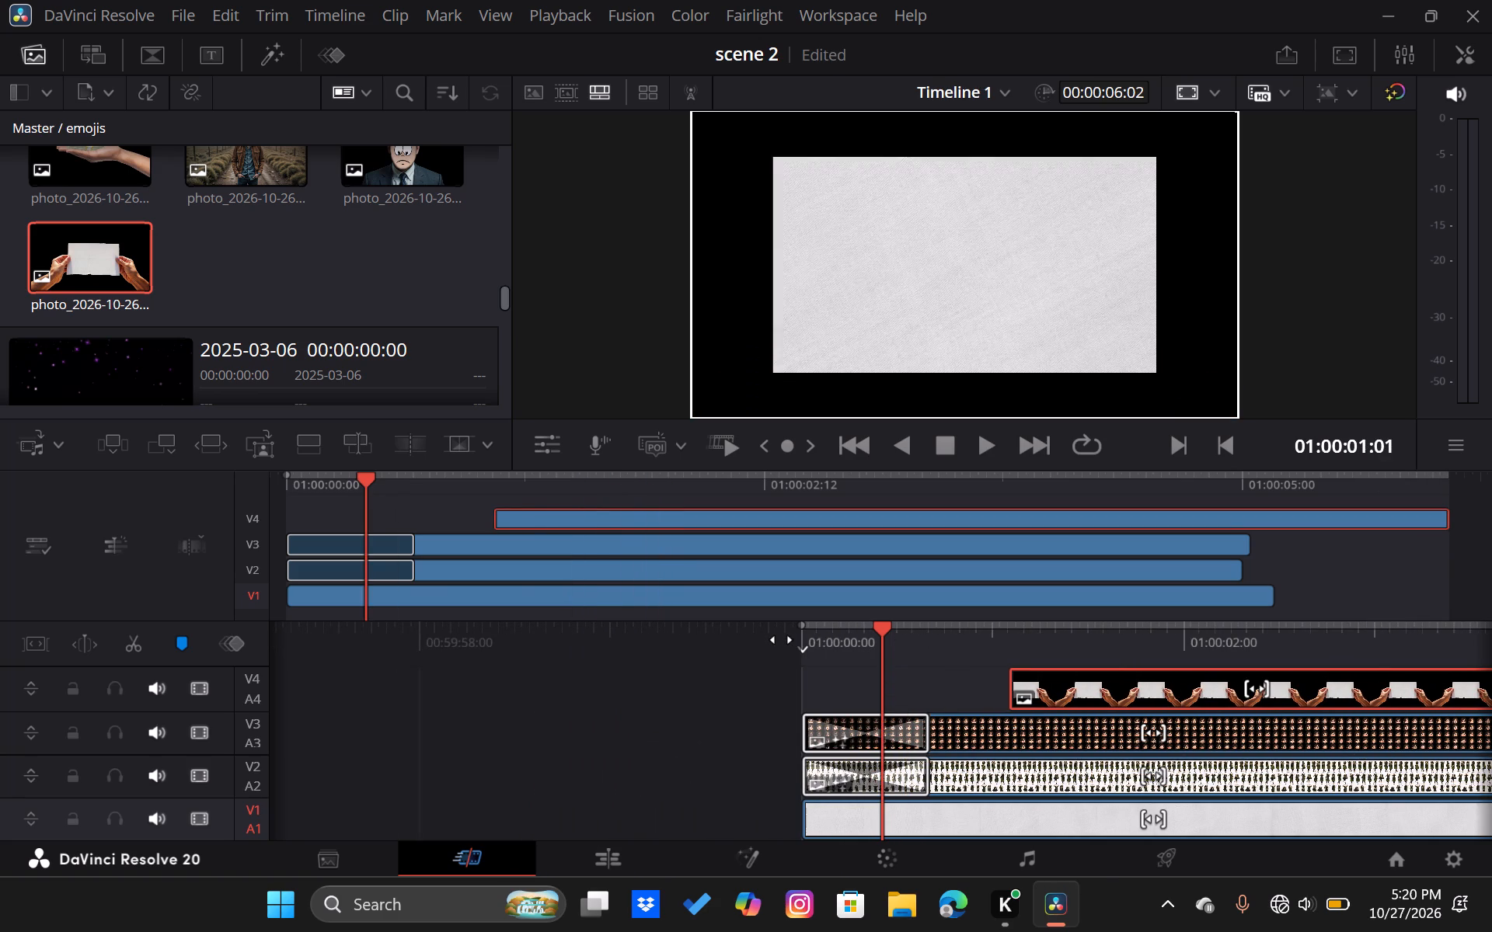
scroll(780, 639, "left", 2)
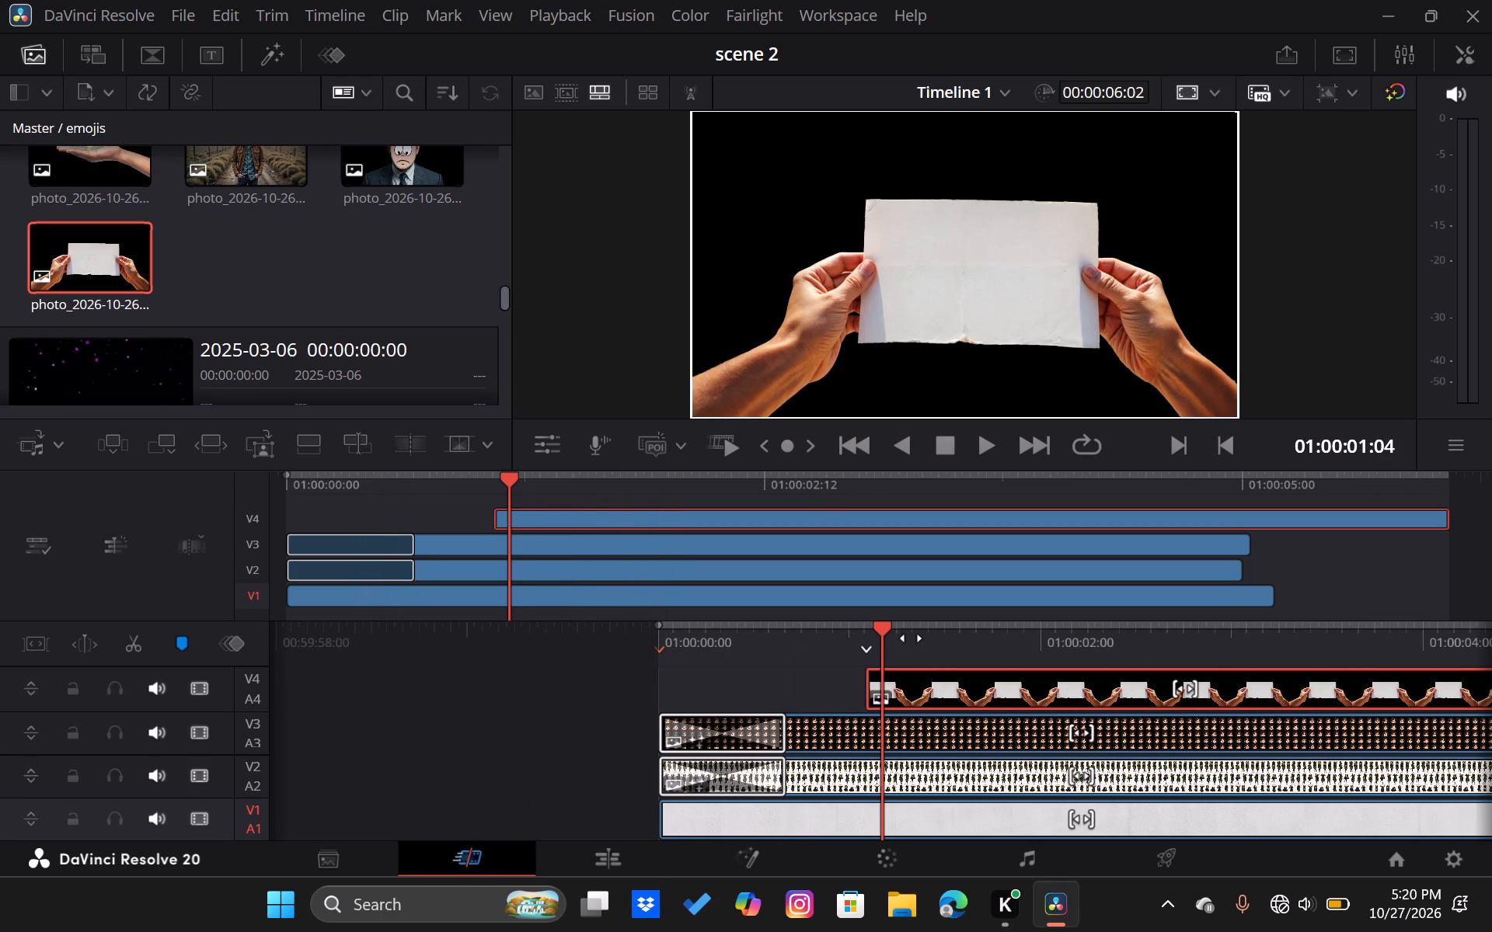
Scale the hands-and-paper clip on V4 to a linked X and Y zoom of 0.690, fitting it inside the paper background.
left_click(1456, 55)
left_click_drag(1215, 224, 1218, 224)
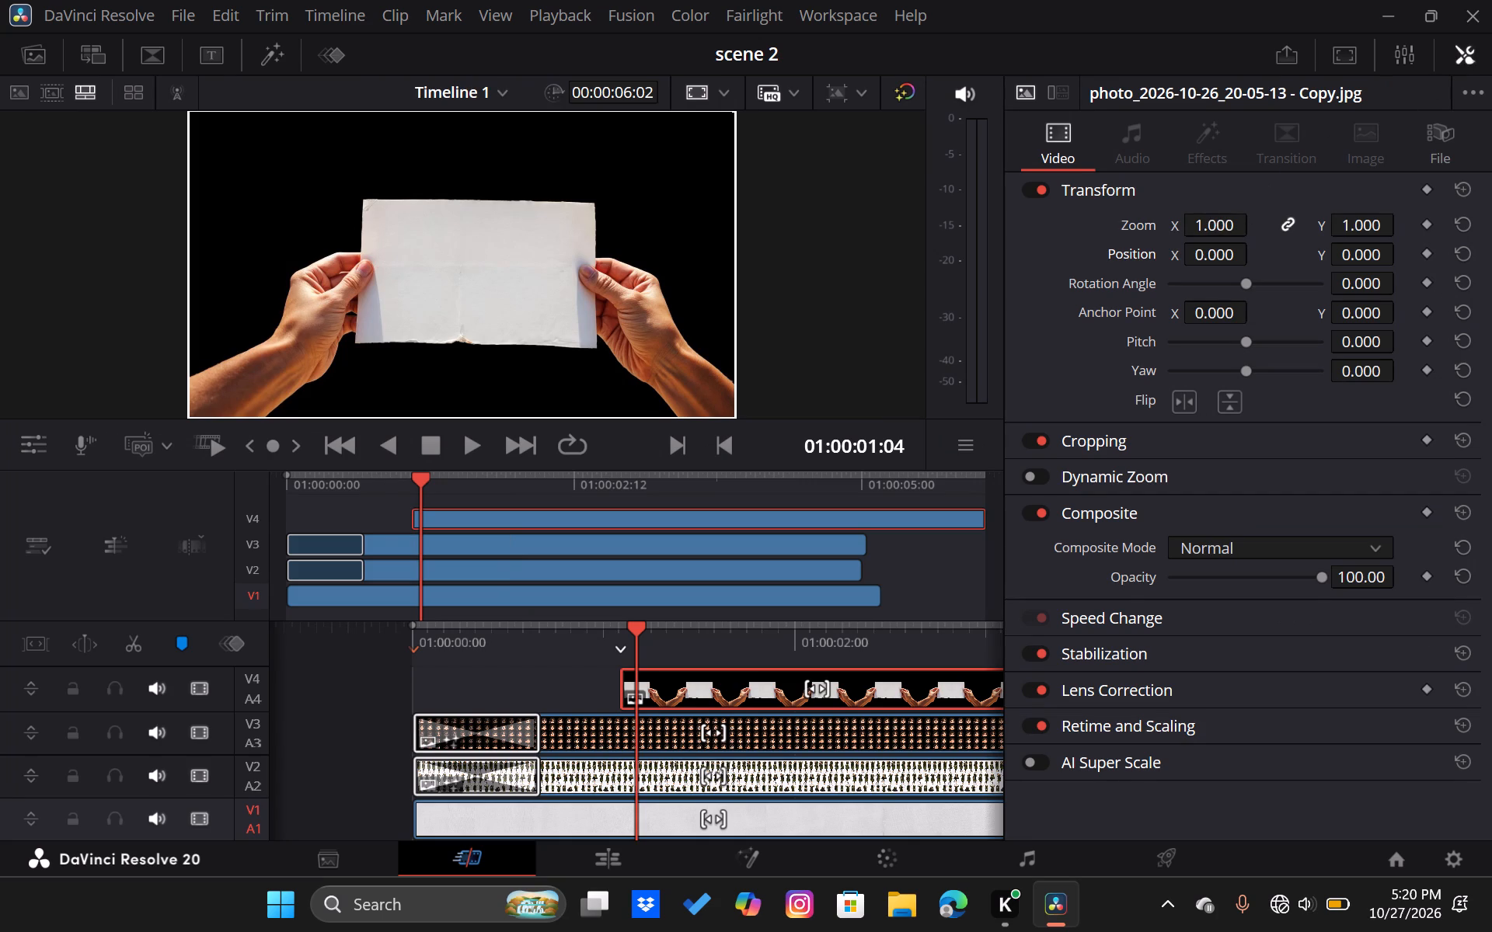
left_click_drag(1218, 224, 1096, 259)
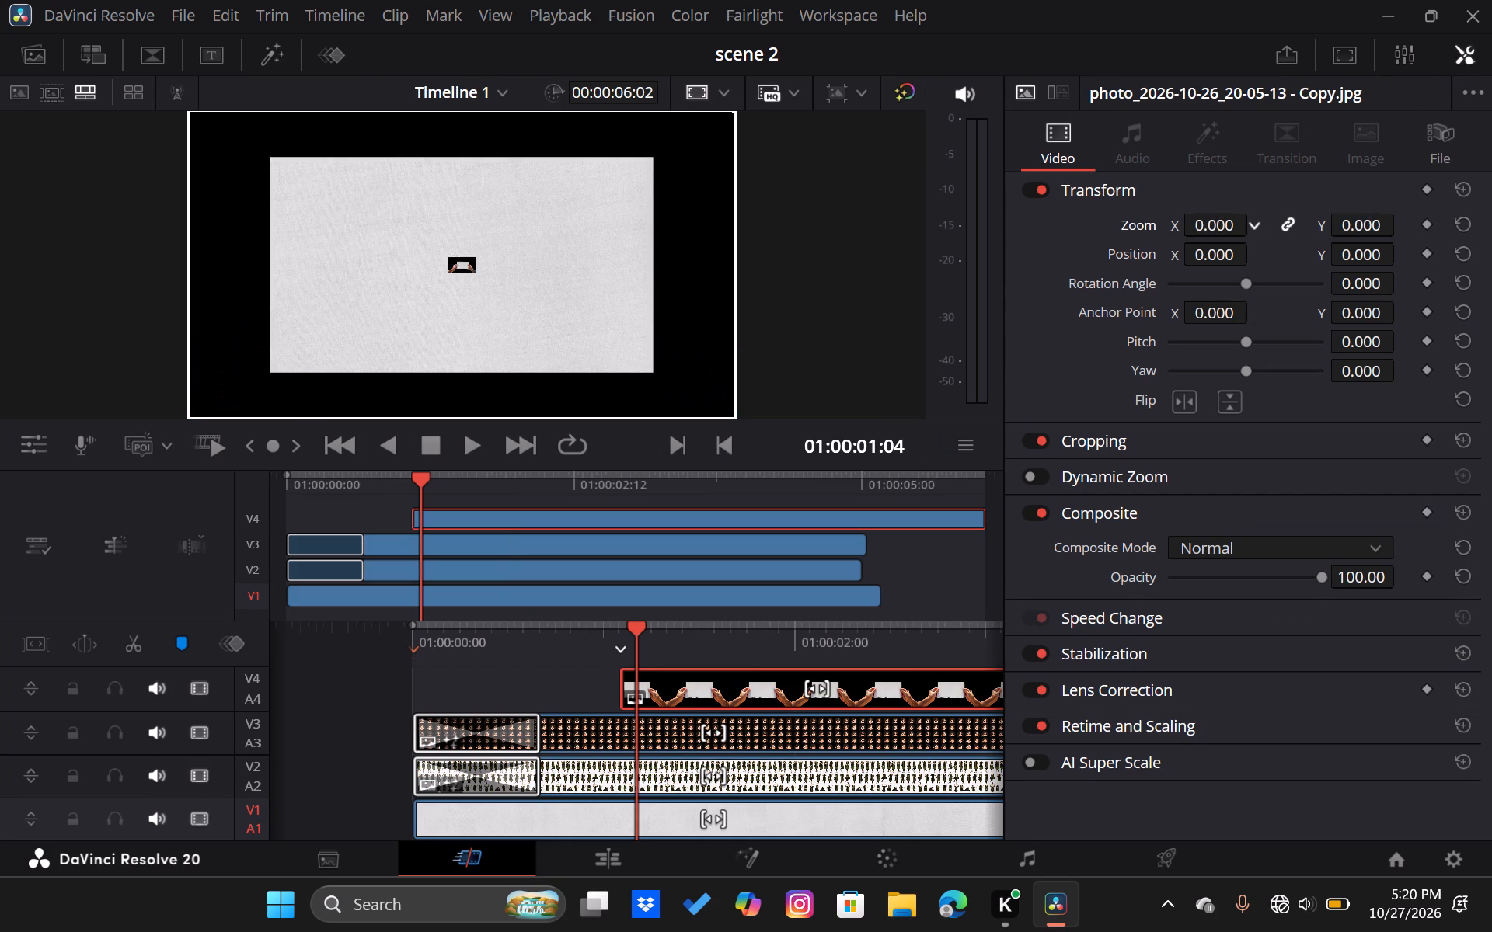
left_click_drag(1096, 259, 1163, 254)
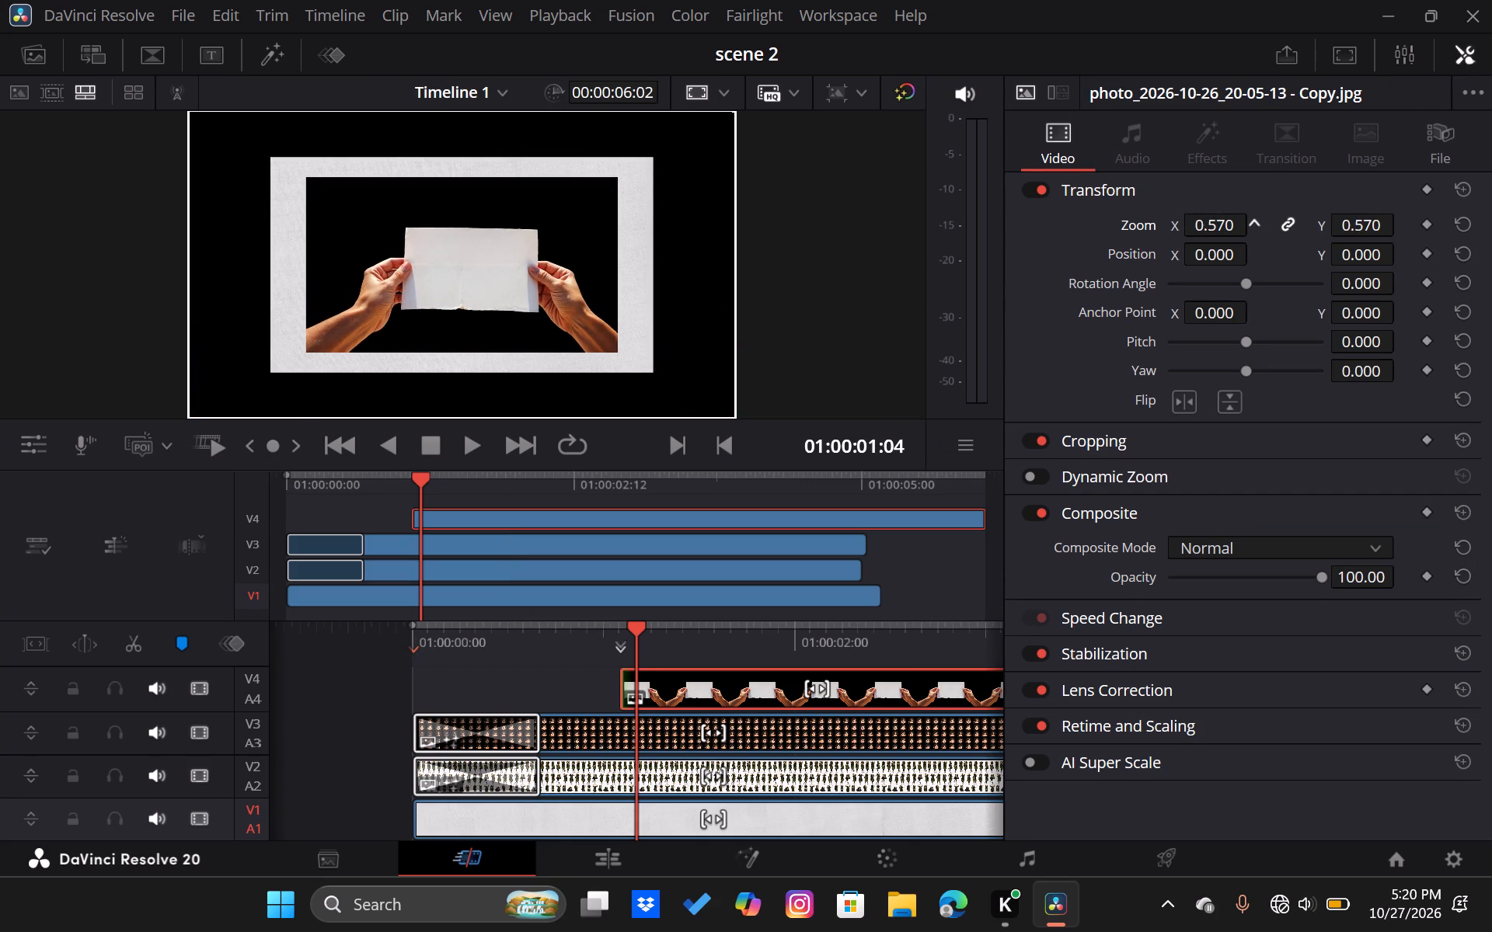
left_click_drag(1163, 254, 1190, 252)
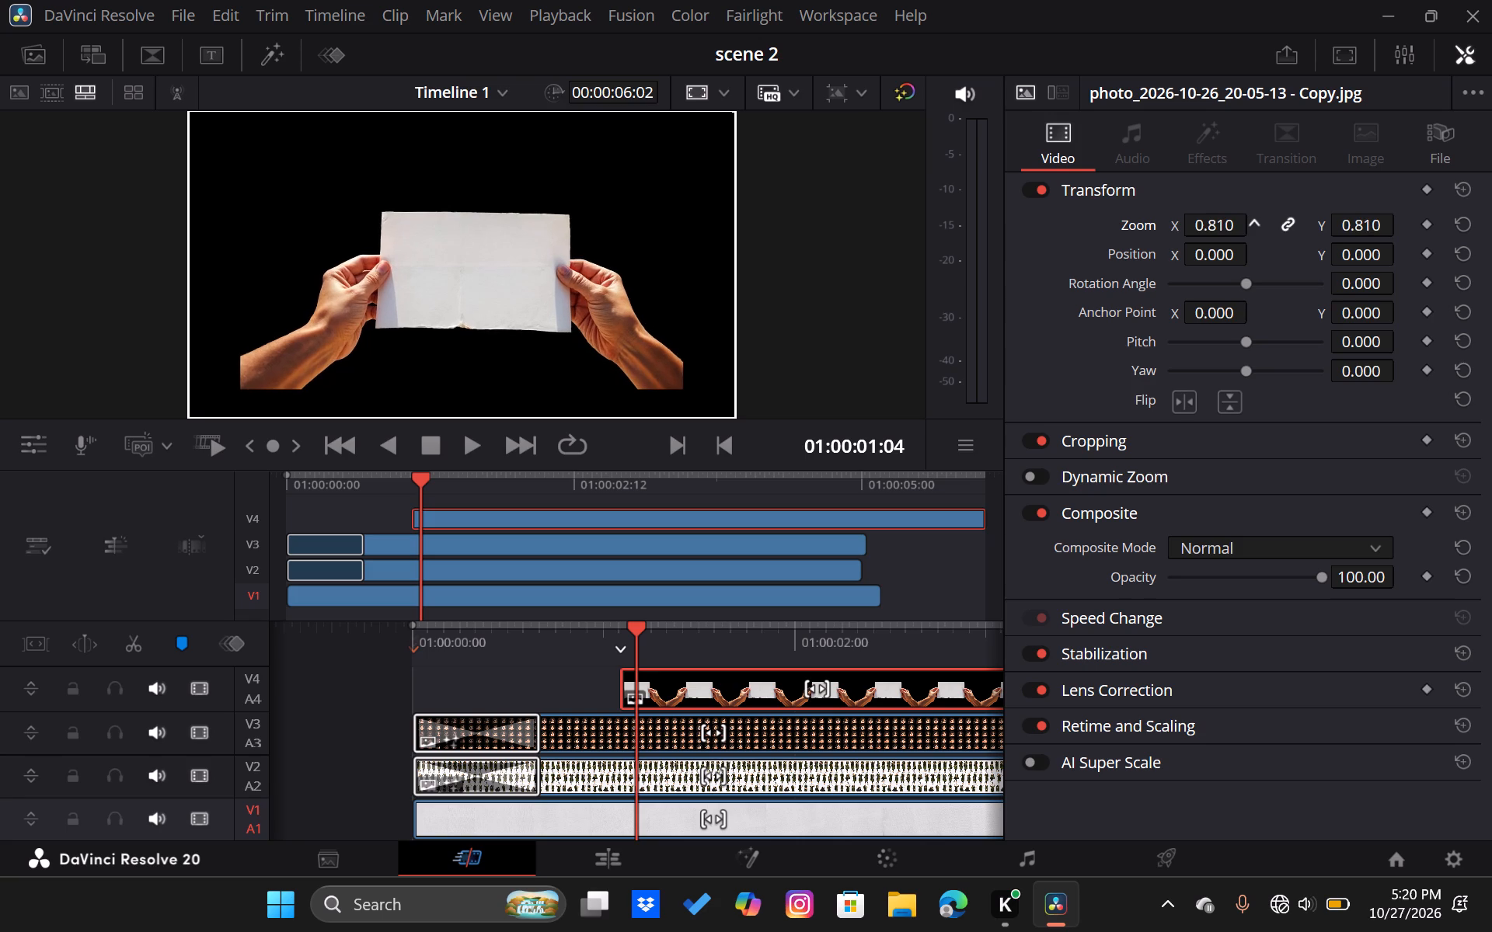
left_click_drag(1190, 252, 1180, 251)
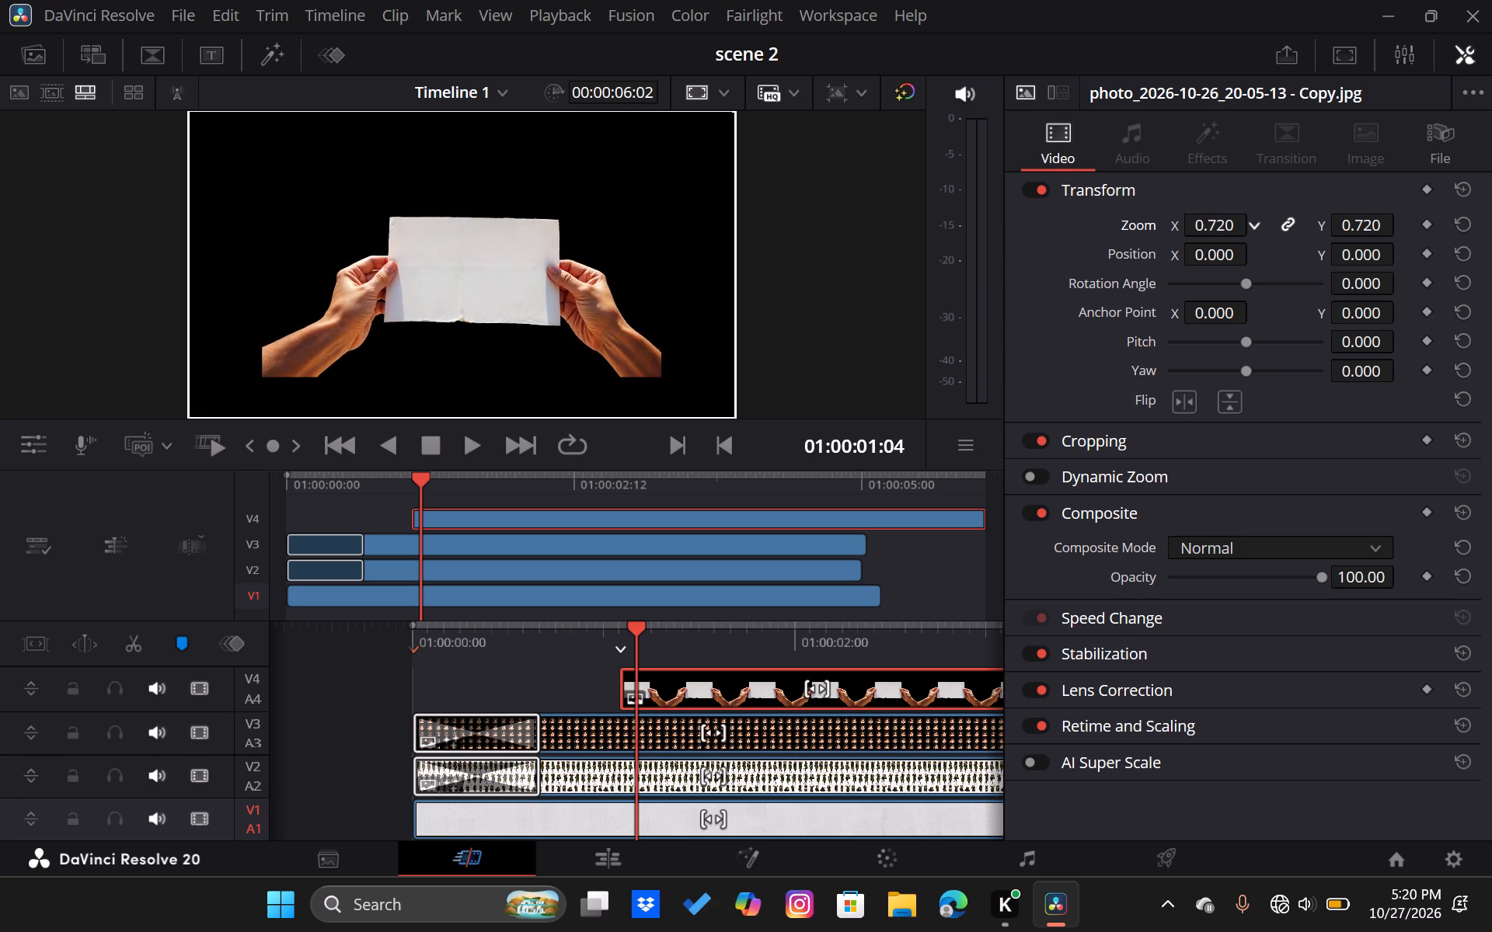
left_click_drag(1180, 251, 1177, 249)
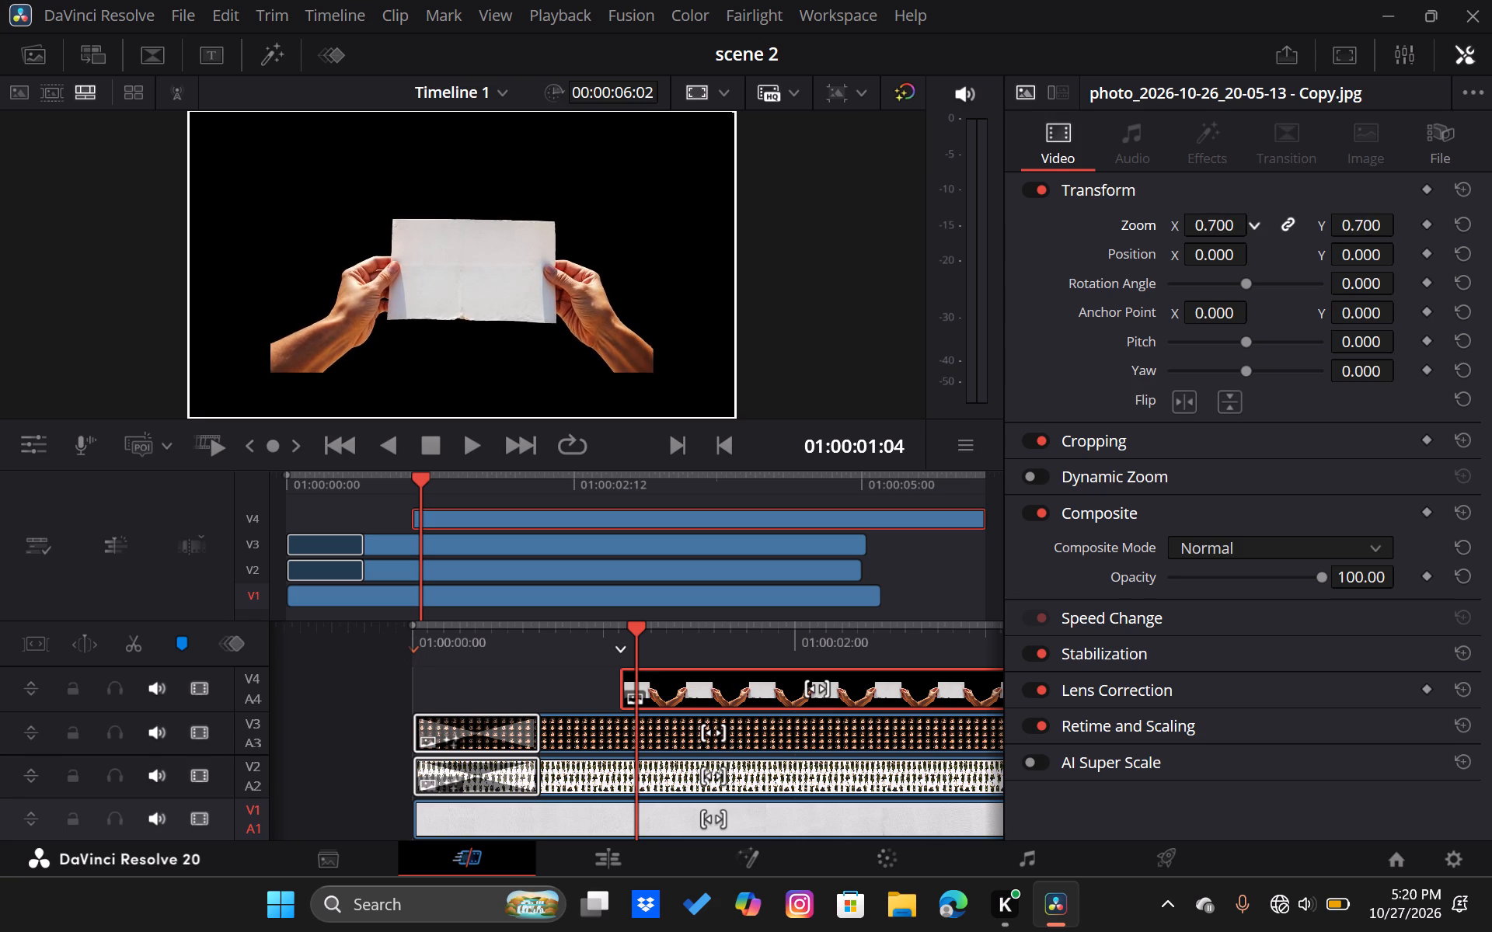
left_click_drag(1177, 249, 1176, 249)
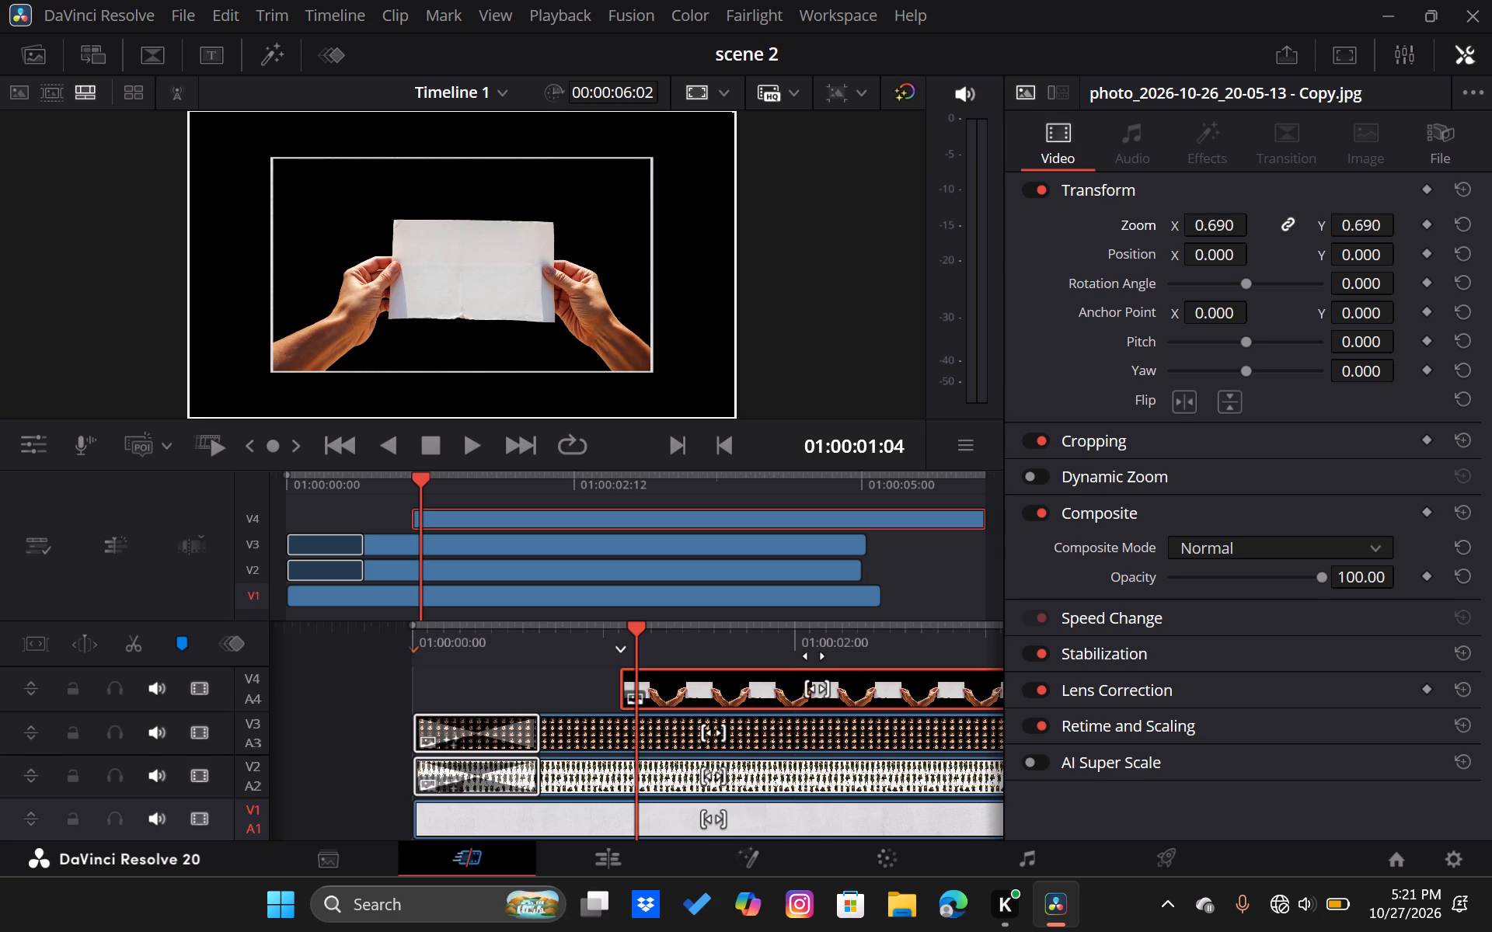
Shift the hands-and-paper clip on V4 earlier so it starts at about 01:00:00:22.
left_click_drag(712, 682, 683, 686)
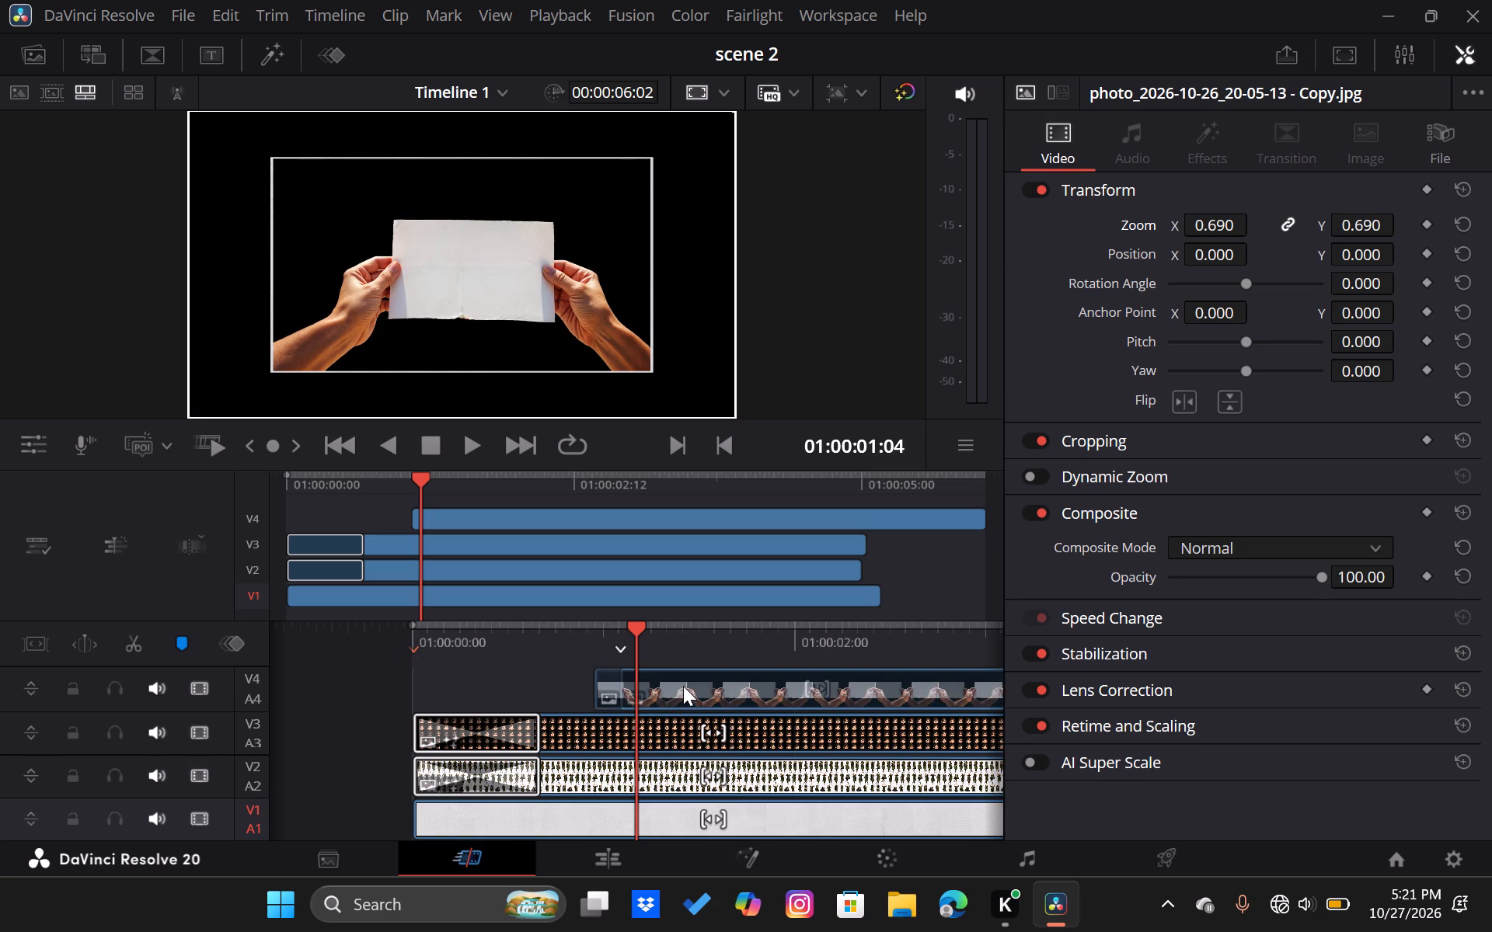
left_click_drag(683, 686, 678, 686)
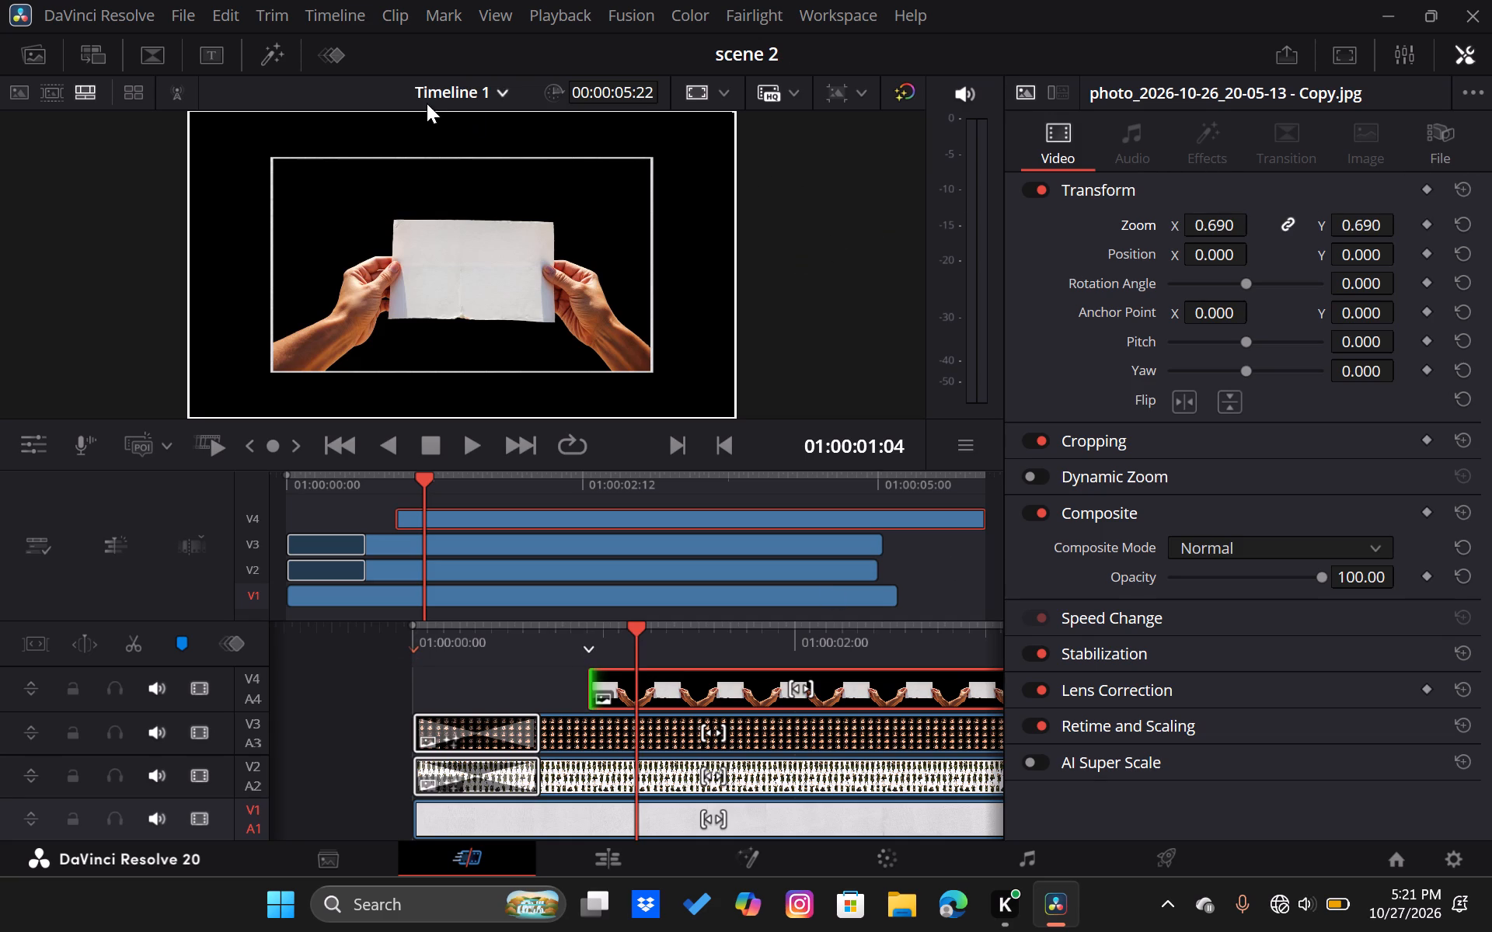
Browse the title templates from Glossy Blue to Rainbow for a style that suits the scene.
left_click(218, 46)
scroll(219, 244, "up", 1)
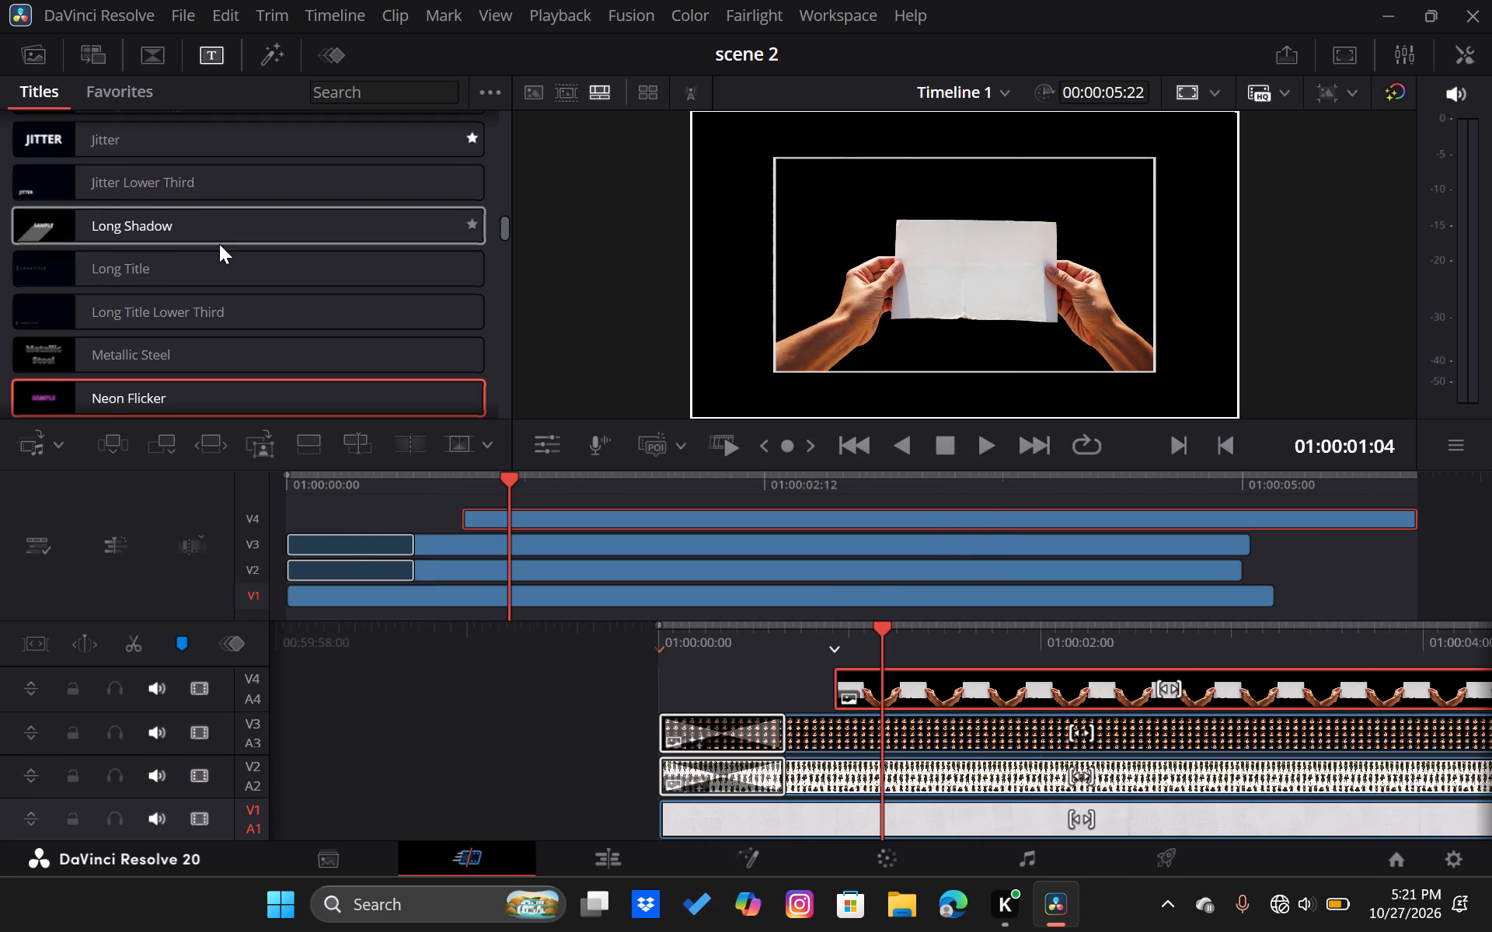
scroll(219, 244, "up", 2)
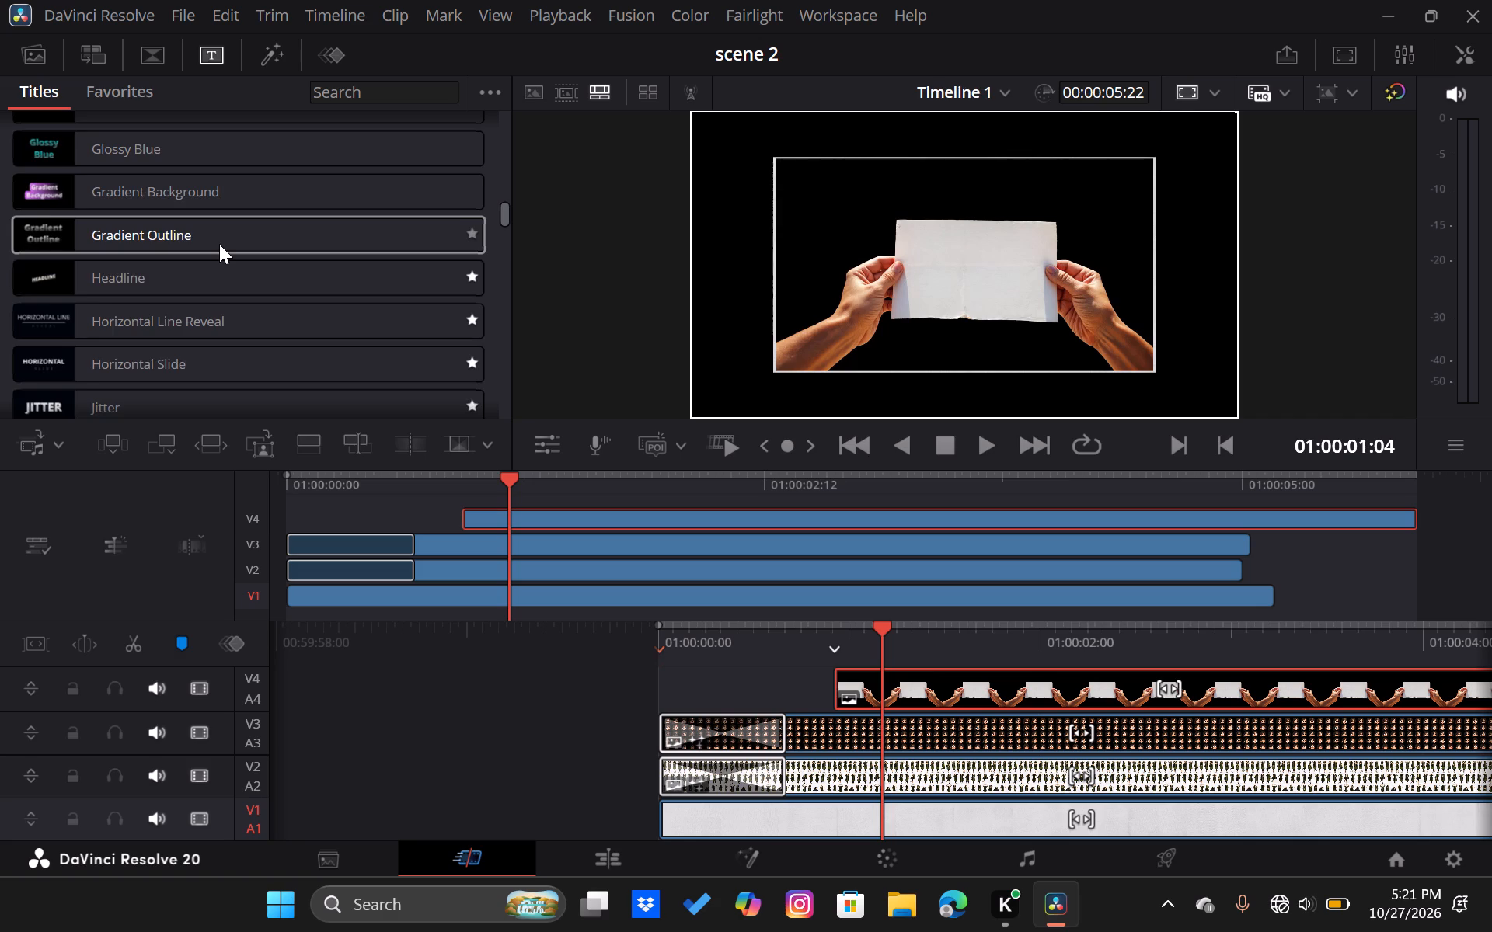
scroll(219, 244, "down", 2)
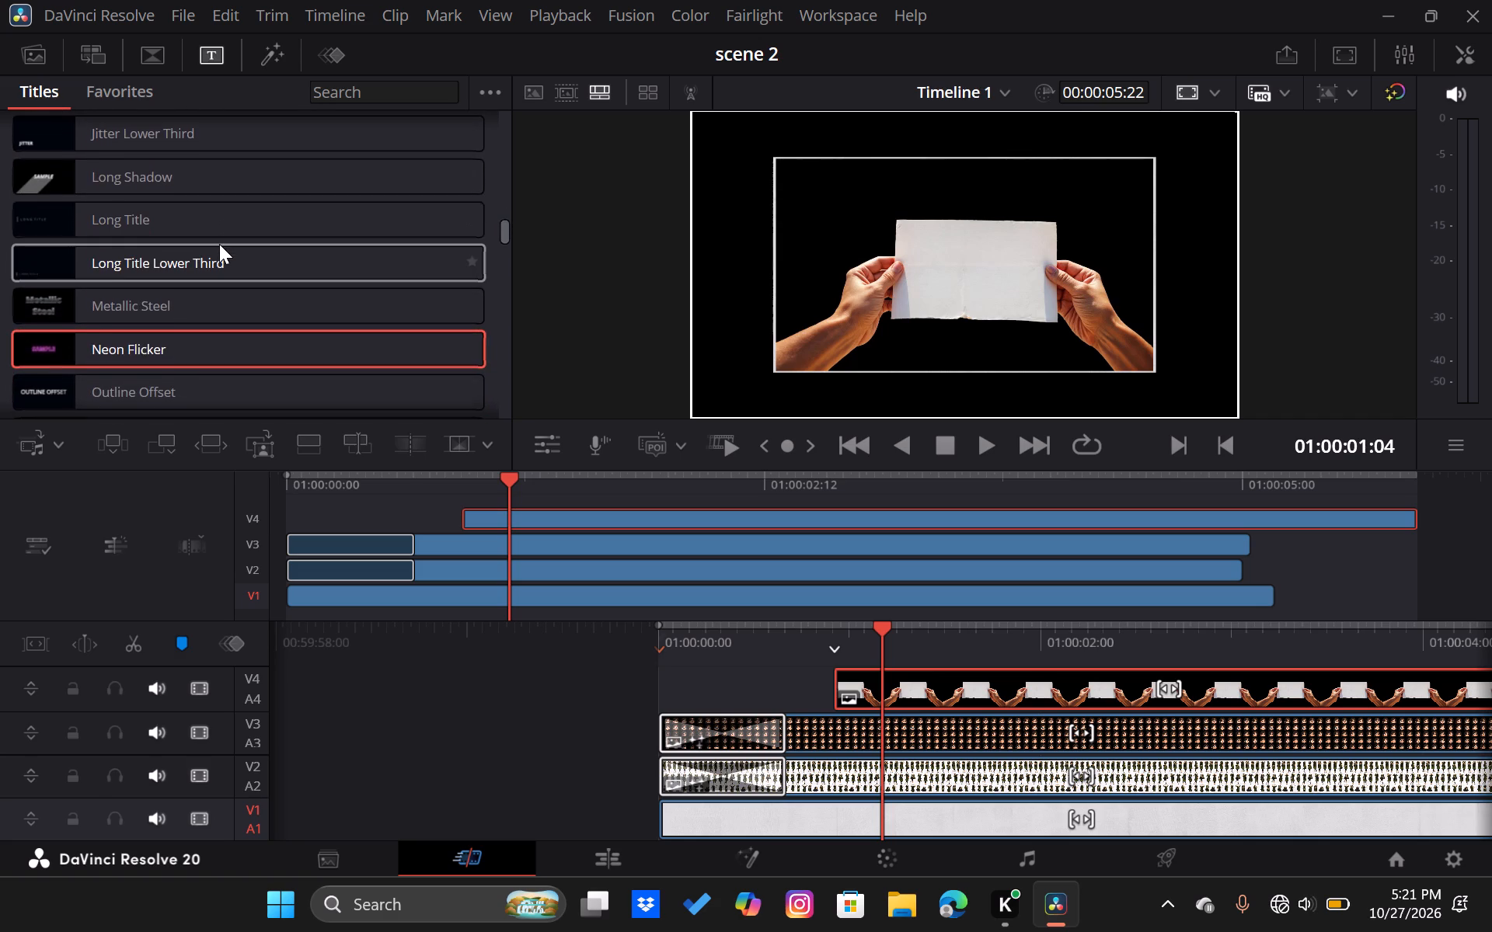
scroll(219, 244, "down", 1)
Browse the photos in the emojis bin of the media pool for an image to use in place of the hands-and-paper clip.
left_click(19, 57)
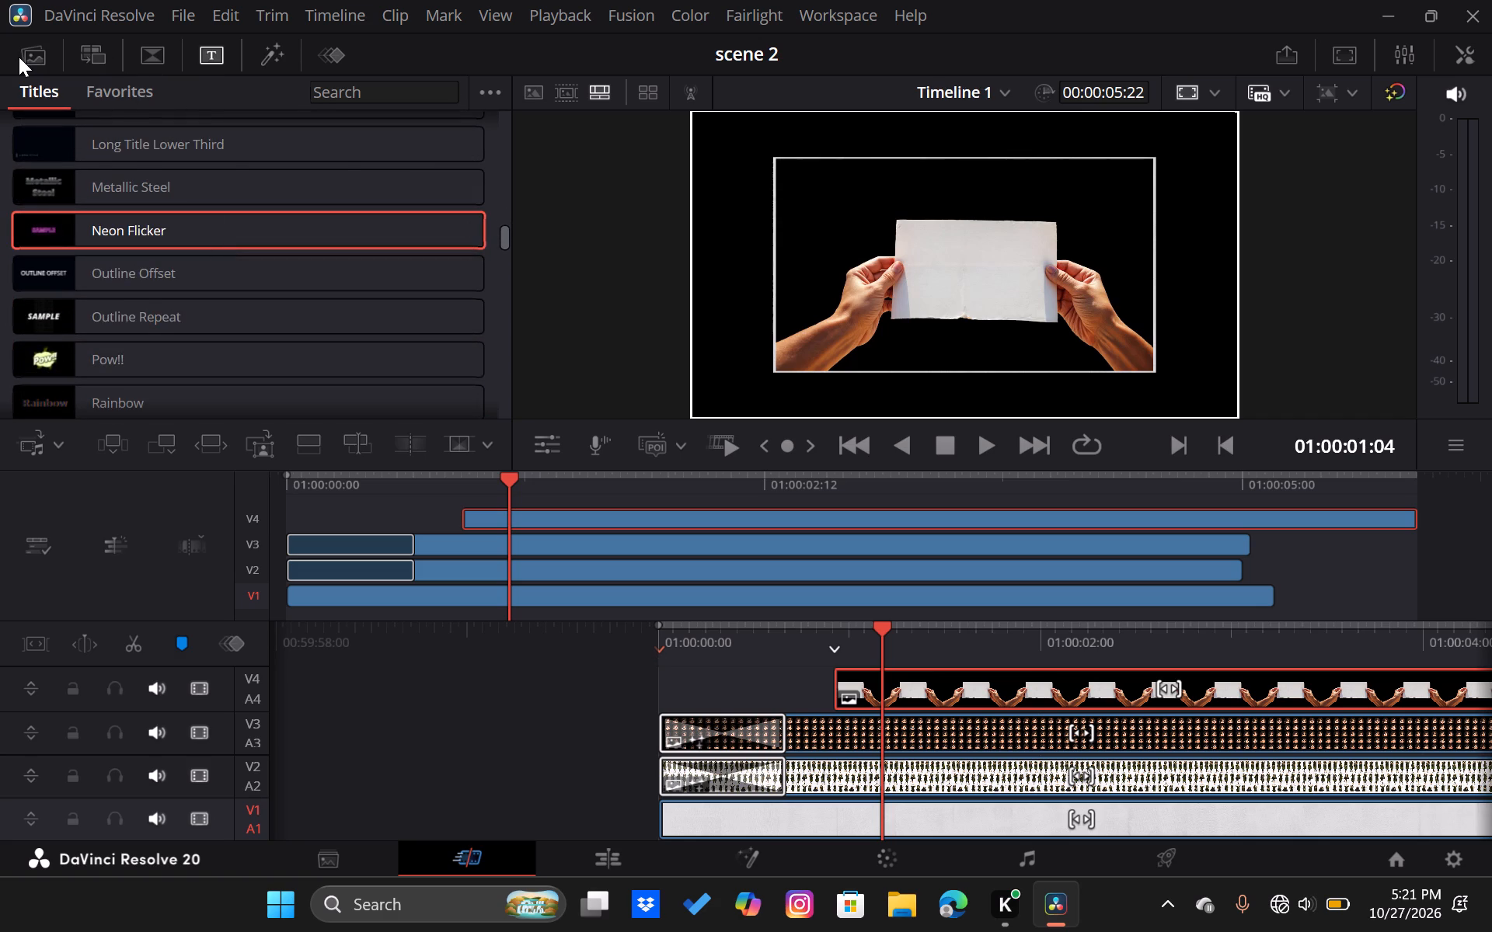
scroll(214, 262, "up", 1)
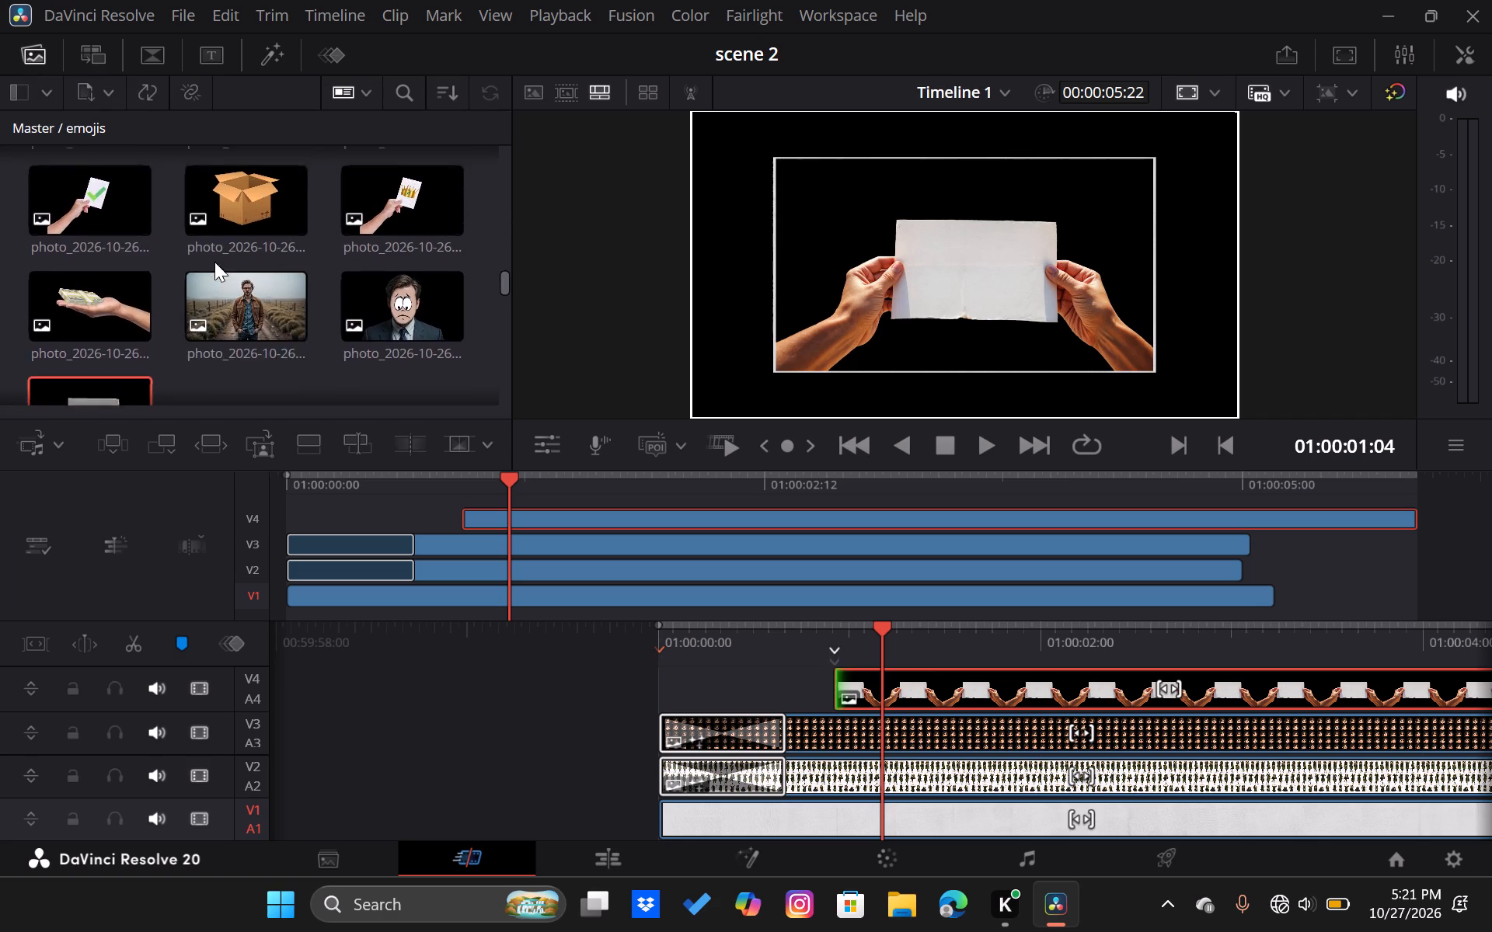
scroll(214, 262, "up", 1)
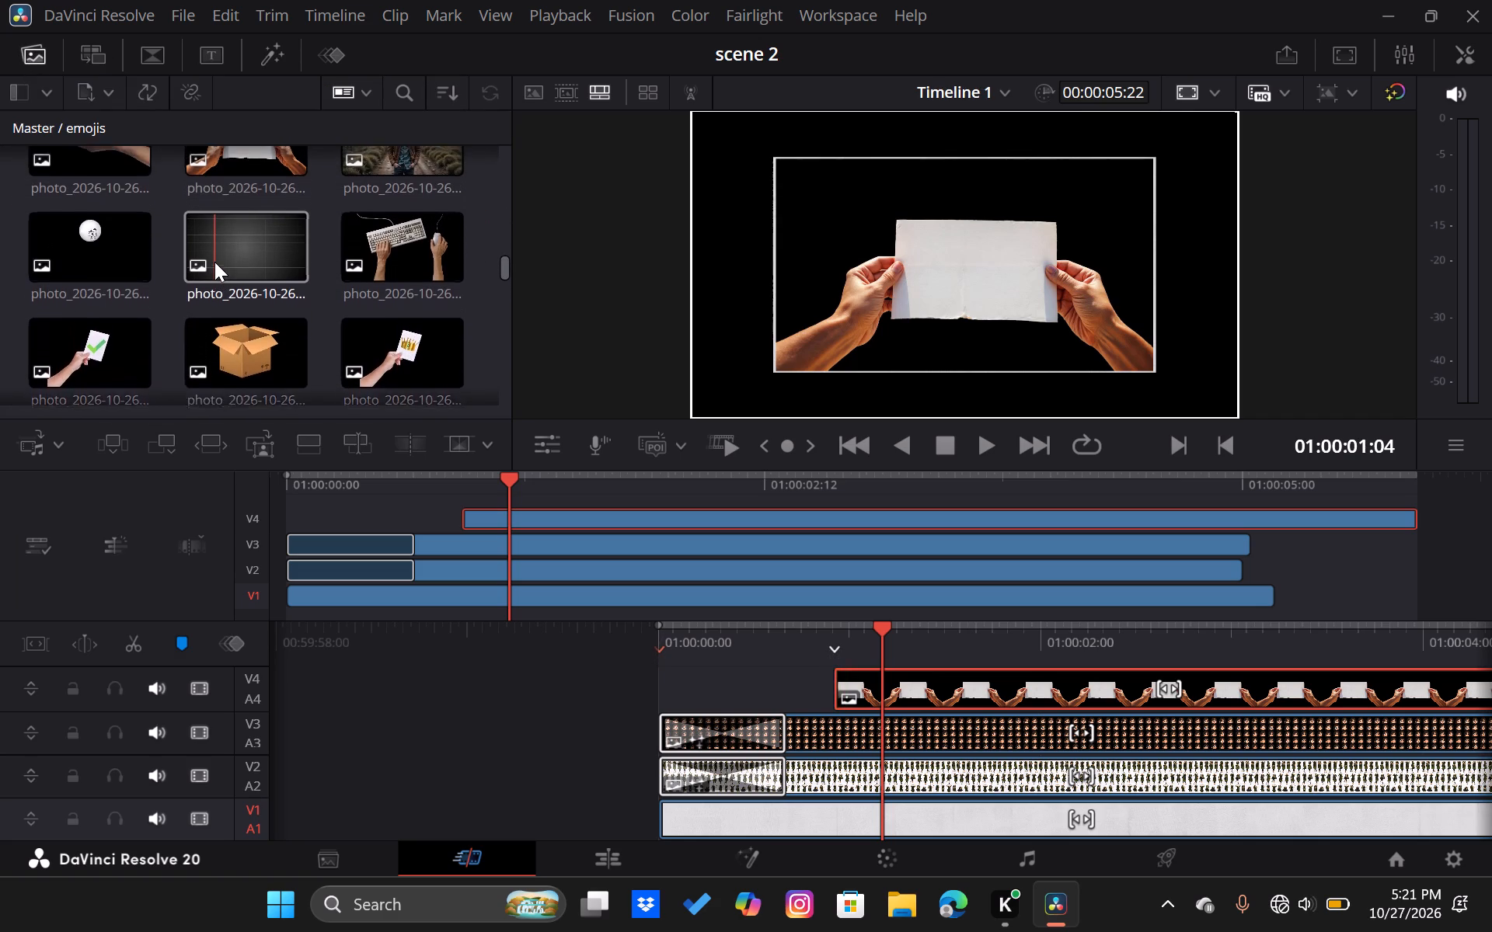
scroll(214, 262, "up", 2)
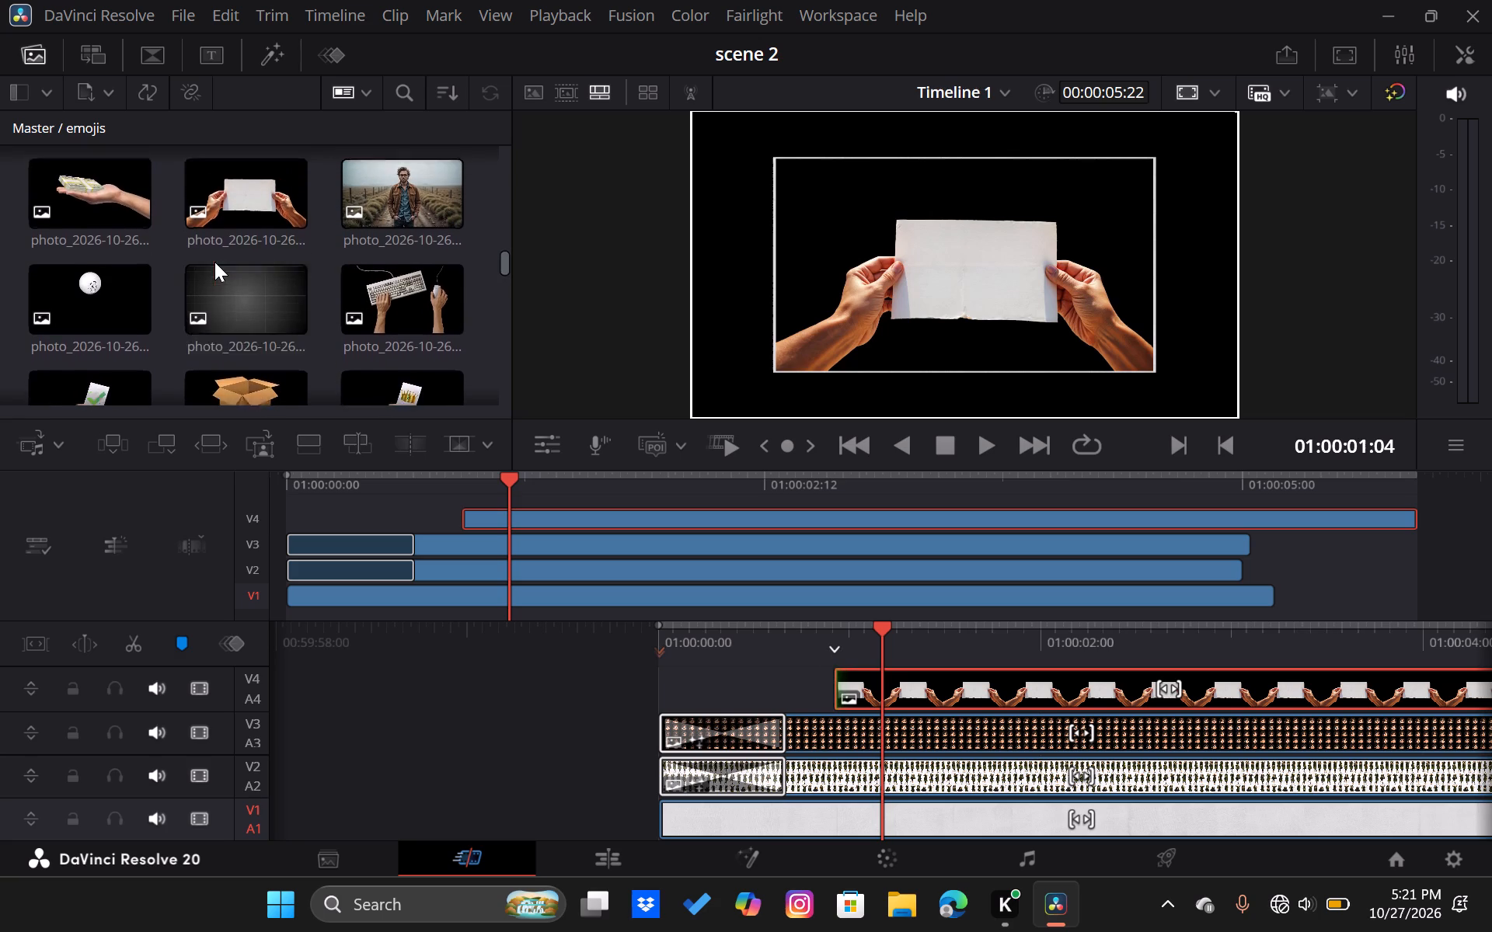
scroll(214, 262, "up", 2)
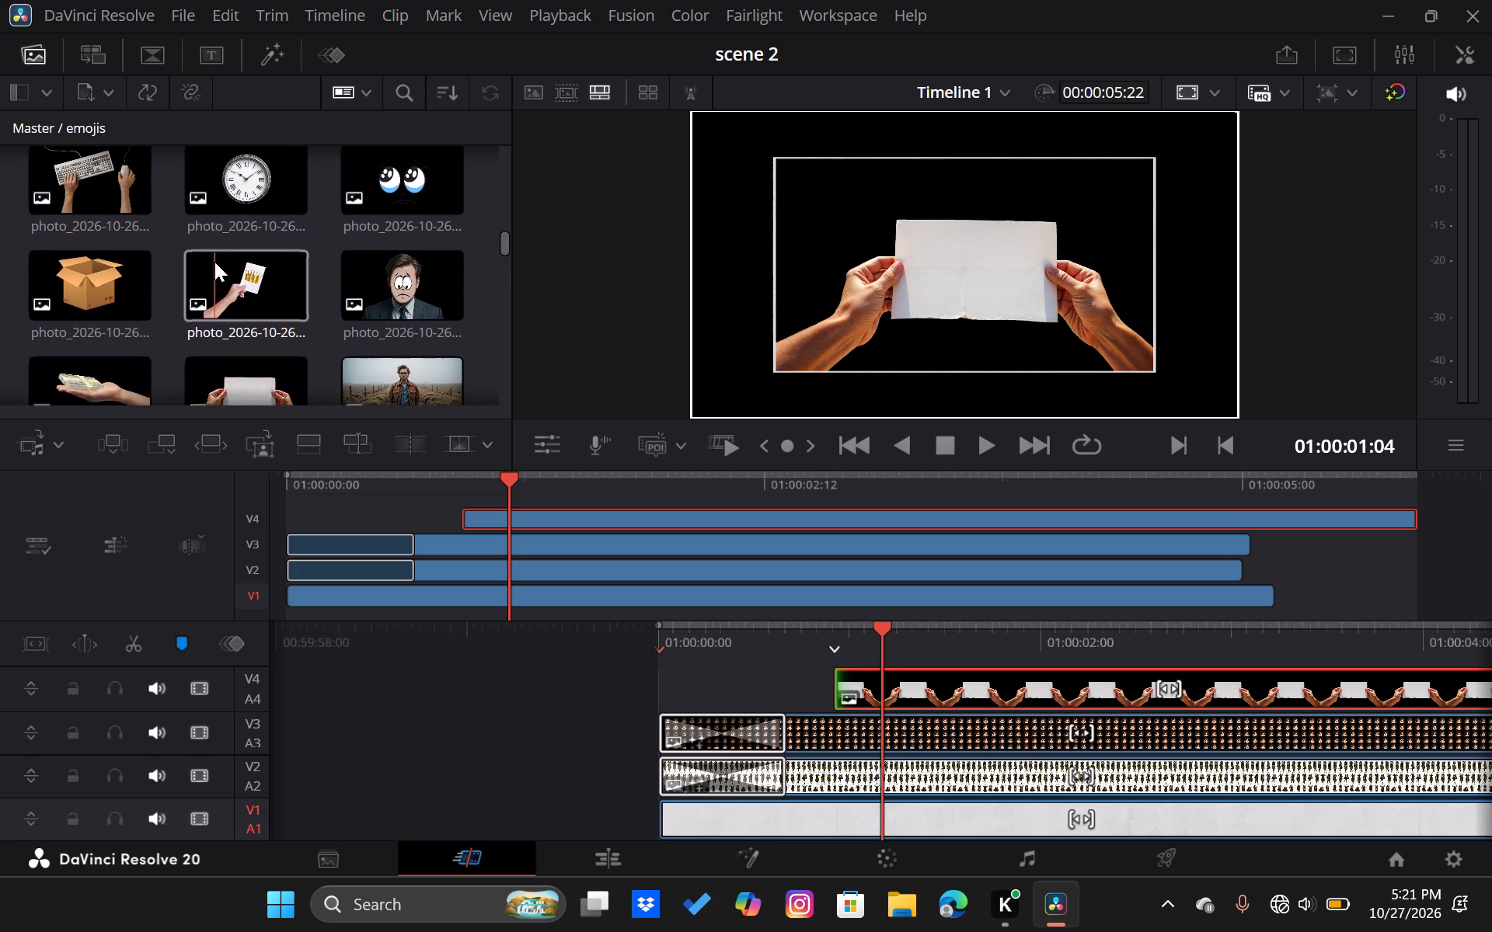
scroll(214, 262, "up", 1)
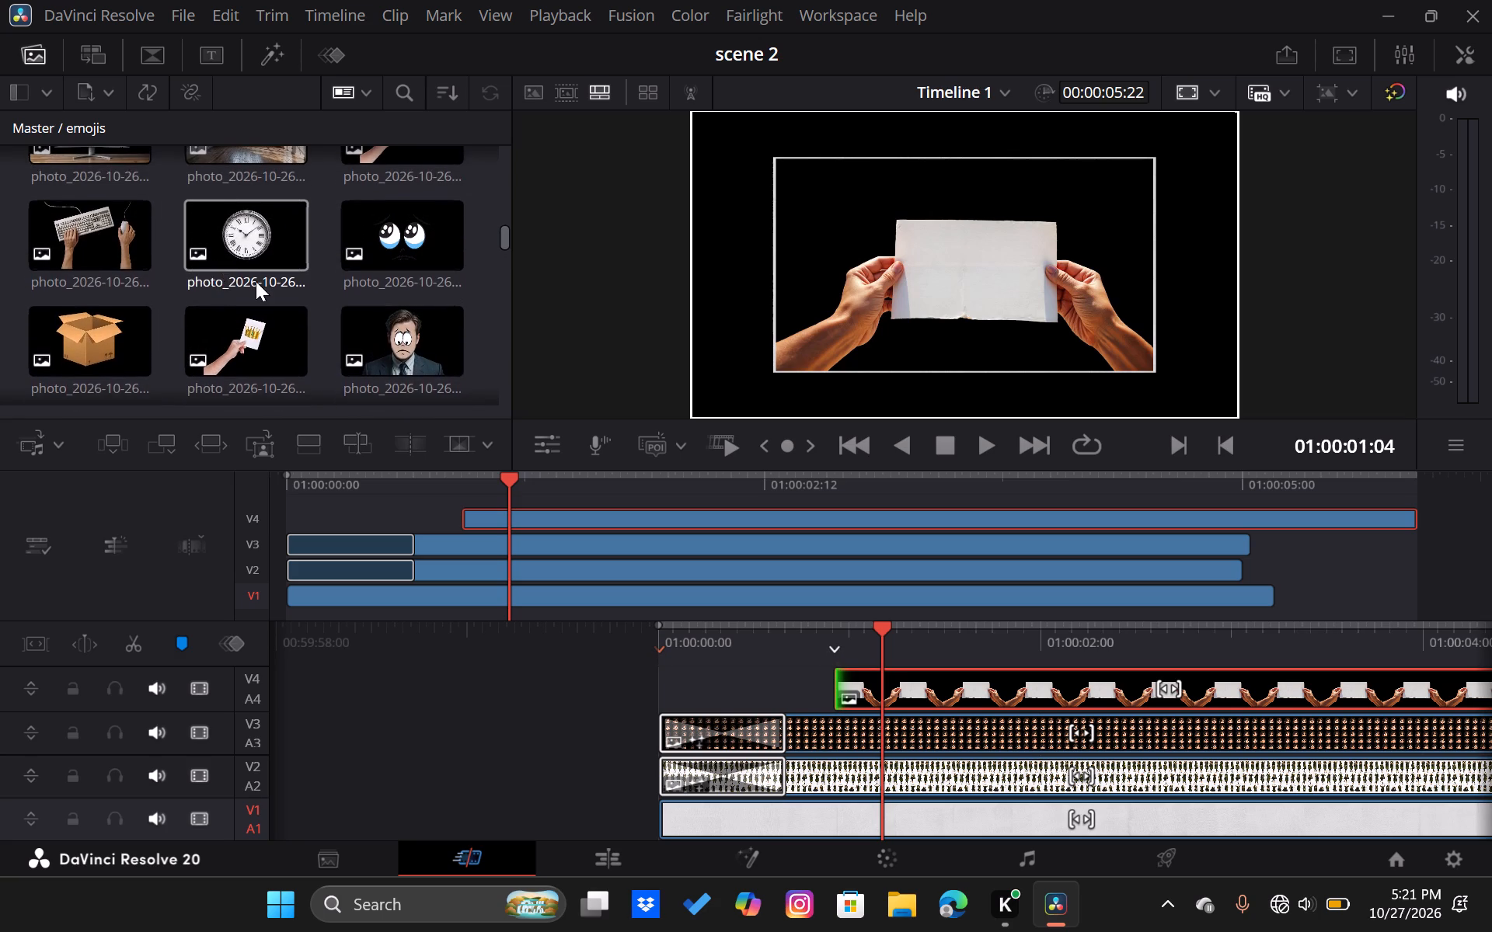
scroll(256, 281, "up", 1)
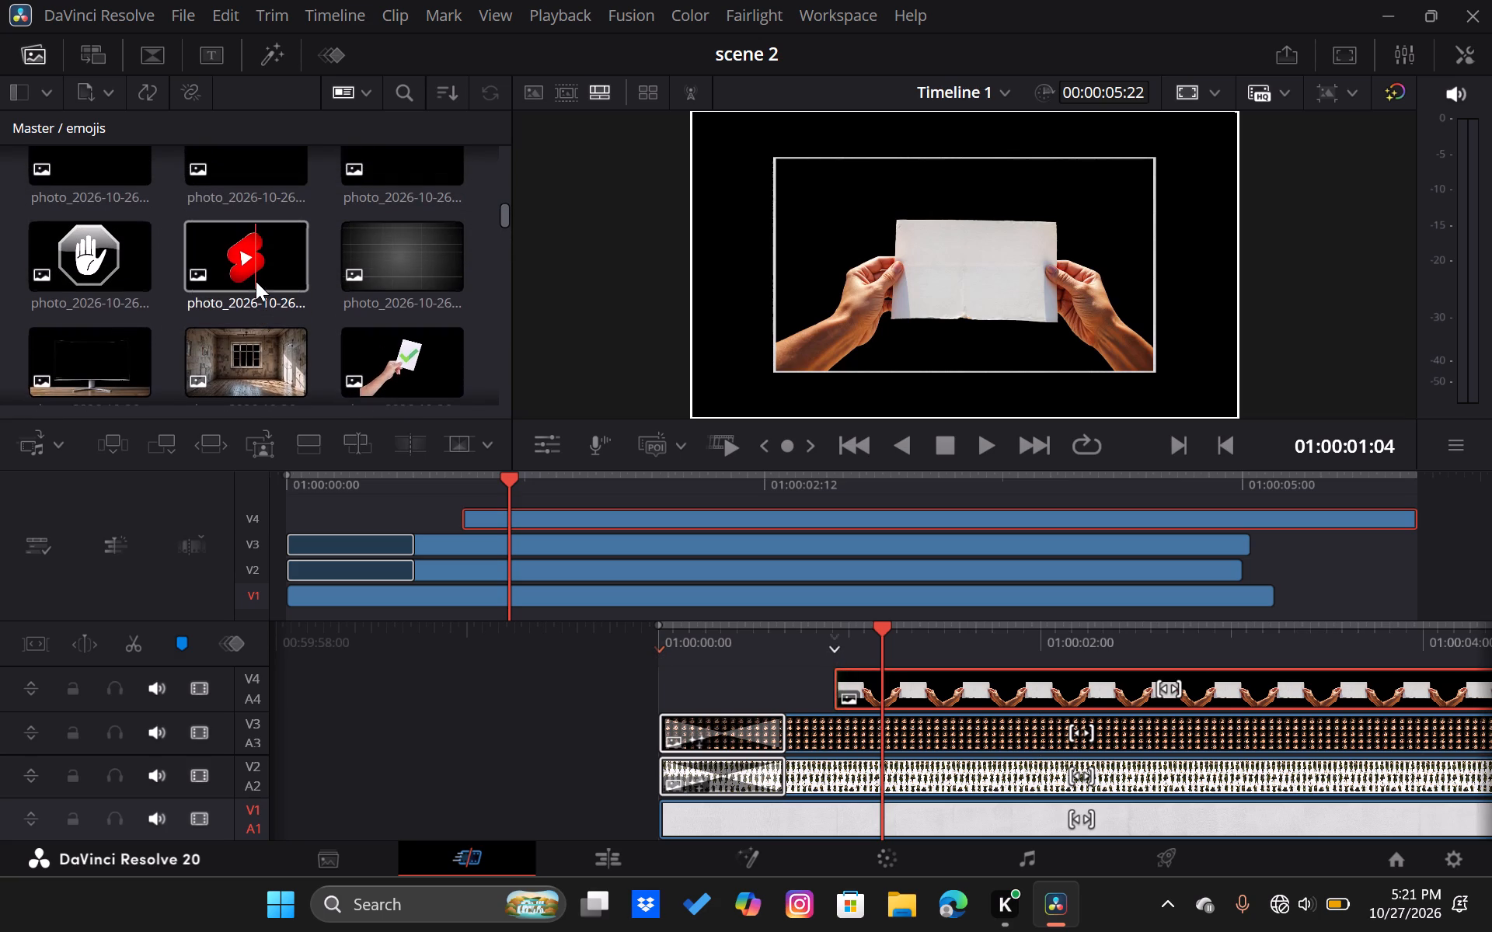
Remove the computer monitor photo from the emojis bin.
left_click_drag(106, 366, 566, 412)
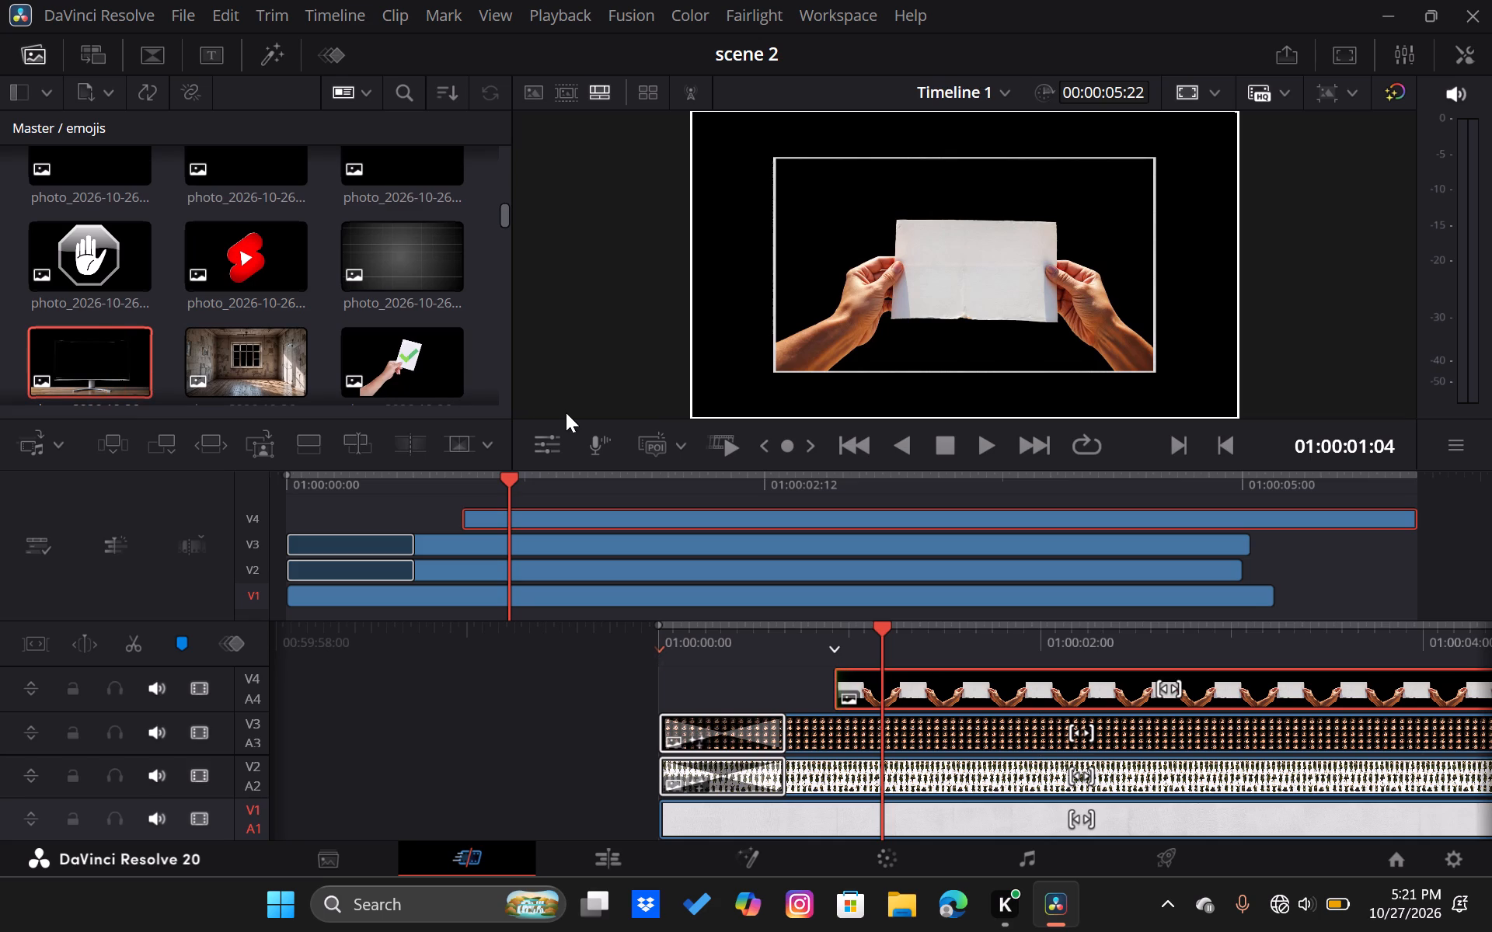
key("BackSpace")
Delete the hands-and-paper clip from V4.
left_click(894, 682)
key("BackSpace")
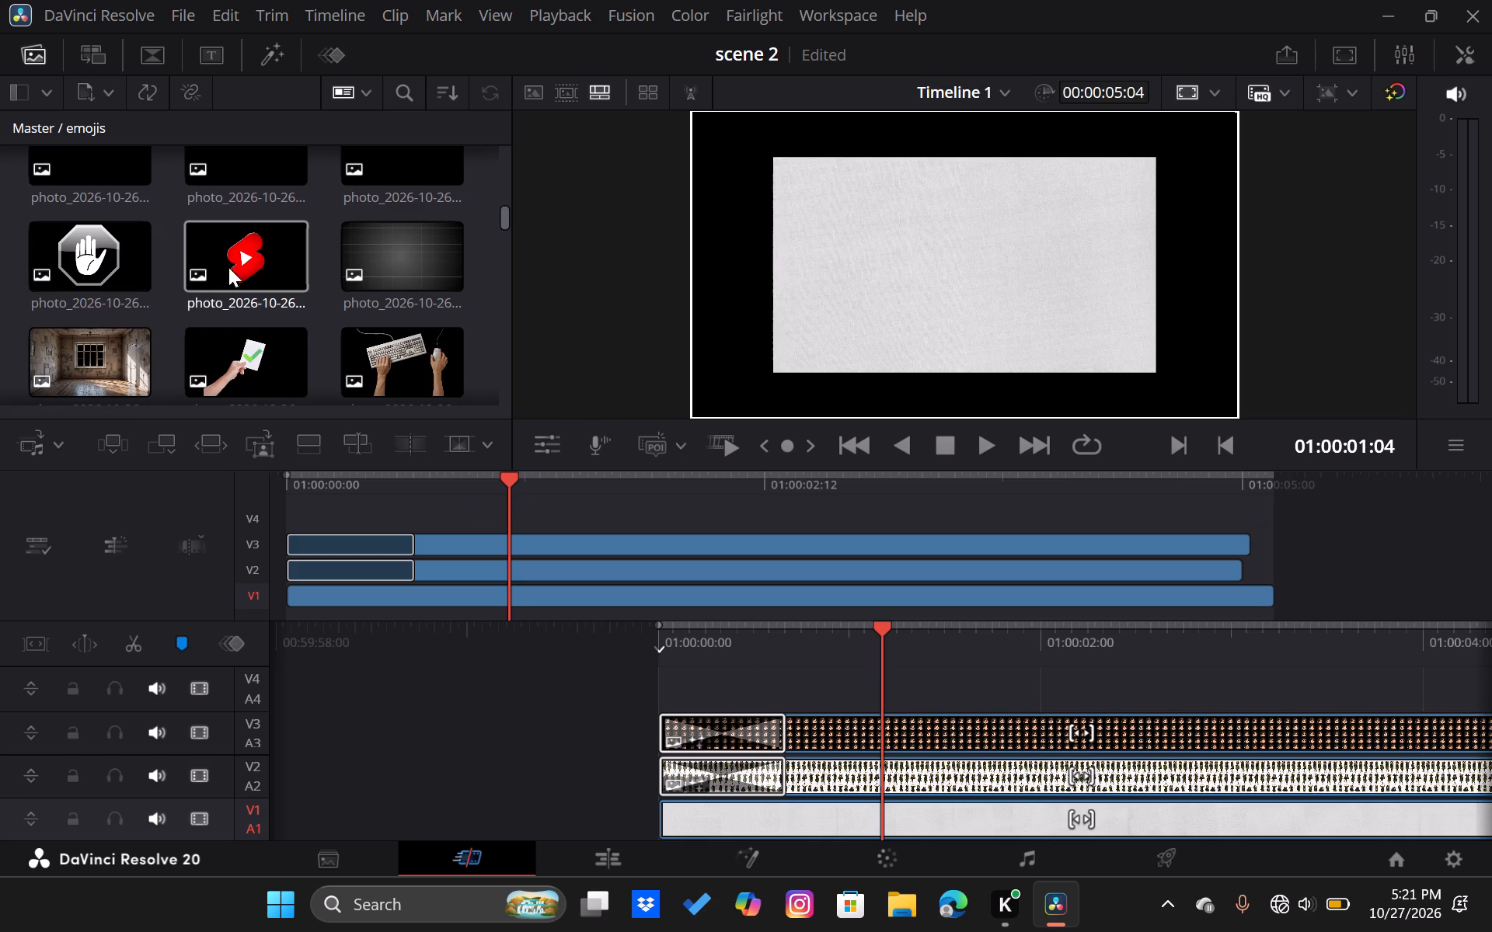
Look through the whole emojis bin for the computer monitor photo, checking both the photos and the videos.
scroll(253, 339, "right", 1)
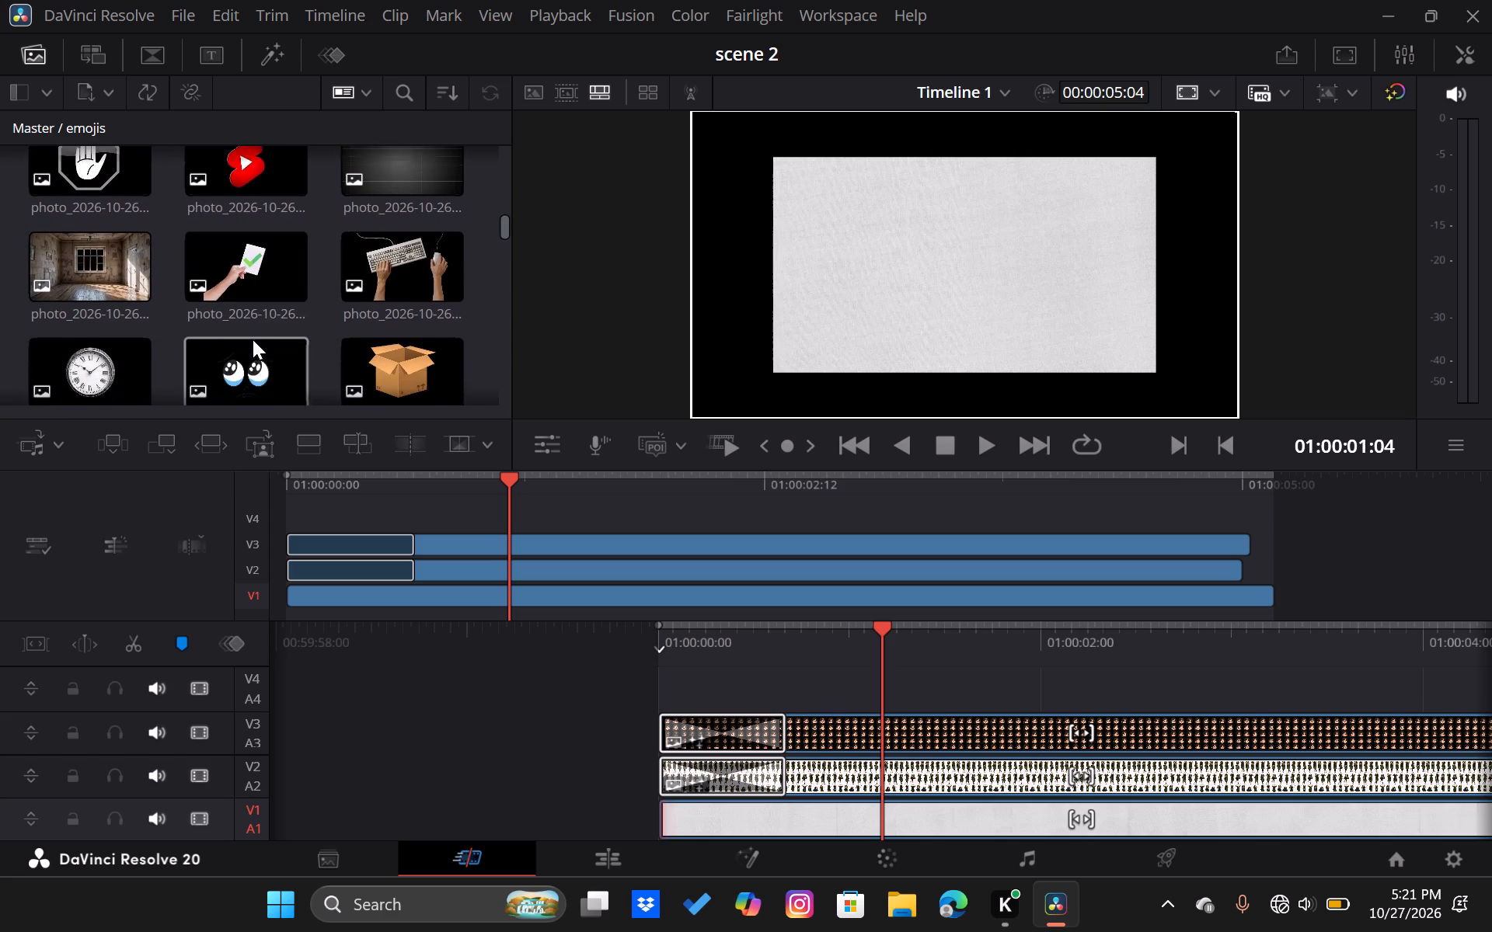
scroll(253, 339, "right", 1)
scroll(253, 339, "up", 1)
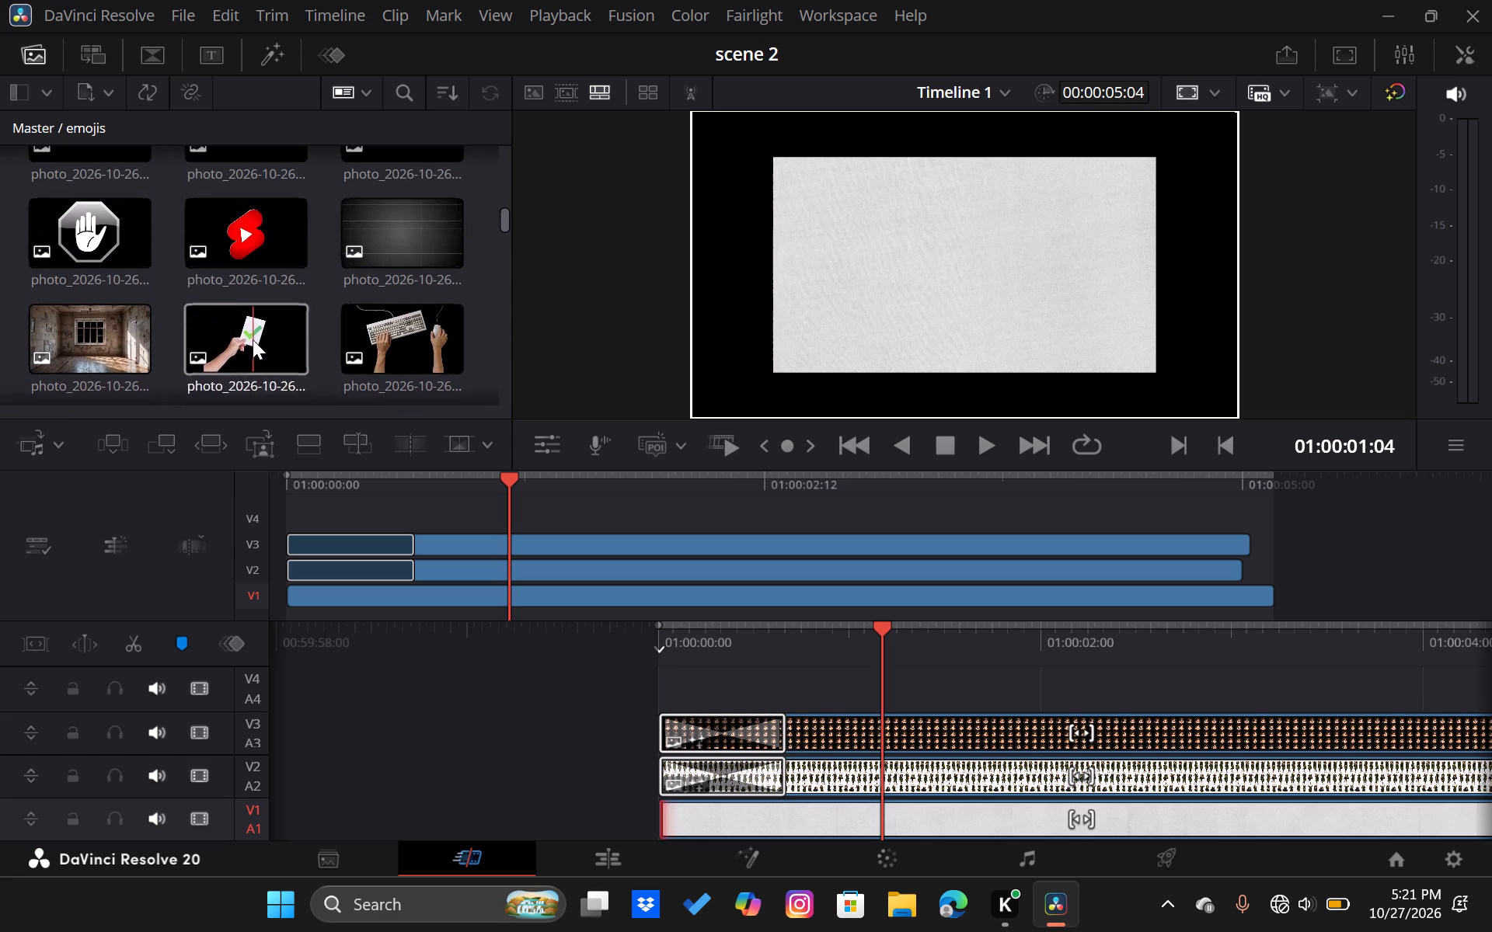
scroll(253, 339, "up", 4)
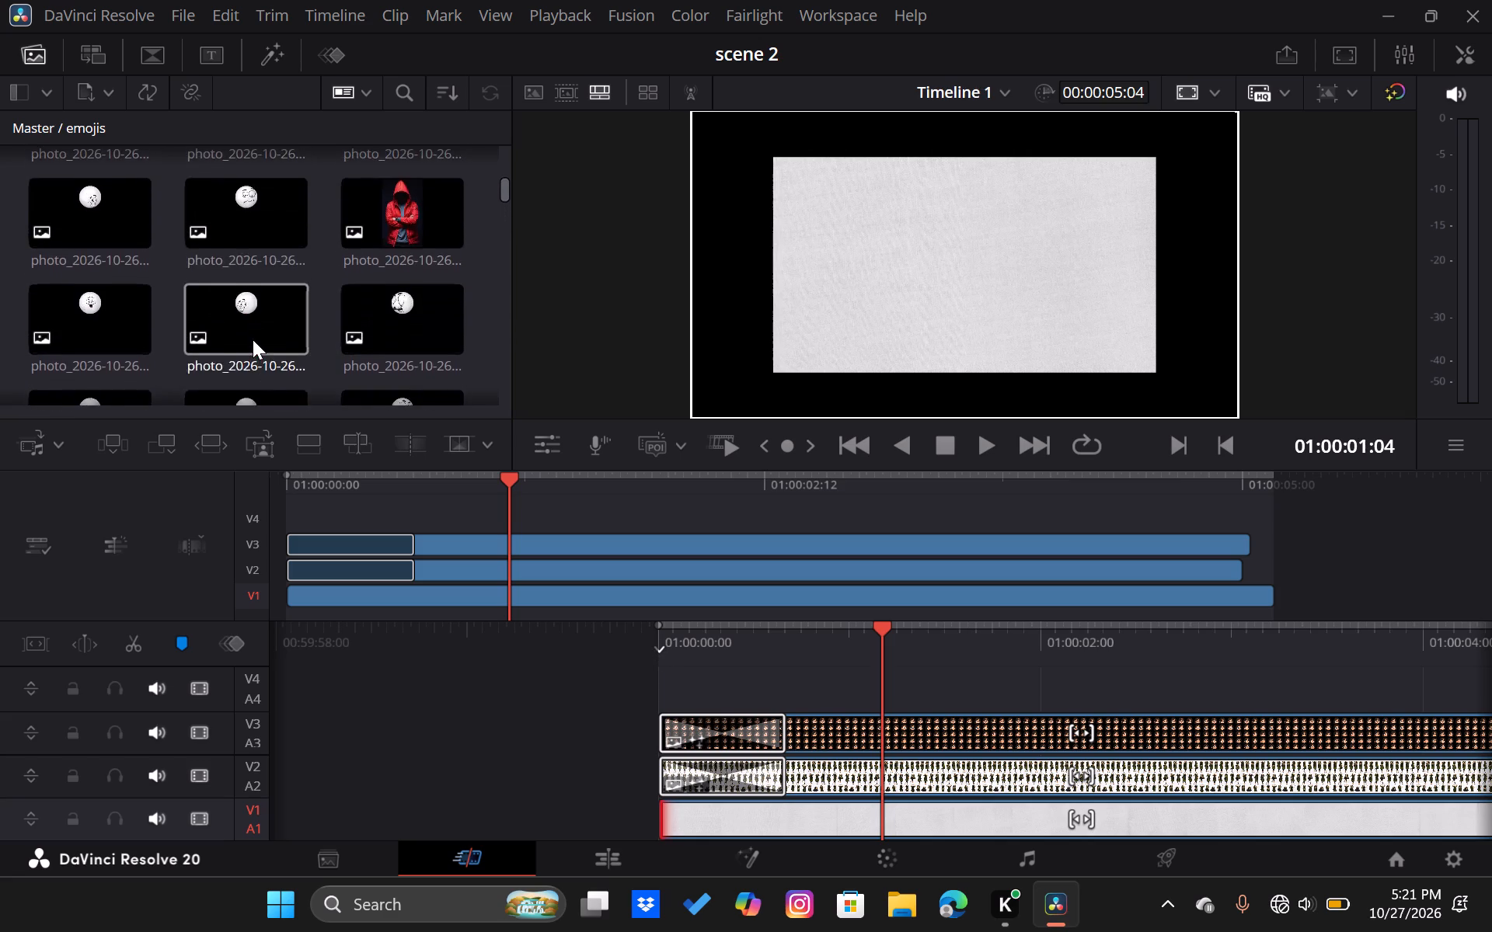
scroll(253, 339, "up", 2)
scroll(253, 339, "down", 5)
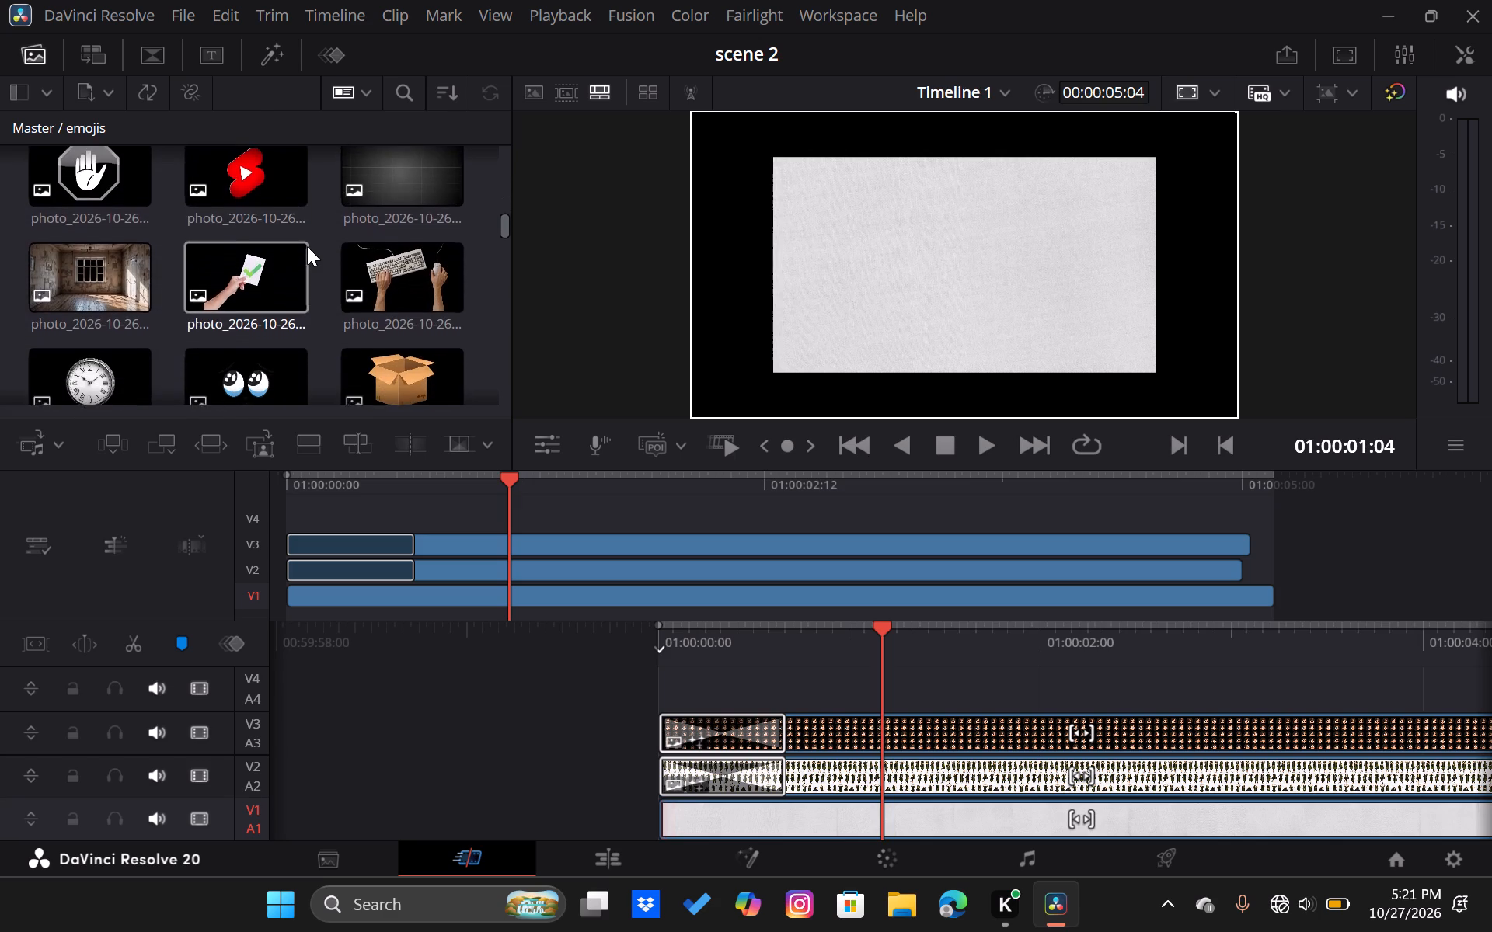
scroll(307, 246, "down", 2)
scroll(307, 246, "up", 1)
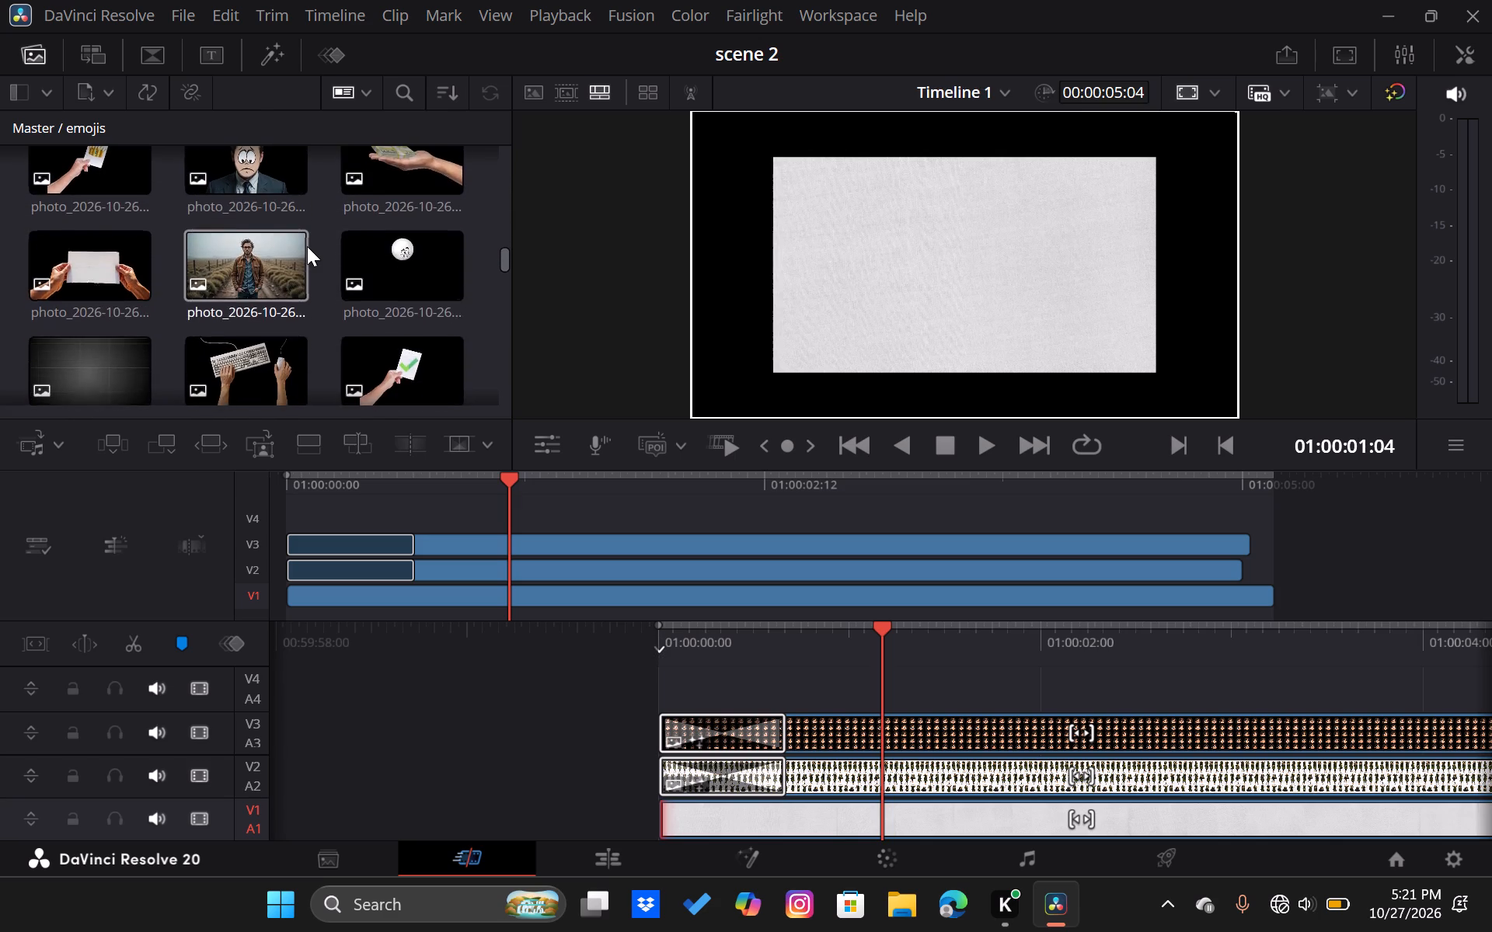
scroll(307, 246, "up", 2)
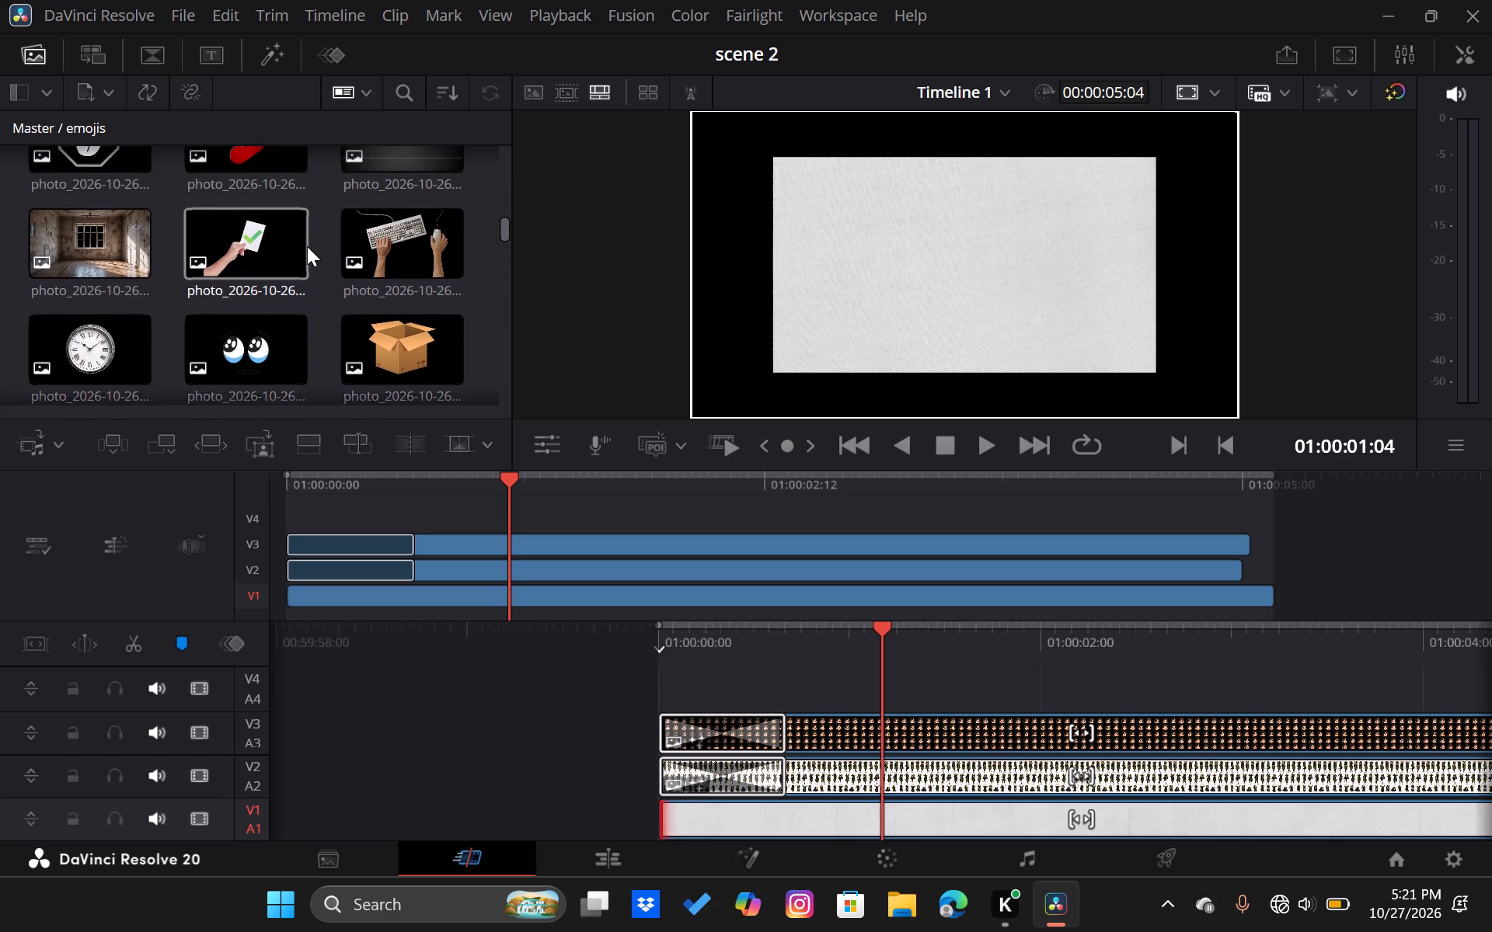
scroll(307, 246, "up", 1)
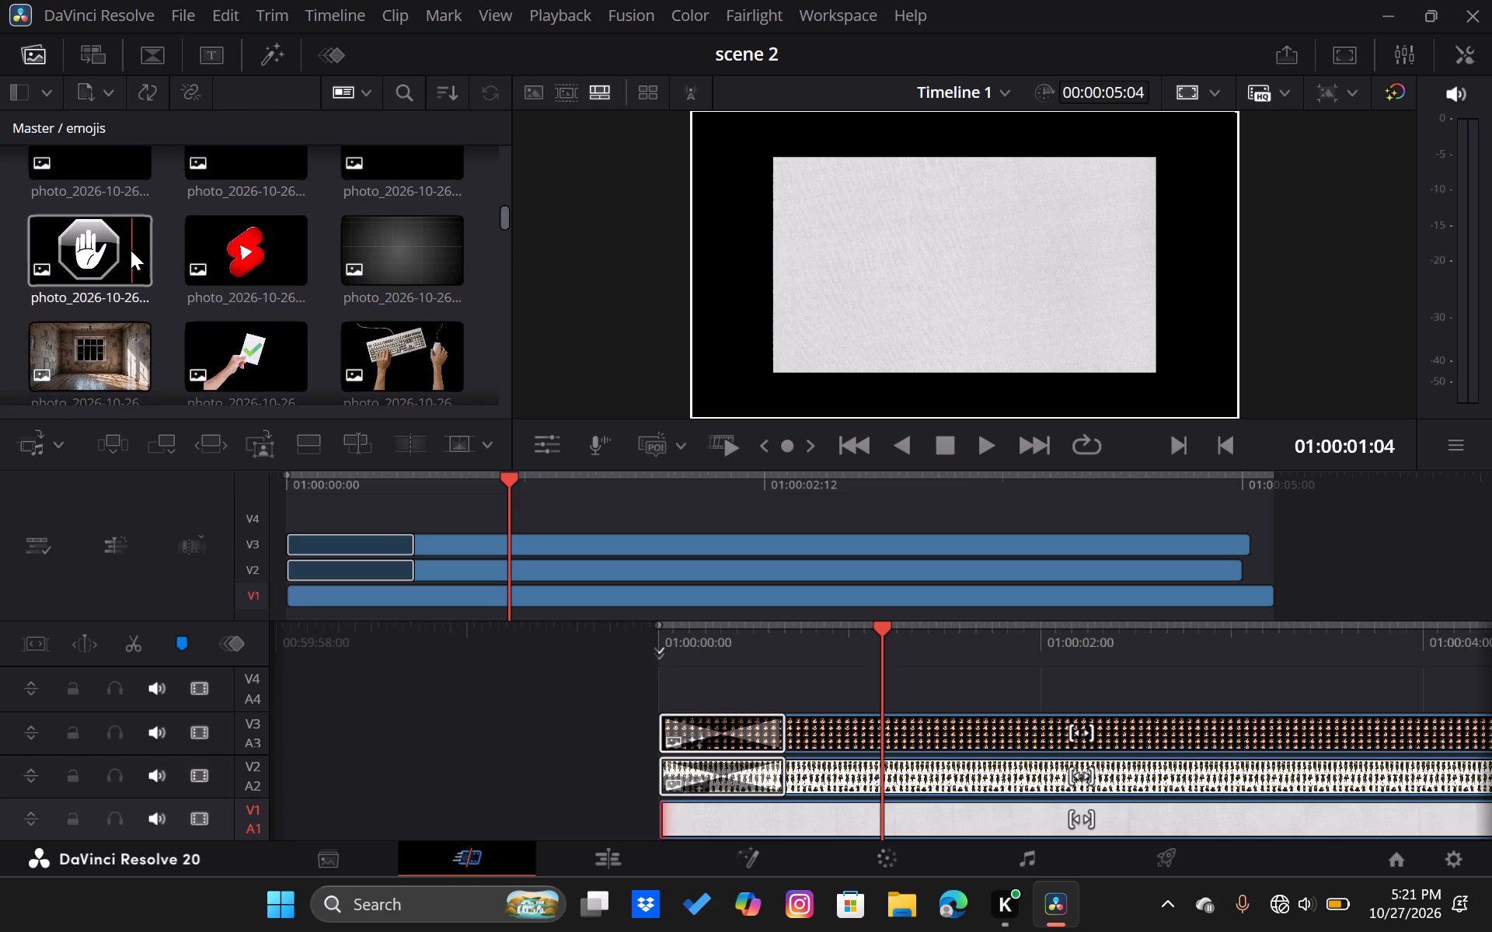
scroll(131, 250, "up", 1)
scroll(296, 259, "up", 4)
scroll(296, 259, "down", 2)
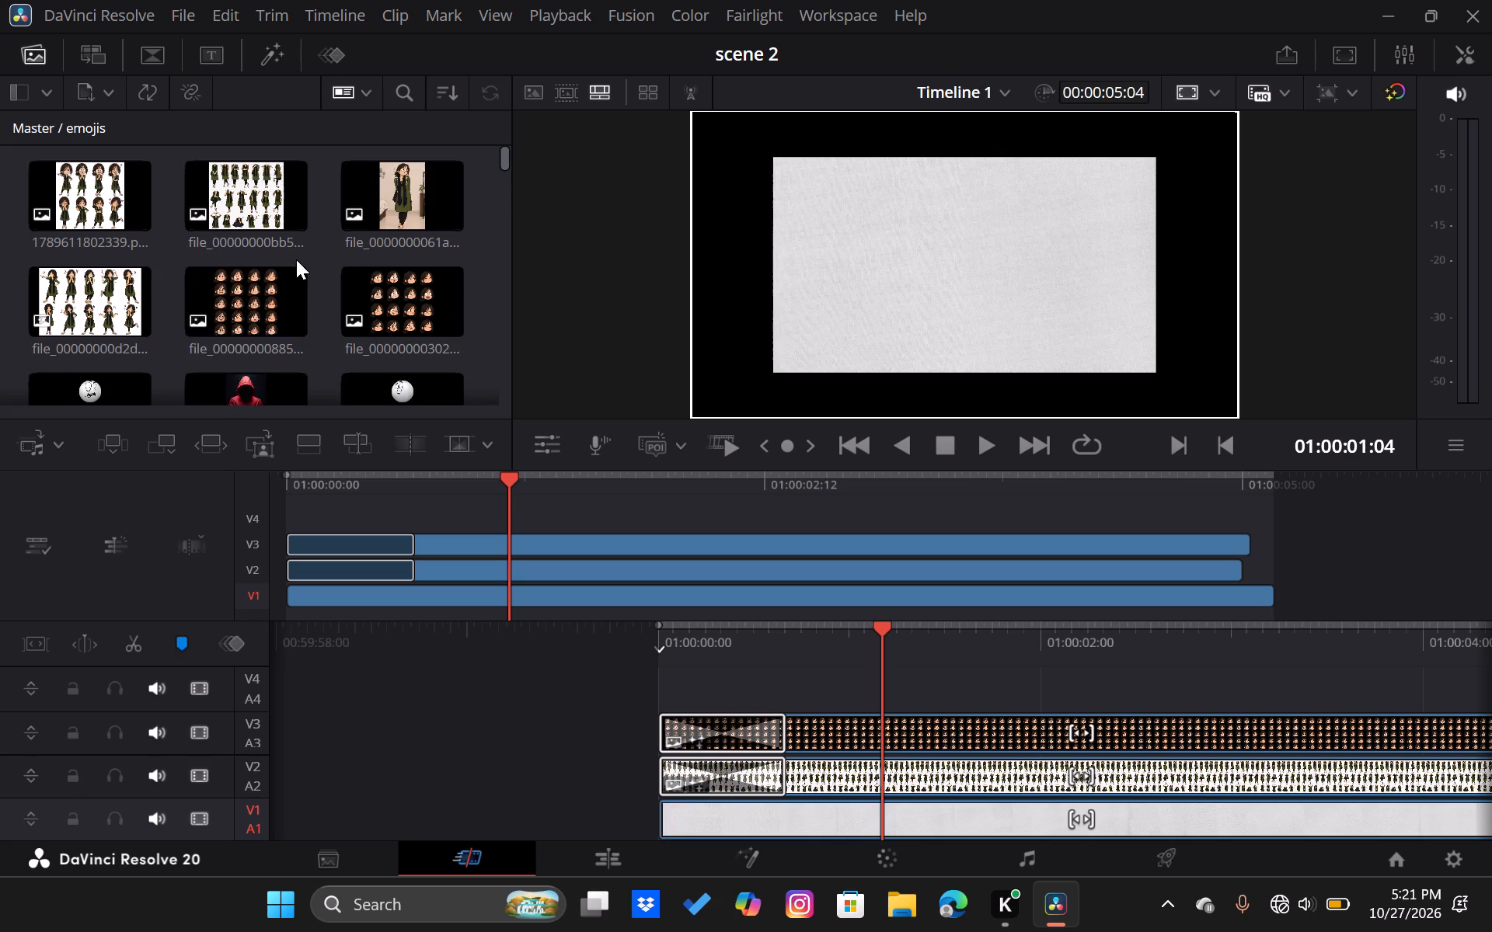
scroll(296, 259, "down", 7)
scroll(296, 259, "up", 2)
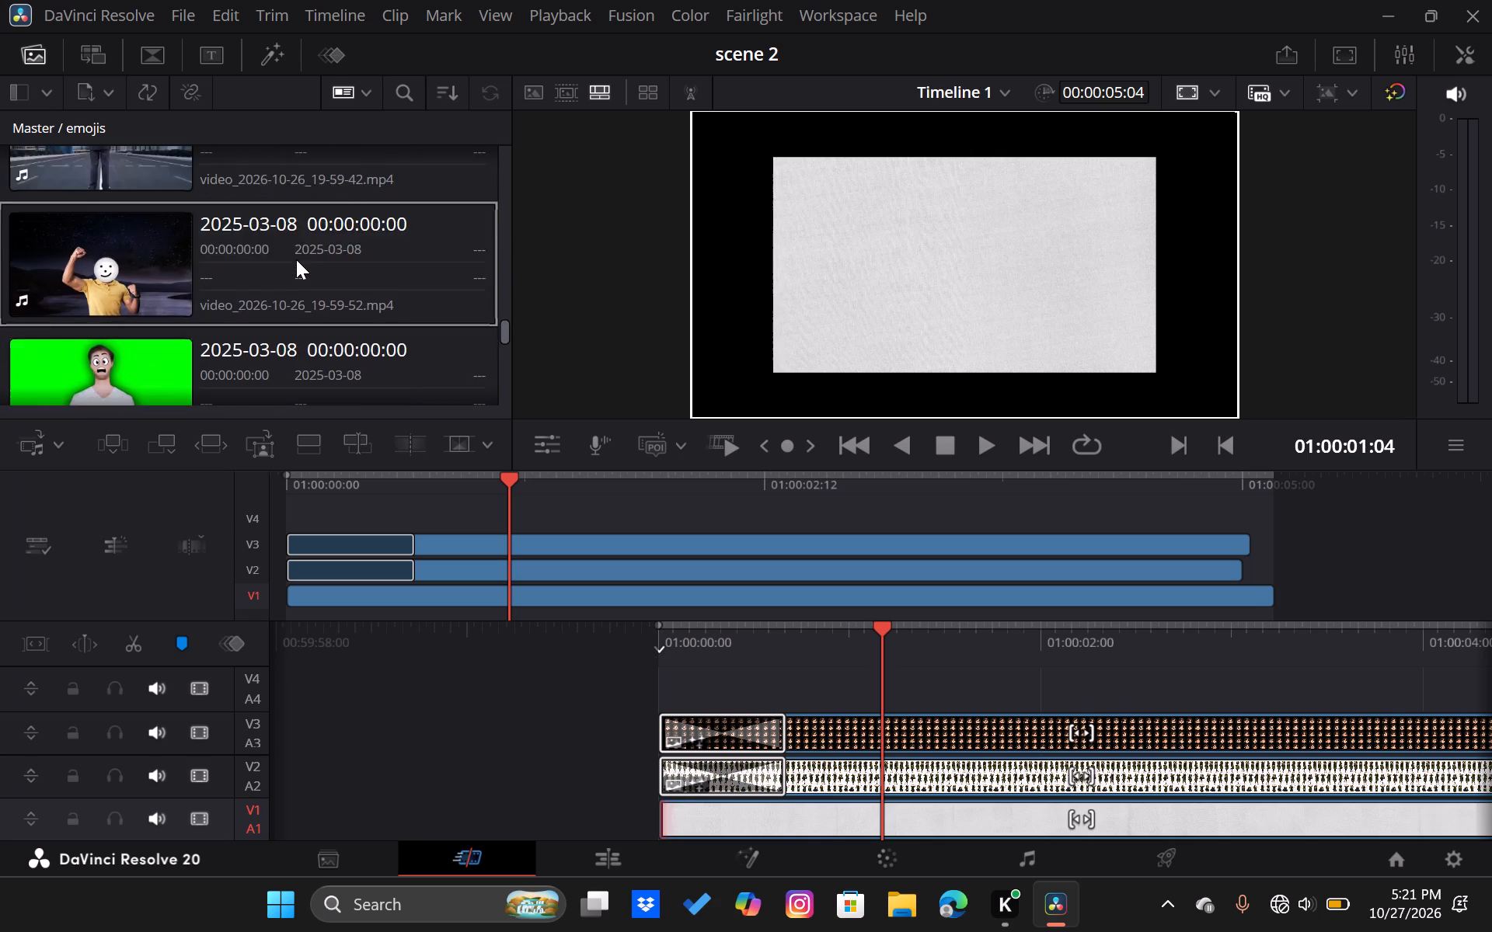
scroll(296, 259, "up", 4)
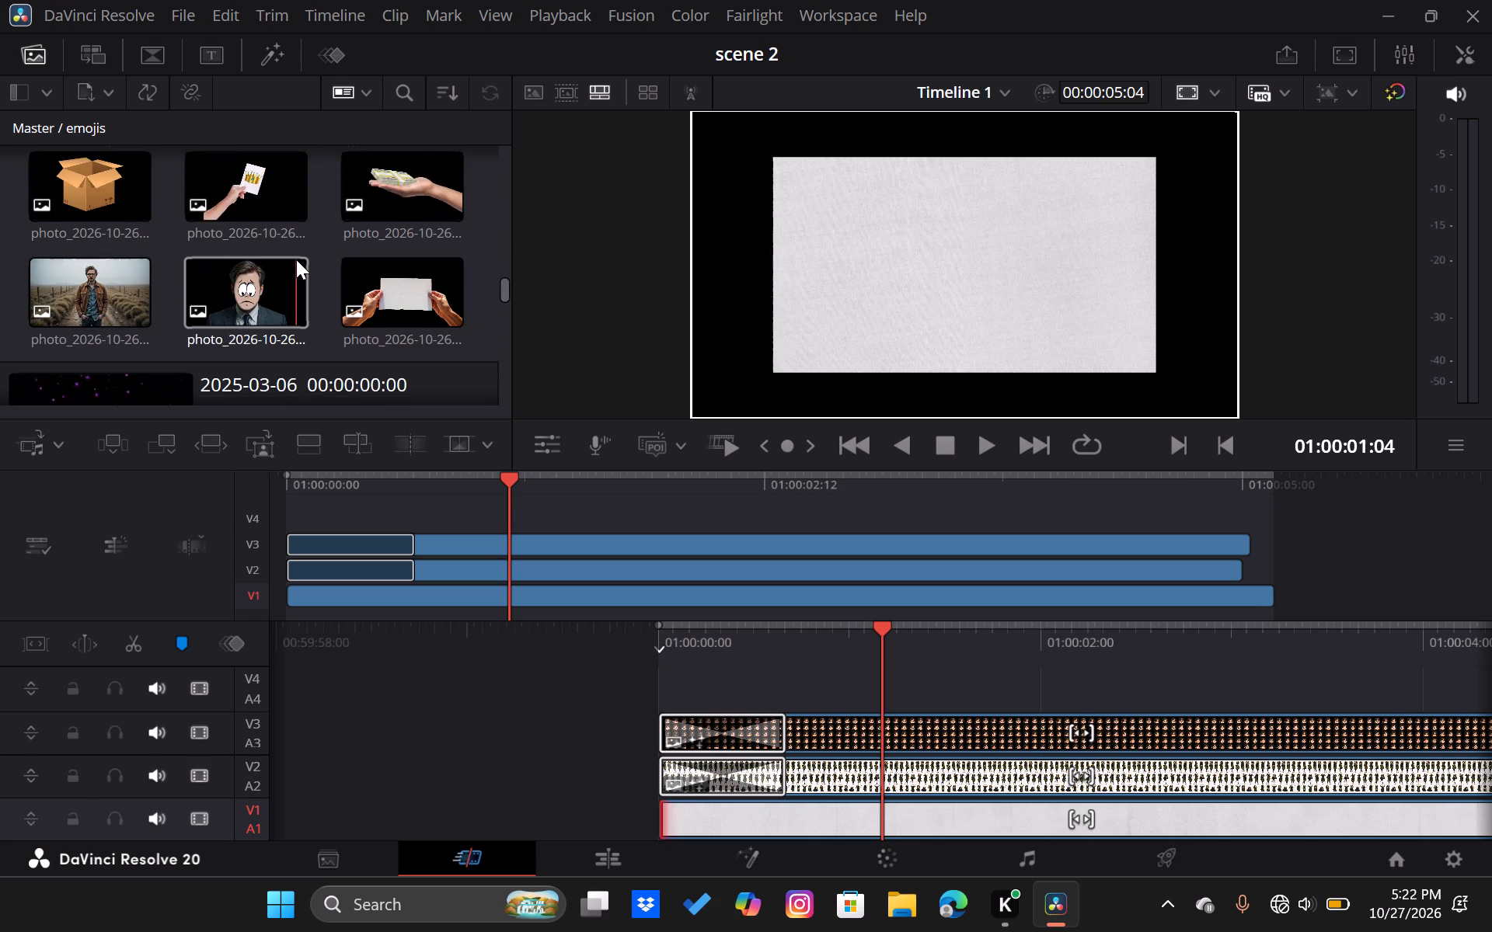
scroll(296, 259, "up", 1)
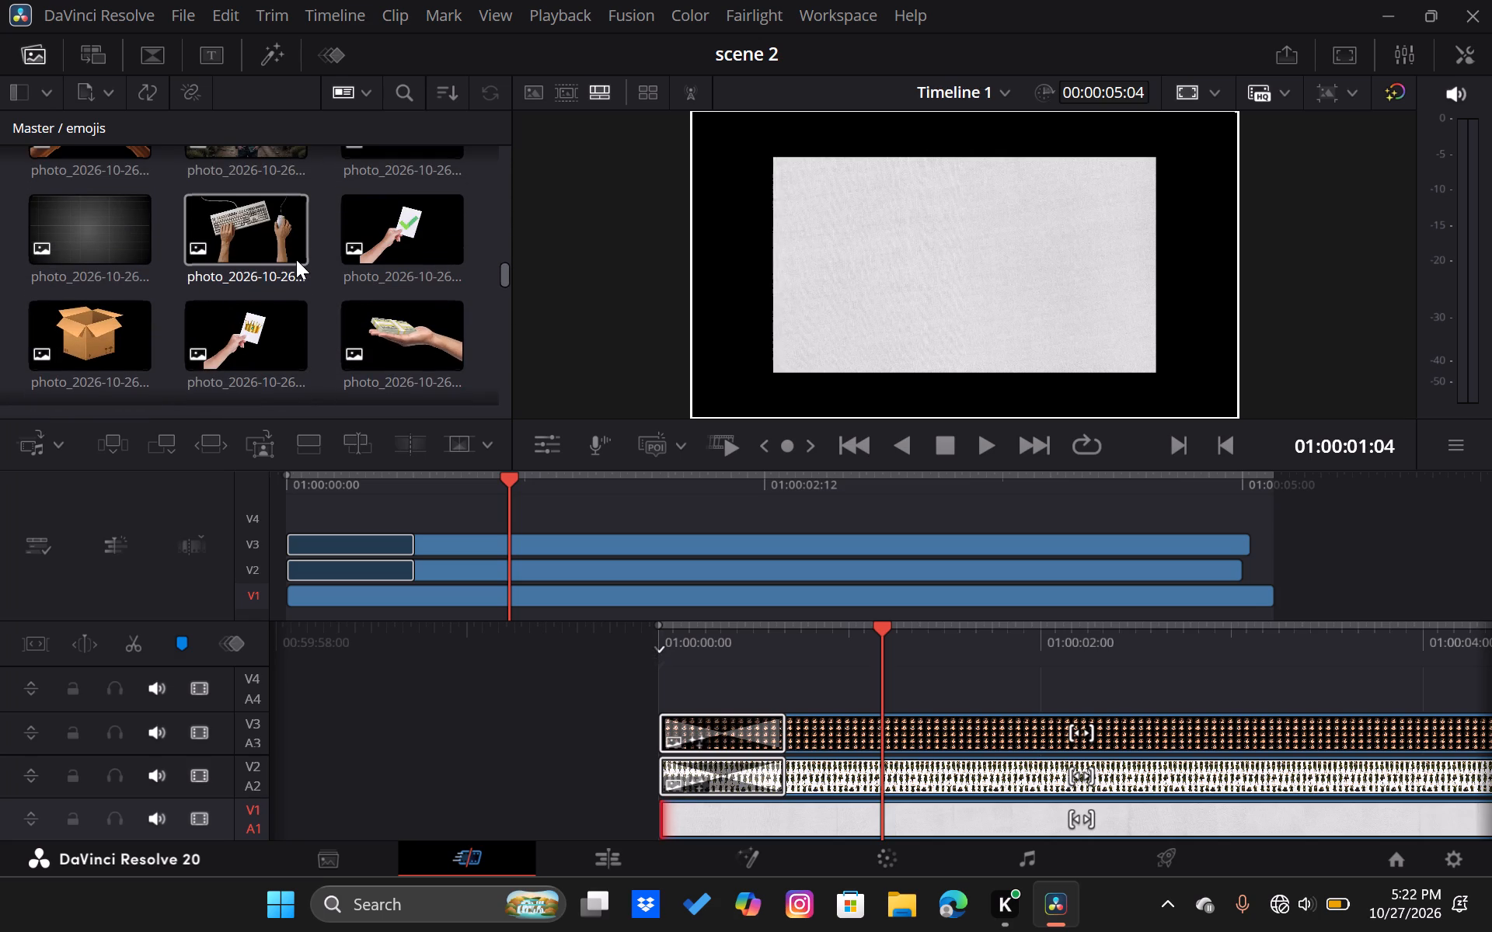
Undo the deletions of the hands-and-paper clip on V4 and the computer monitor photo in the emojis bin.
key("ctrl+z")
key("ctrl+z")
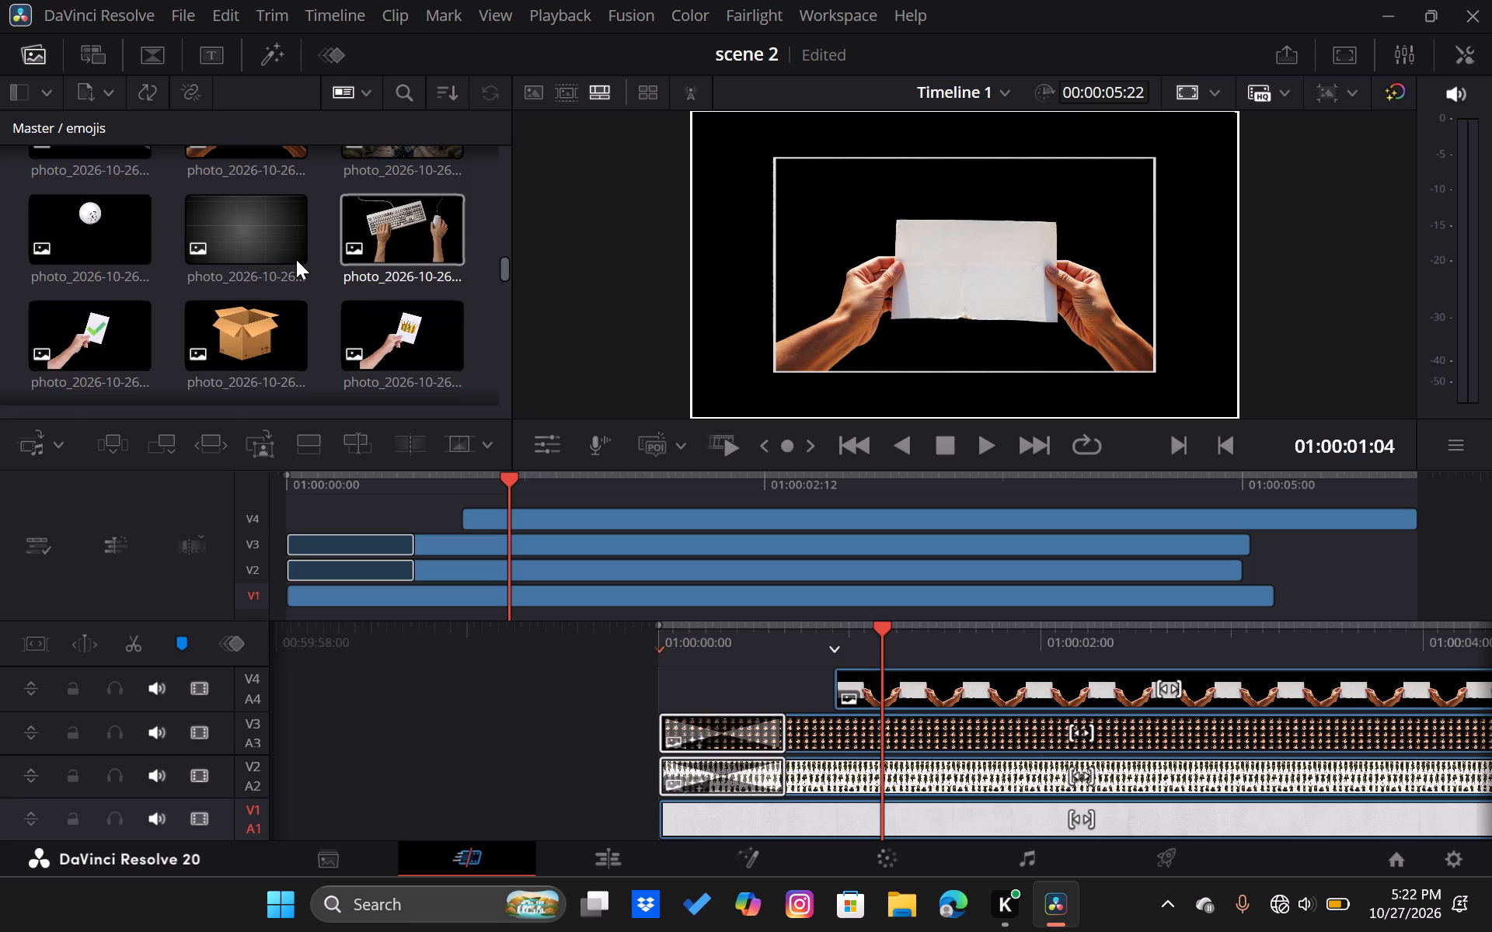
Find the computer monitor photo in the emojis bin and place it on a new V5 track, starting at about 01:00:00:06.
scroll(296, 259, "up", 6)
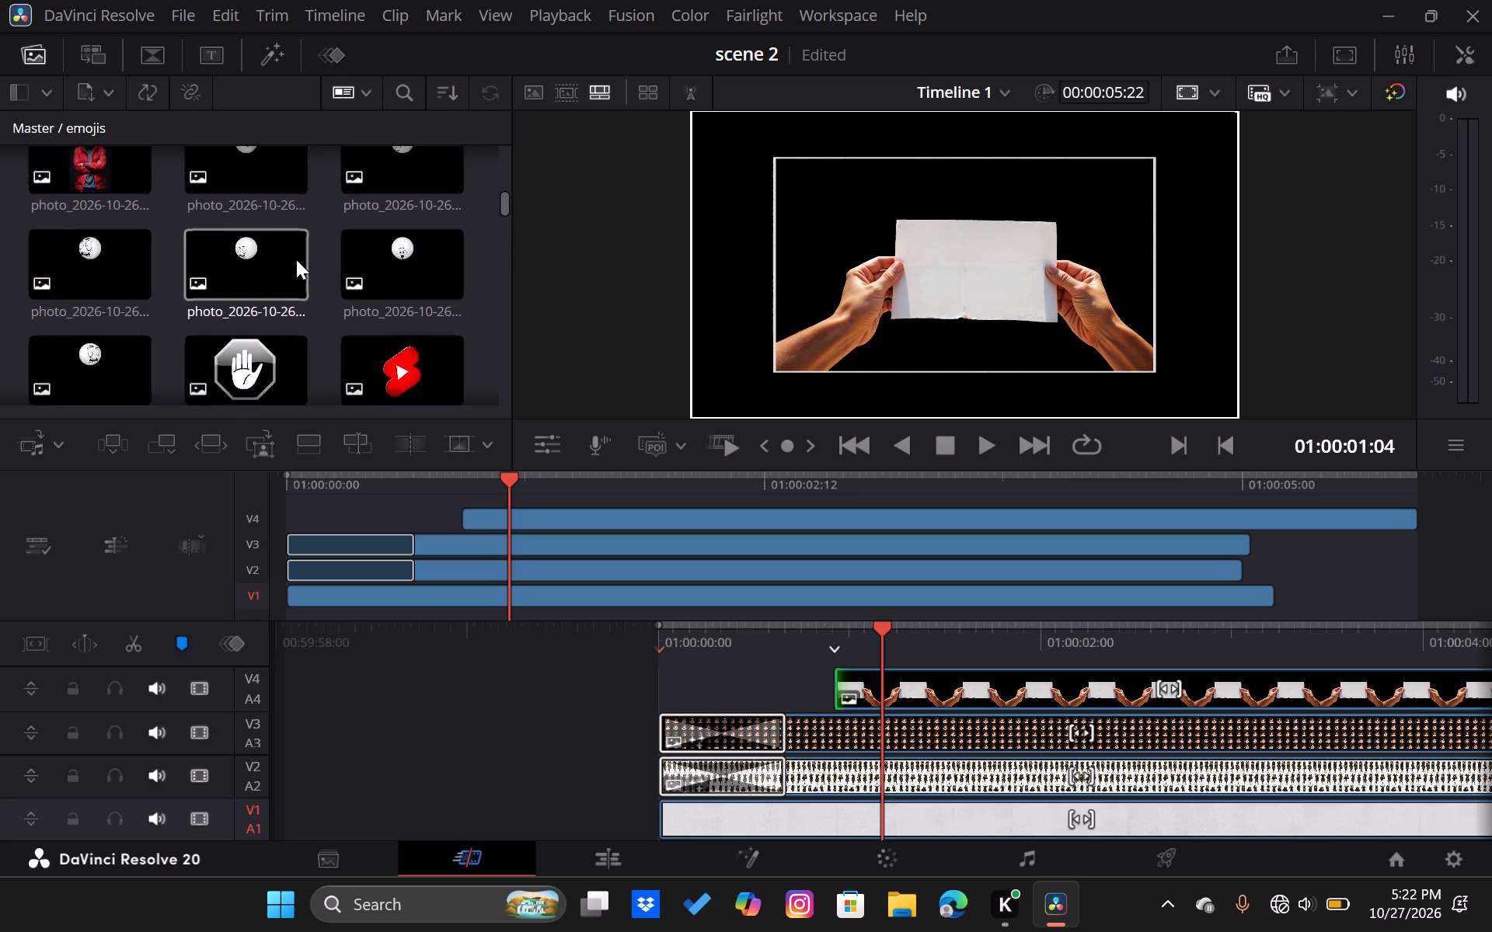
scroll(296, 259, "down", 3)
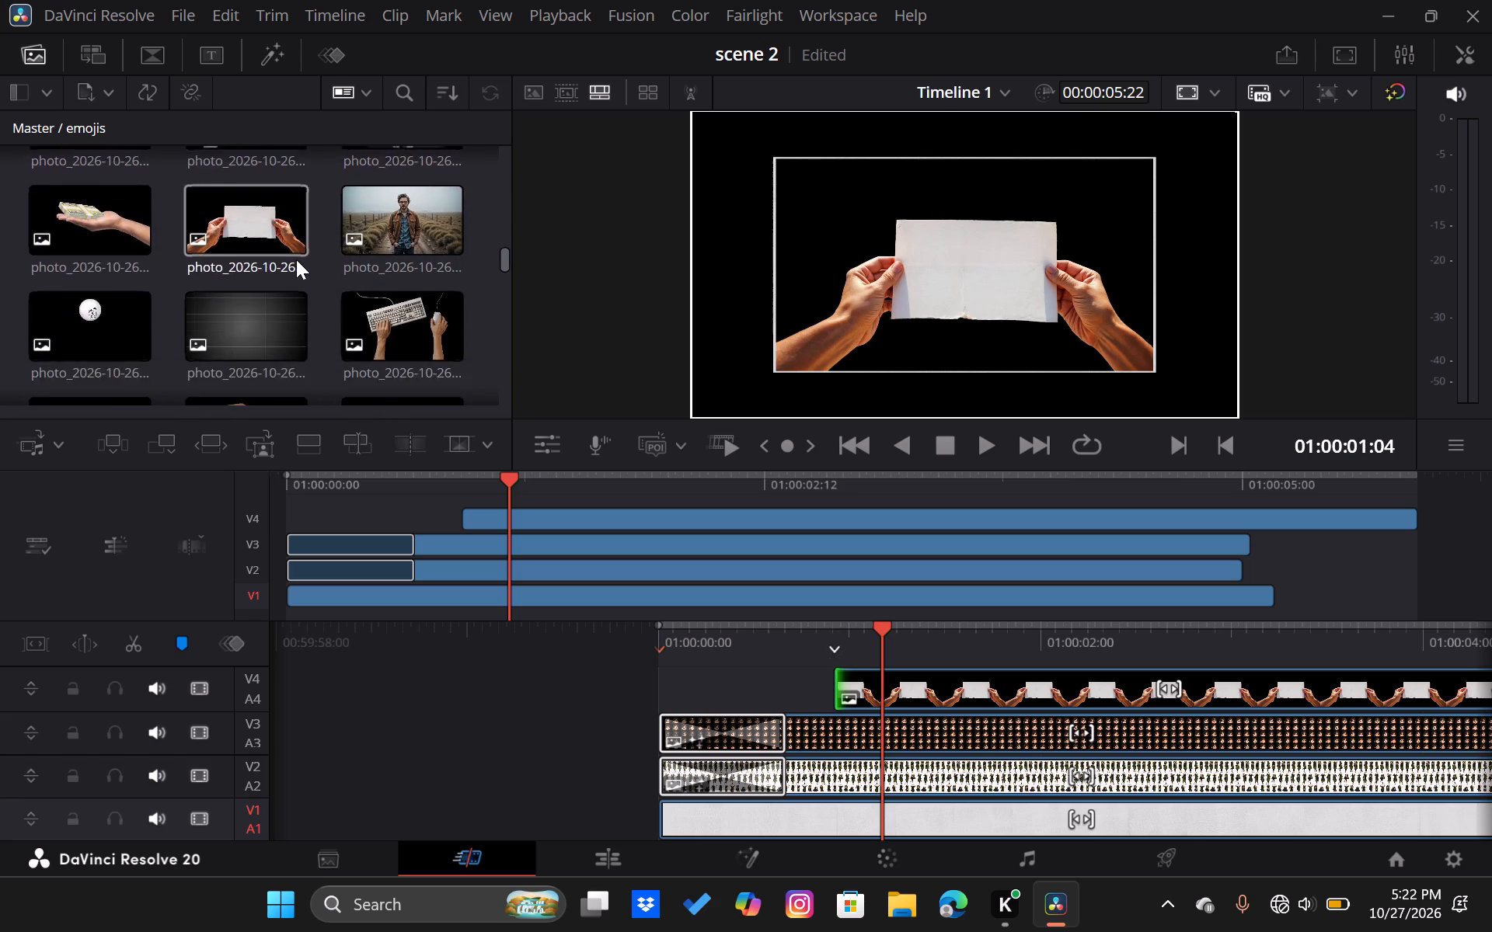
scroll(296, 259, "down", 3)
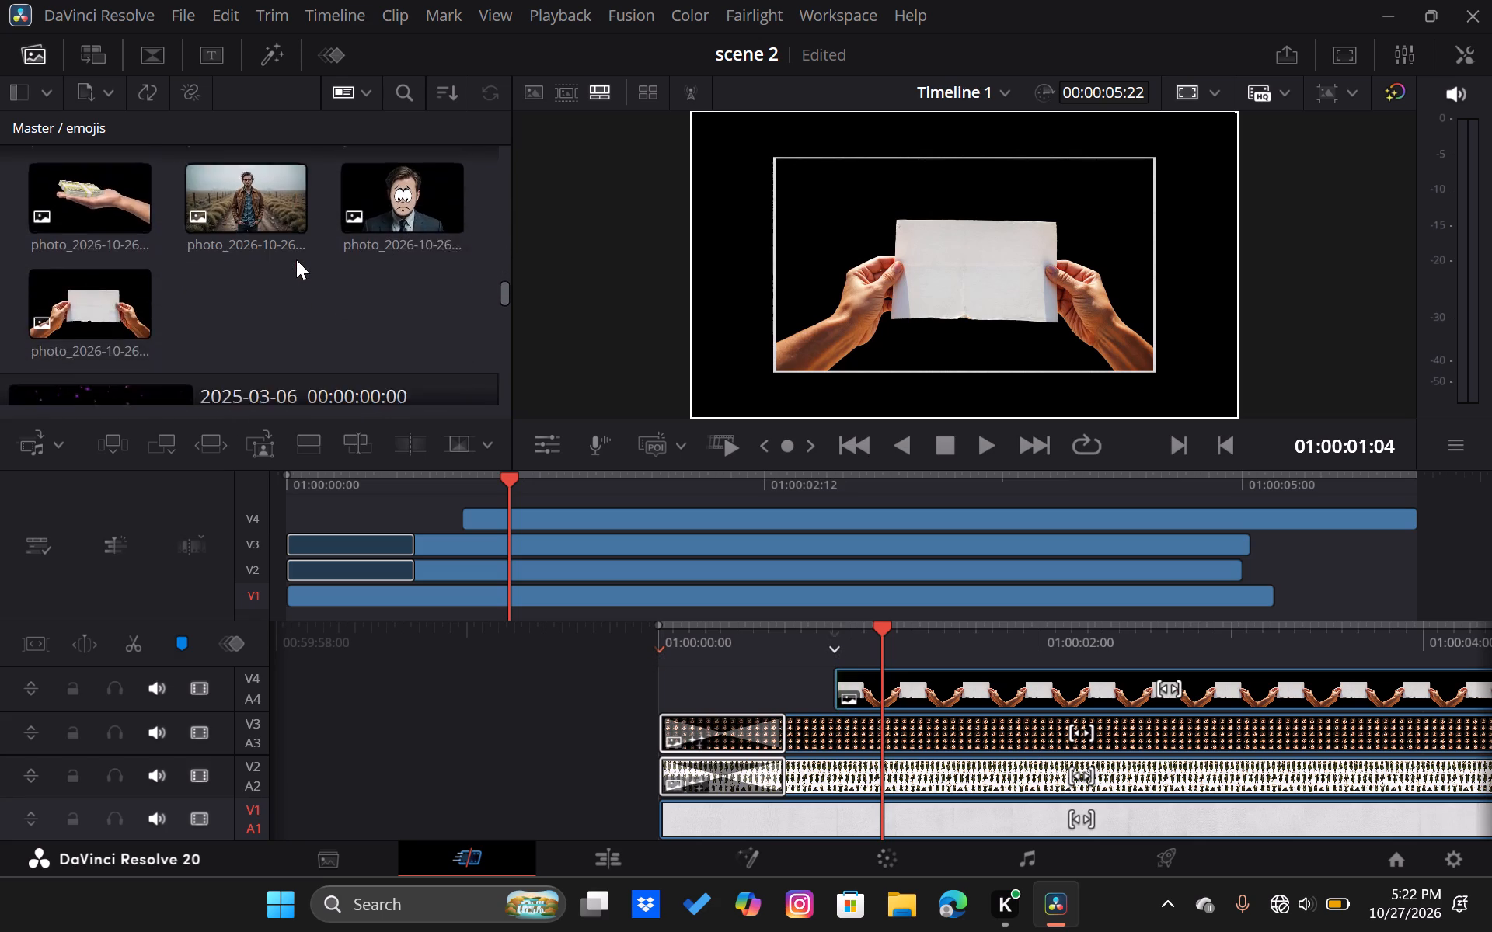
scroll(296, 259, "down", 1)
scroll(296, 259, "up", 3)
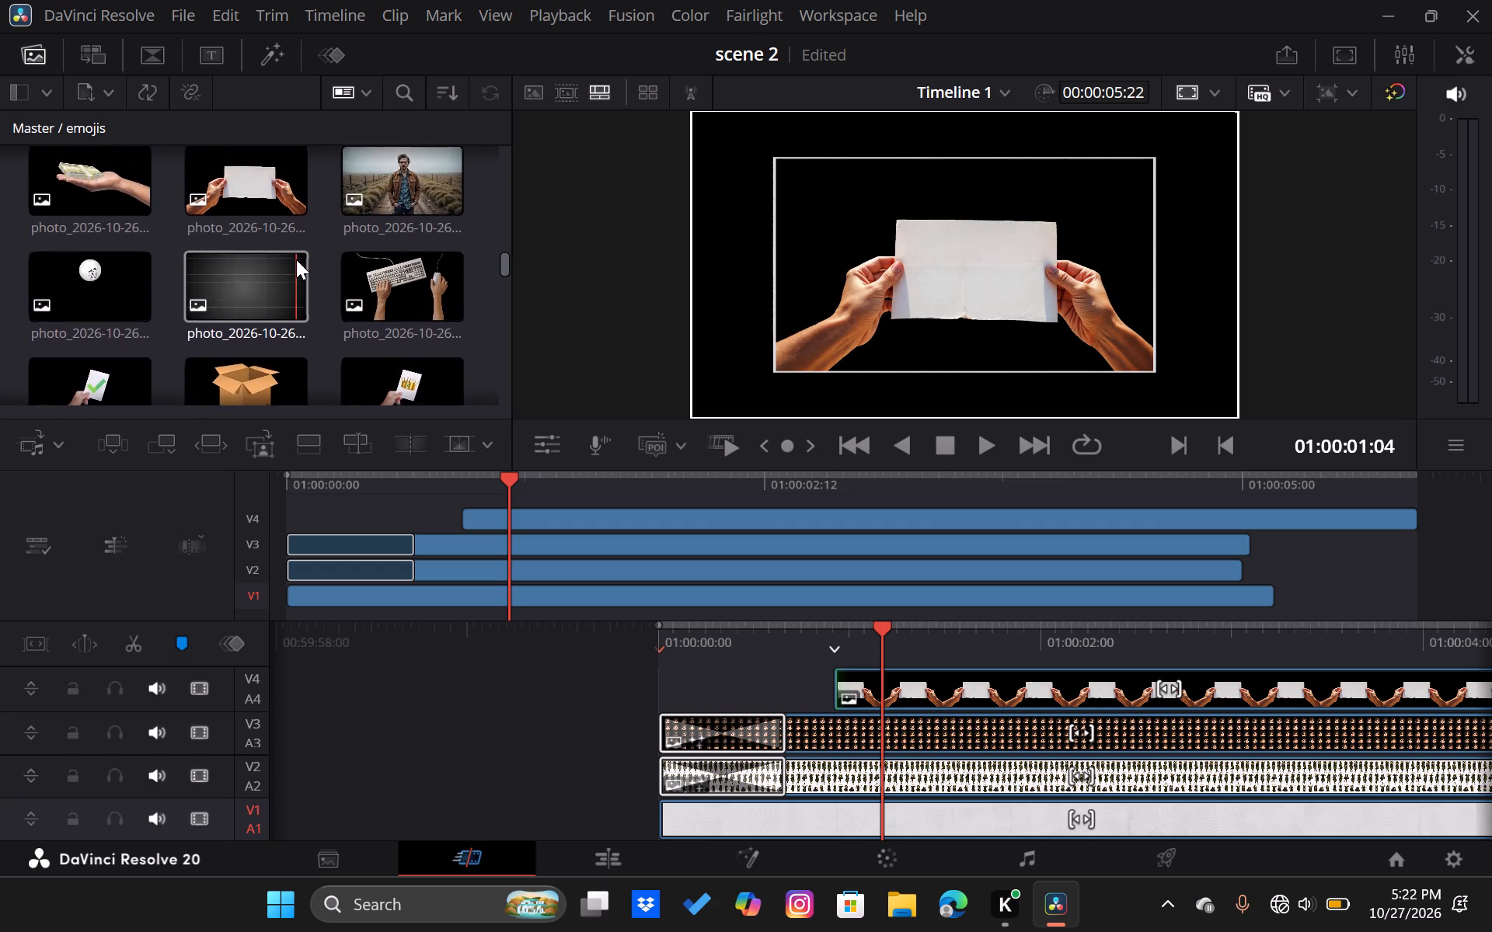
scroll(296, 259, "up", 1)
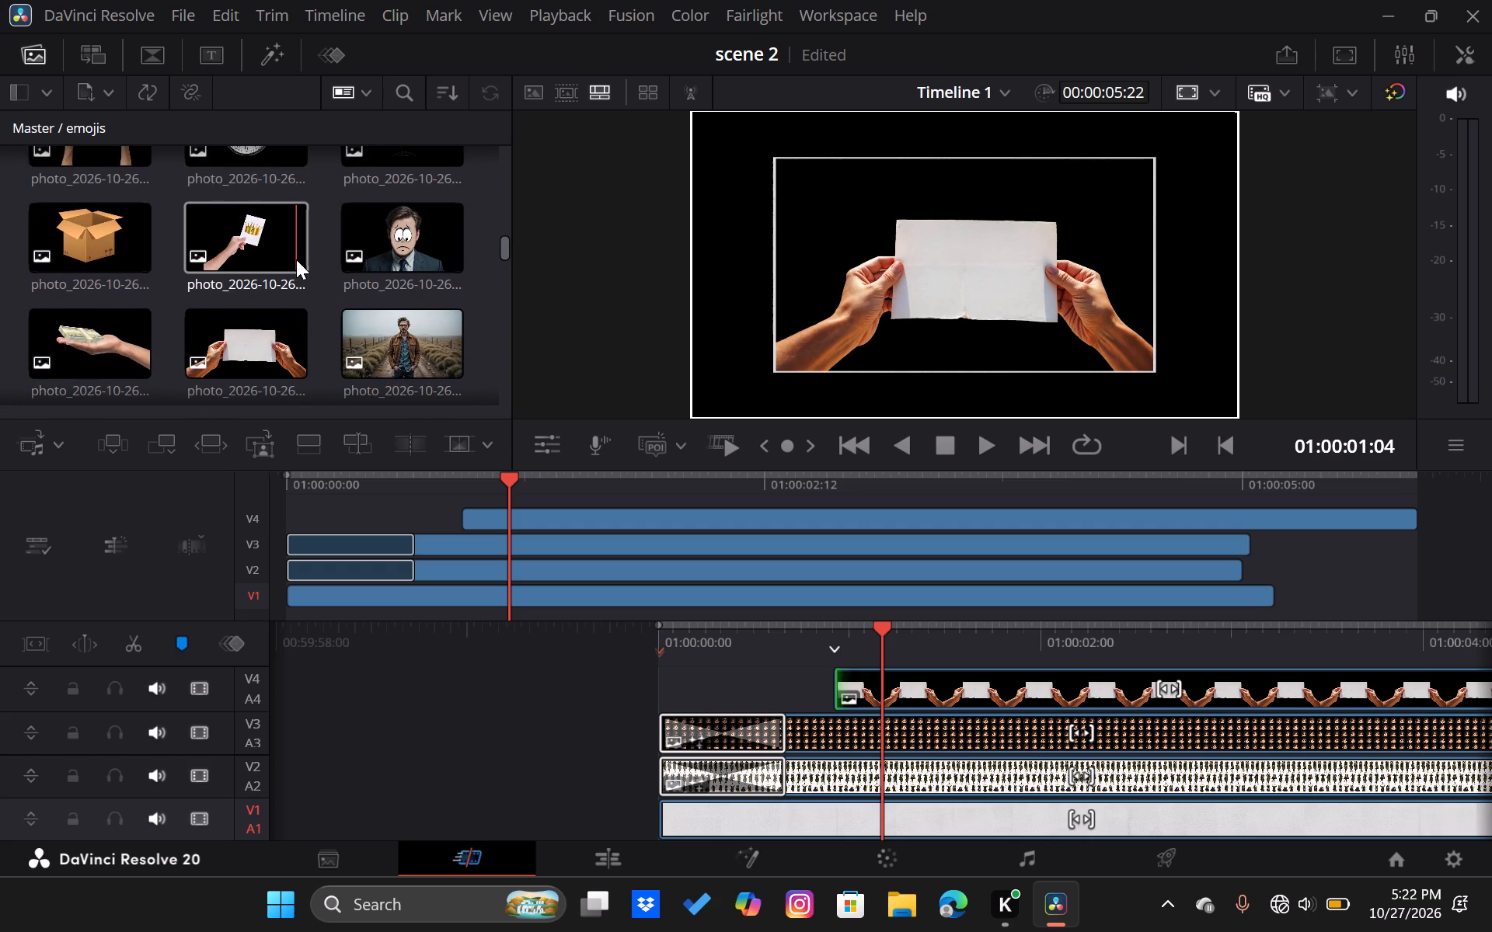
scroll(296, 259, "up", 2)
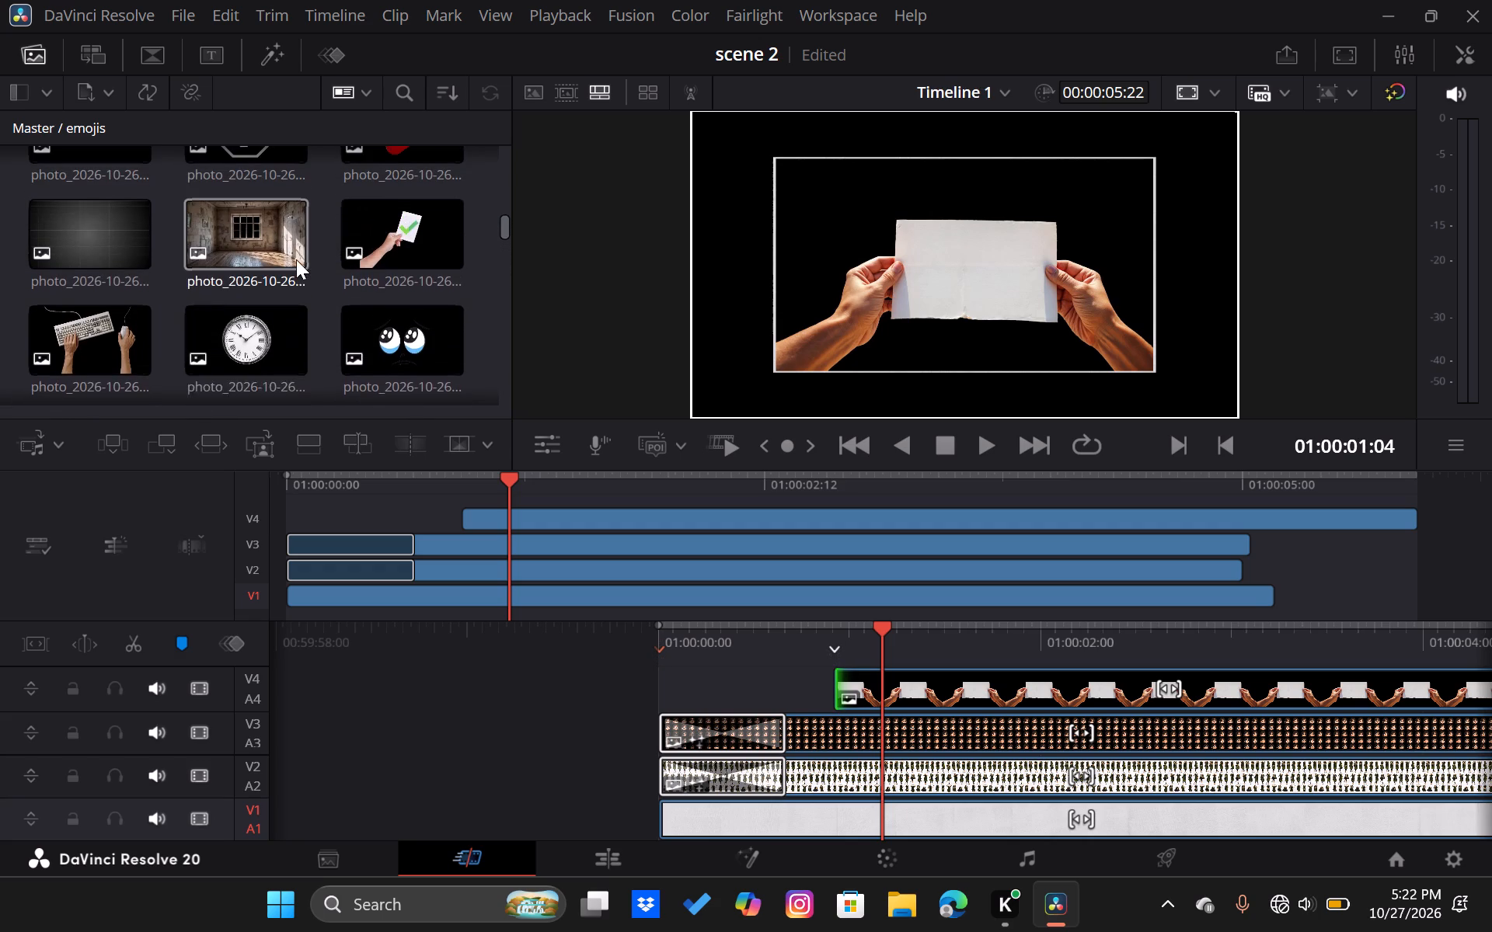
scroll(296, 259, "up", 3)
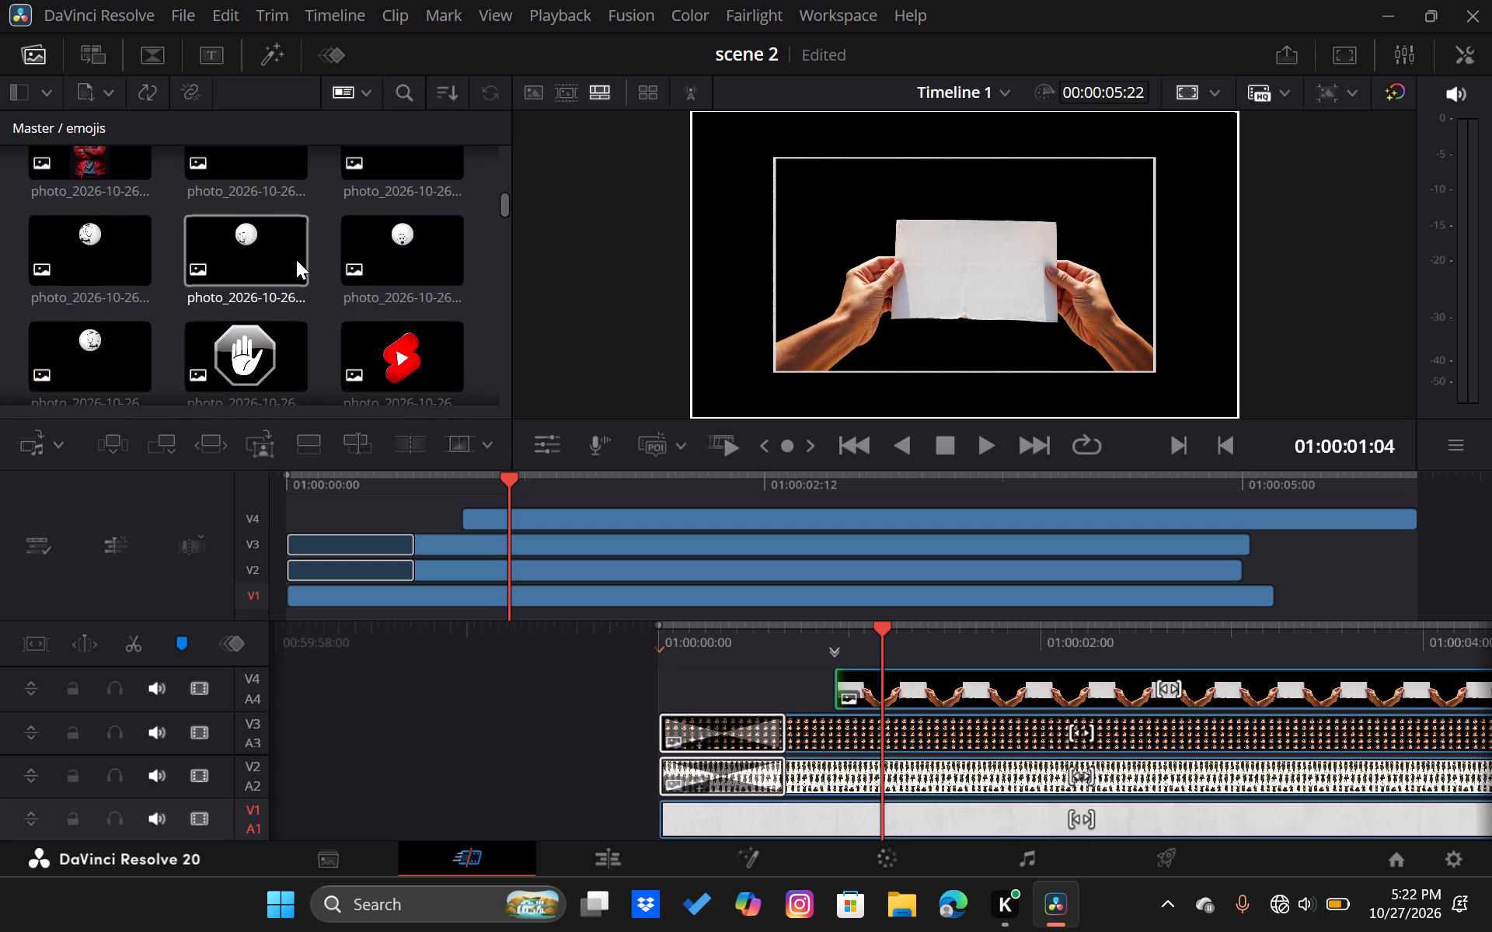
scroll(296, 259, "up", 3)
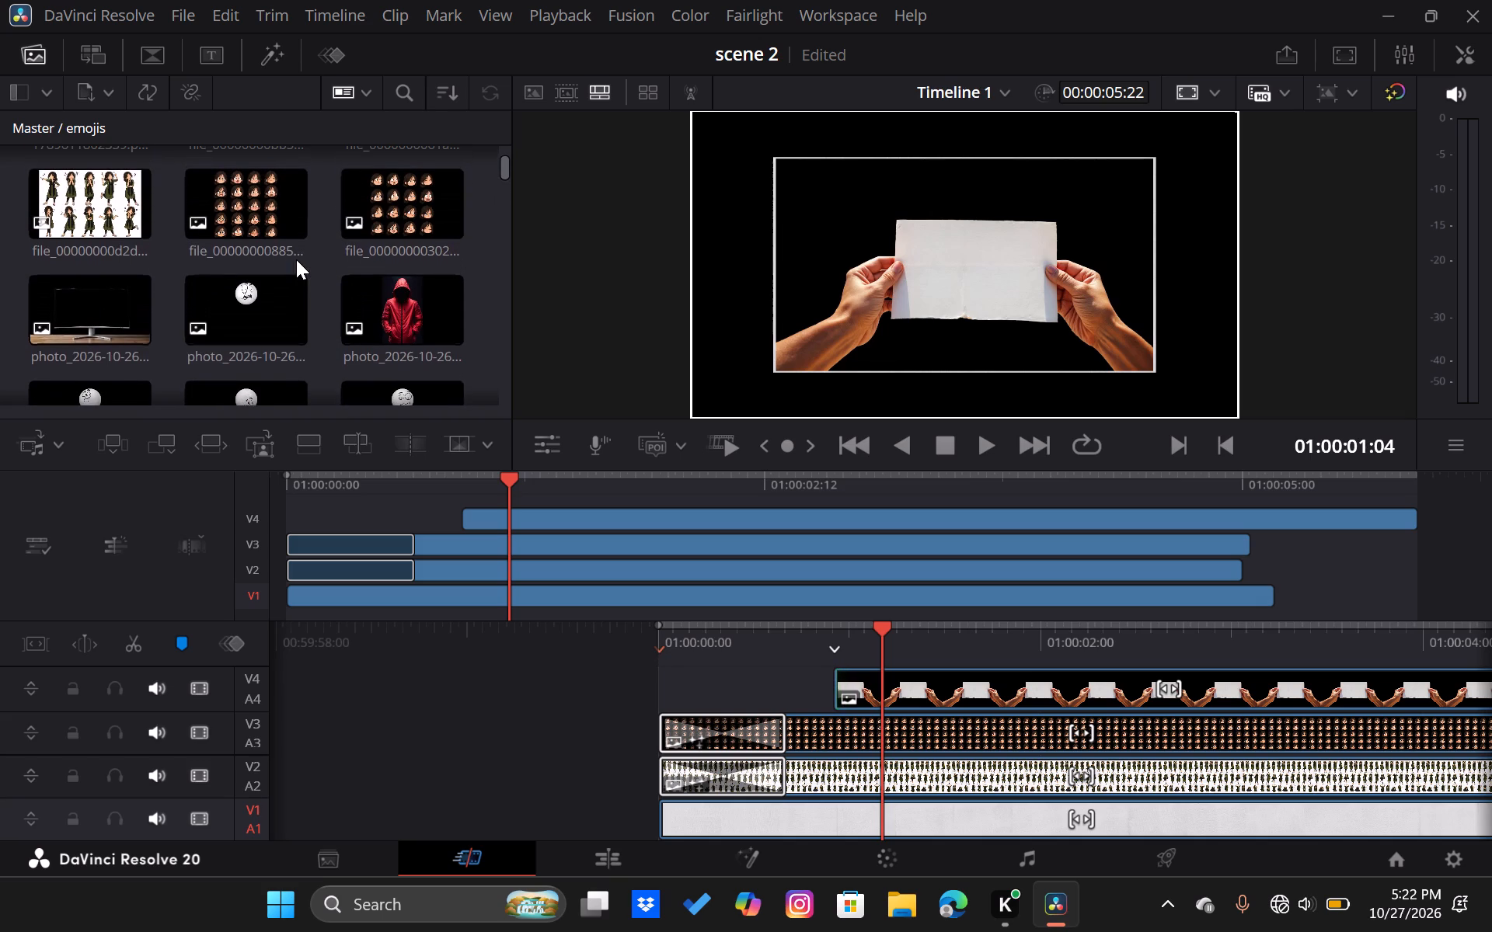
left_click_drag(71, 302, 751, 643)
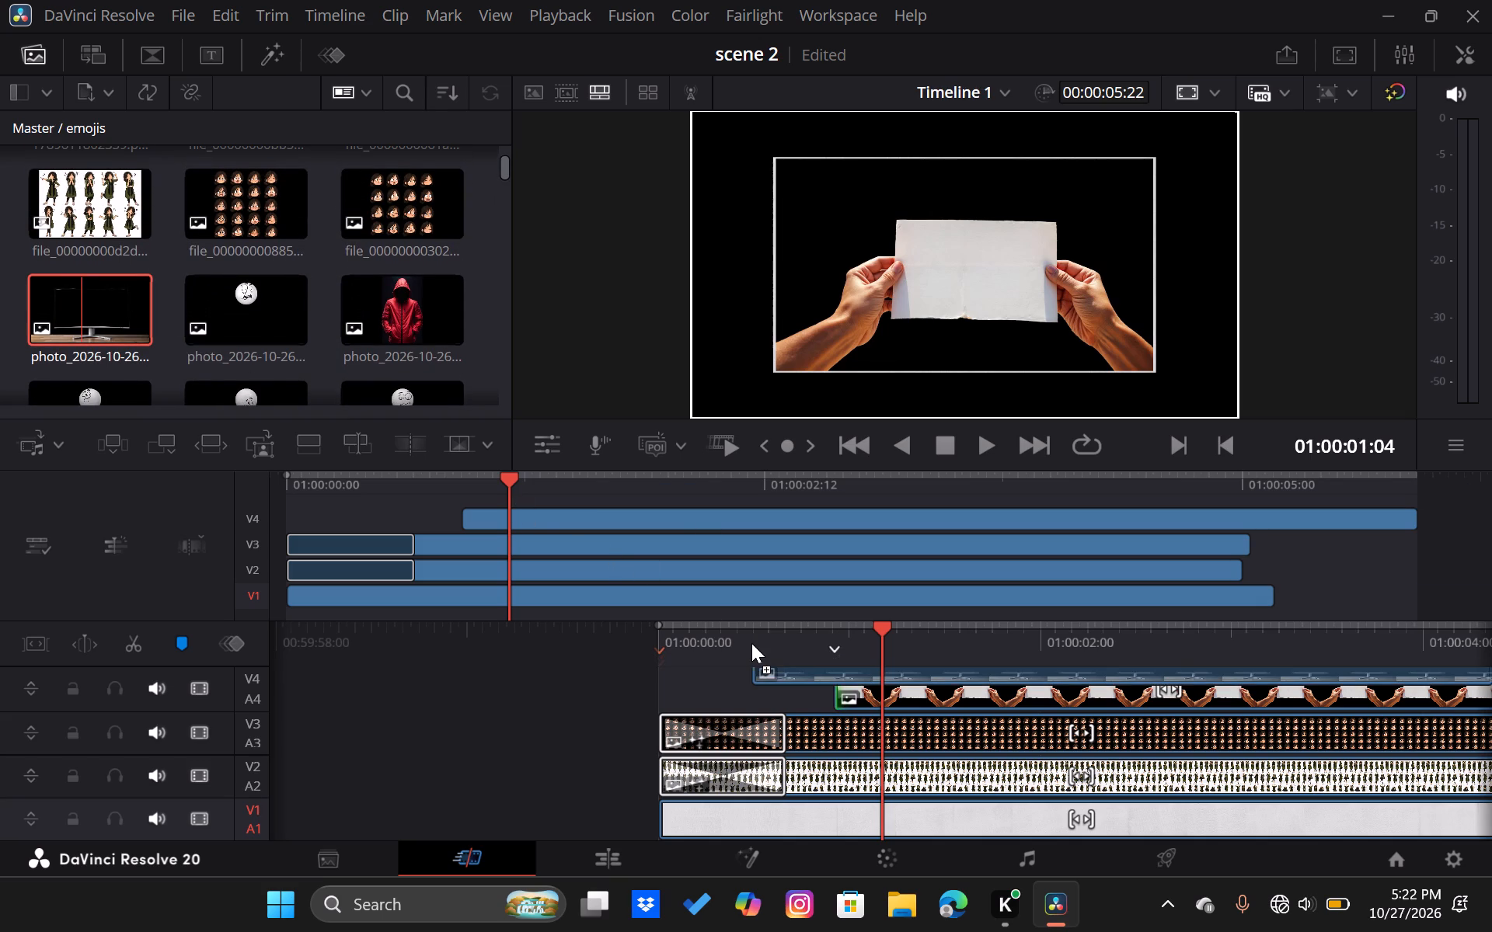
left_click_drag(751, 643, 710, 661)
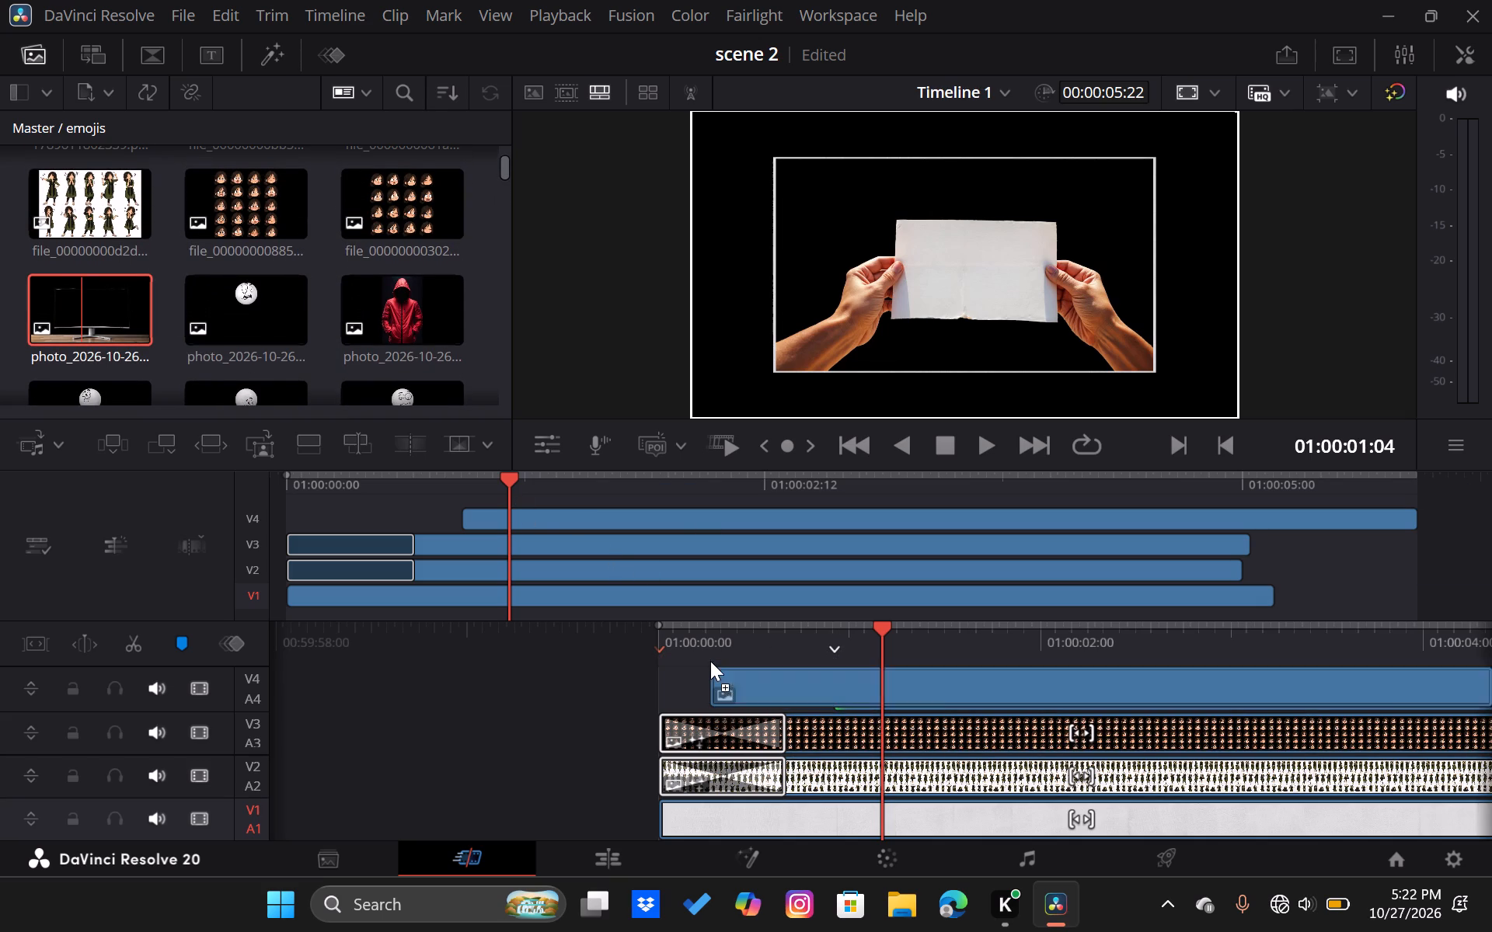
left_click_drag(710, 661, 711, 658)
Delete the hands-and-paper clip from V4, keeping the monitor photo on V5.
scroll(742, 725, "left", 1)
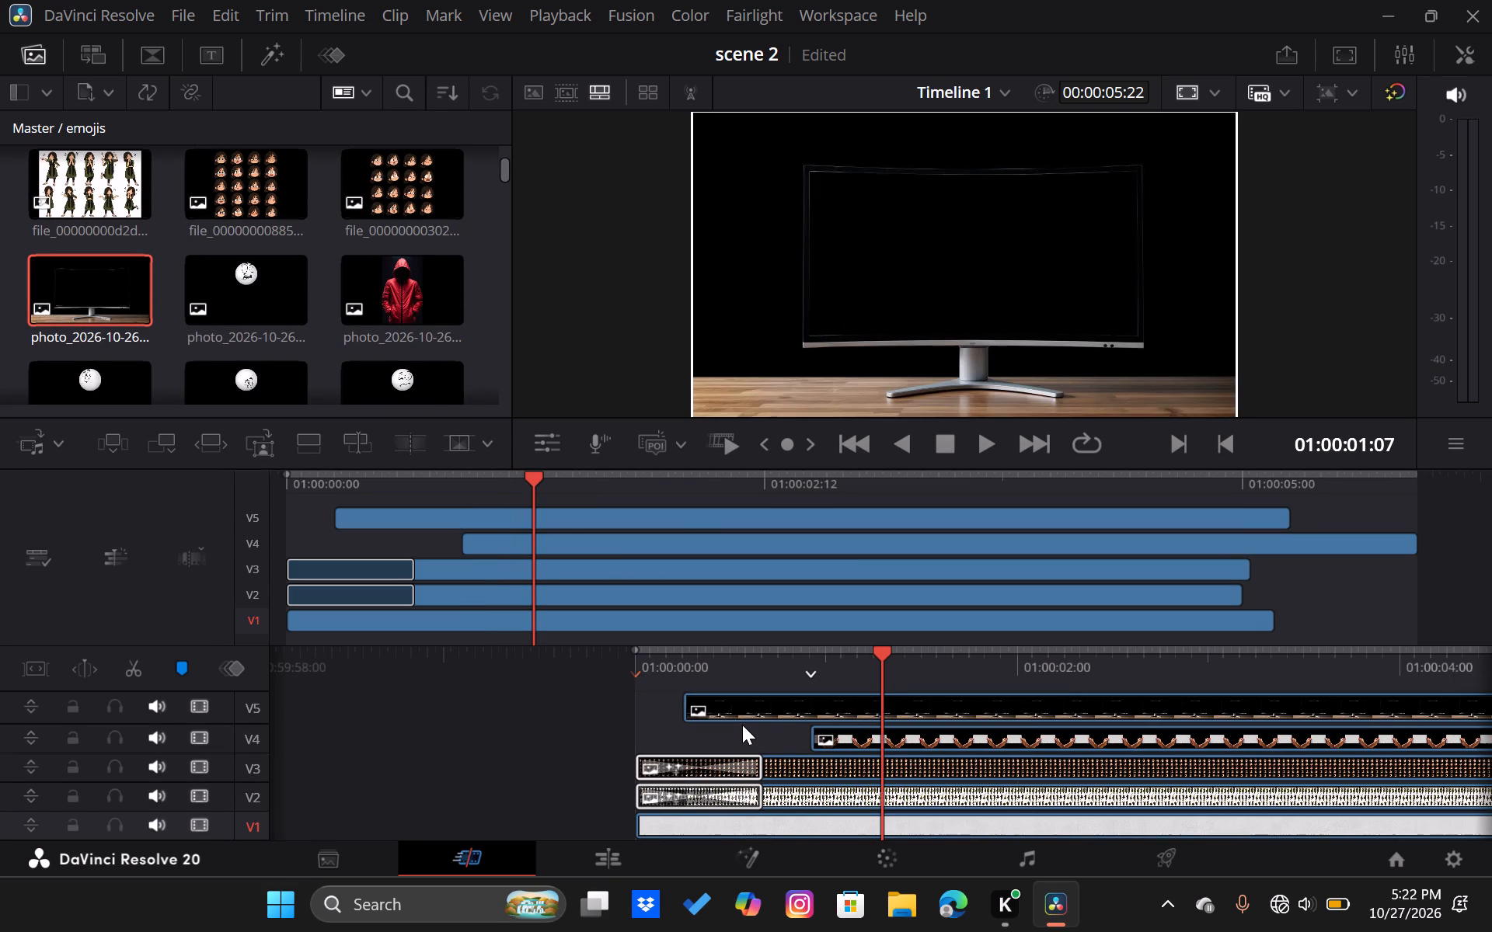
scroll(742, 725, "left", 1)
left_click(842, 738)
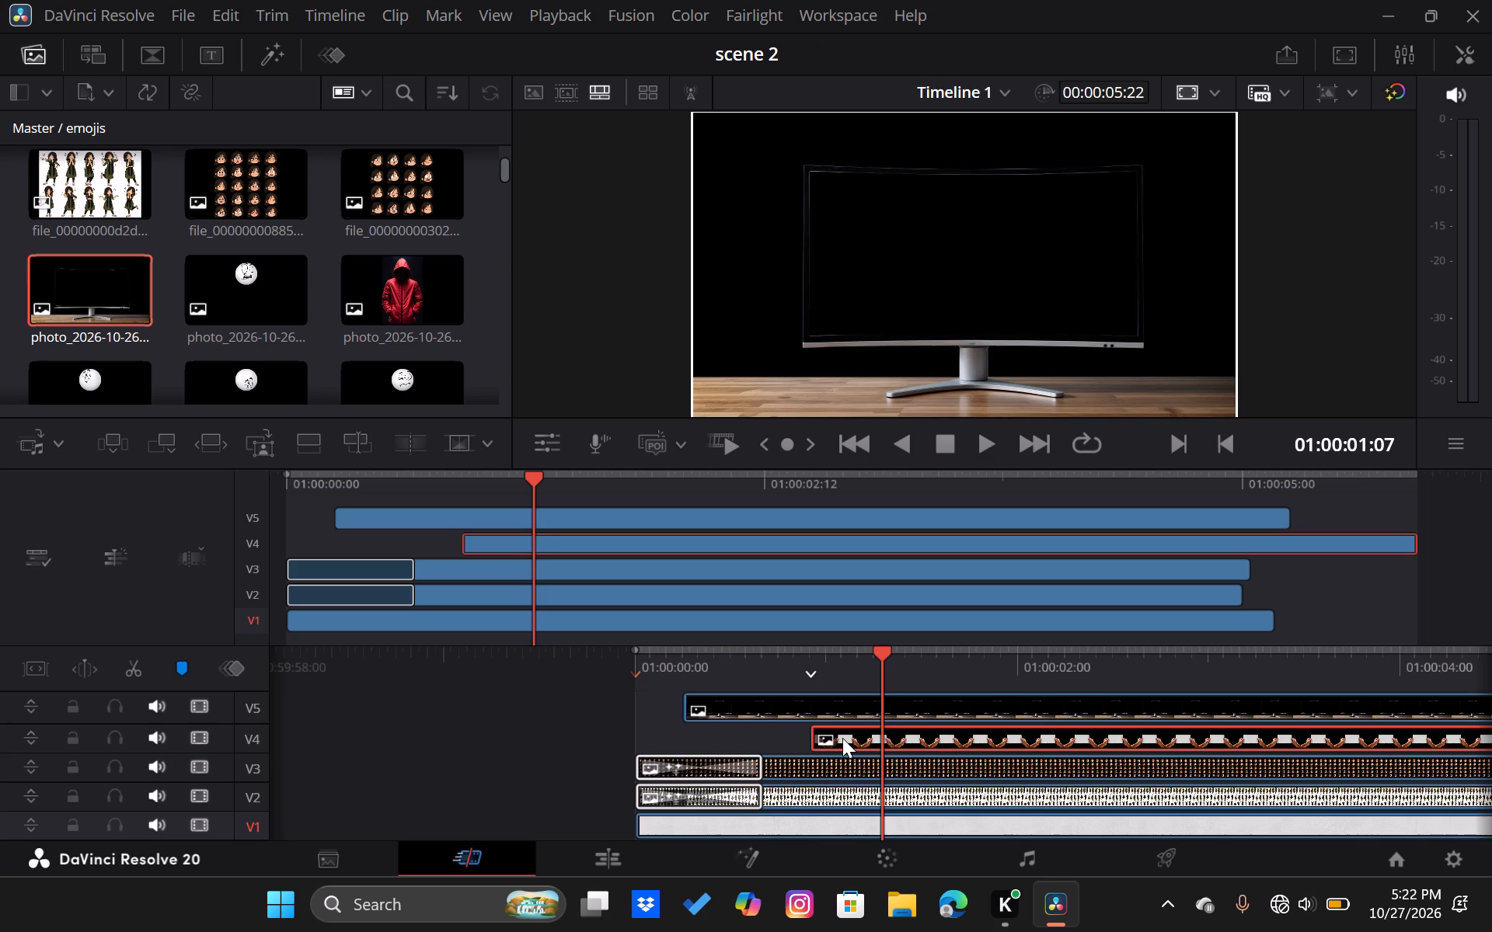
key("BackSpace")
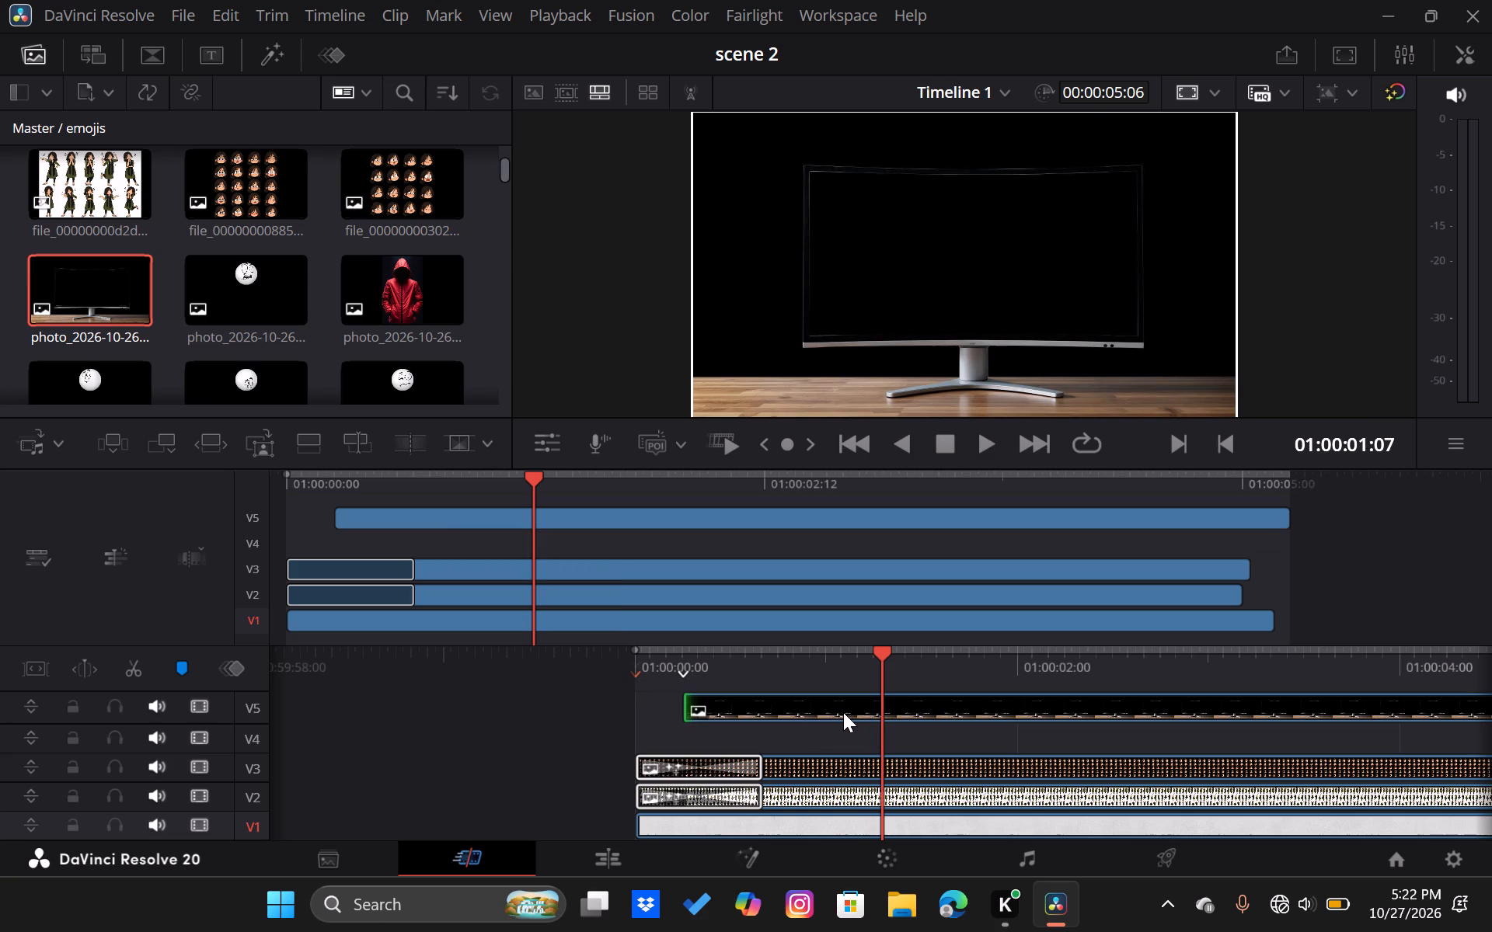
Move the computer monitor photo clip from V5 down to V4, starting at about 01:00:00:18.
left_click_drag(829, 701, 830, 718)
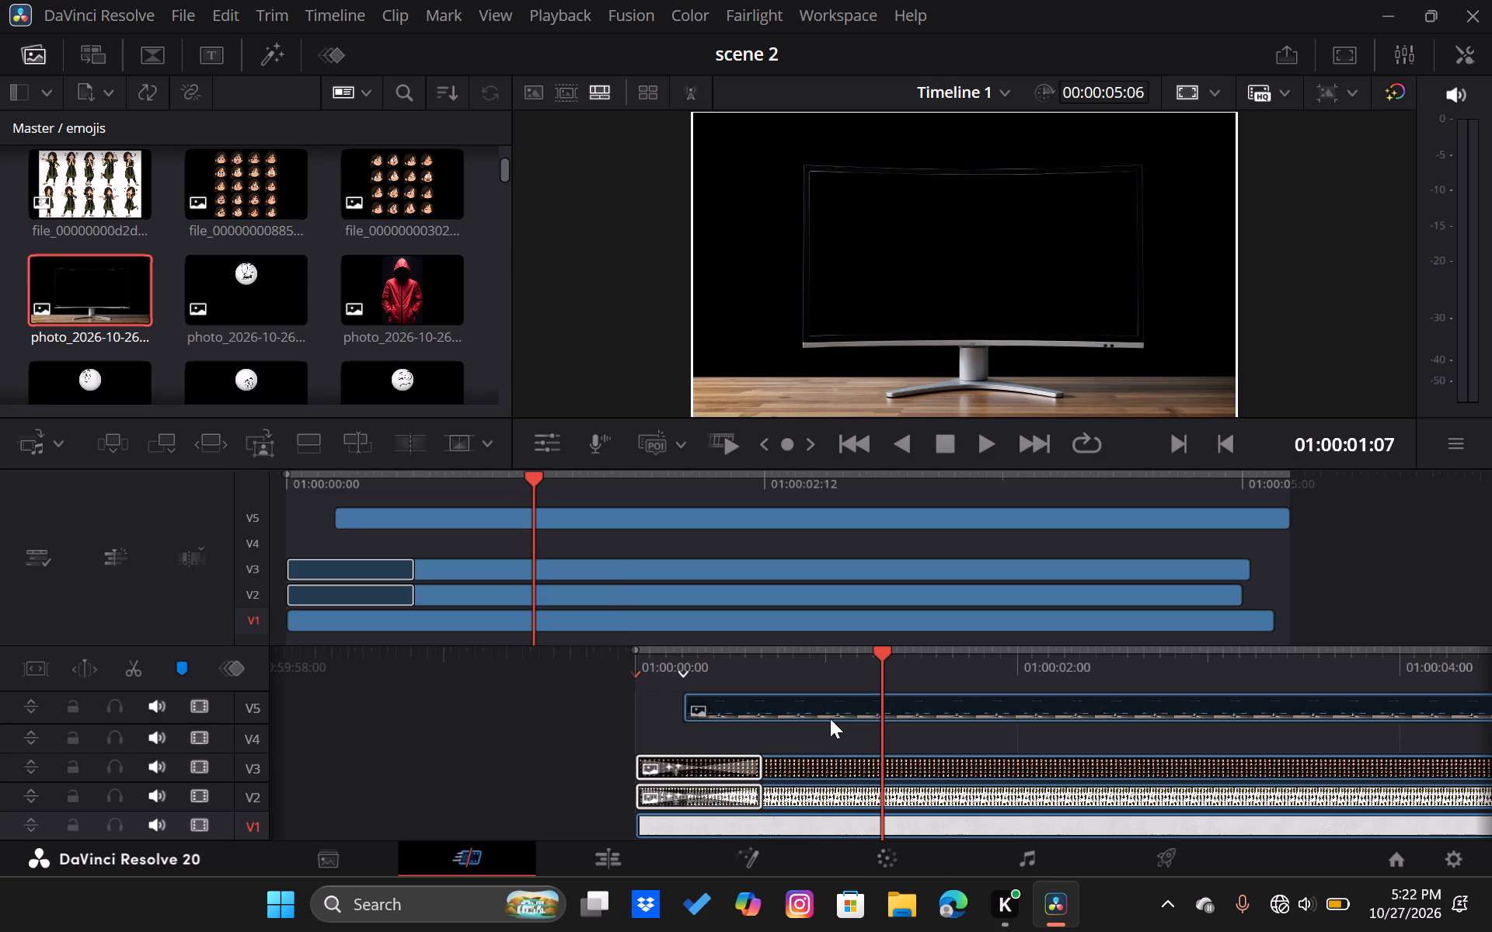
left_click_drag(830, 718, 918, 732)
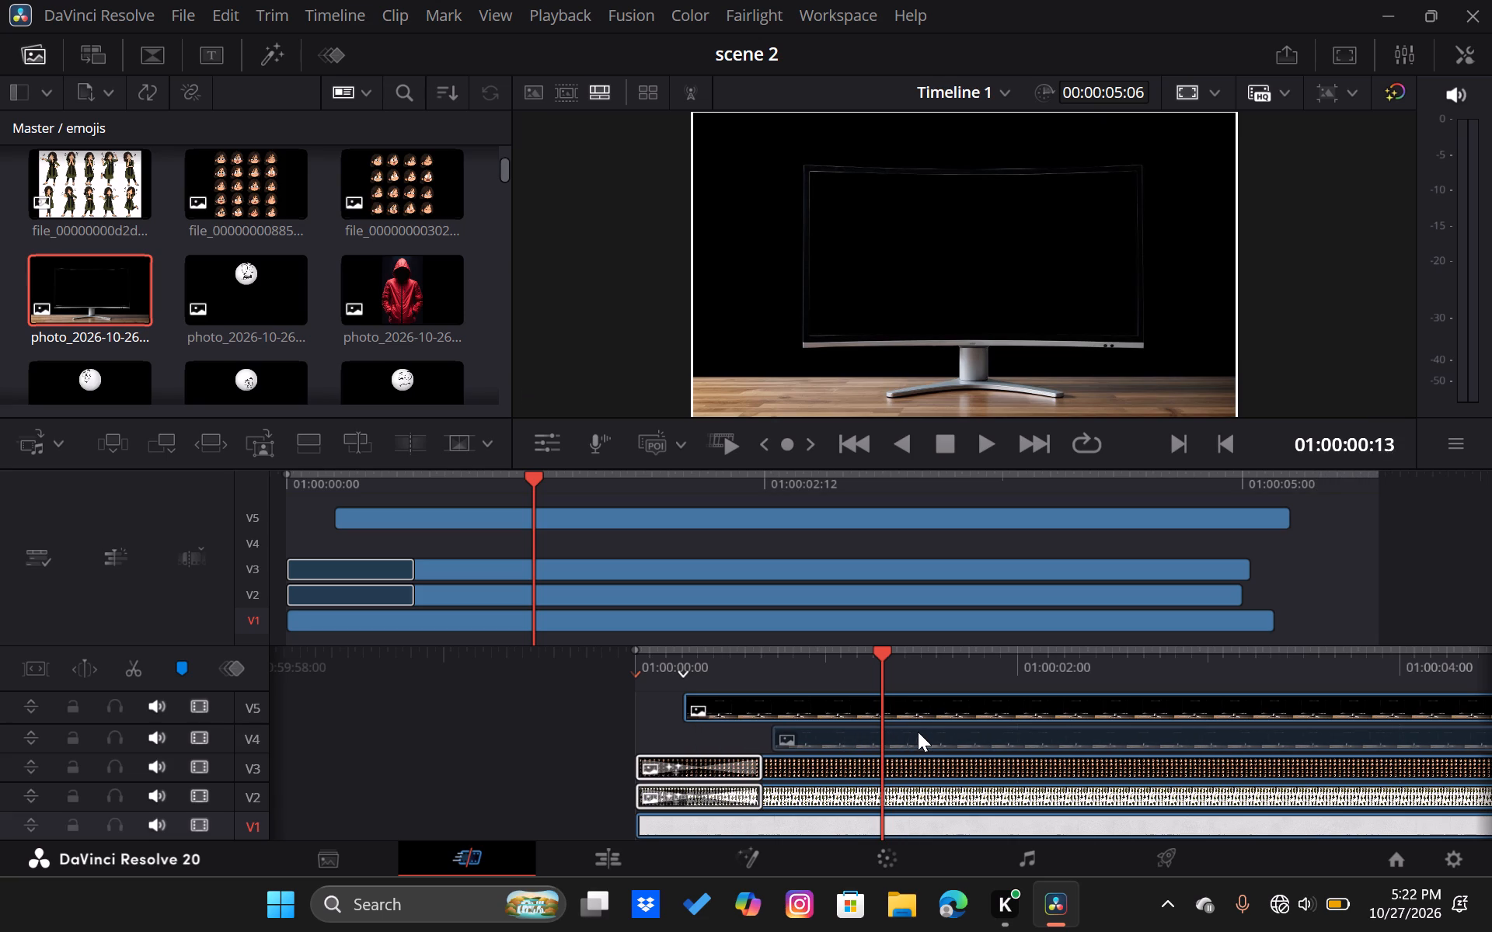
left_click_drag(918, 732, 932, 732)
Play the timeline from the beginning to review when the monitor photo comes in after the pointing woman.
scroll(800, 676, "right", 1)
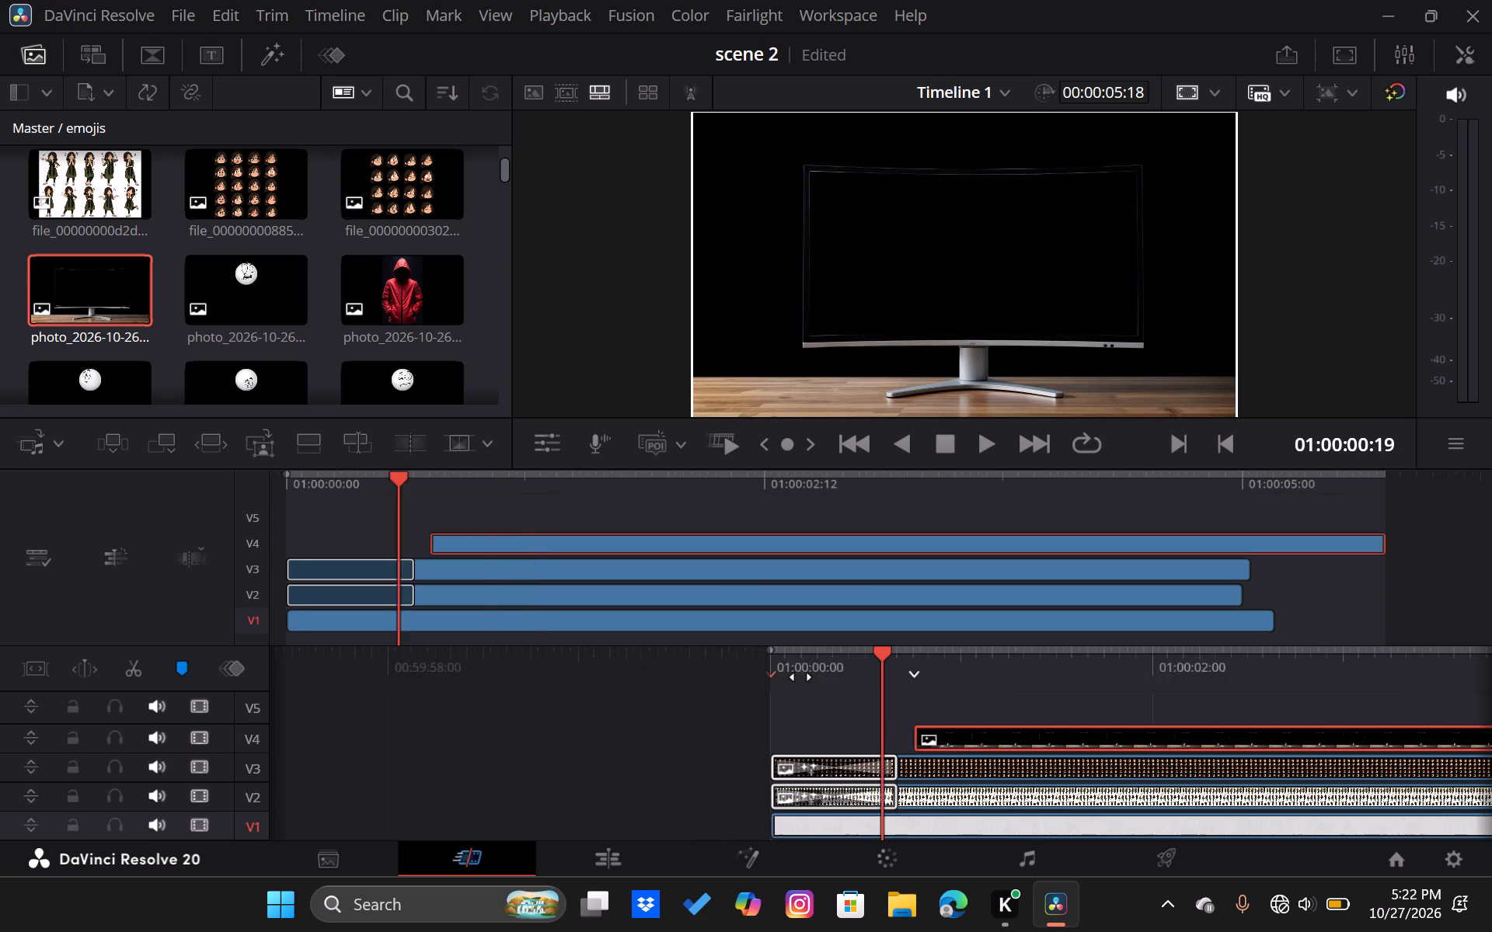
scroll(800, 676, "right", 3)
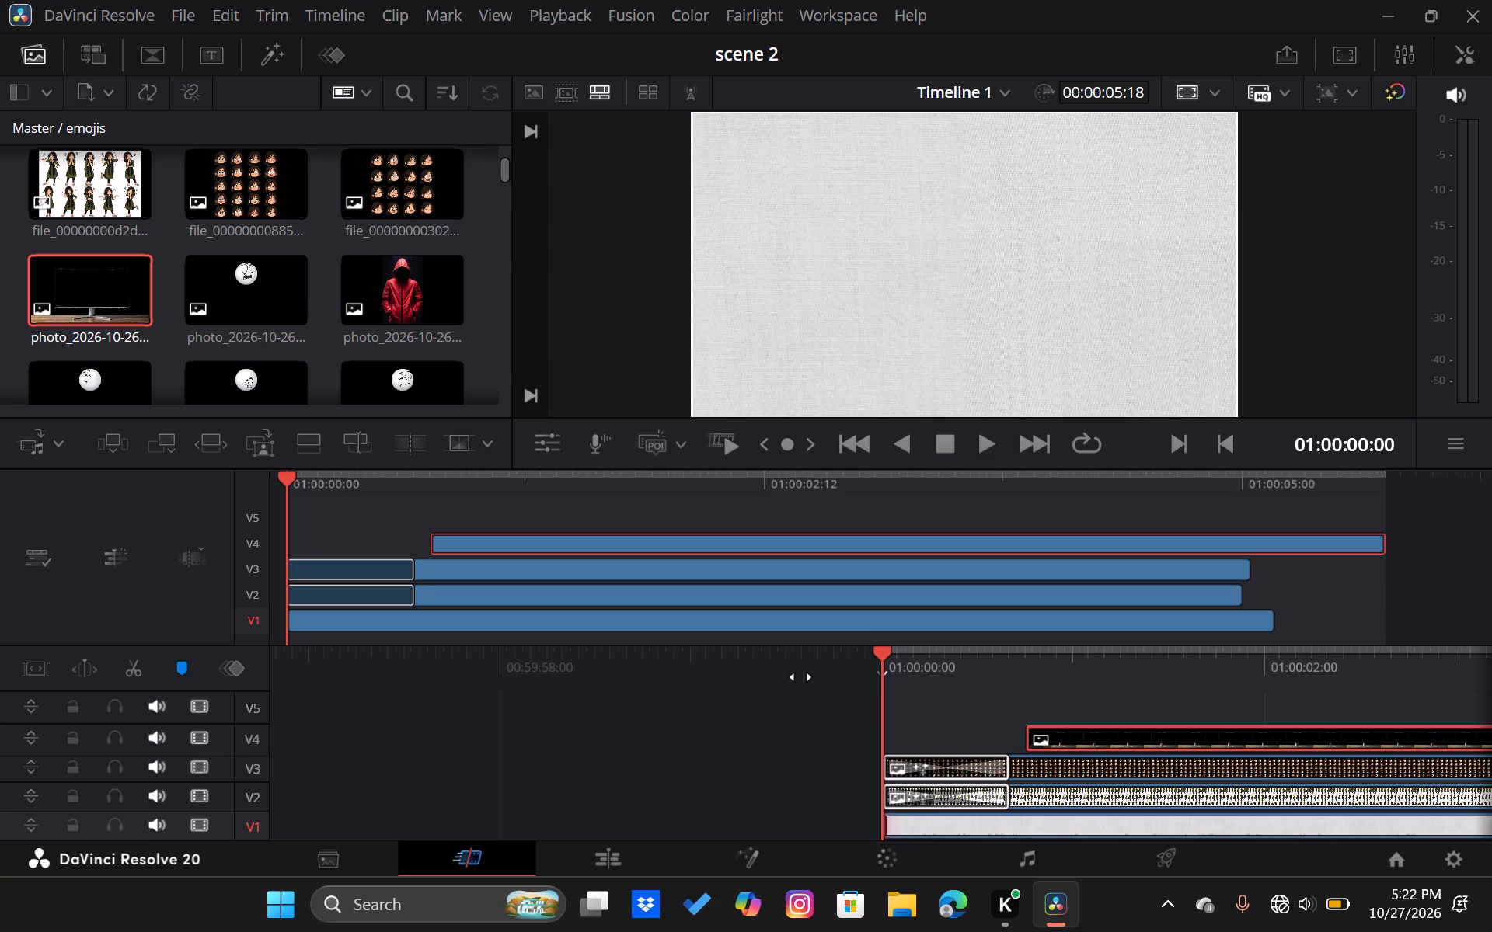
key("space")
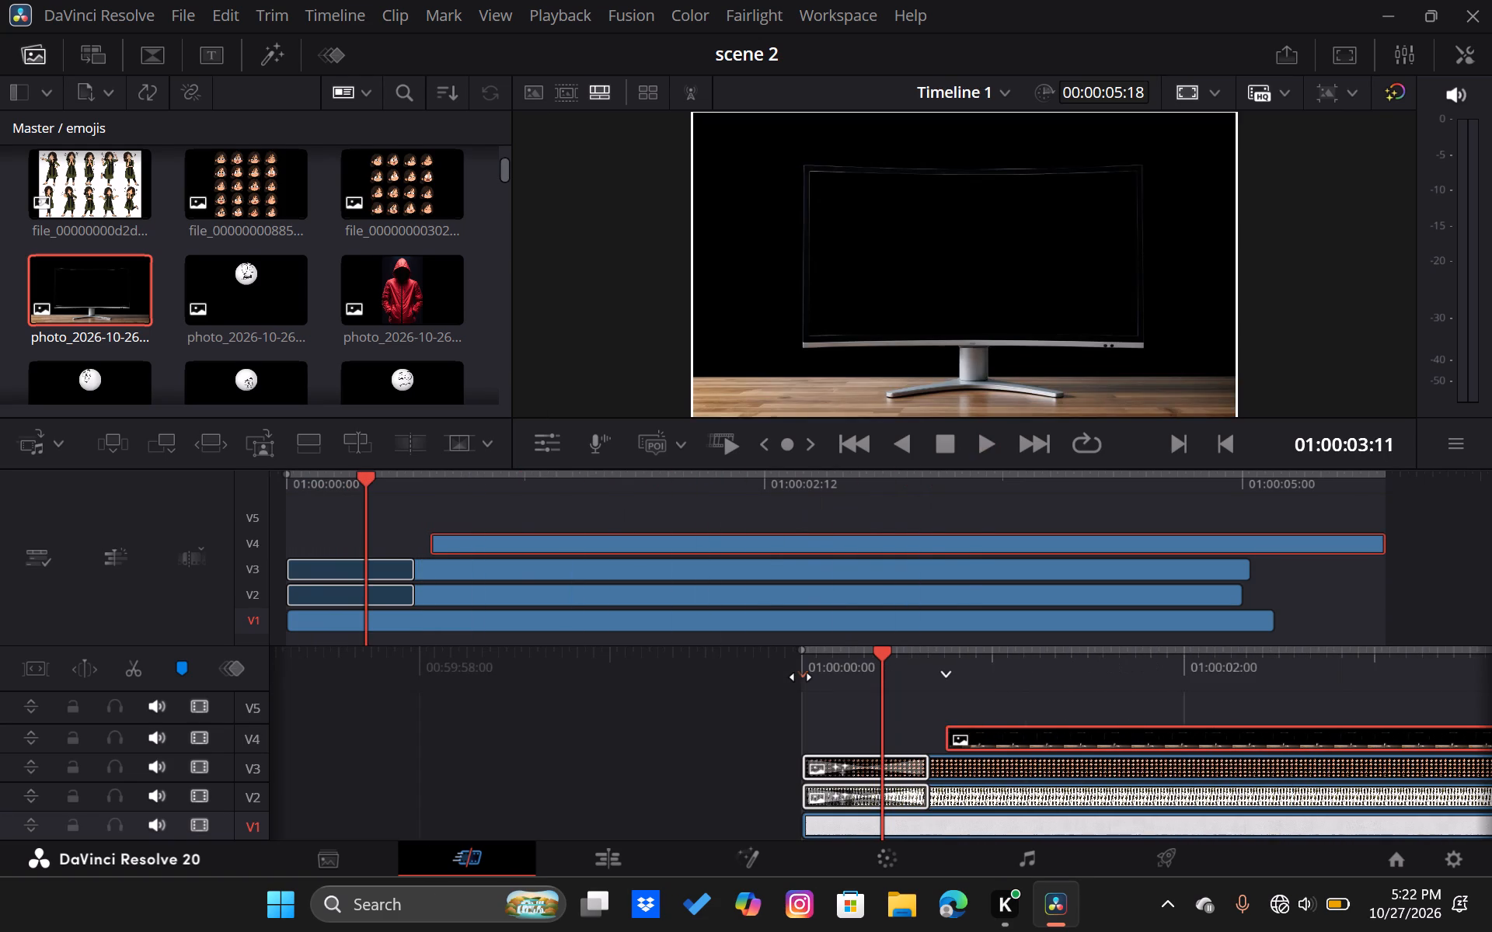
key("space")
key("space")
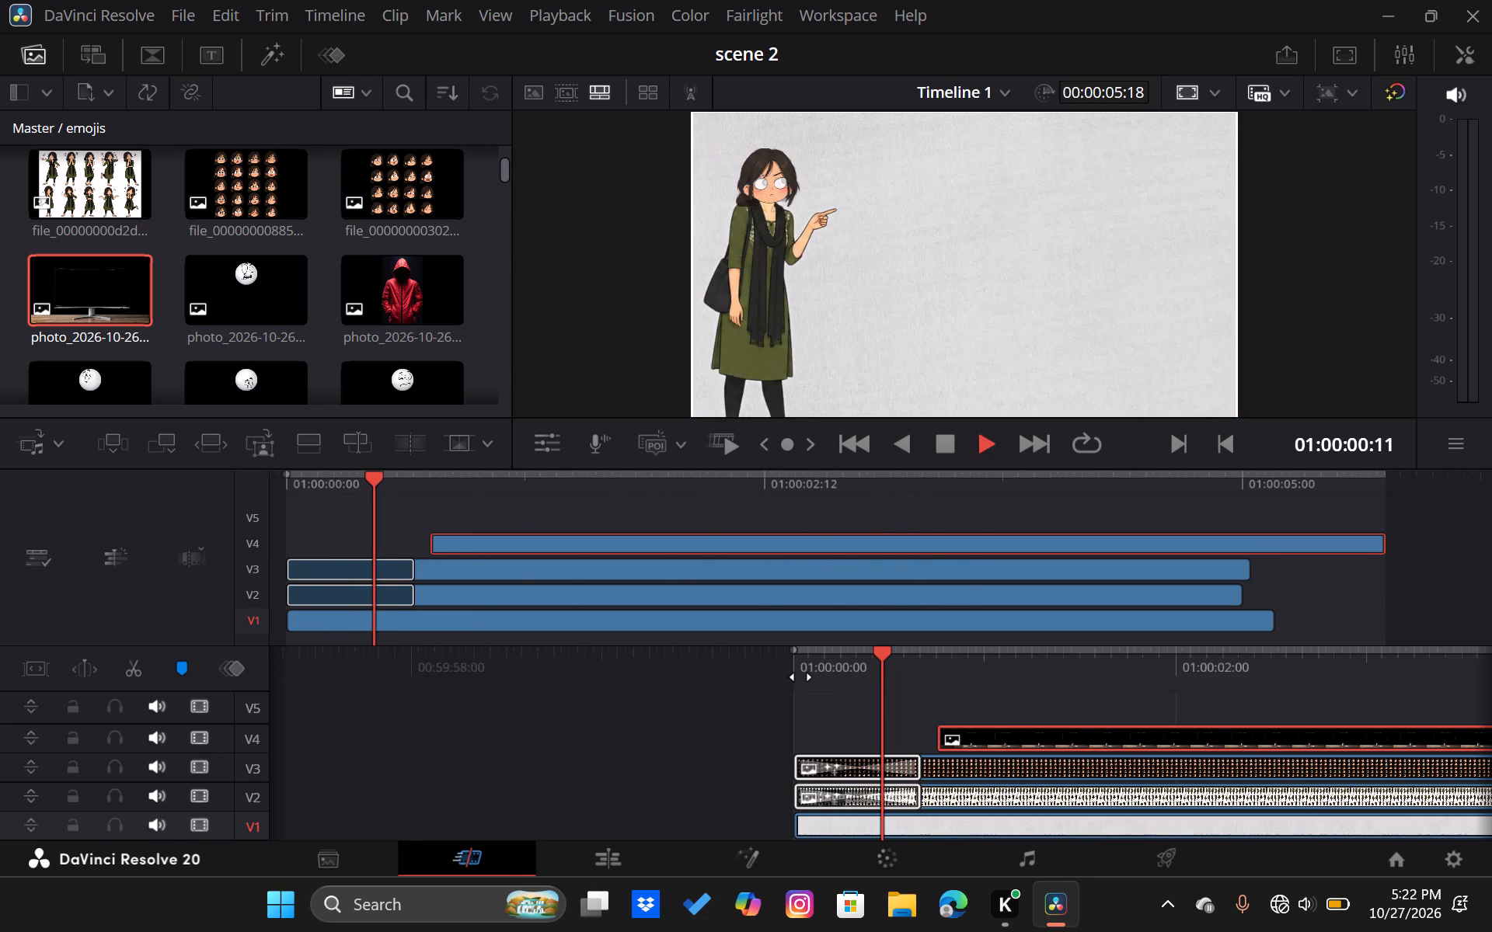
key("space")
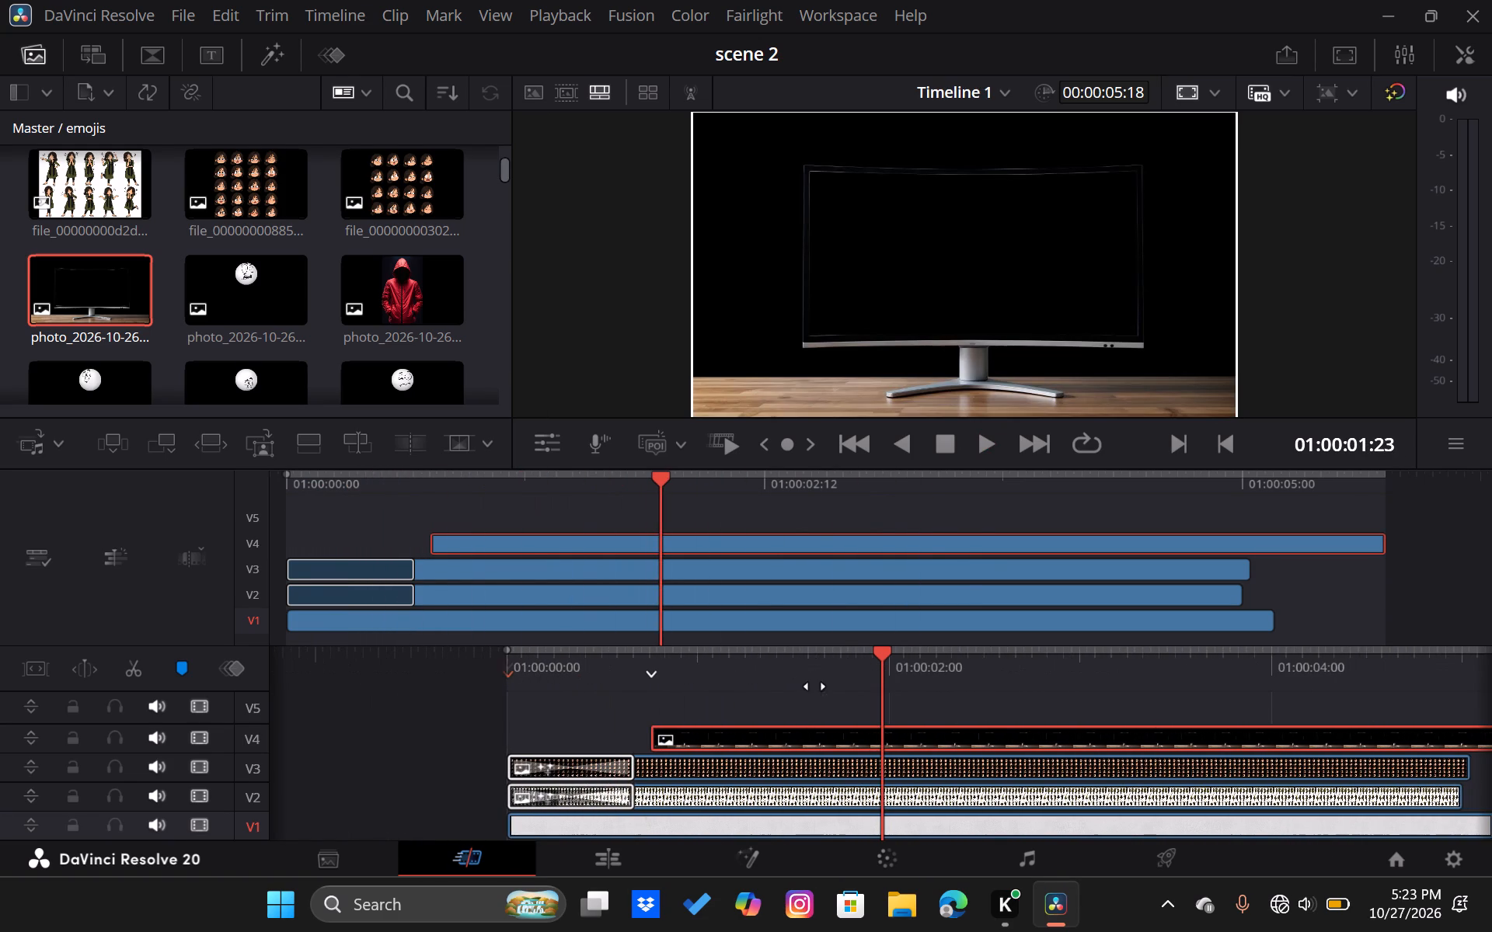
Scale the monitor photo clip on V4 down to a zoom of 0.670 on both X and Y.
left_click(843, 763)
left_click(852, 737)
scroll(852, 737, "left", 1)
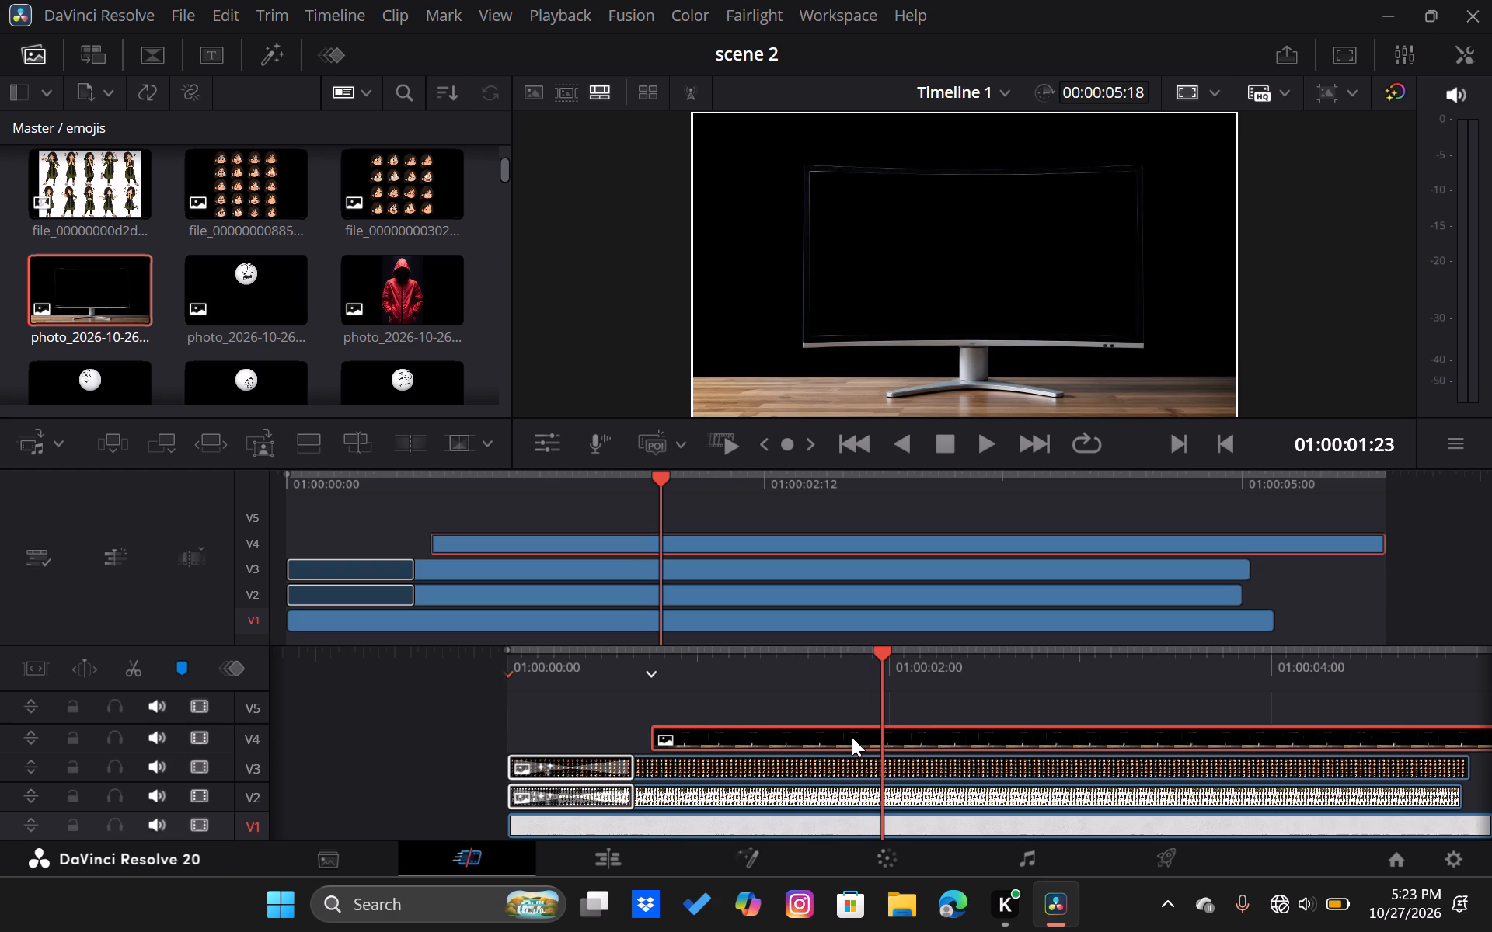
scroll(852, 737, "left", 1)
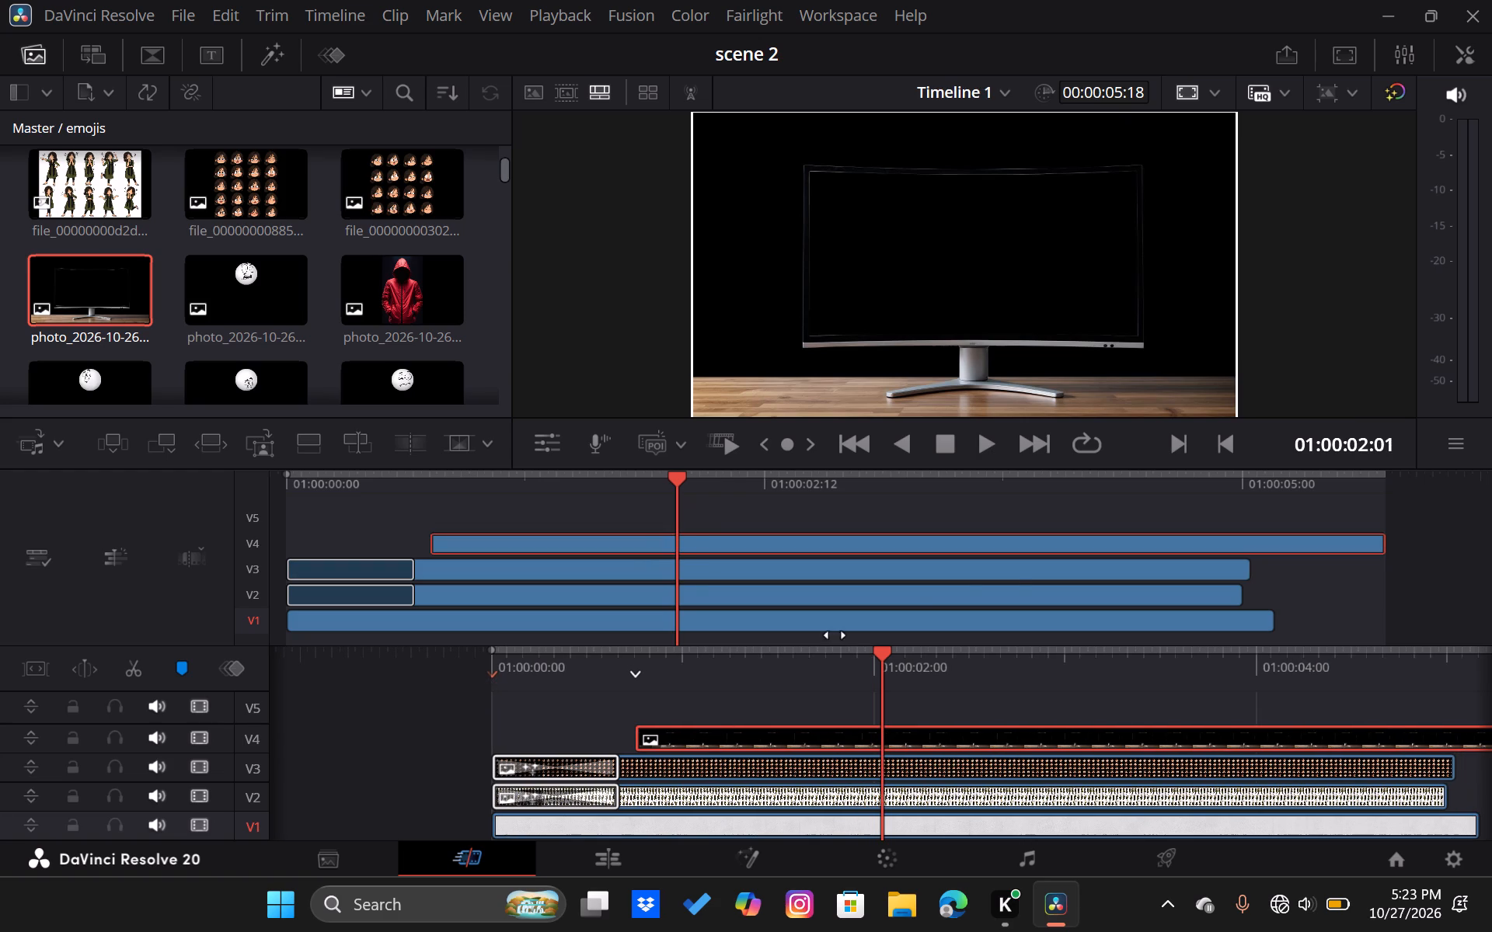
left_click(1466, 61)
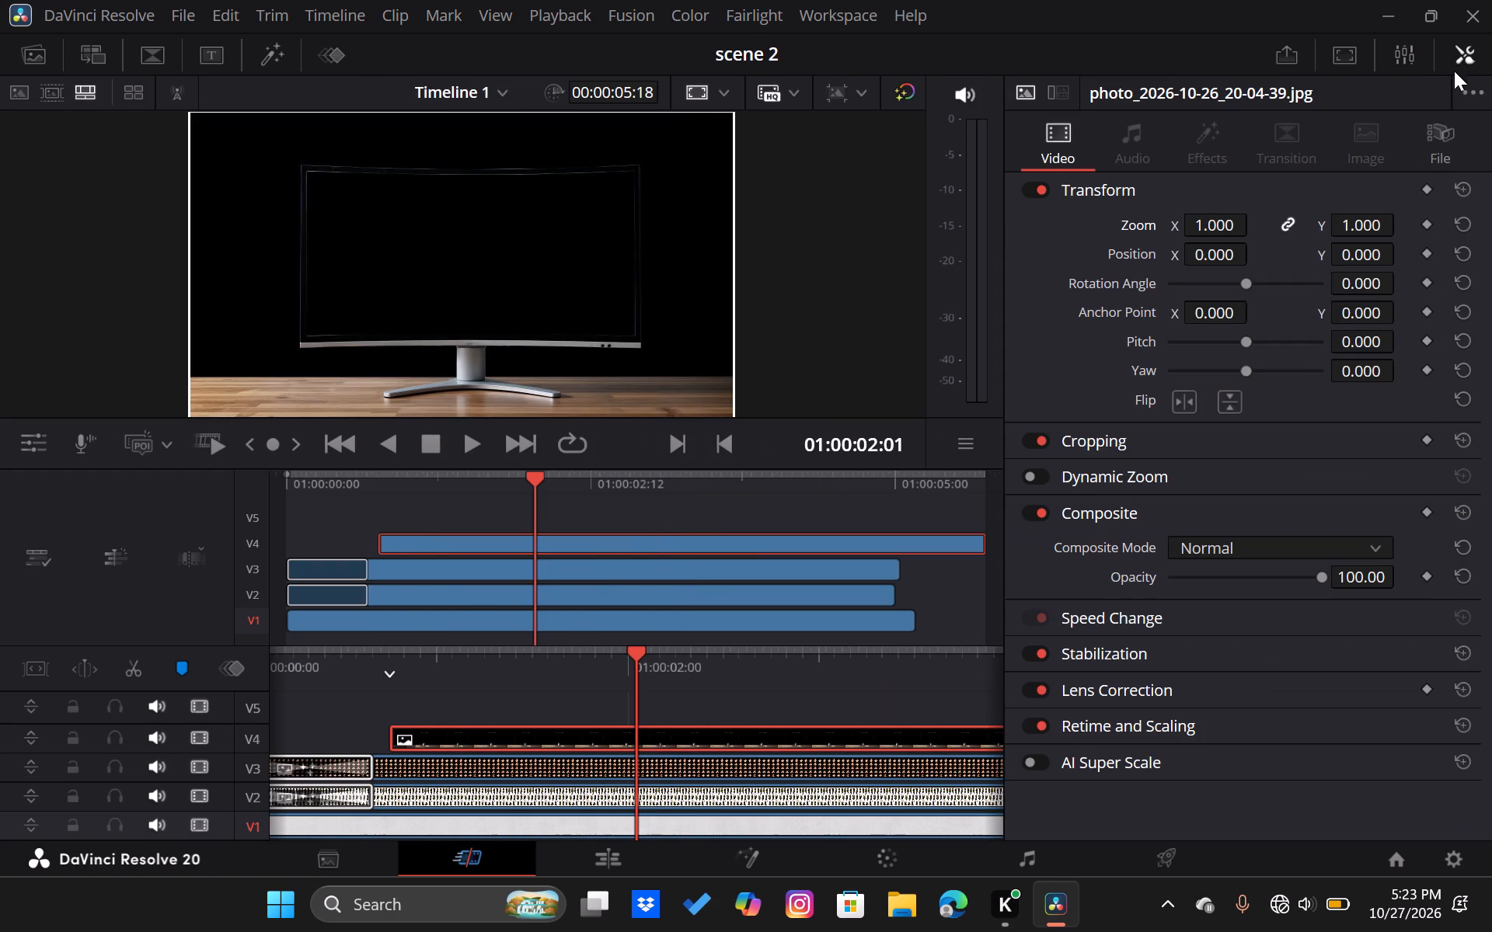
left_click_drag(1225, 225, 1211, 233)
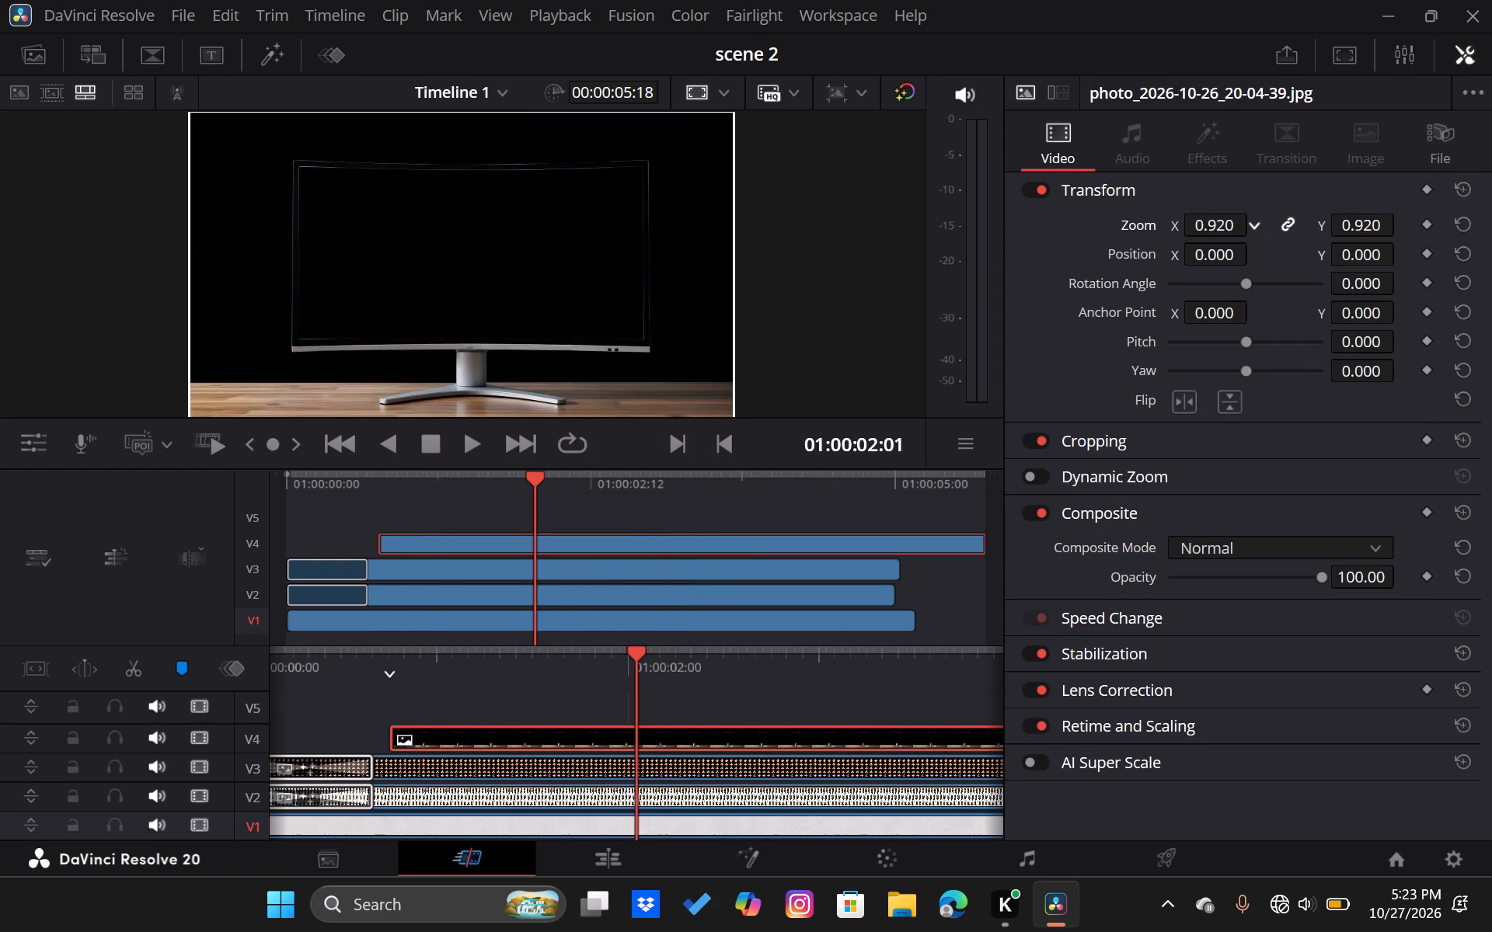
left_click_drag(1211, 233, 1163, 236)
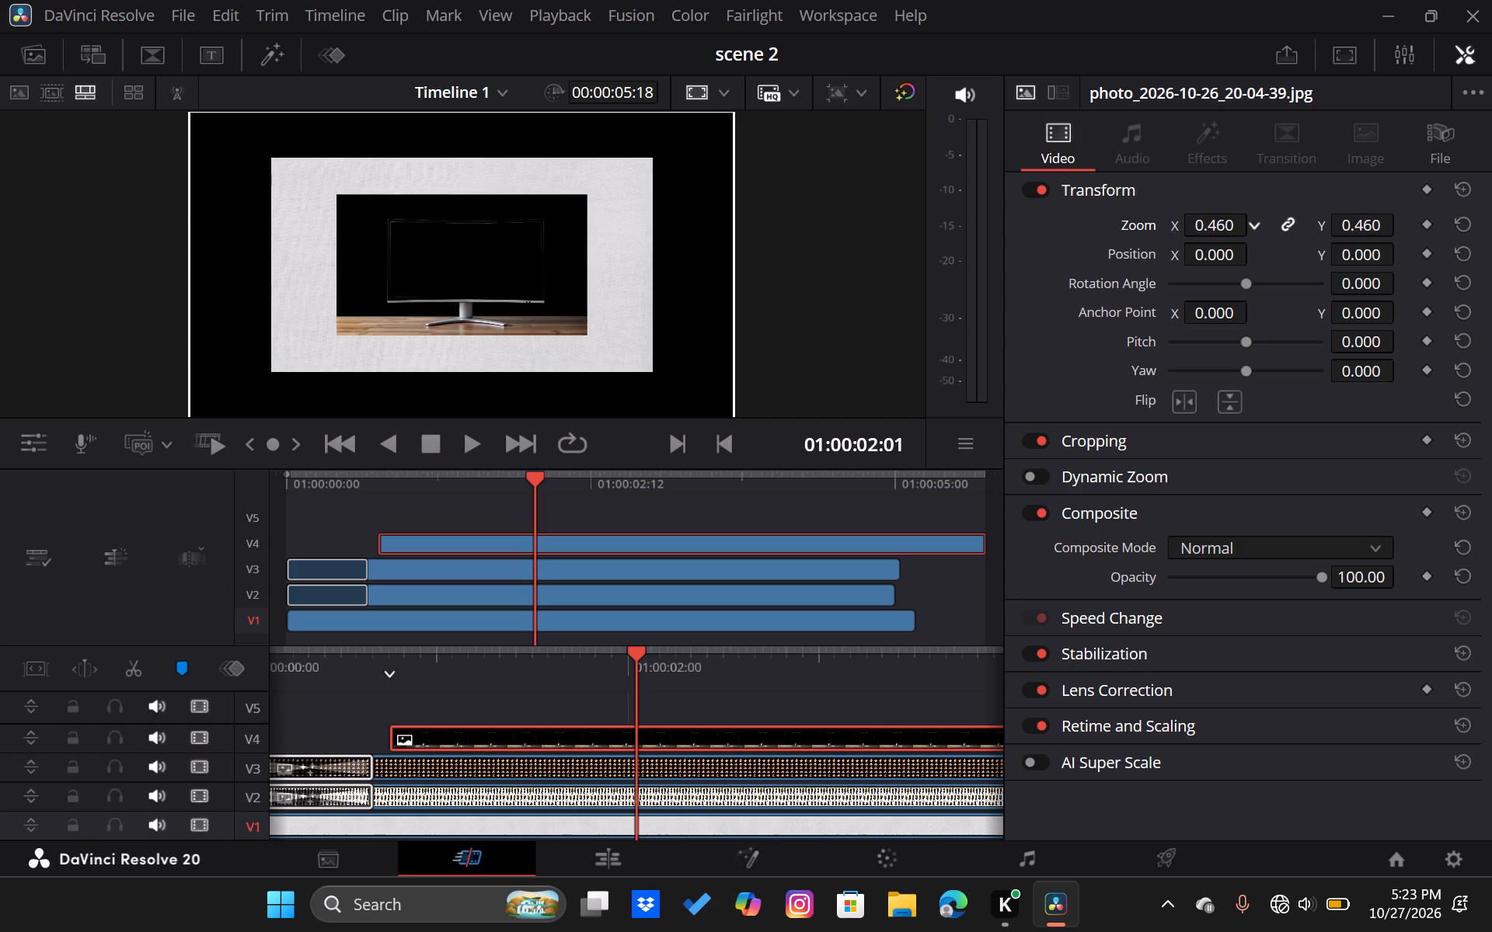
left_click_drag(1163, 236, 1191, 235)
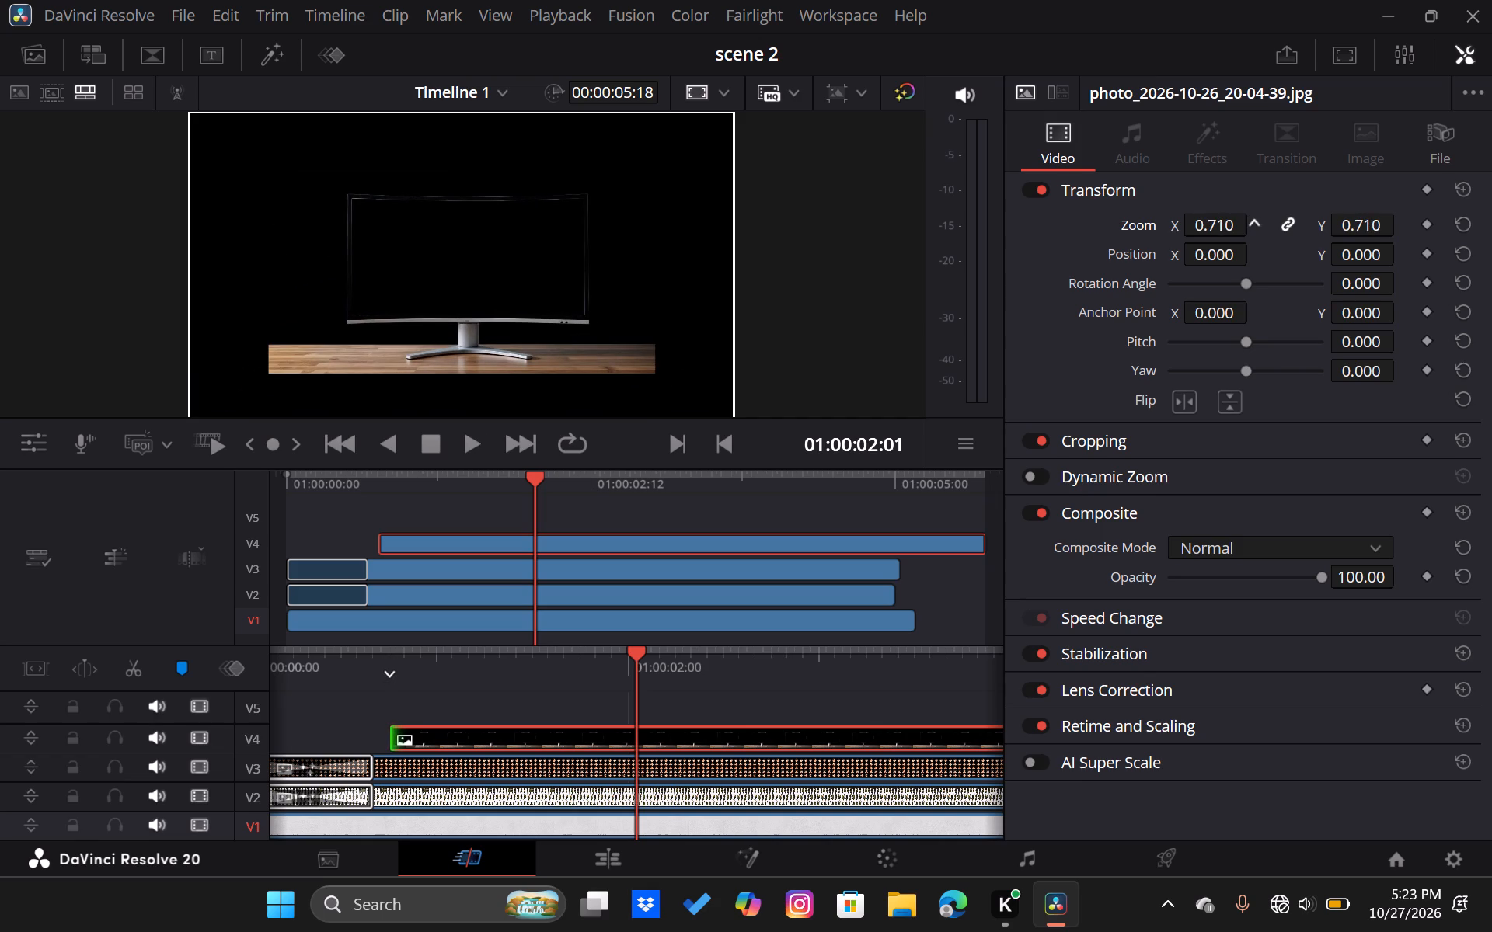
left_click_drag(1191, 235, 1187, 238)
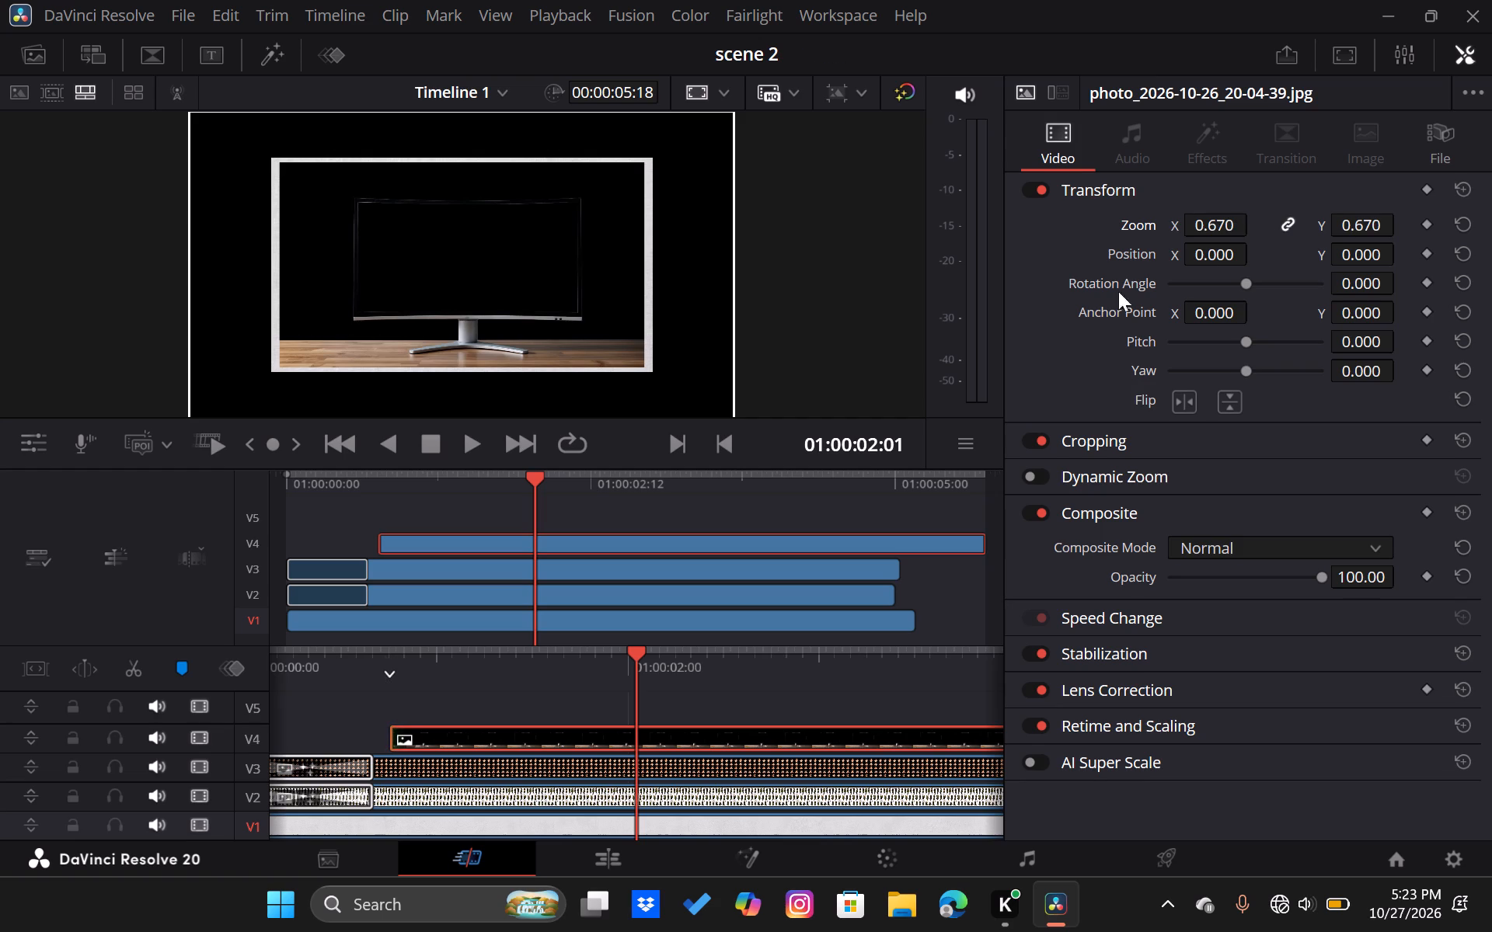
Examine the V1 background video's zoom animation frame by frame around the point where the monitor photo starts.
scroll(573, 722, "down", 1)
scroll(507, 693, "right", 2)
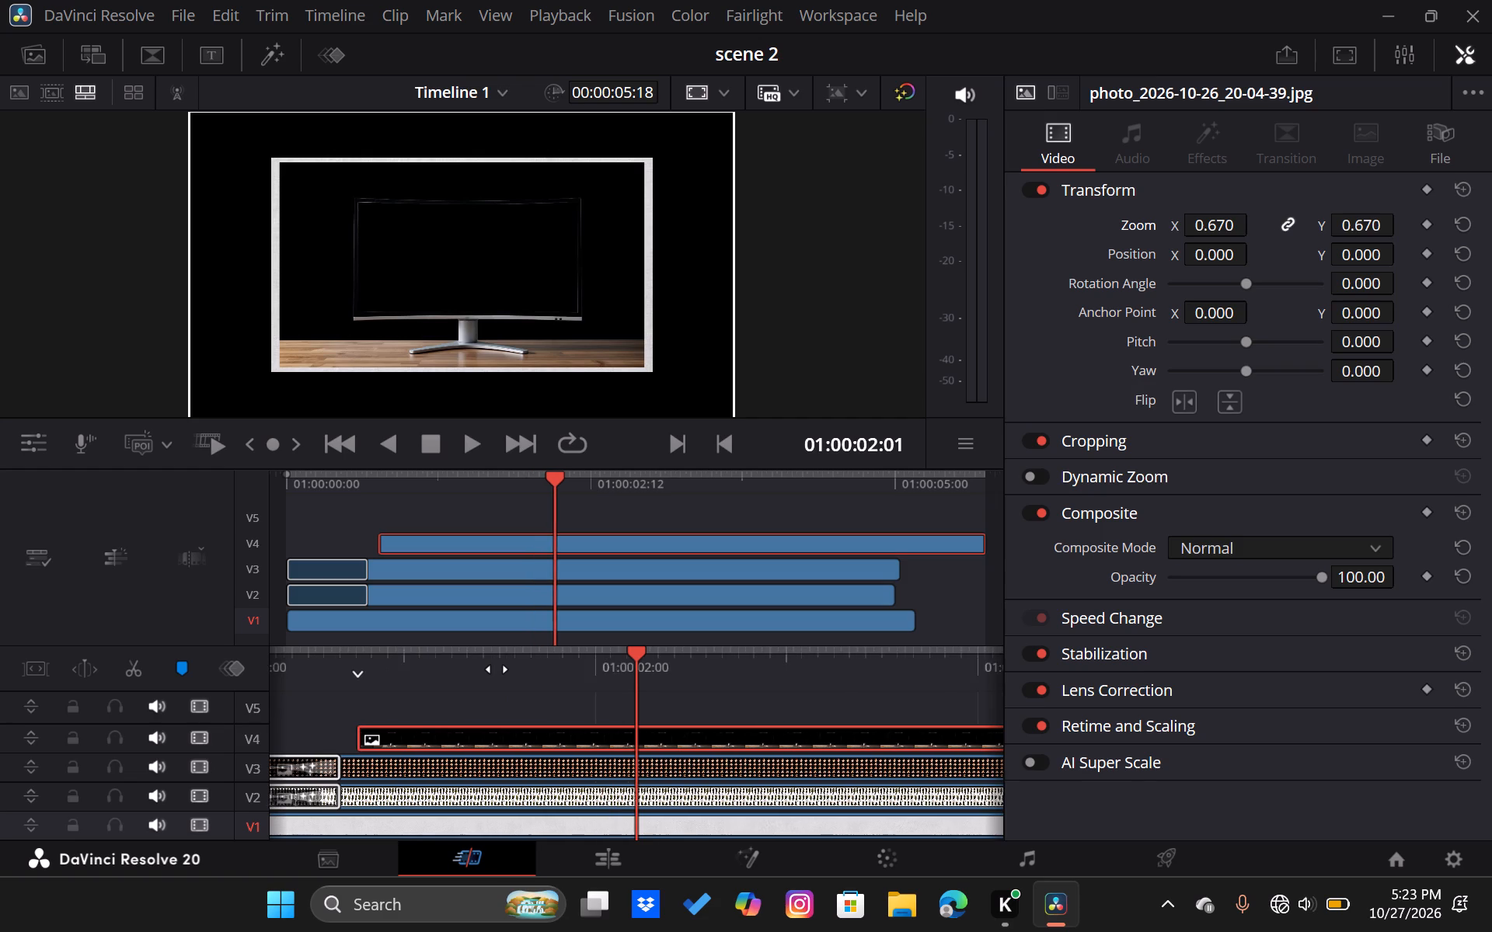
scroll(496, 669, "right", 2)
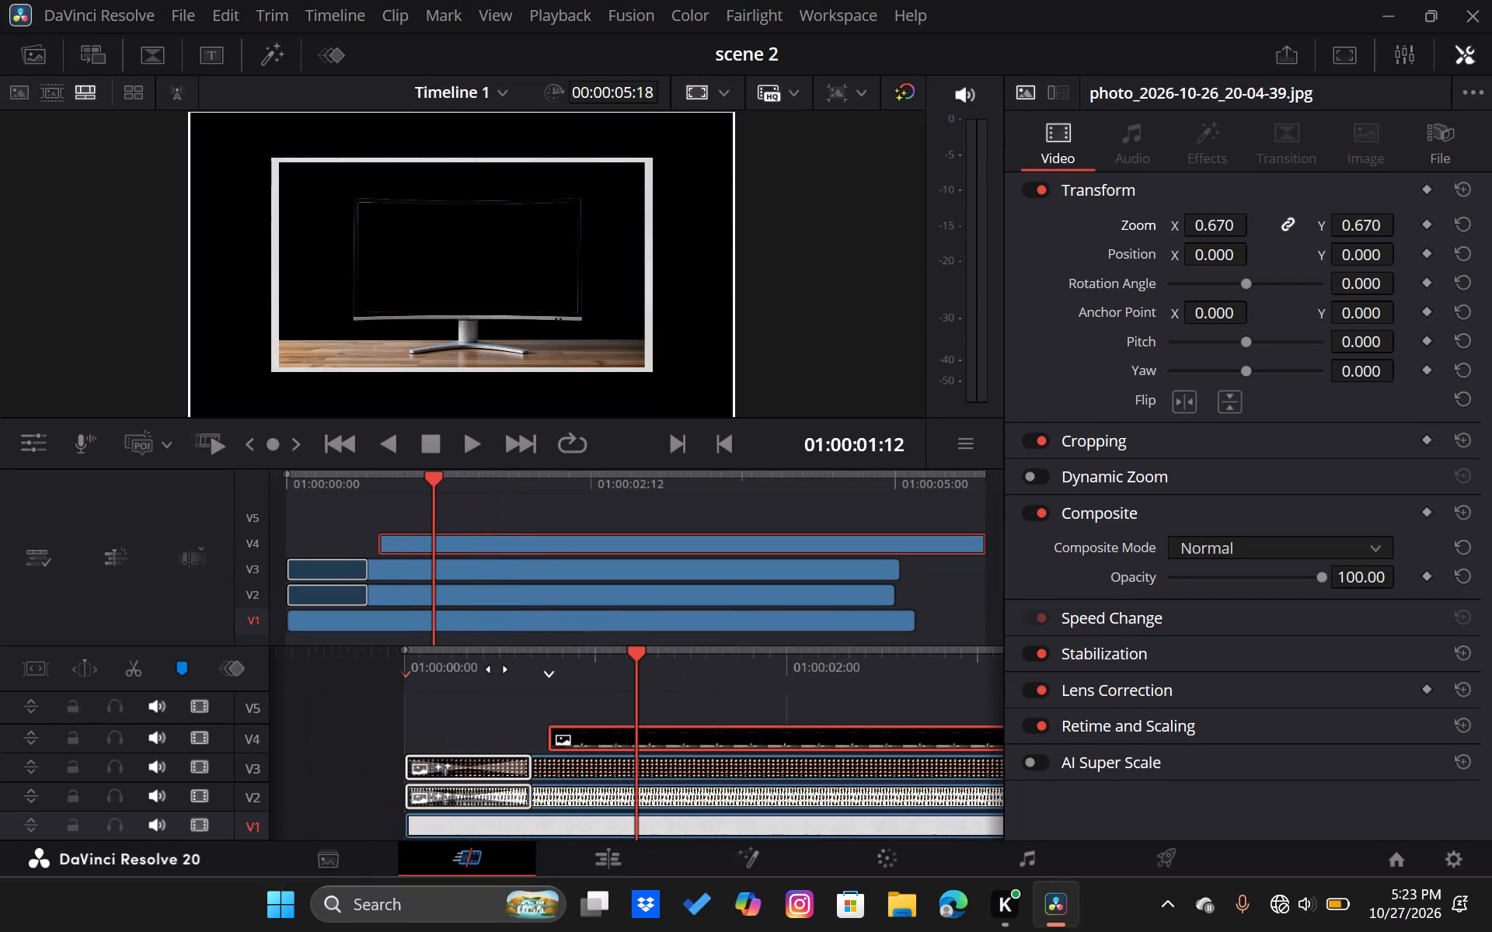
scroll(496, 669, "right", 2)
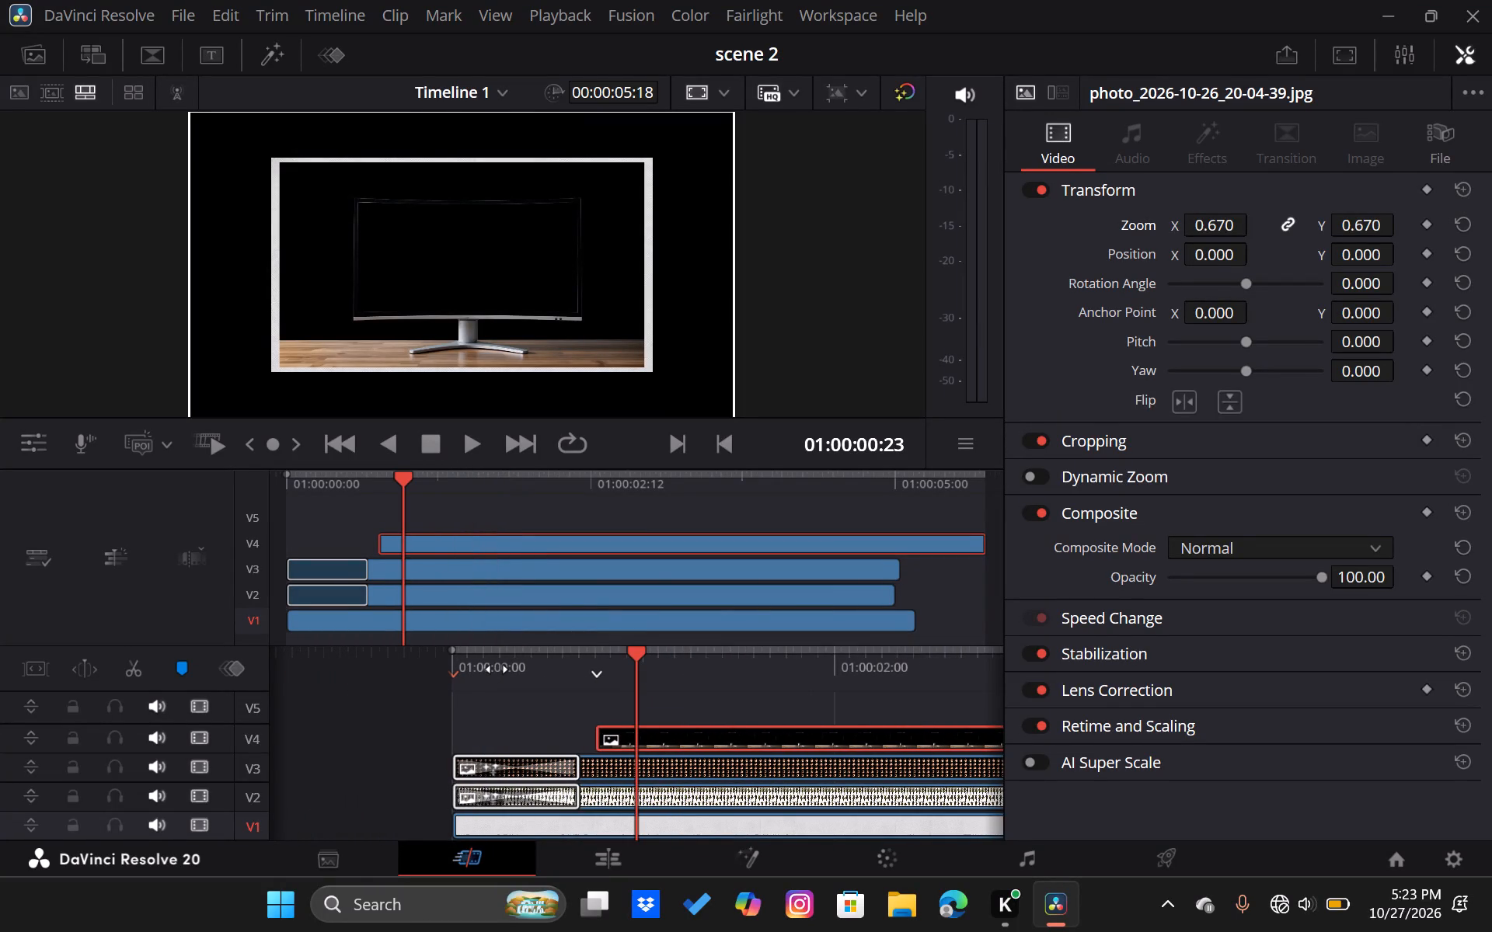
scroll(496, 669, "right", 1)
left_click(716, 820)
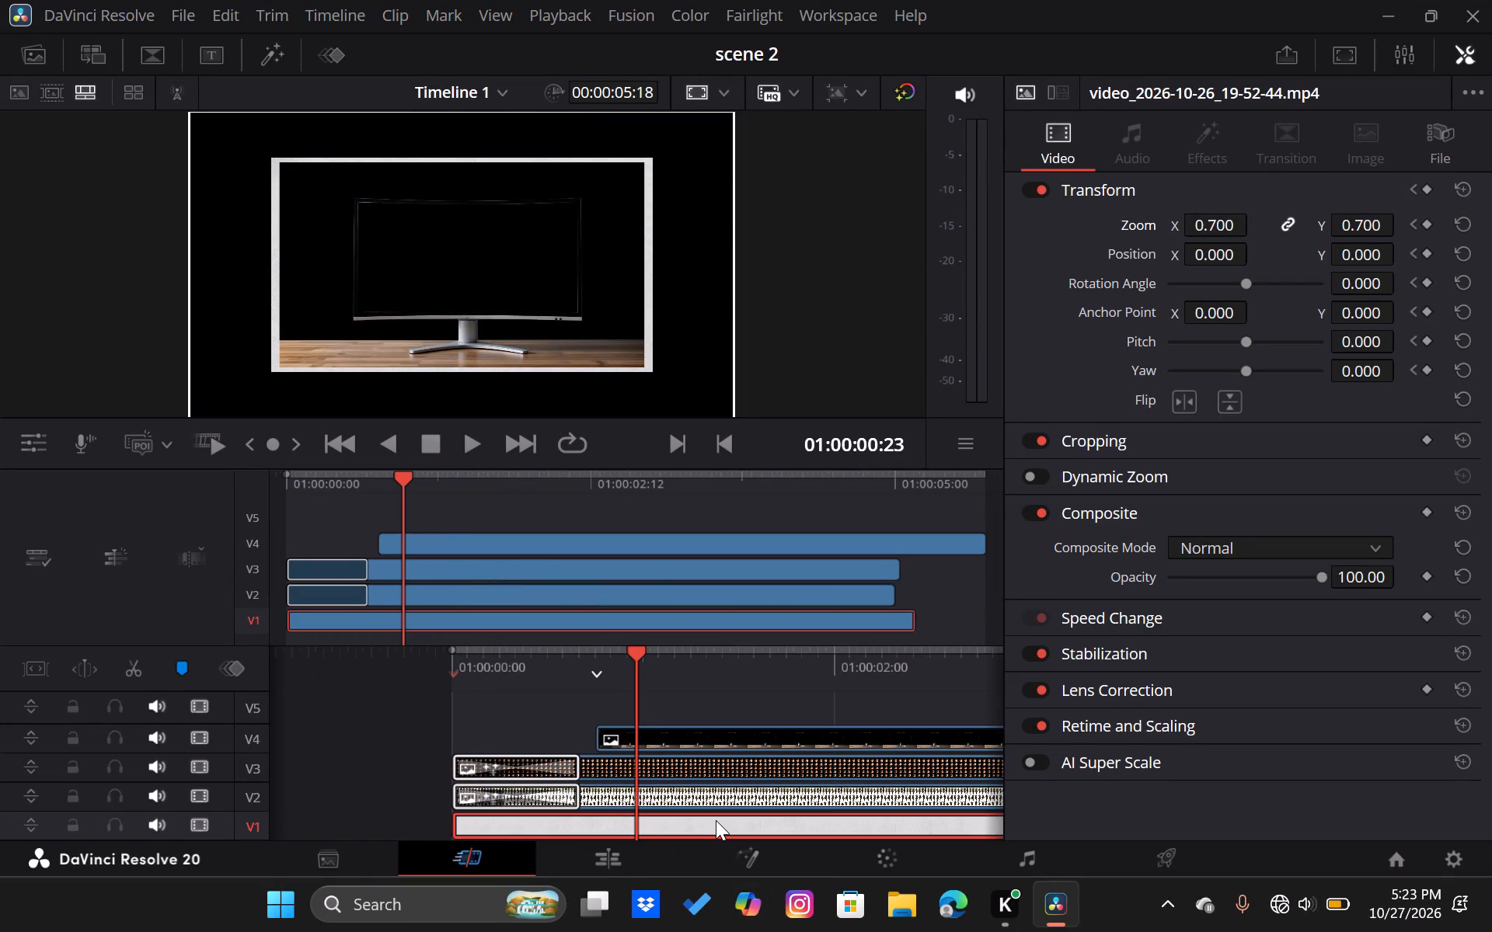
scroll(716, 820, "right", 1)
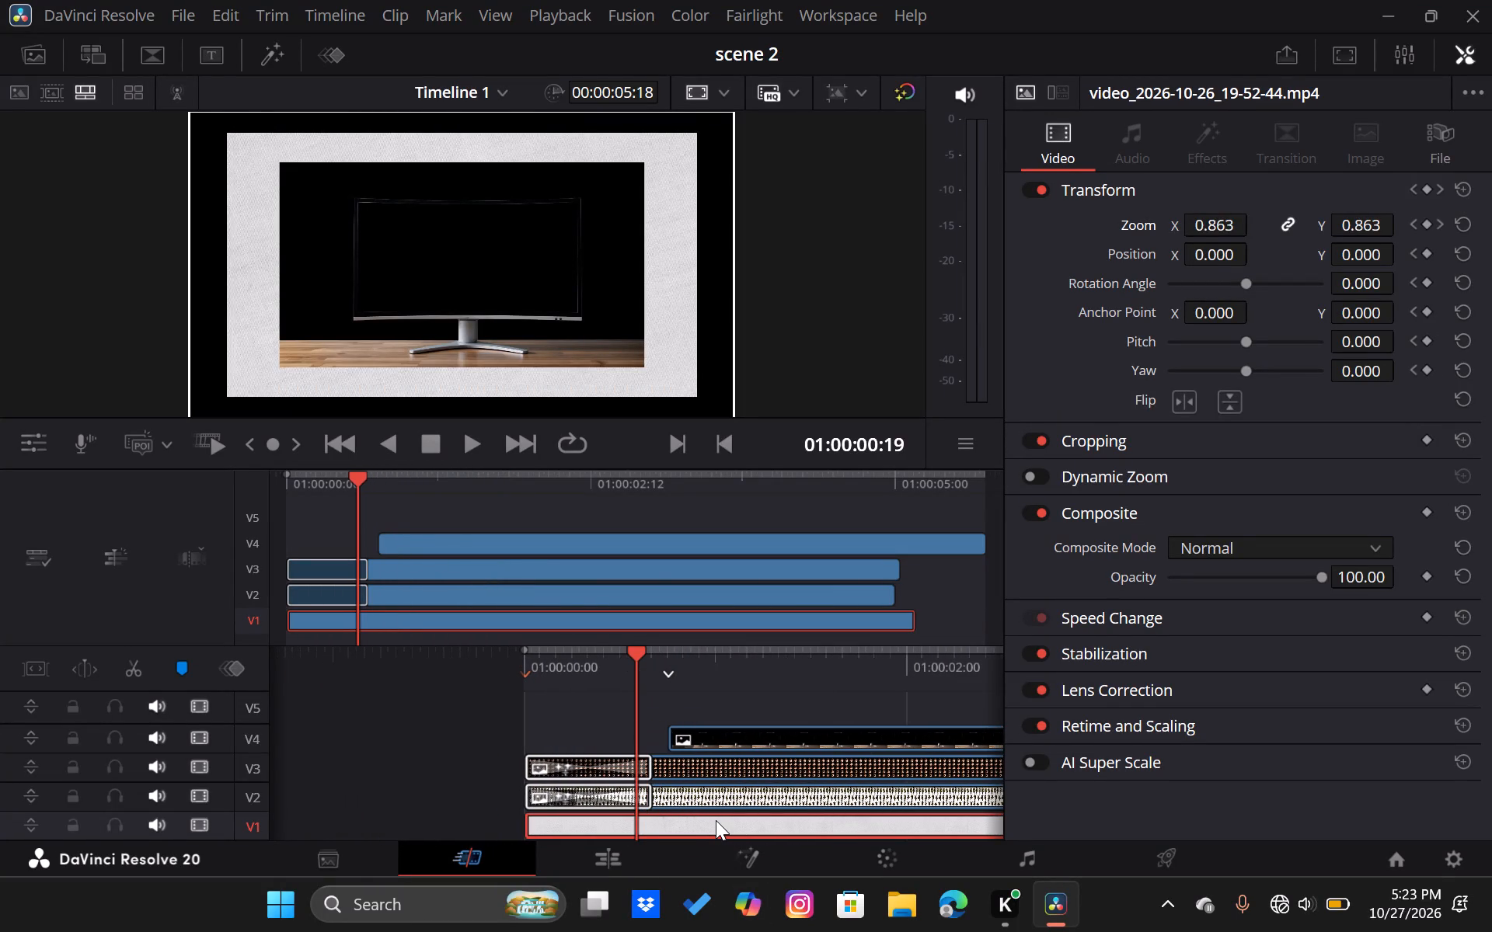
scroll(716, 820, "right", 1)
key("Right")
key("Right")
key("Right")
key("Right")
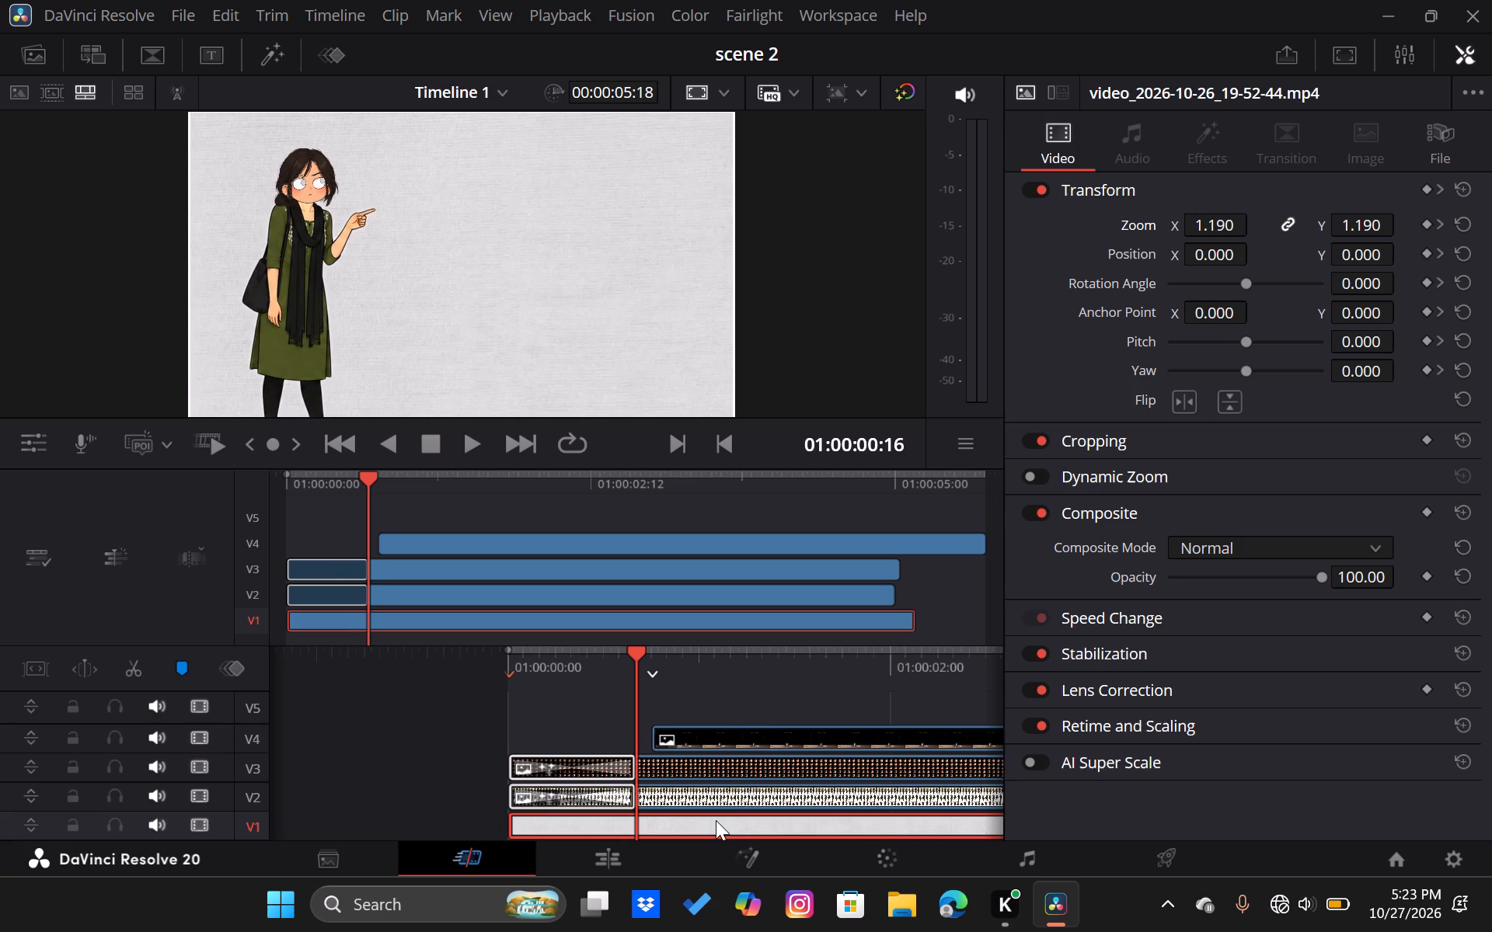
key("Right")
key("Right")
key("Right")
key("Right")
key("Right")
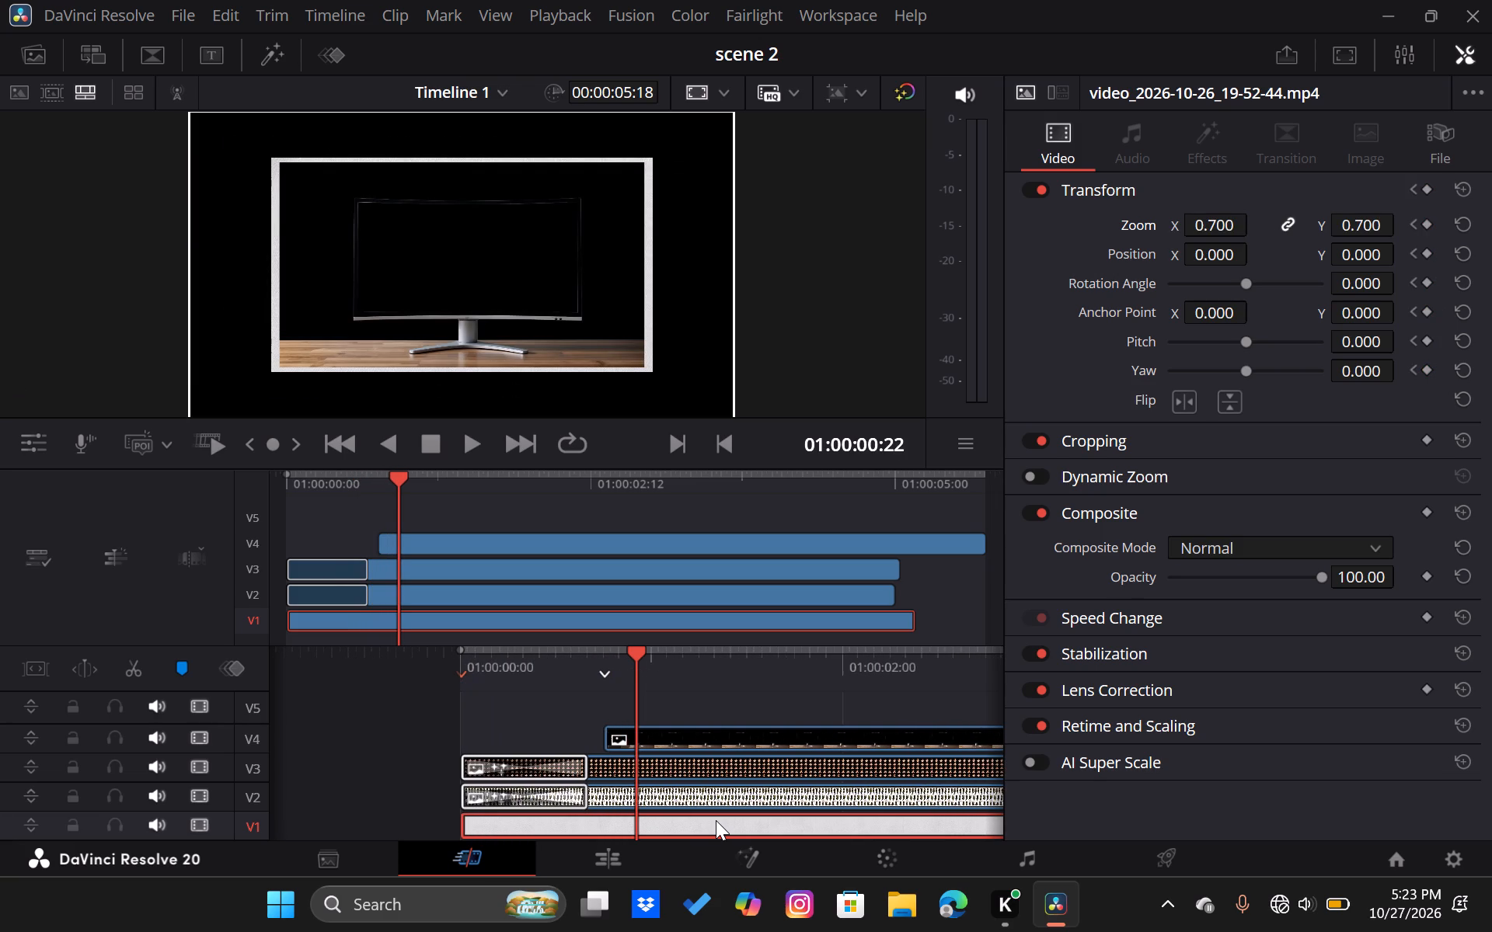
Keyframe the V1 background video's zoom to 0.940 on both X and Y at 01:00:00:21.
key("Left")
key("Left")
key("Left")
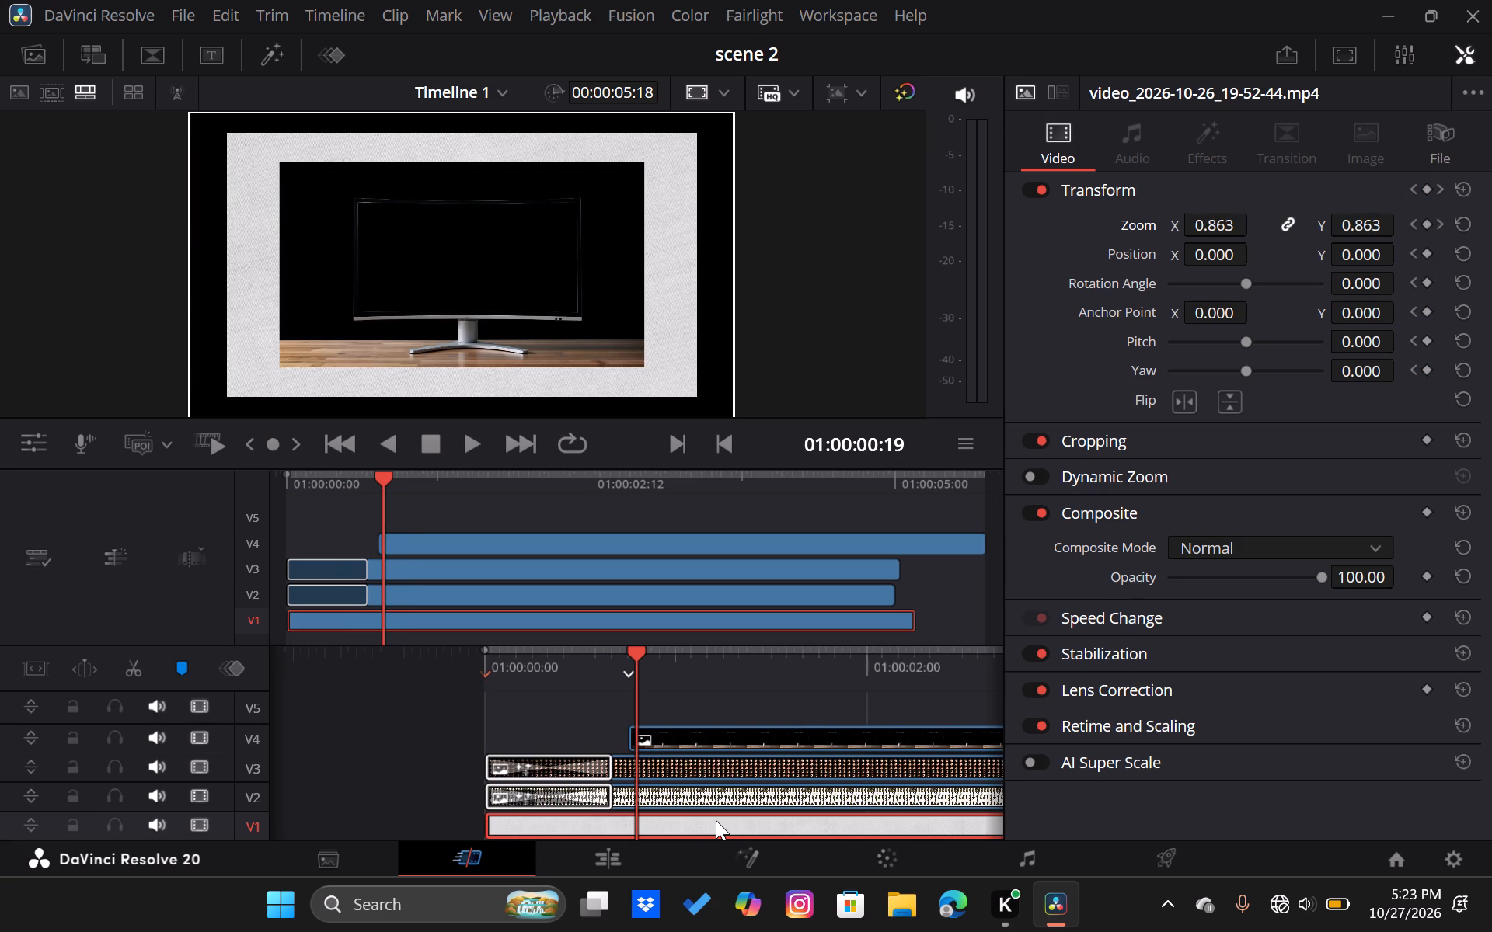
key("Right")
key("Right")
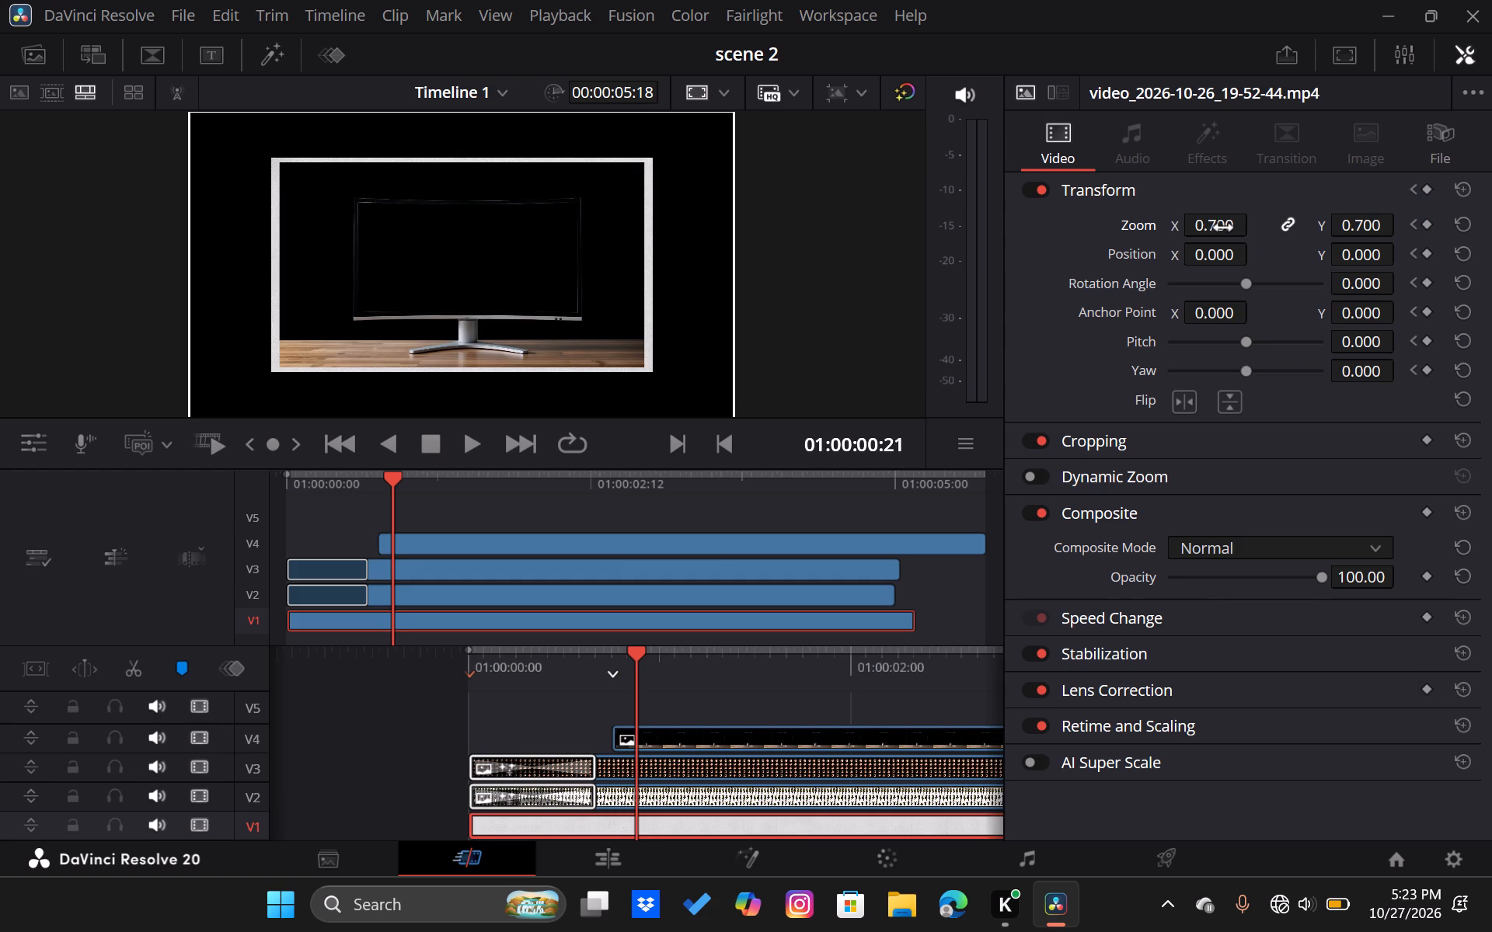
left_click_drag(1219, 228, 1145, 243)
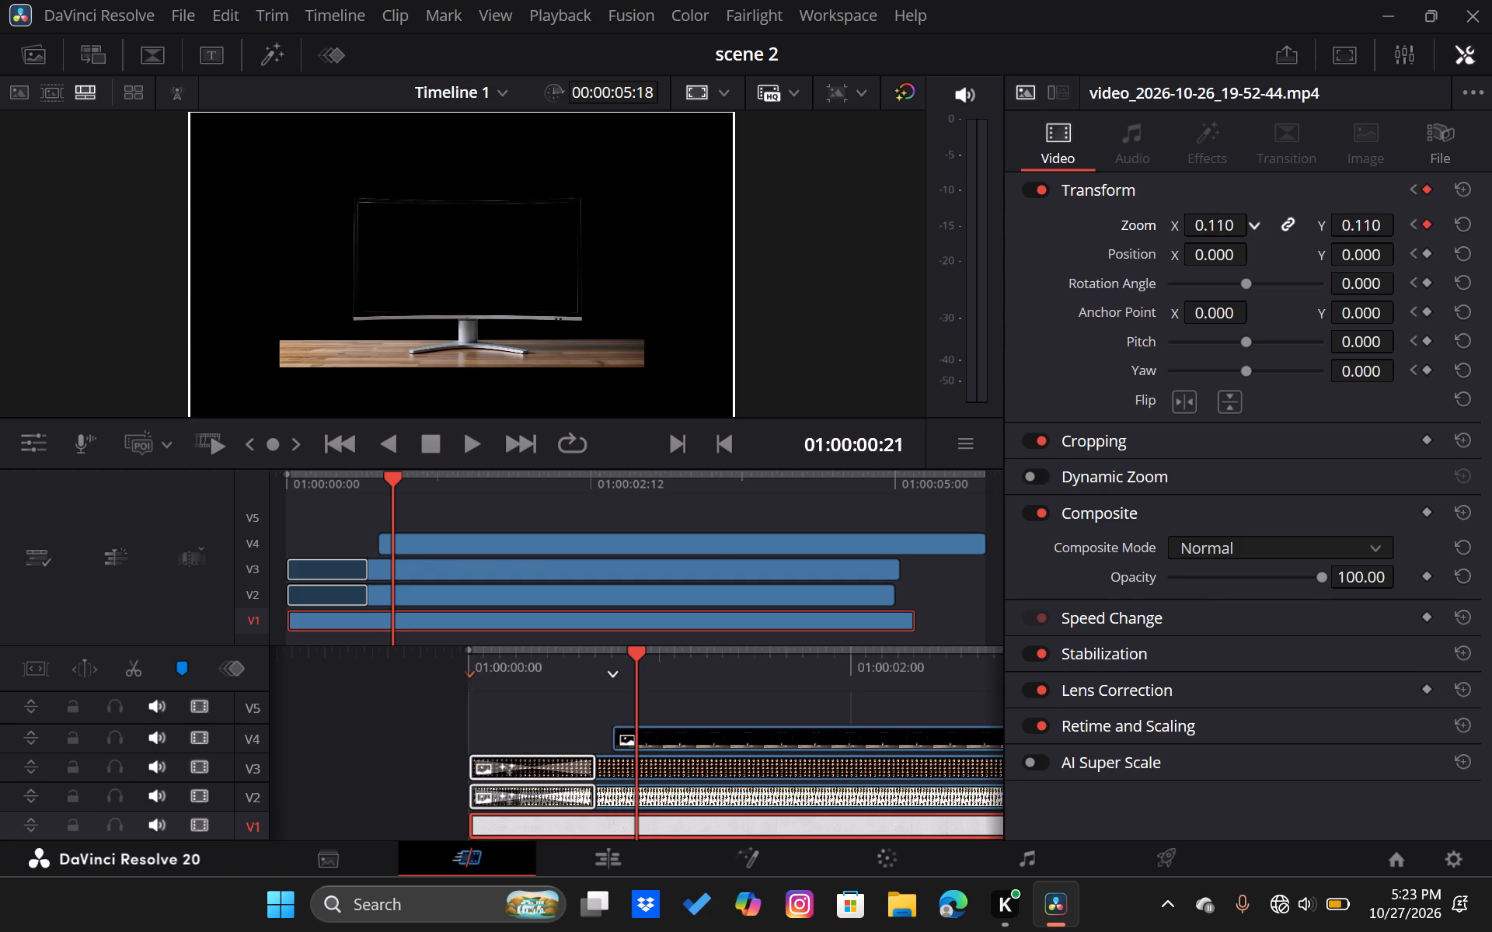
left_click_drag(1145, 243, 875, 268)
left_click_drag(1211, 229, 1271, 228)
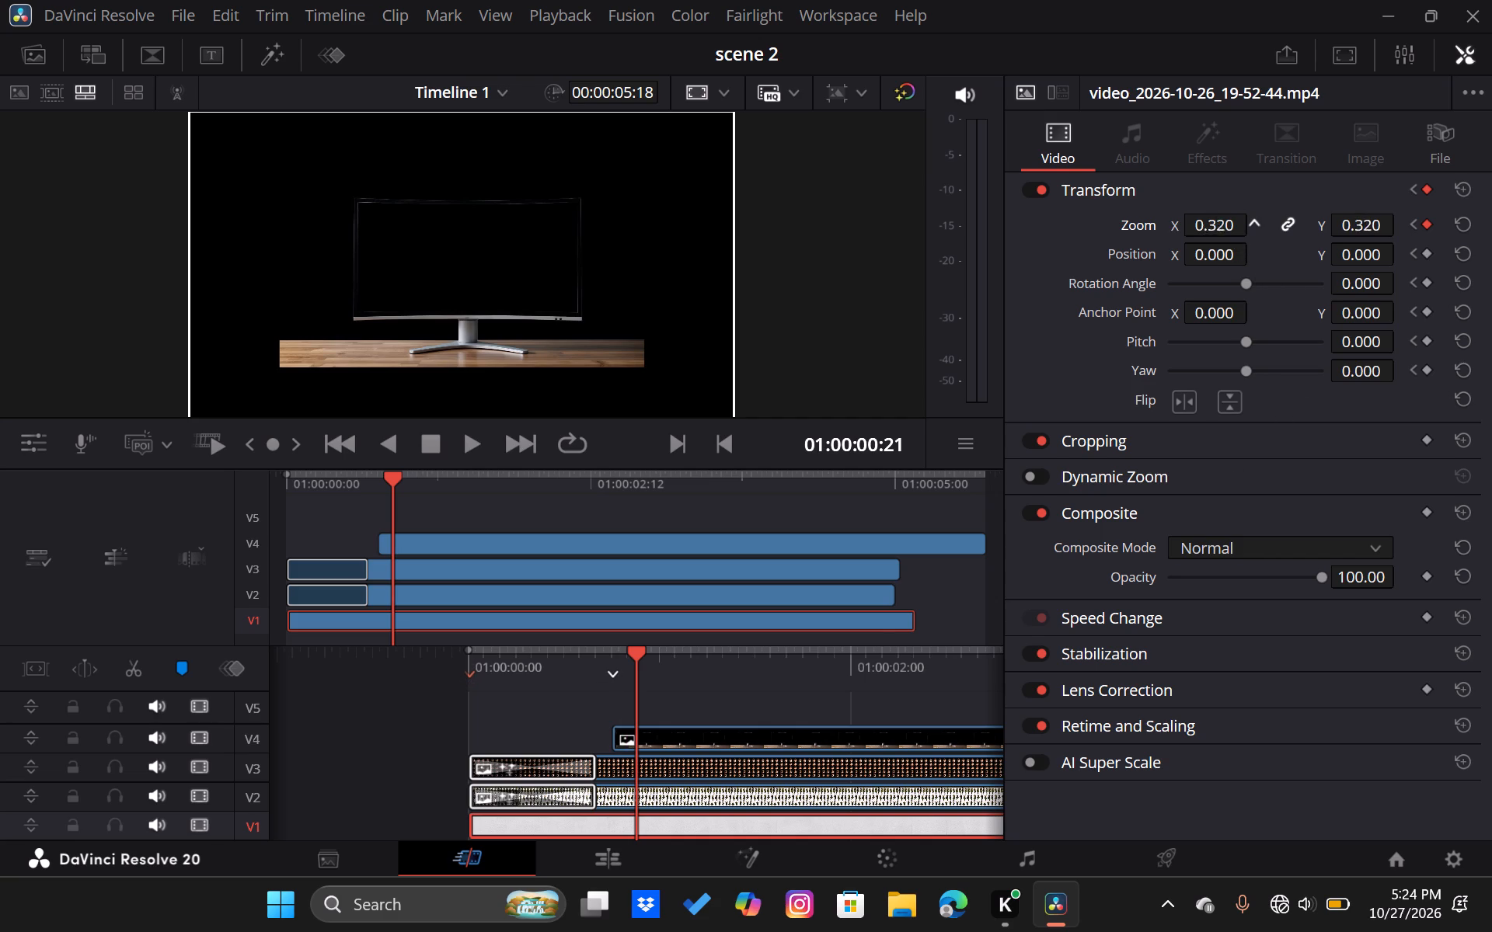
left_click_drag(1271, 228, 1305, 225)
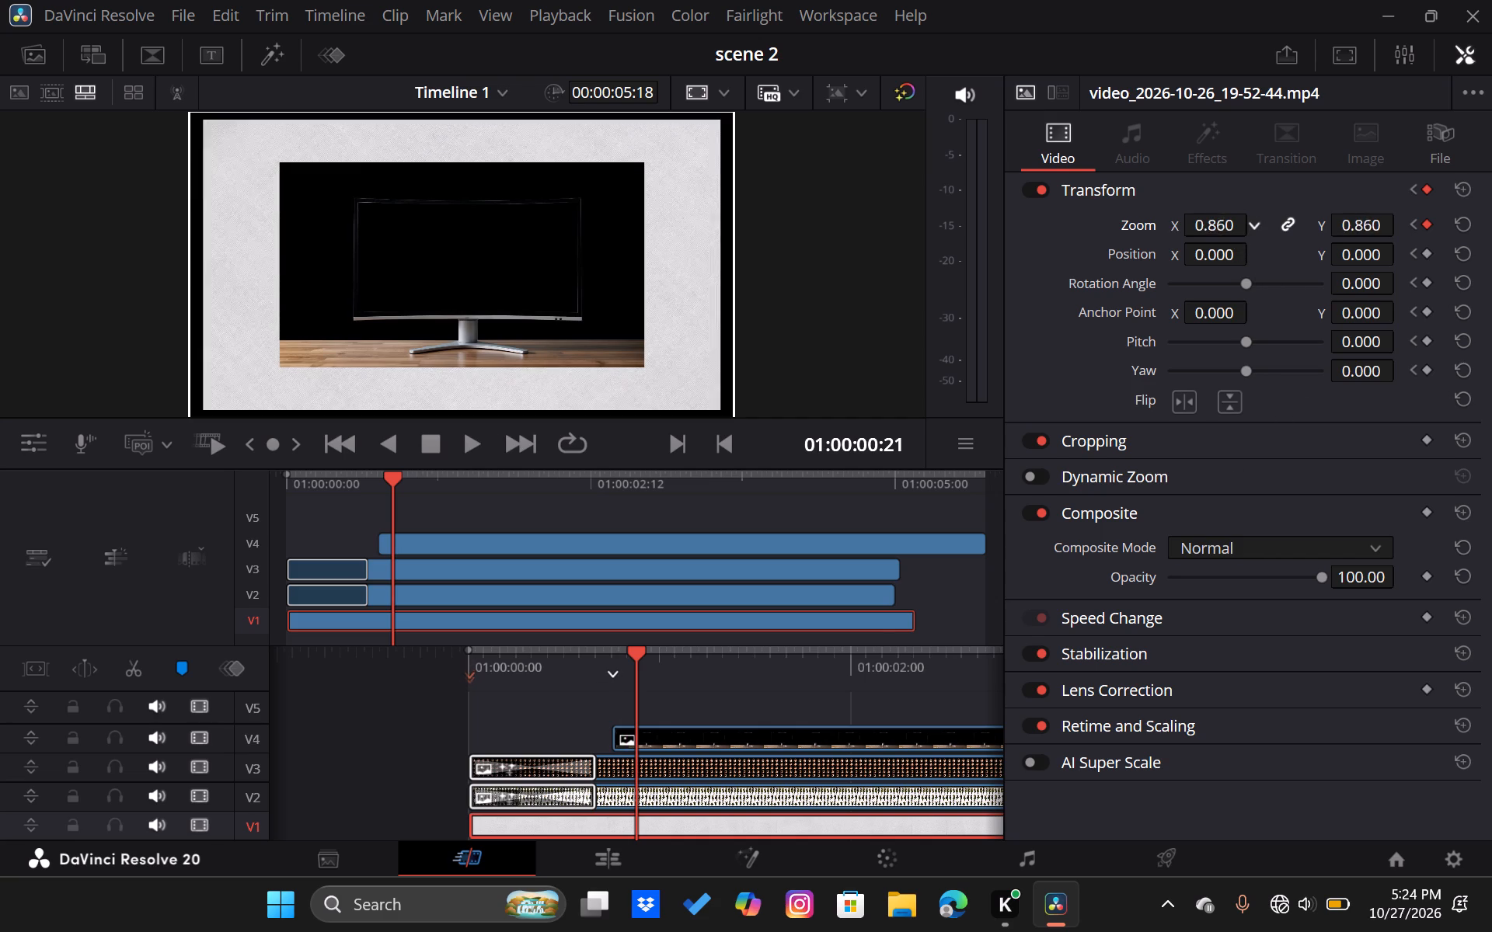
left_click_drag(1305, 225, 1308, 228)
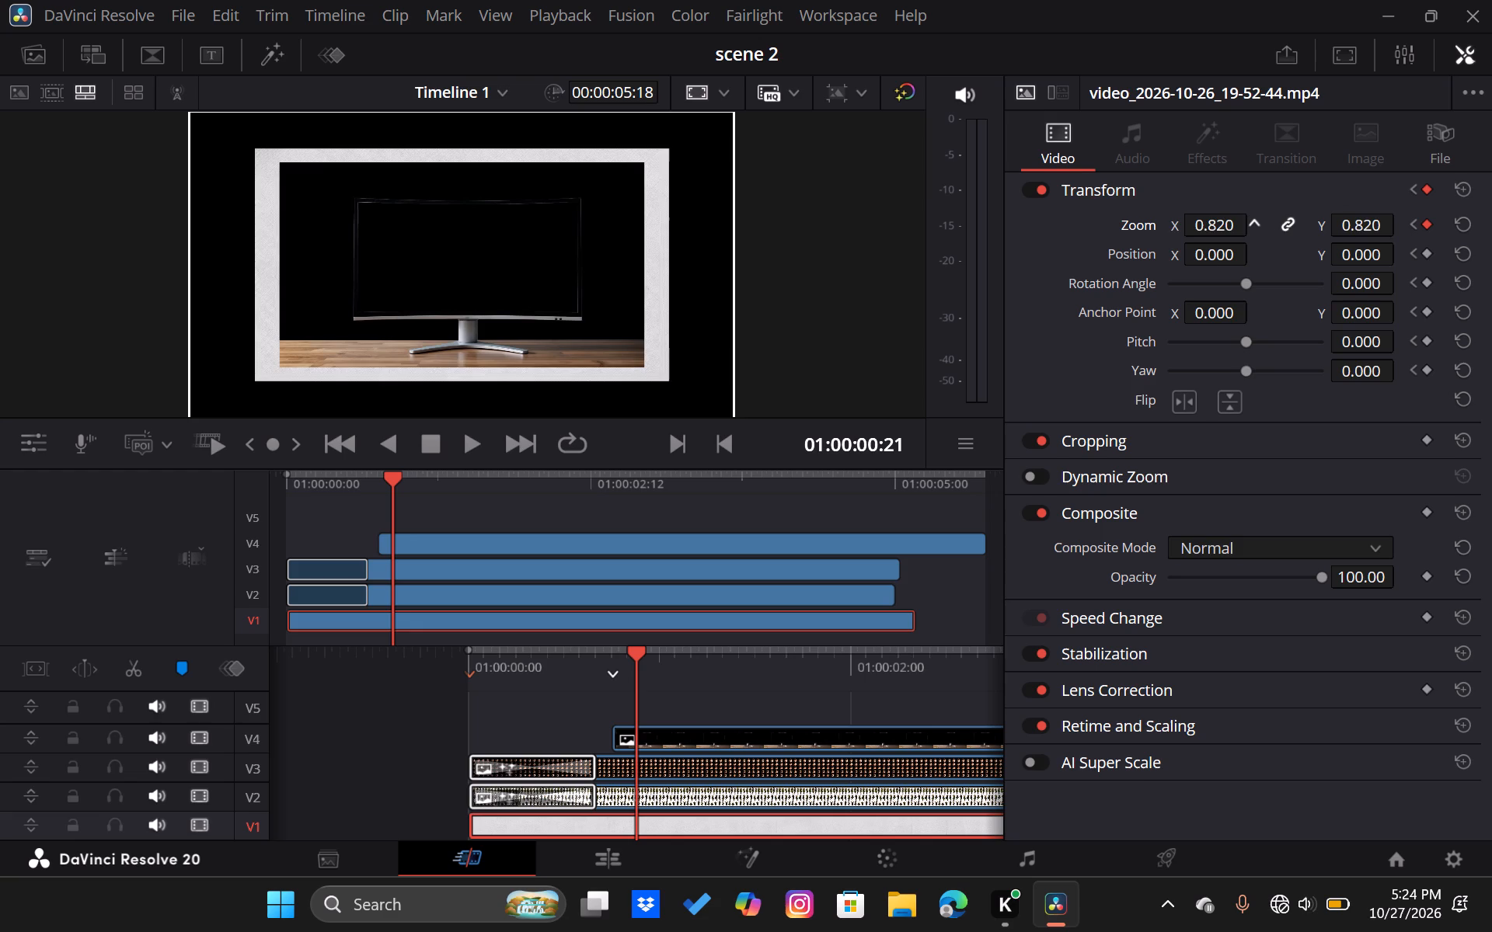
left_click_drag(1308, 228, 1320, 231)
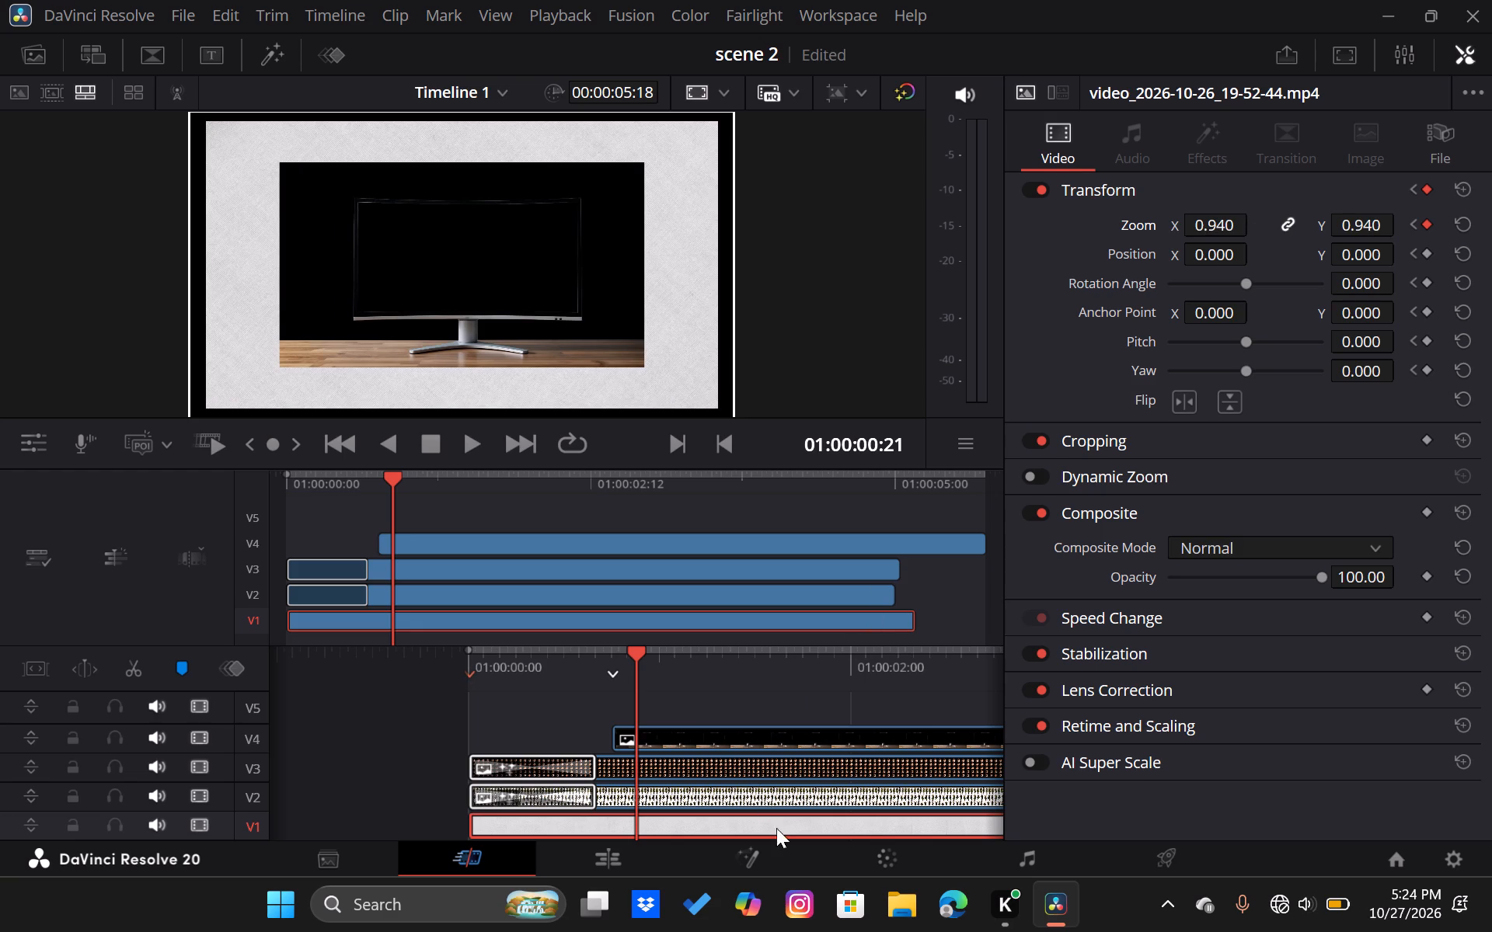
Open the monitor photo clip from V4 in the Fusion page.
left_click(754, 848)
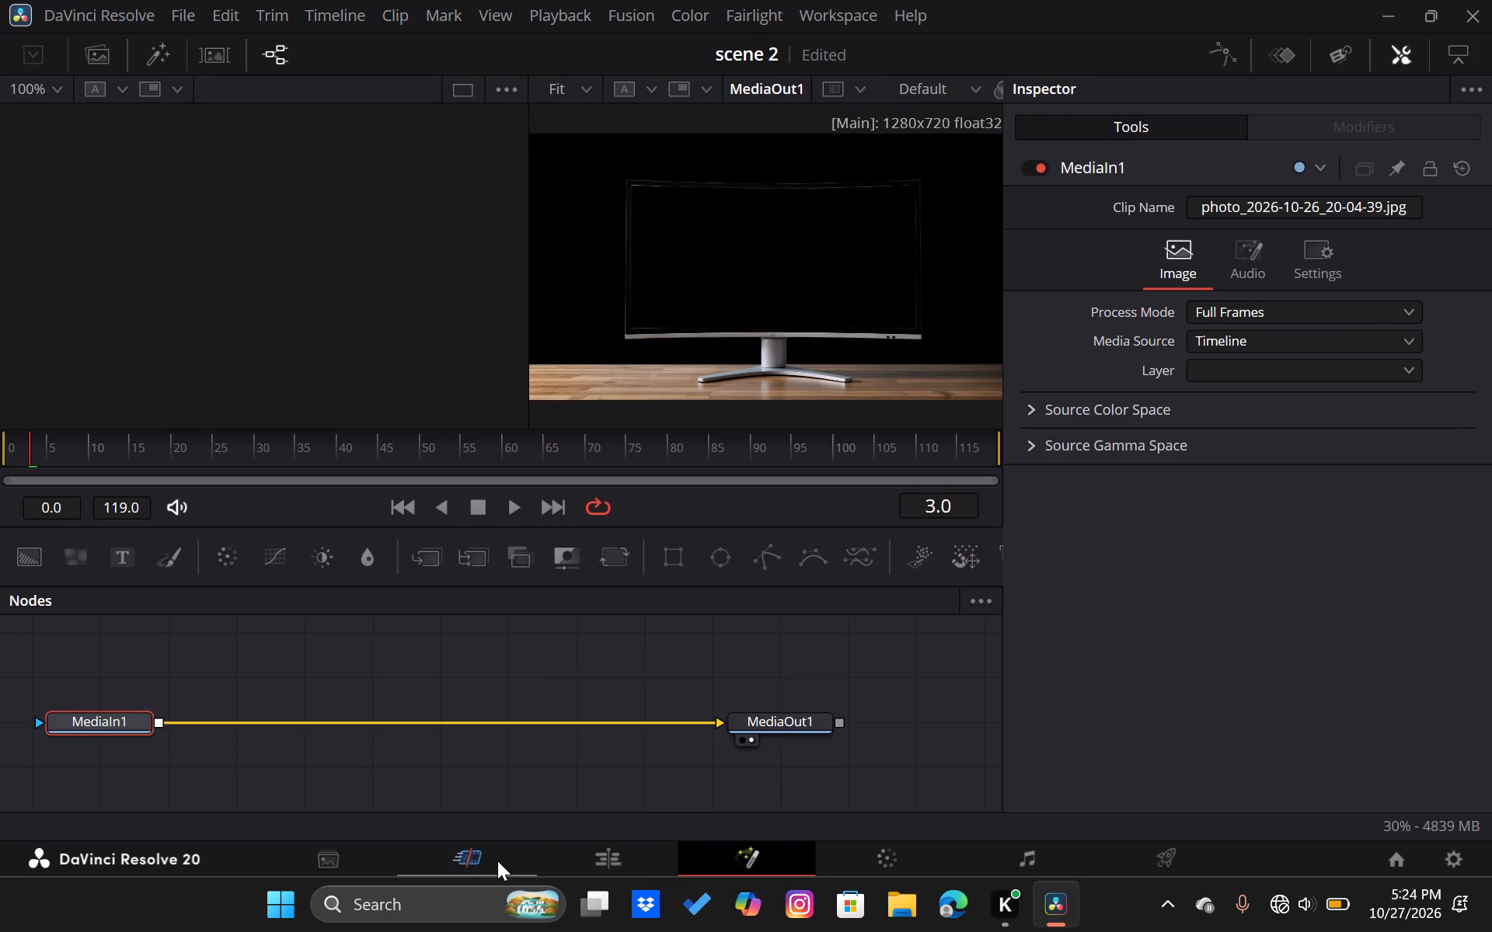
left_click(490, 861)
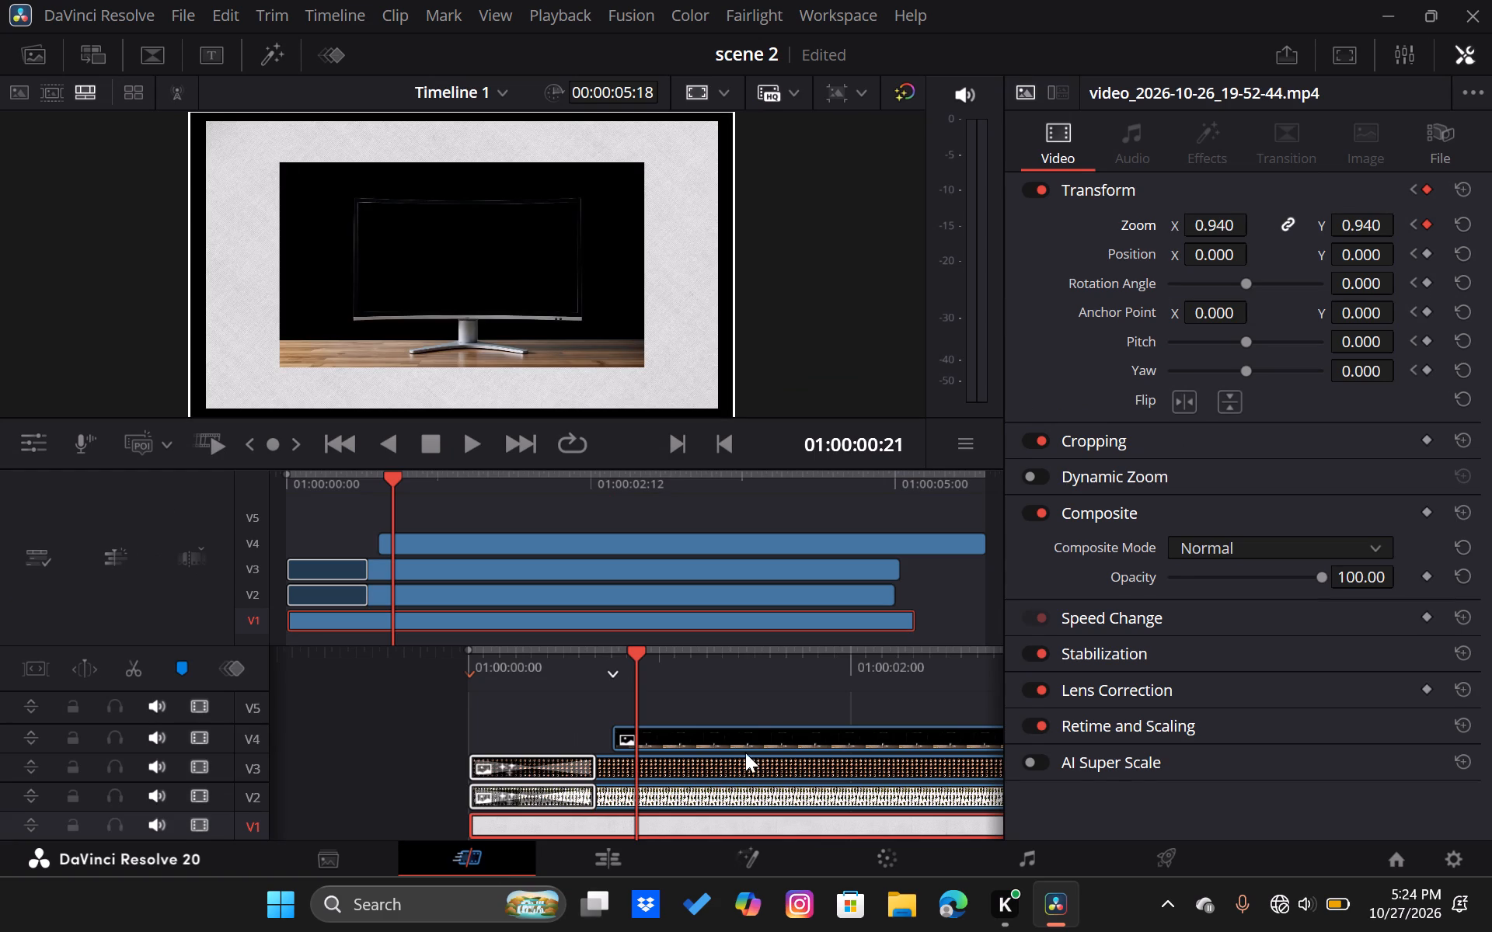
left_click(759, 736)
left_click(730, 867)
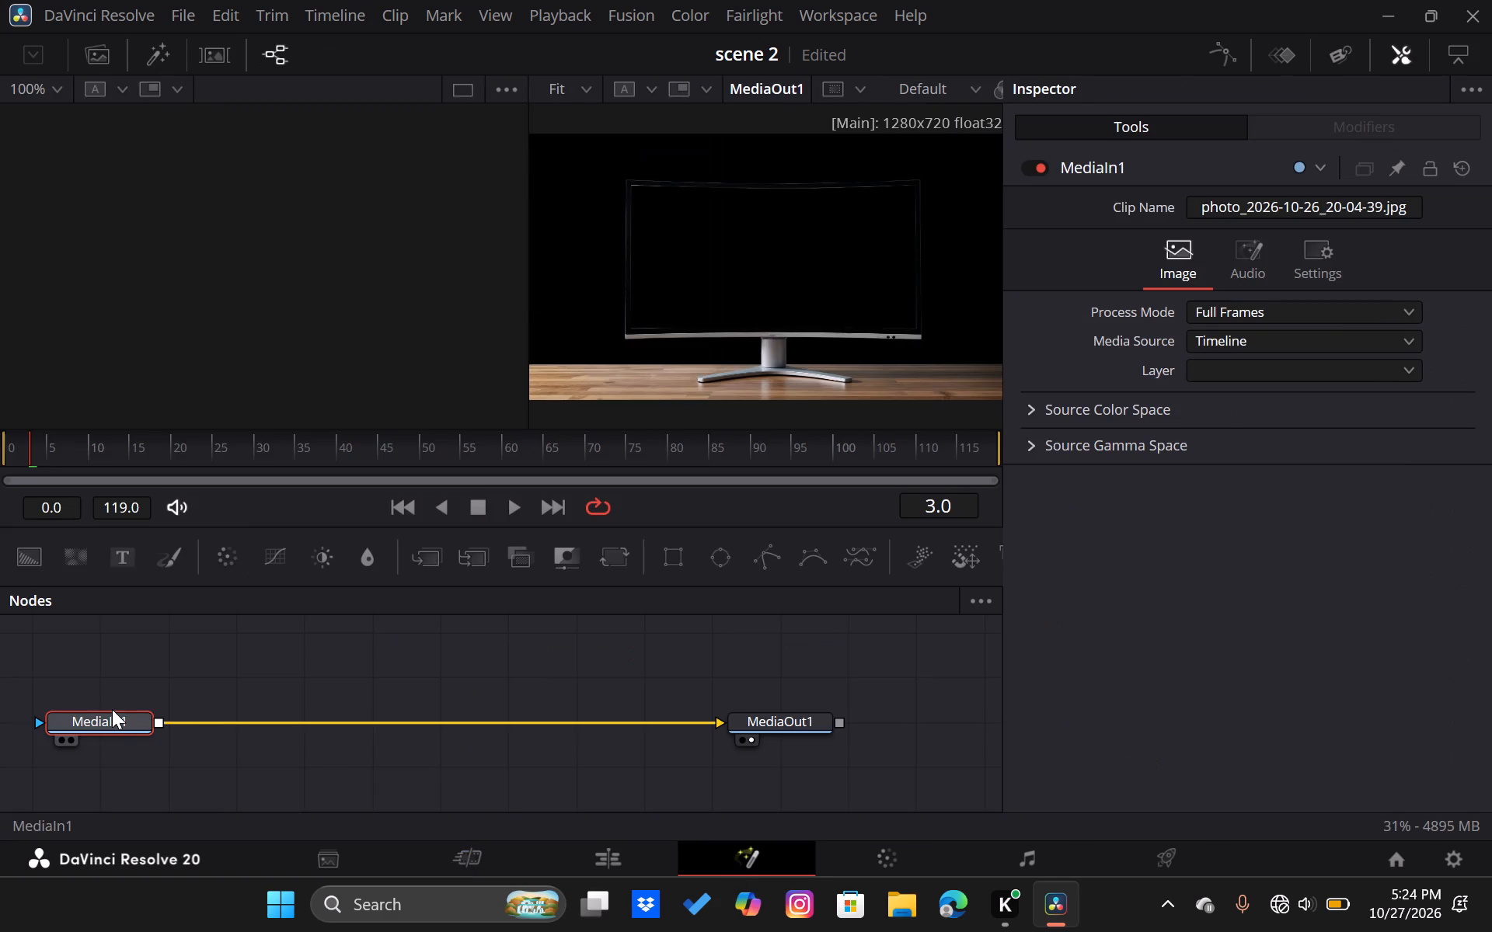
Add a Chroma Keyer node after MediaIn1 in the node graph.
left_click(102, 717)
key("ctrl+space")
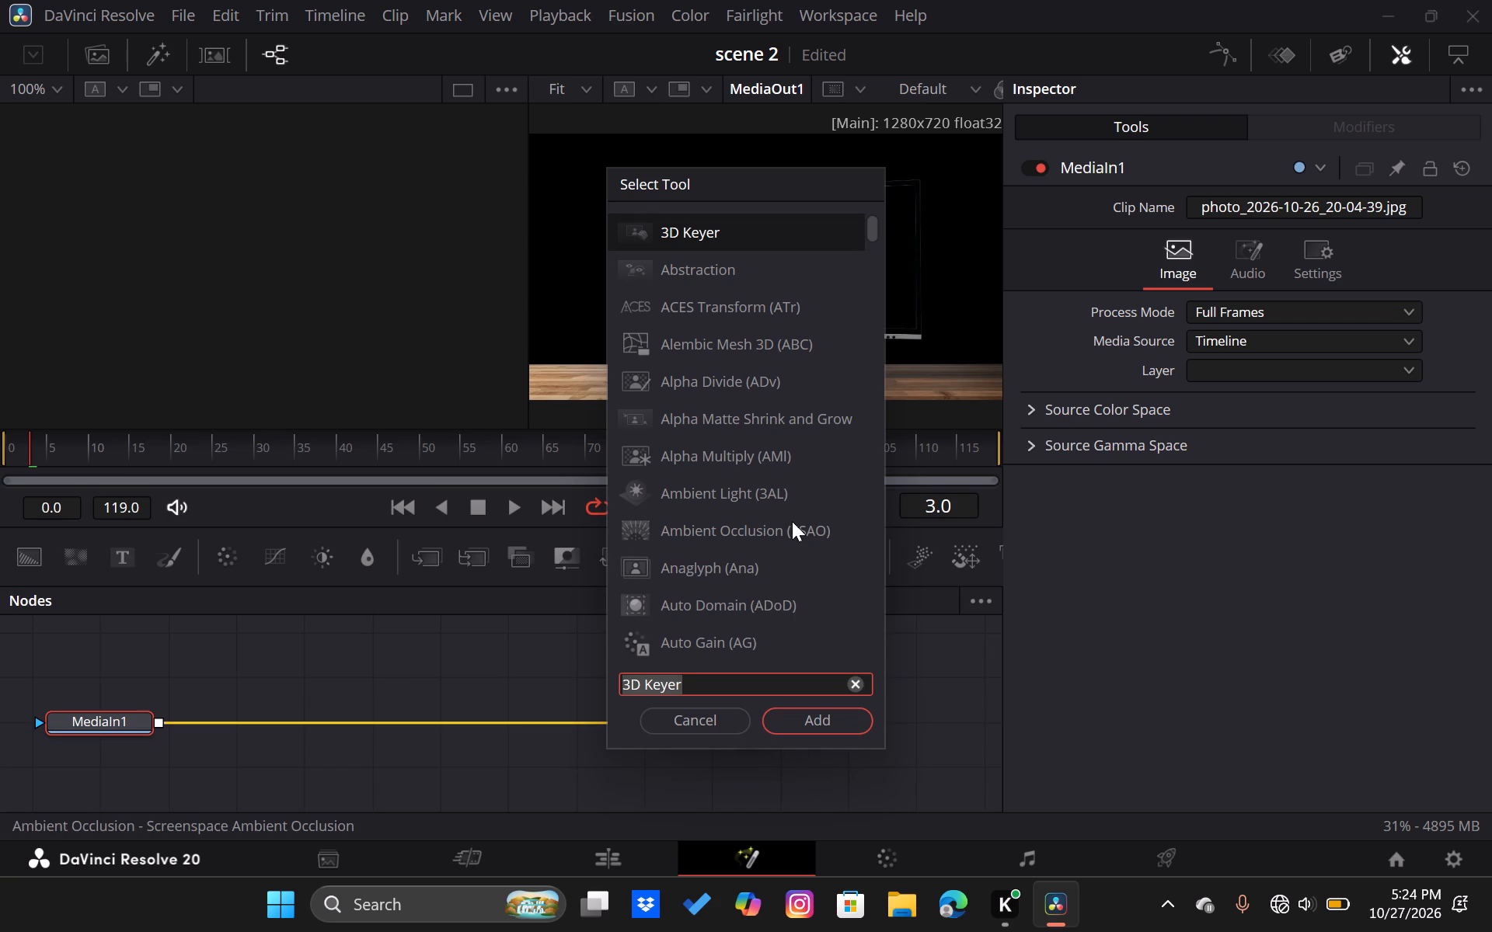
left_click(787, 238)
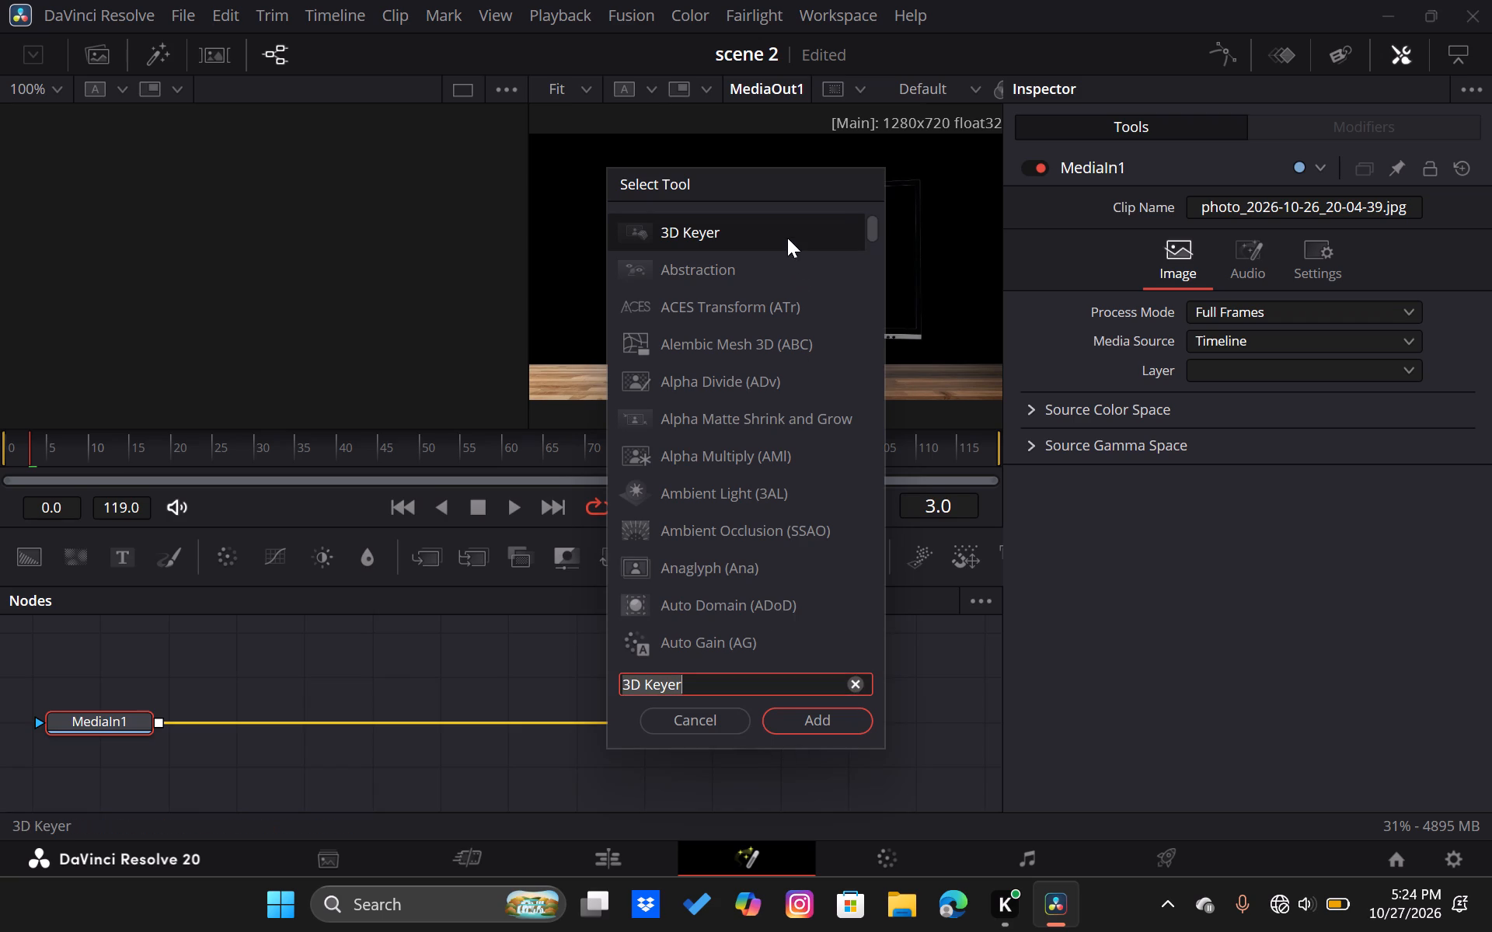
key("BackSpace")
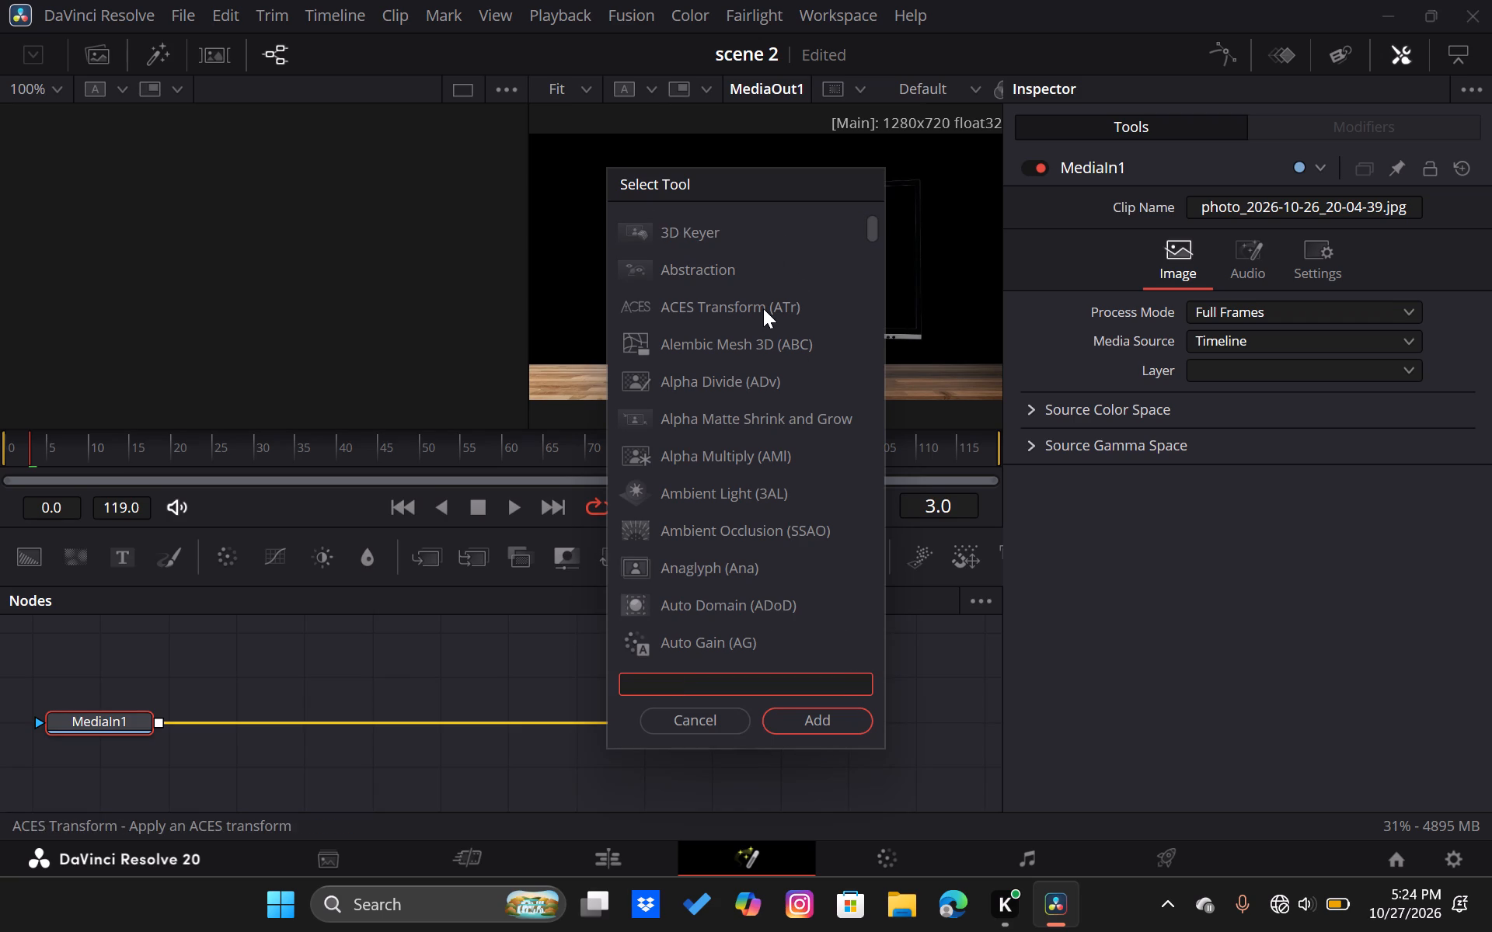
key("Down")
key("Down")
key("Down")
key("Down")
key("Down")
key("Down")
key("Down")
key("Down")
key("Down")
key("Down")
key("Down")
key("Down")
key("Down")
key("Down")
key("Down")
key("Down")
key("Down")
key("Down")
key("Down")
key("Down")
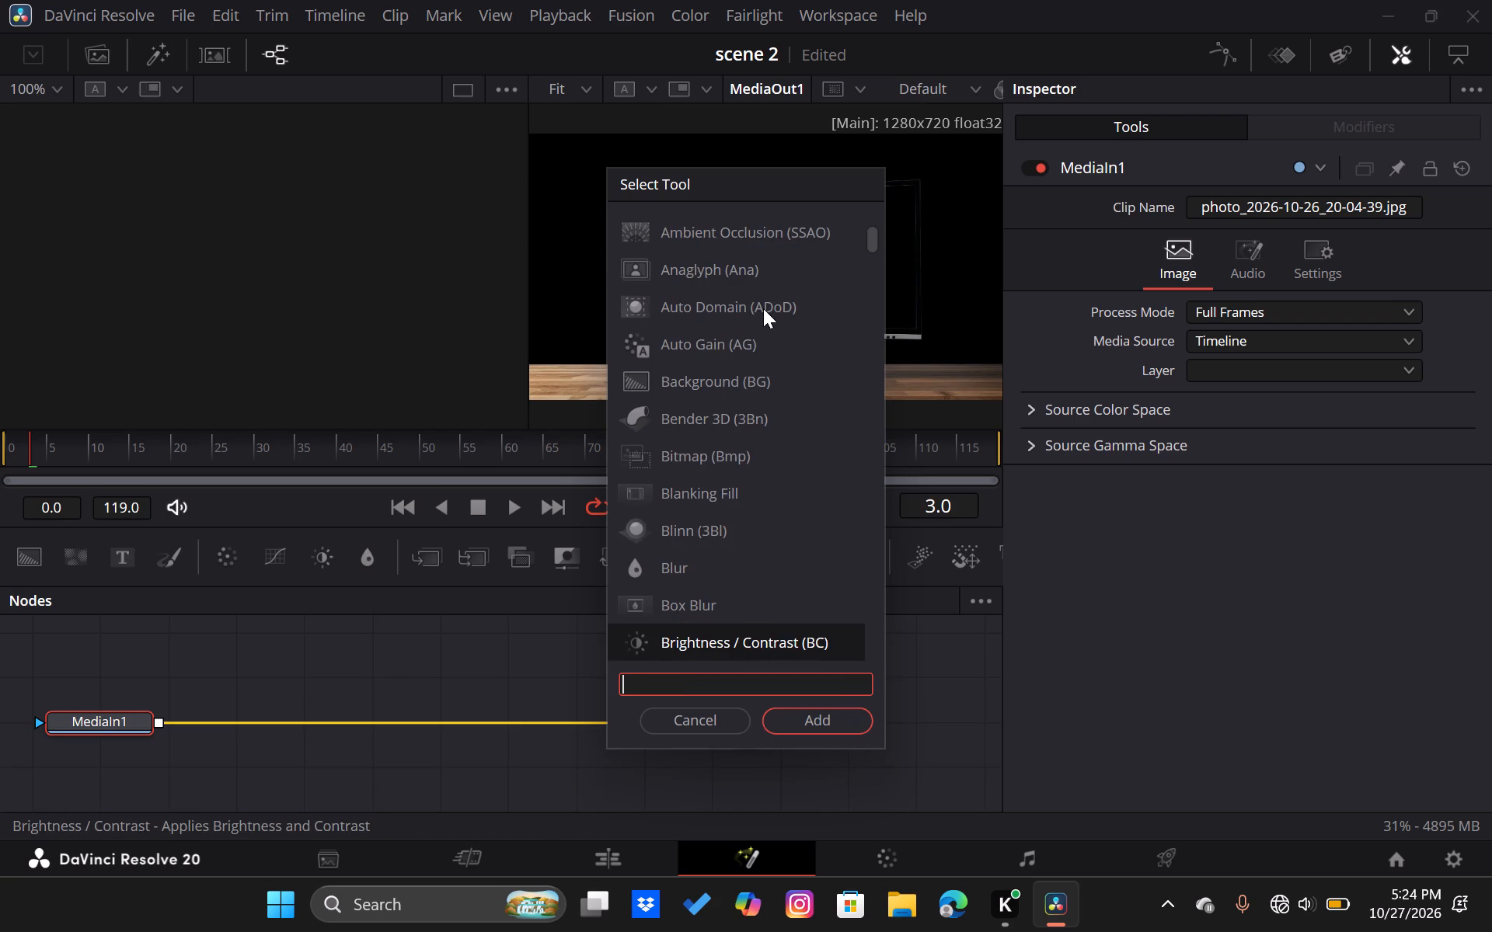
key("Down")
type("ke")
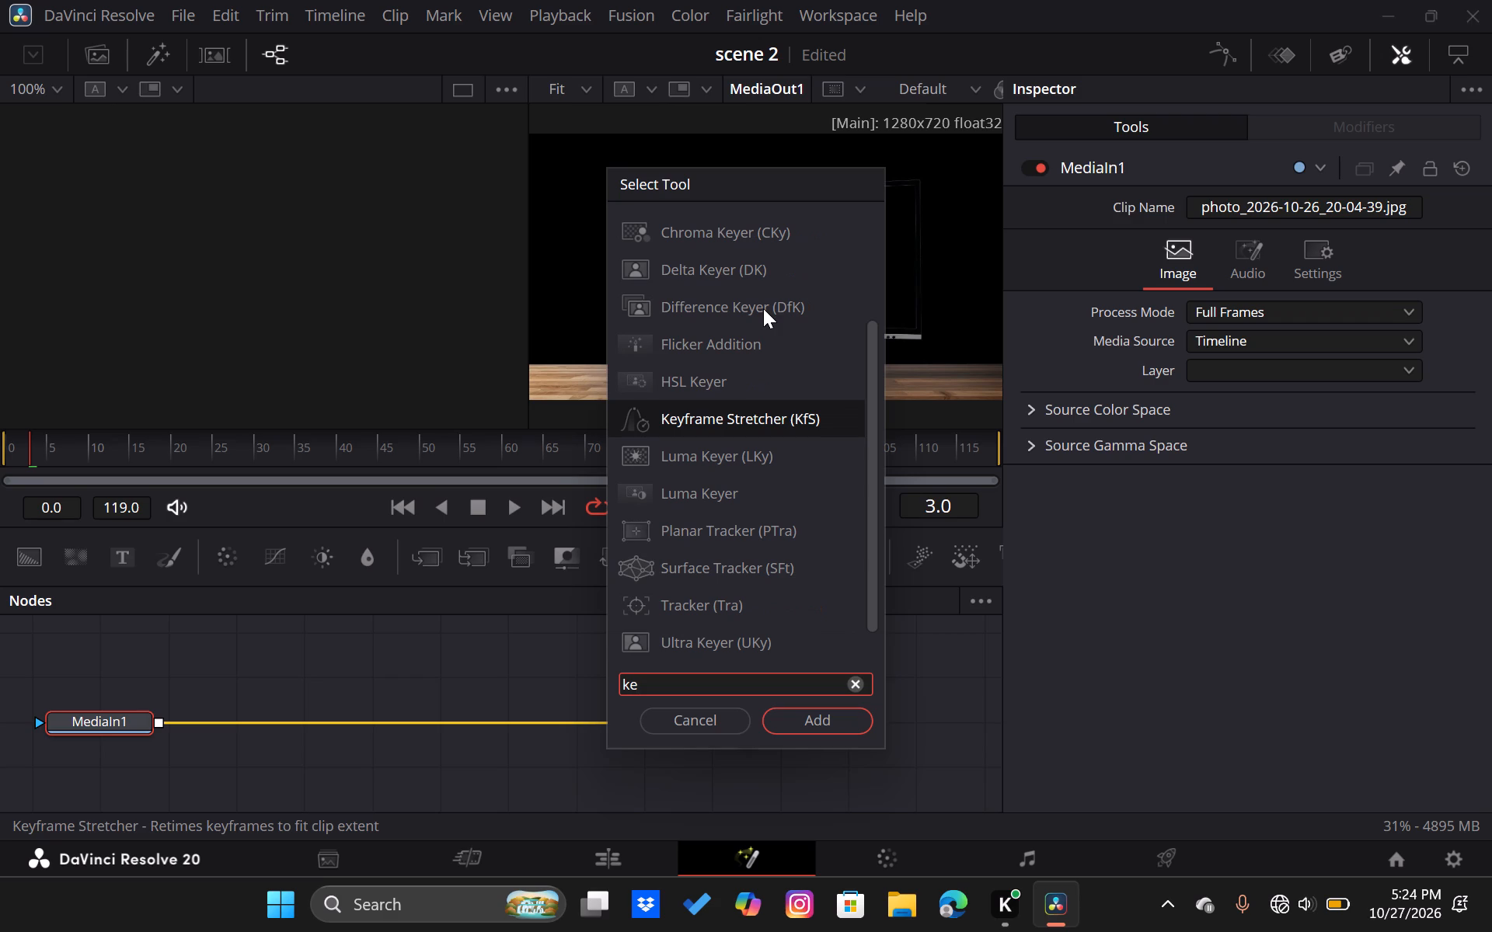
left_click(763, 235)
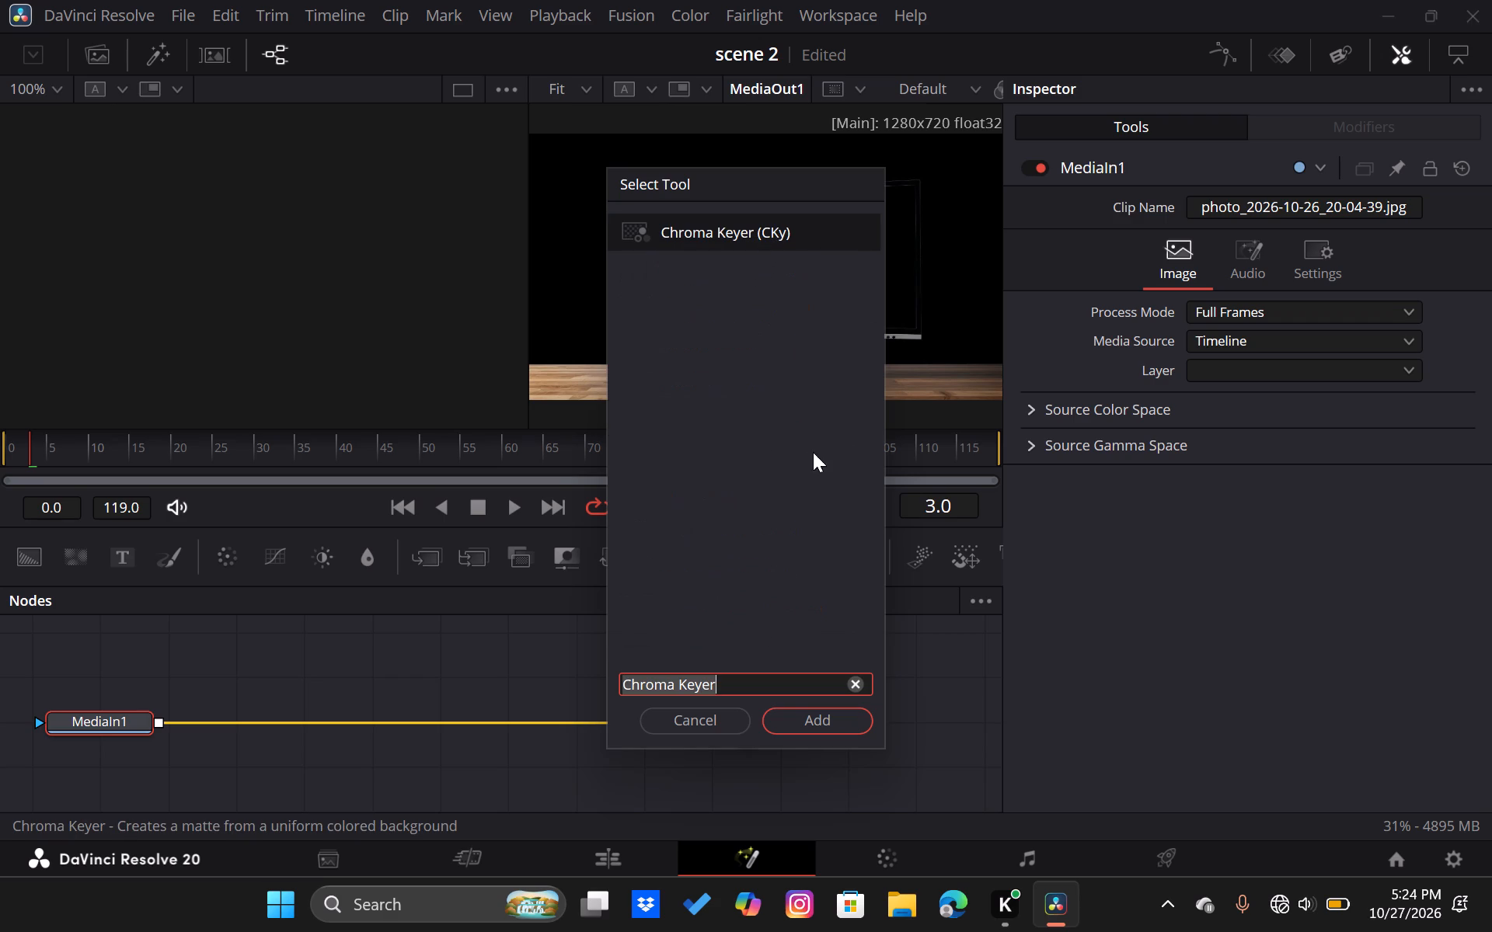
left_click(792, 718)
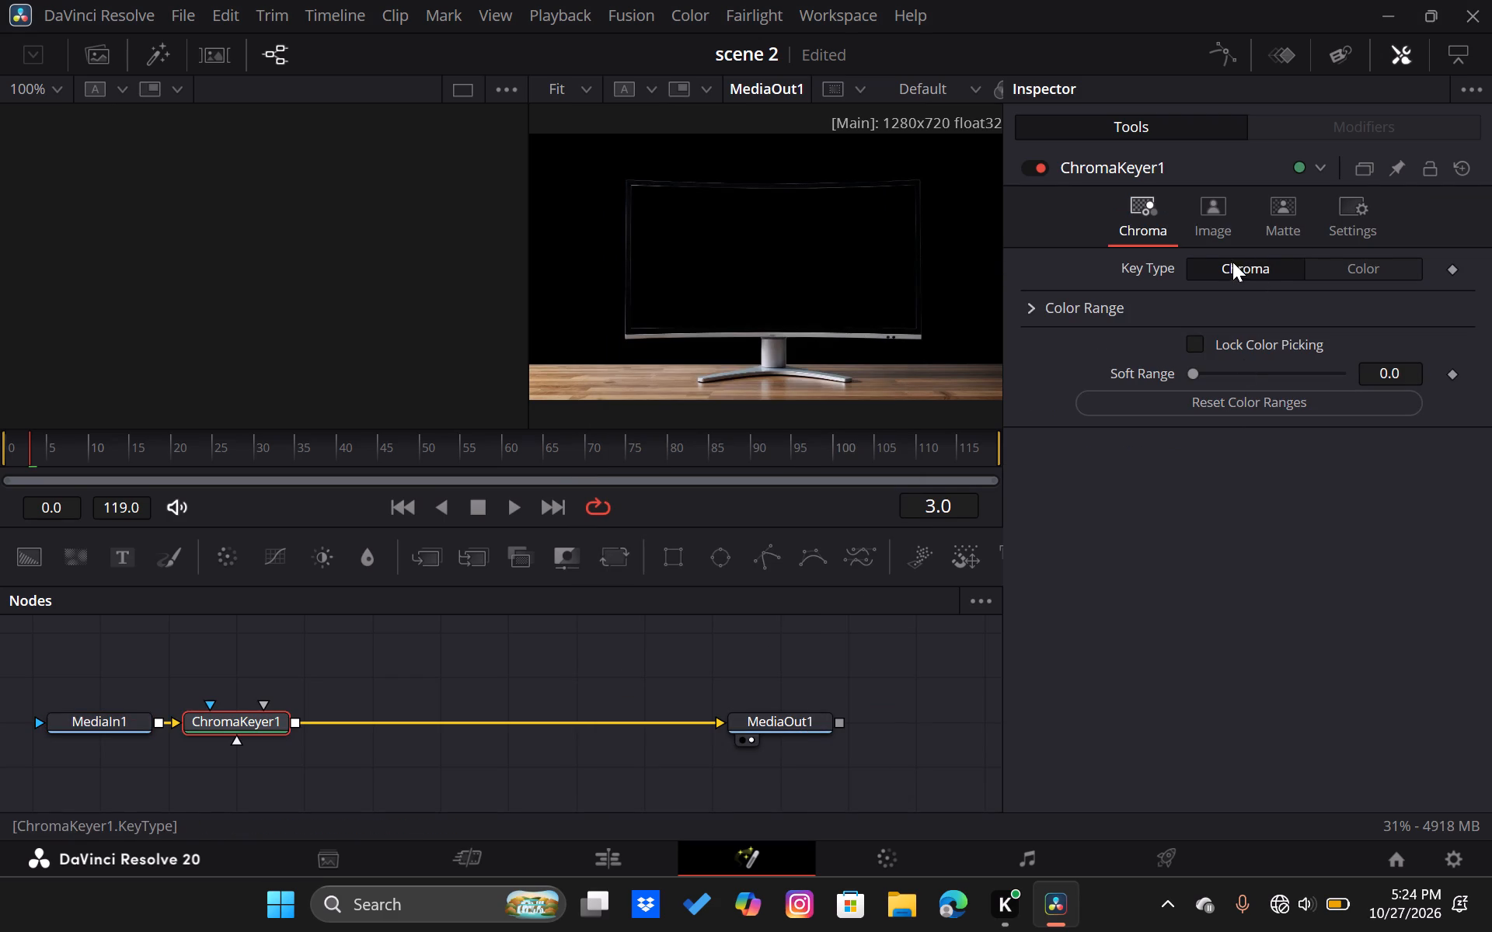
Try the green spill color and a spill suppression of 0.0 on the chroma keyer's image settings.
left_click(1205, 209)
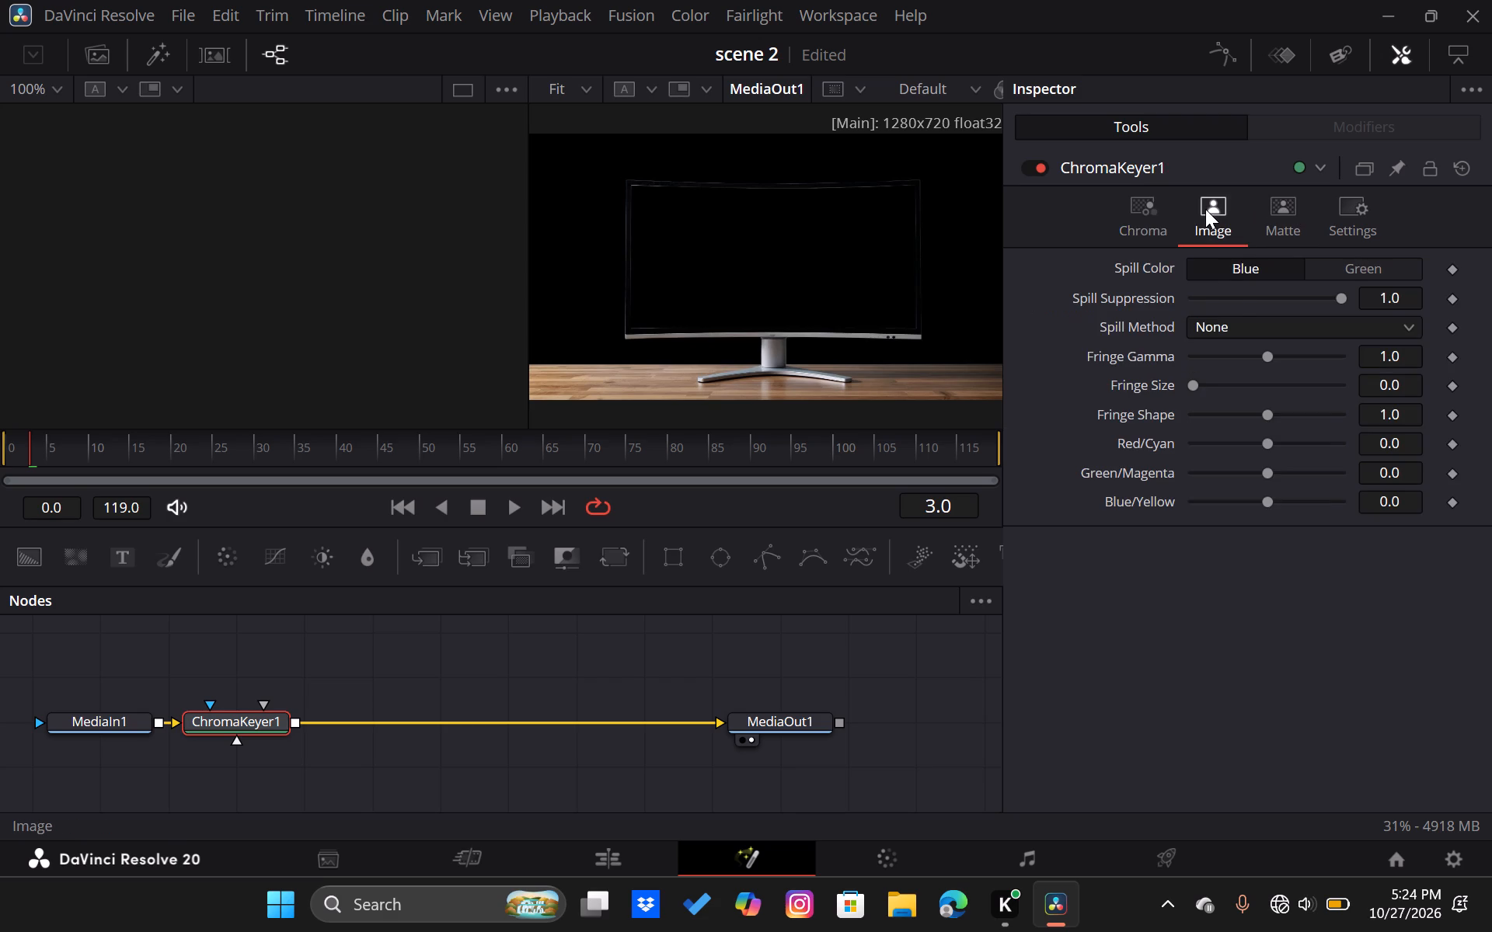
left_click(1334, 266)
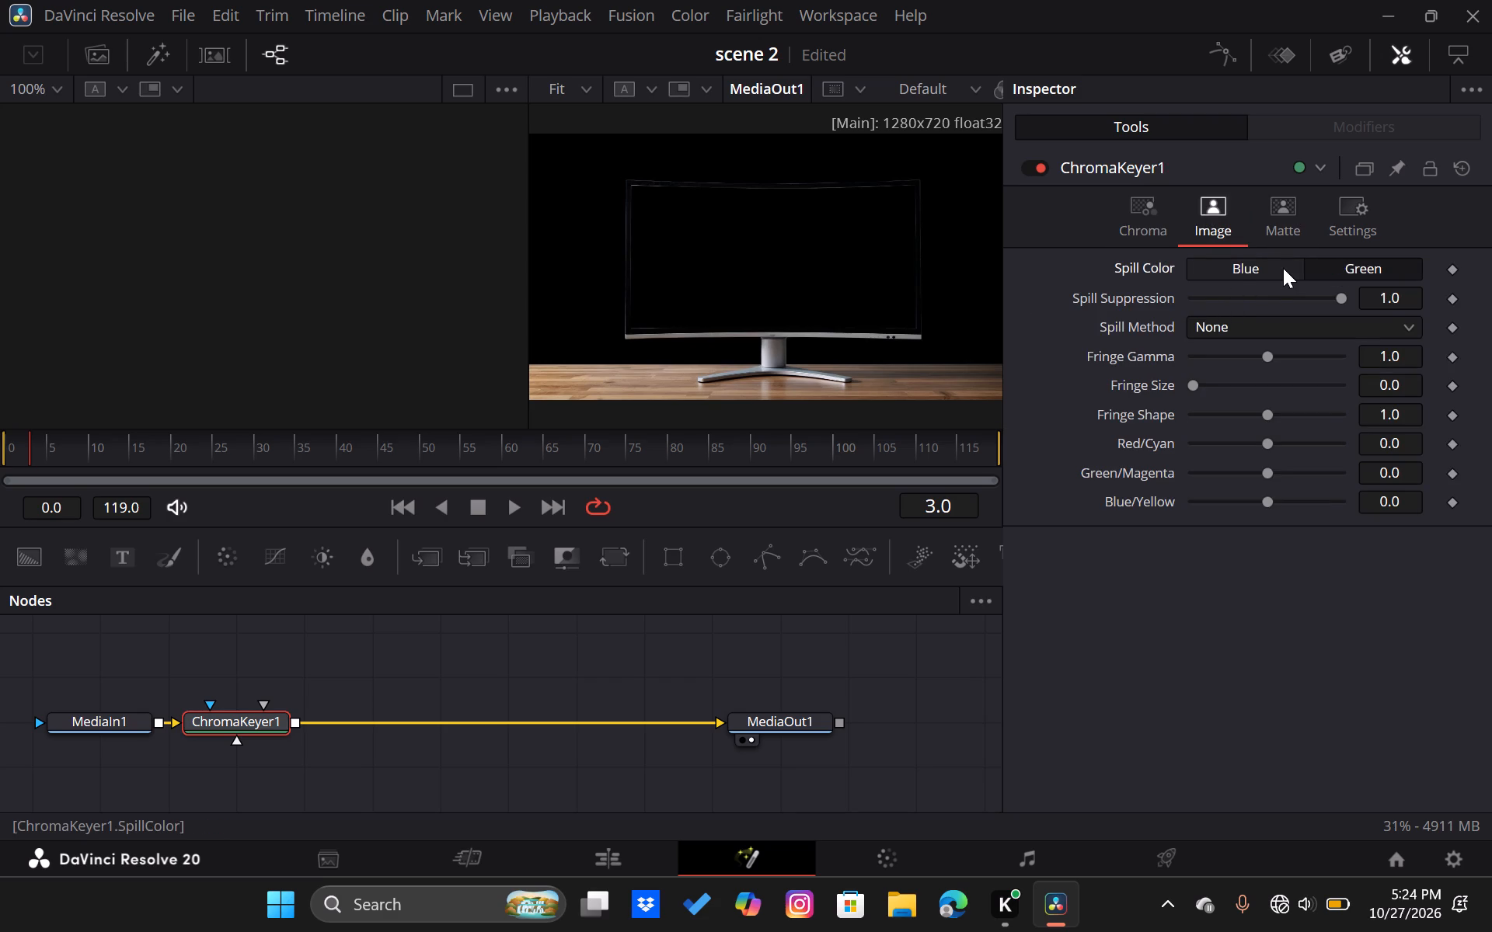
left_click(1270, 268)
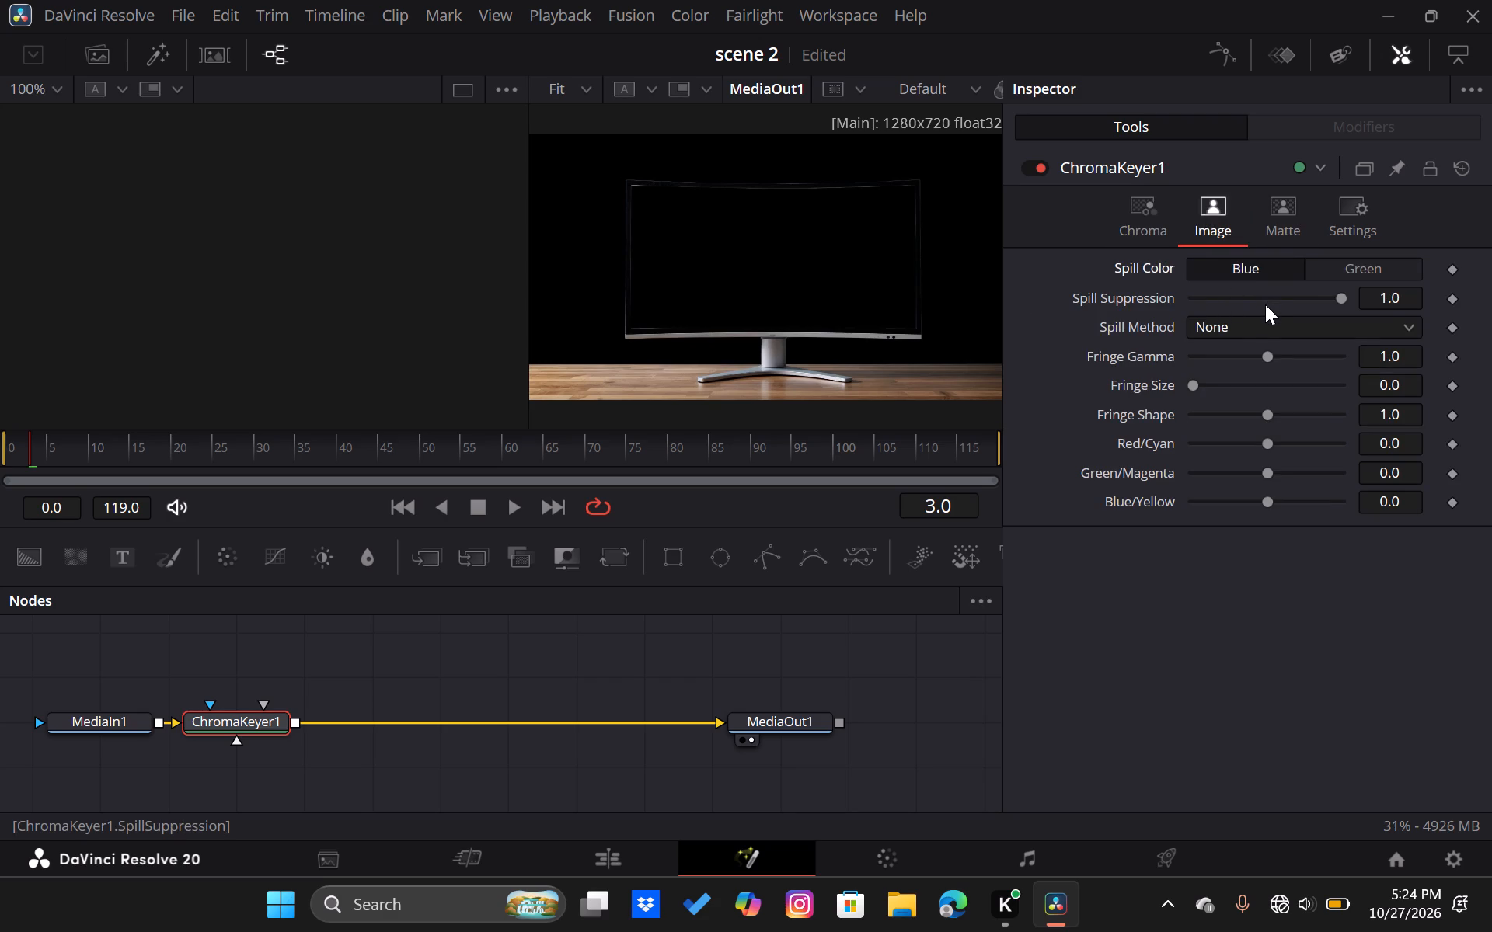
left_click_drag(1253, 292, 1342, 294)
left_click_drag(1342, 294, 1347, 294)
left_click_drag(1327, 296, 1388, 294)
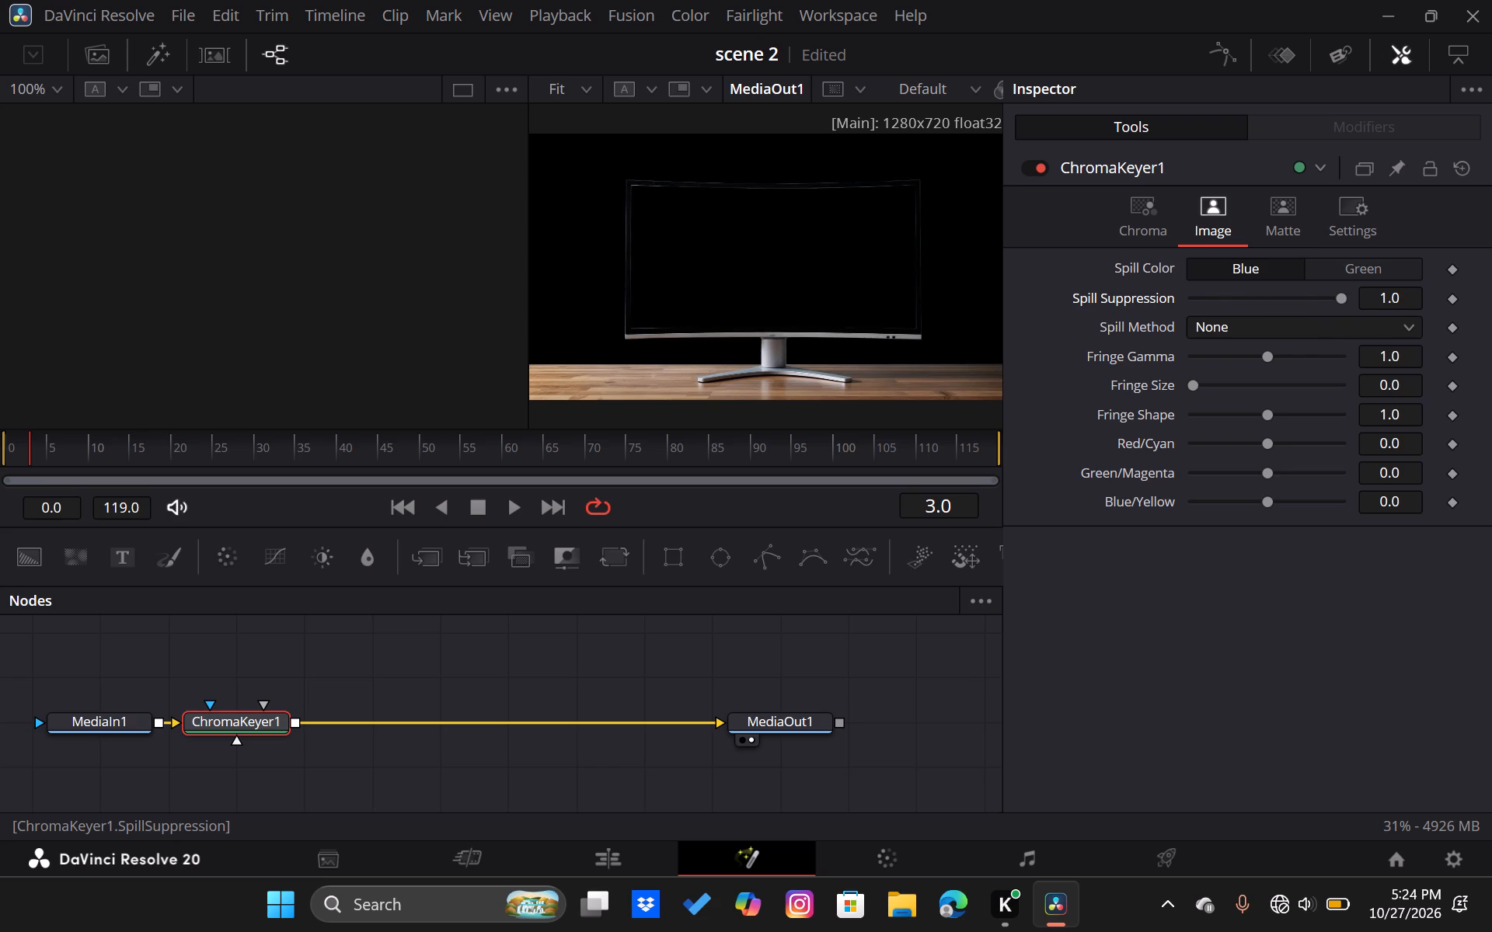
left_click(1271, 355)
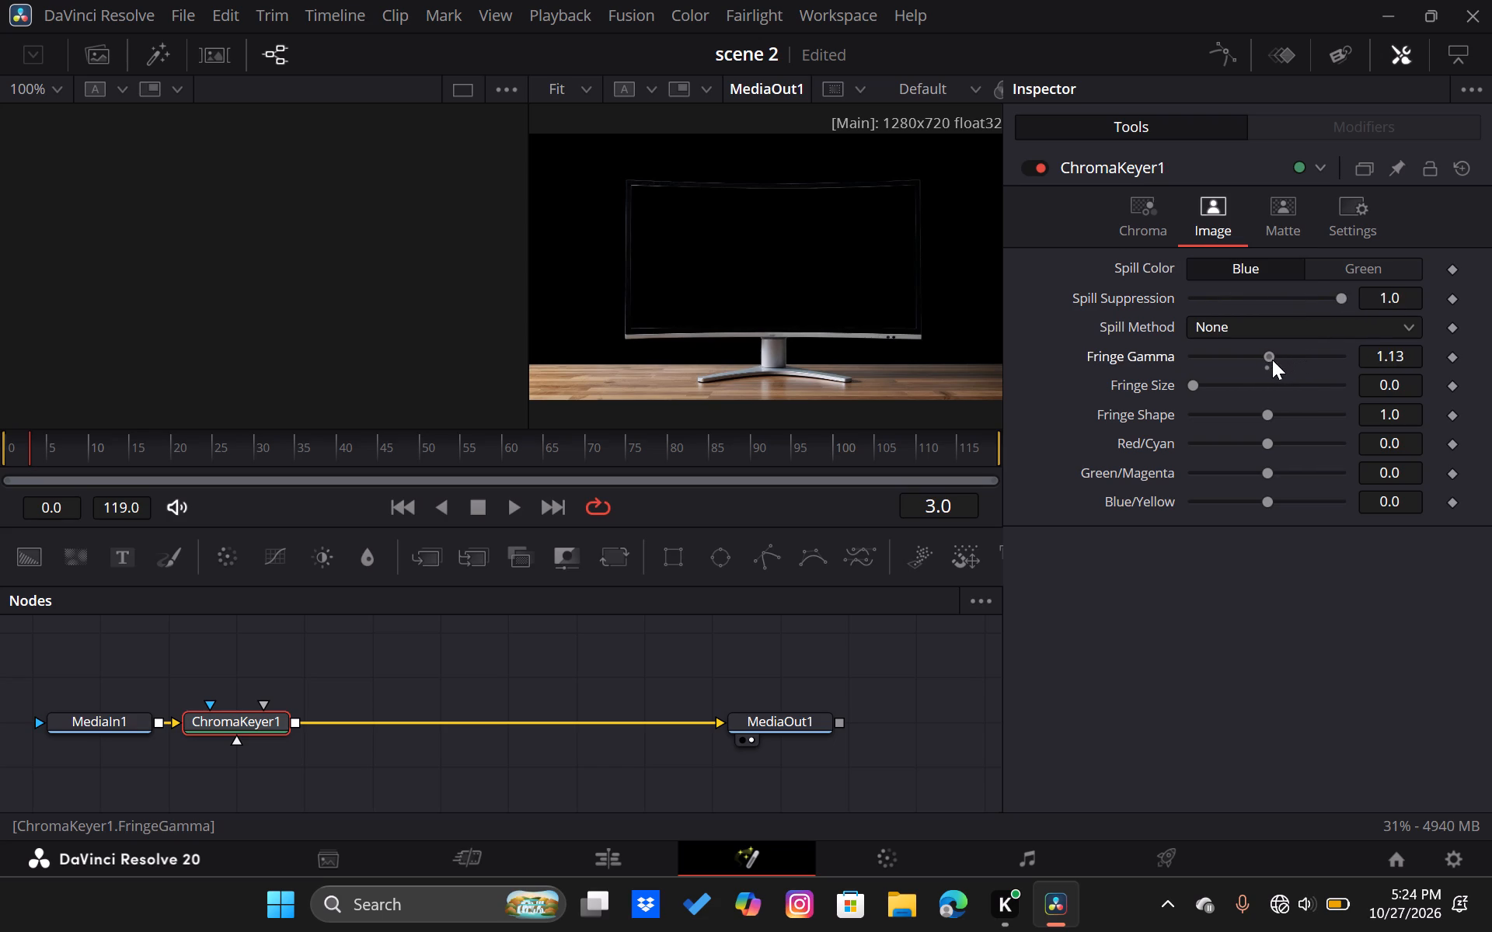
Set the chroma keyer's matte filter to Multi-box and keep its blur at 0.0.
left_click(1272, 207)
left_click(1257, 297)
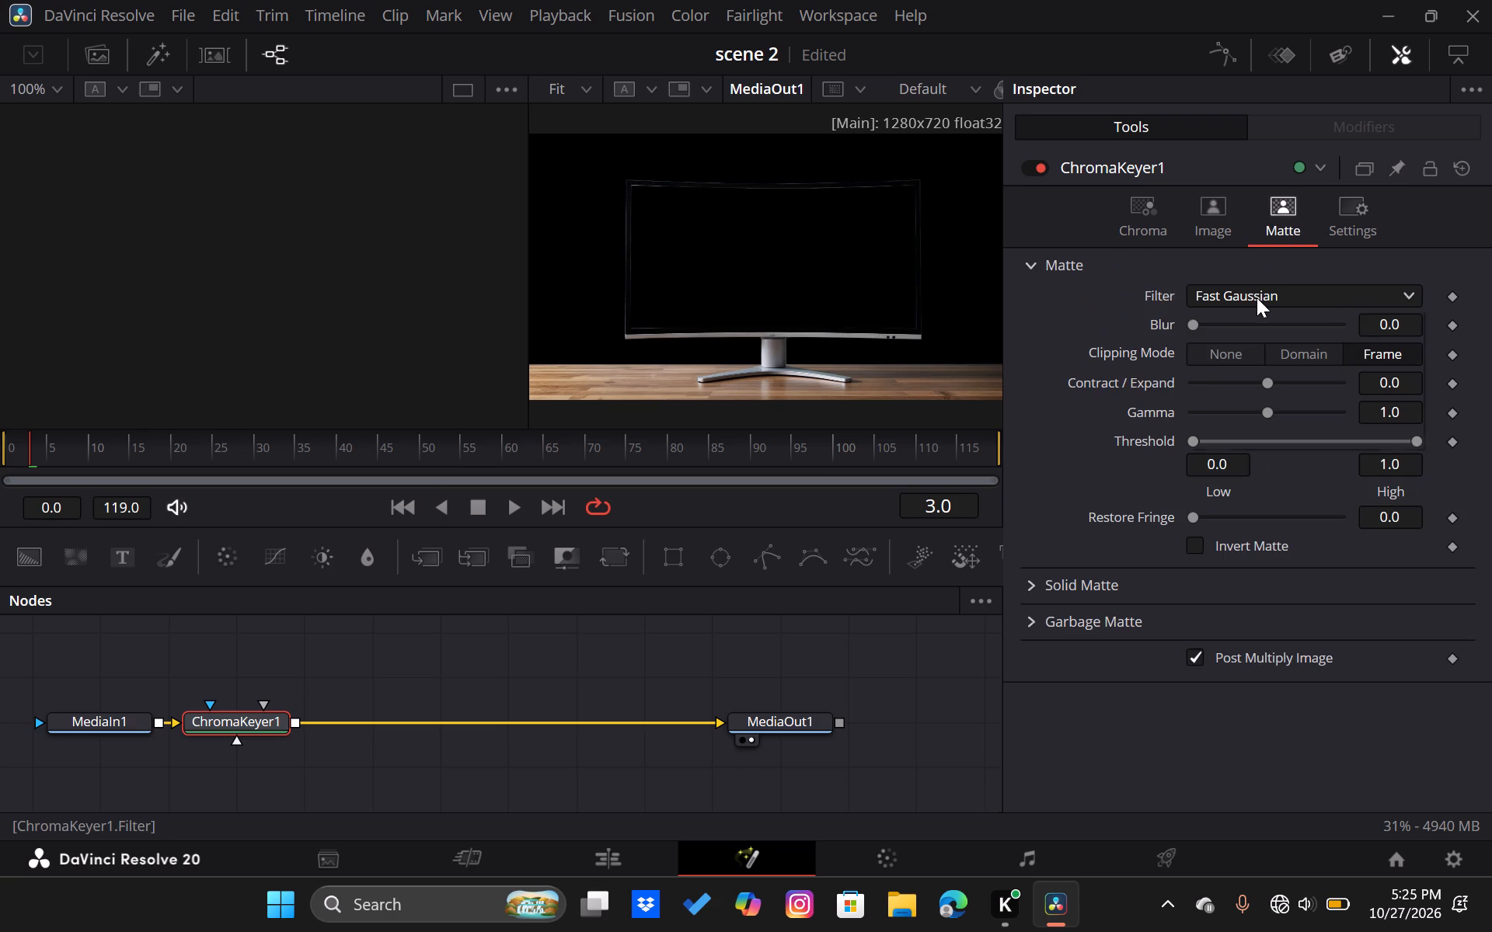
left_click(1247, 357)
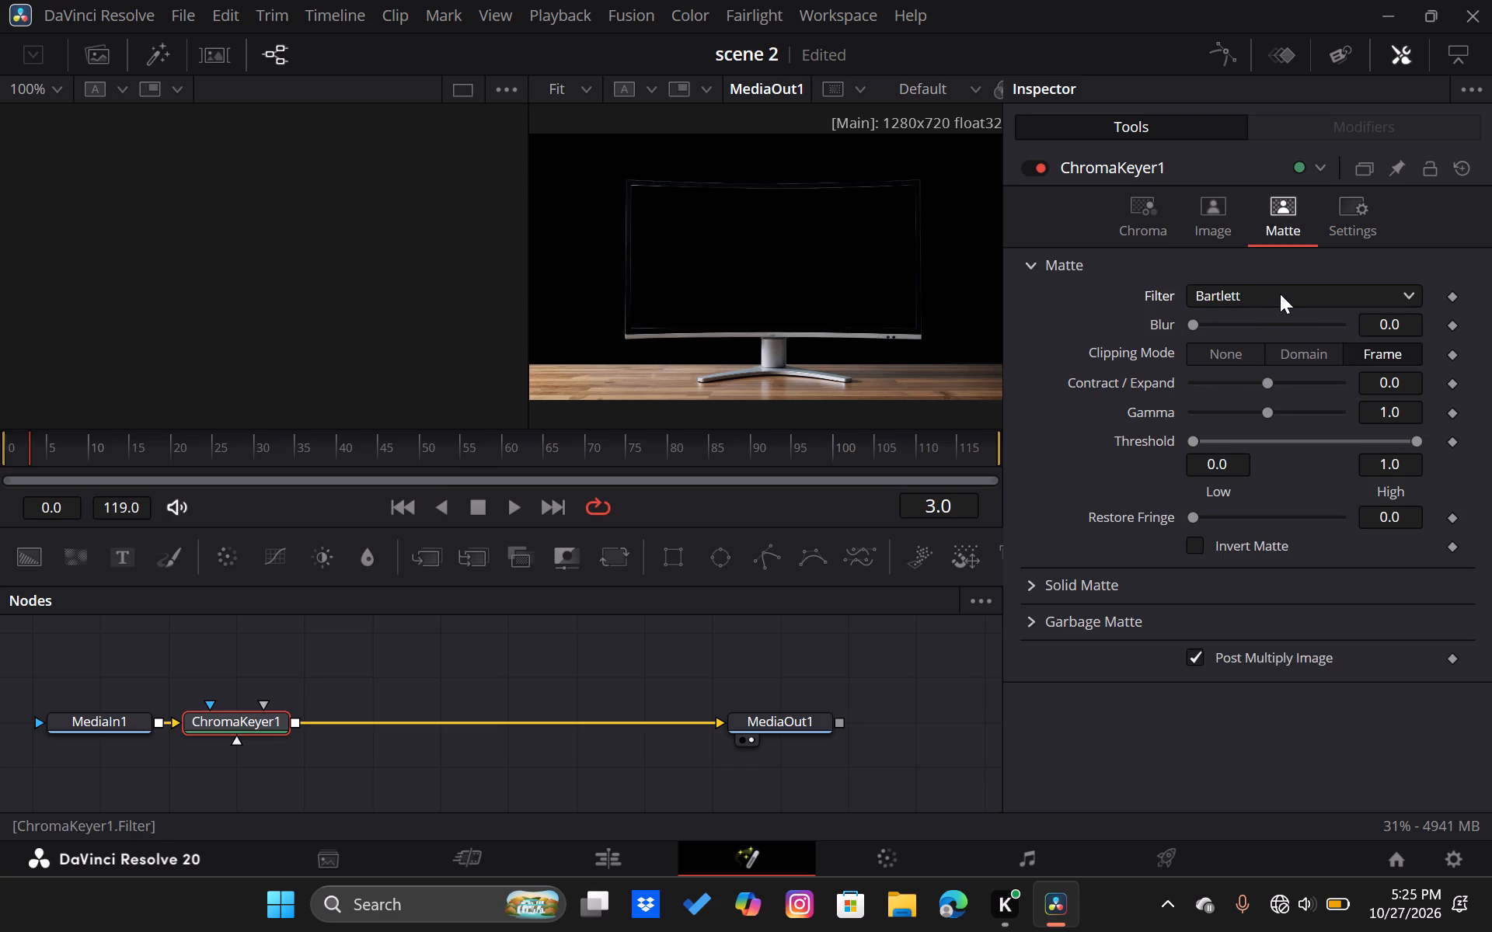
left_click(1280, 294)
left_click(1260, 374)
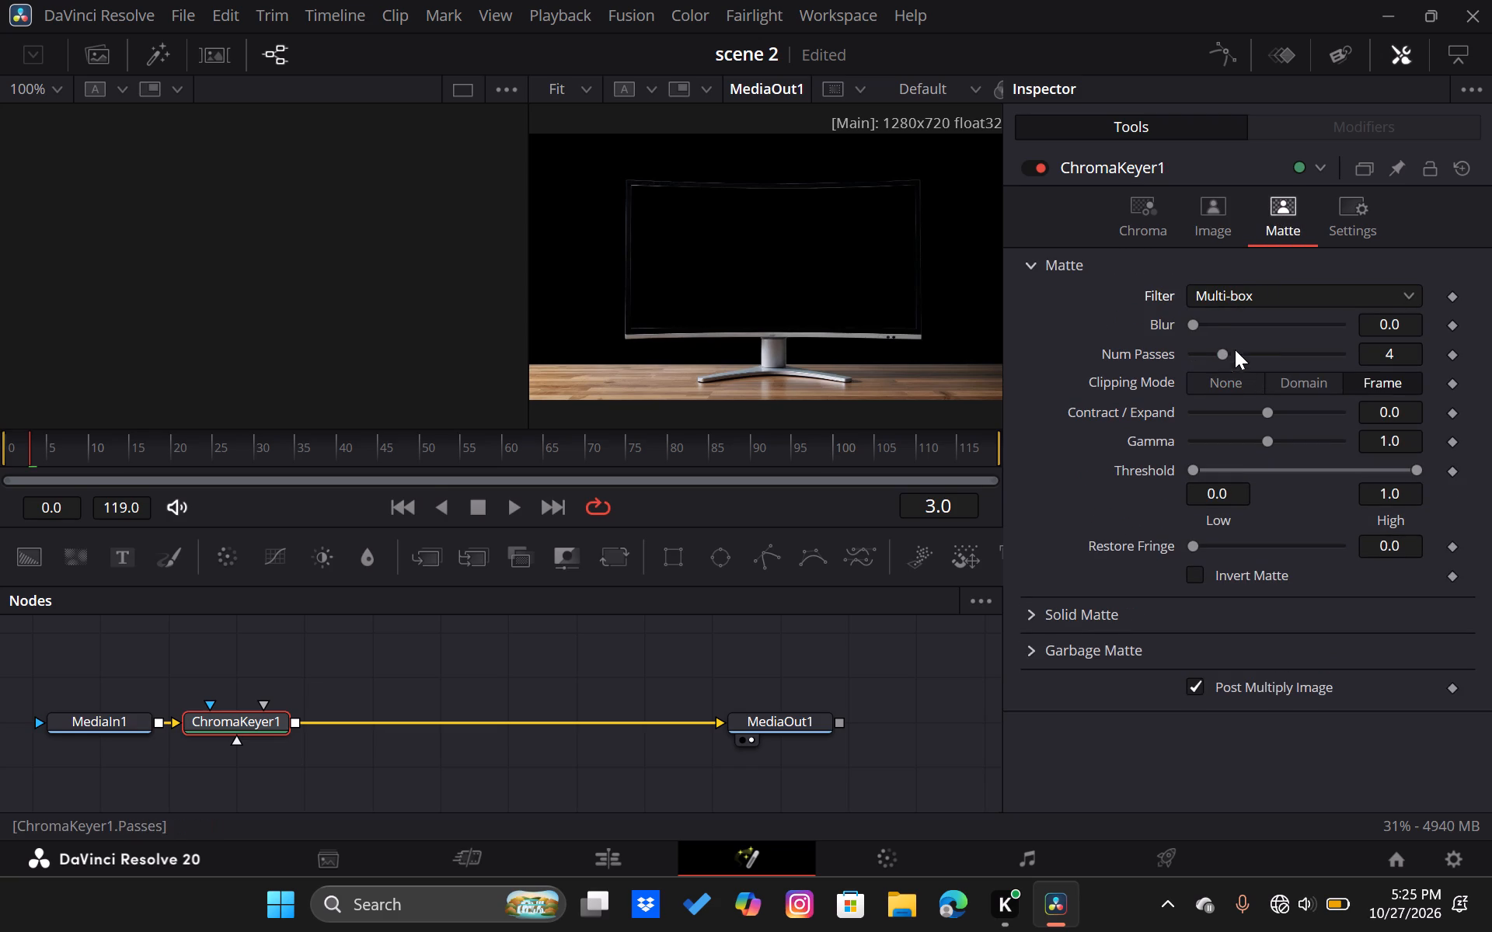
left_click_drag(1190, 325, 1196, 340)
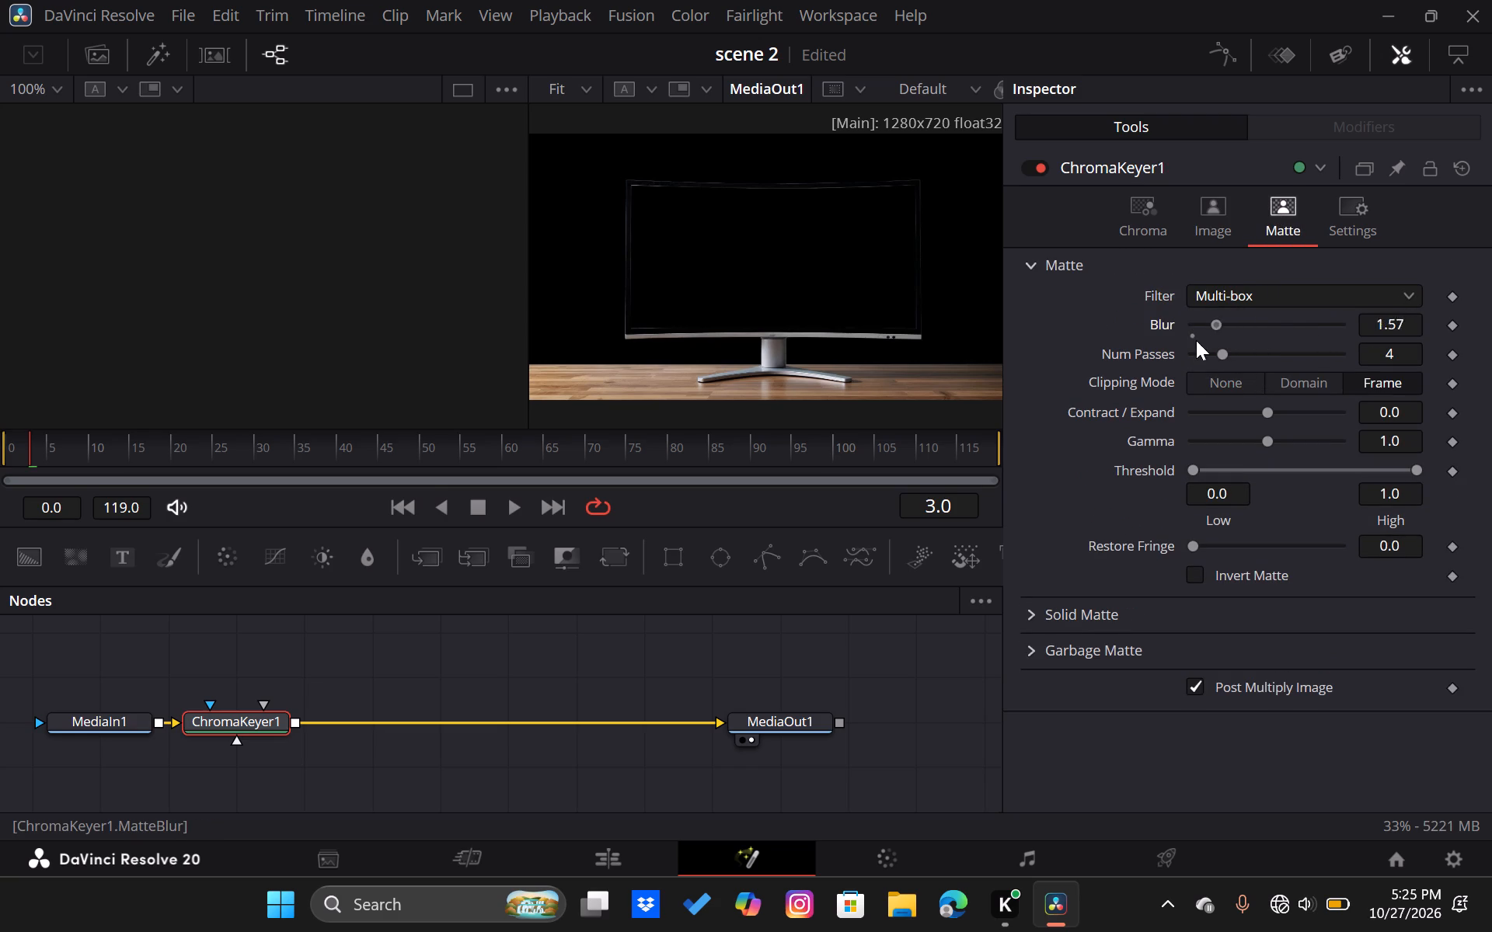
left_click_drag(1196, 340, 1184, 341)
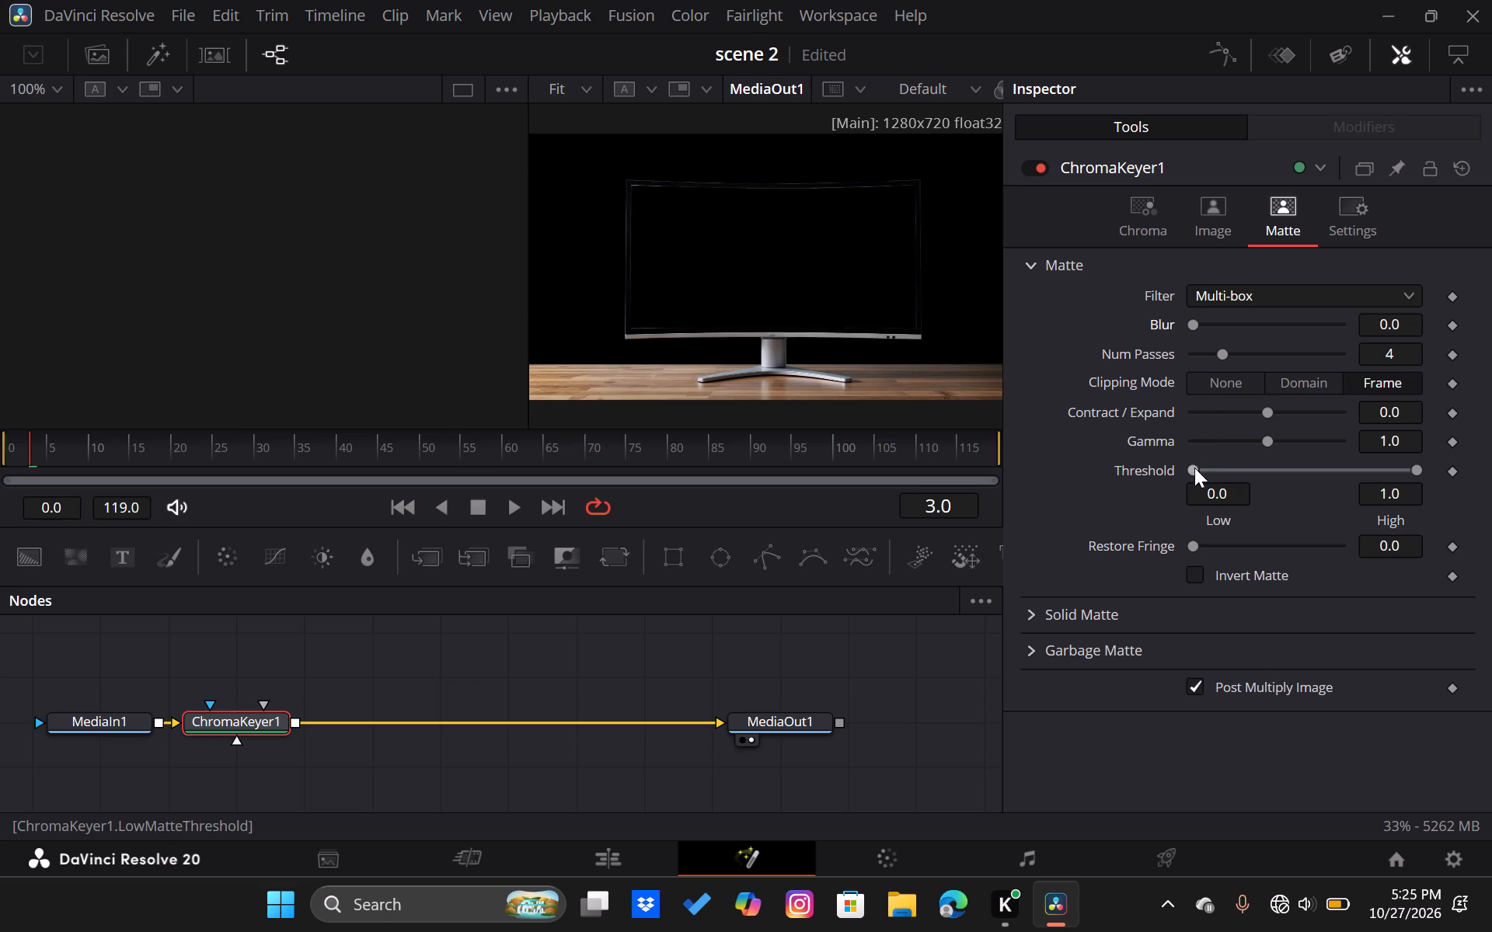
Turn off alpha and red channel processing for the chroma keyer and set its blend to 0.0.
left_click(1344, 235)
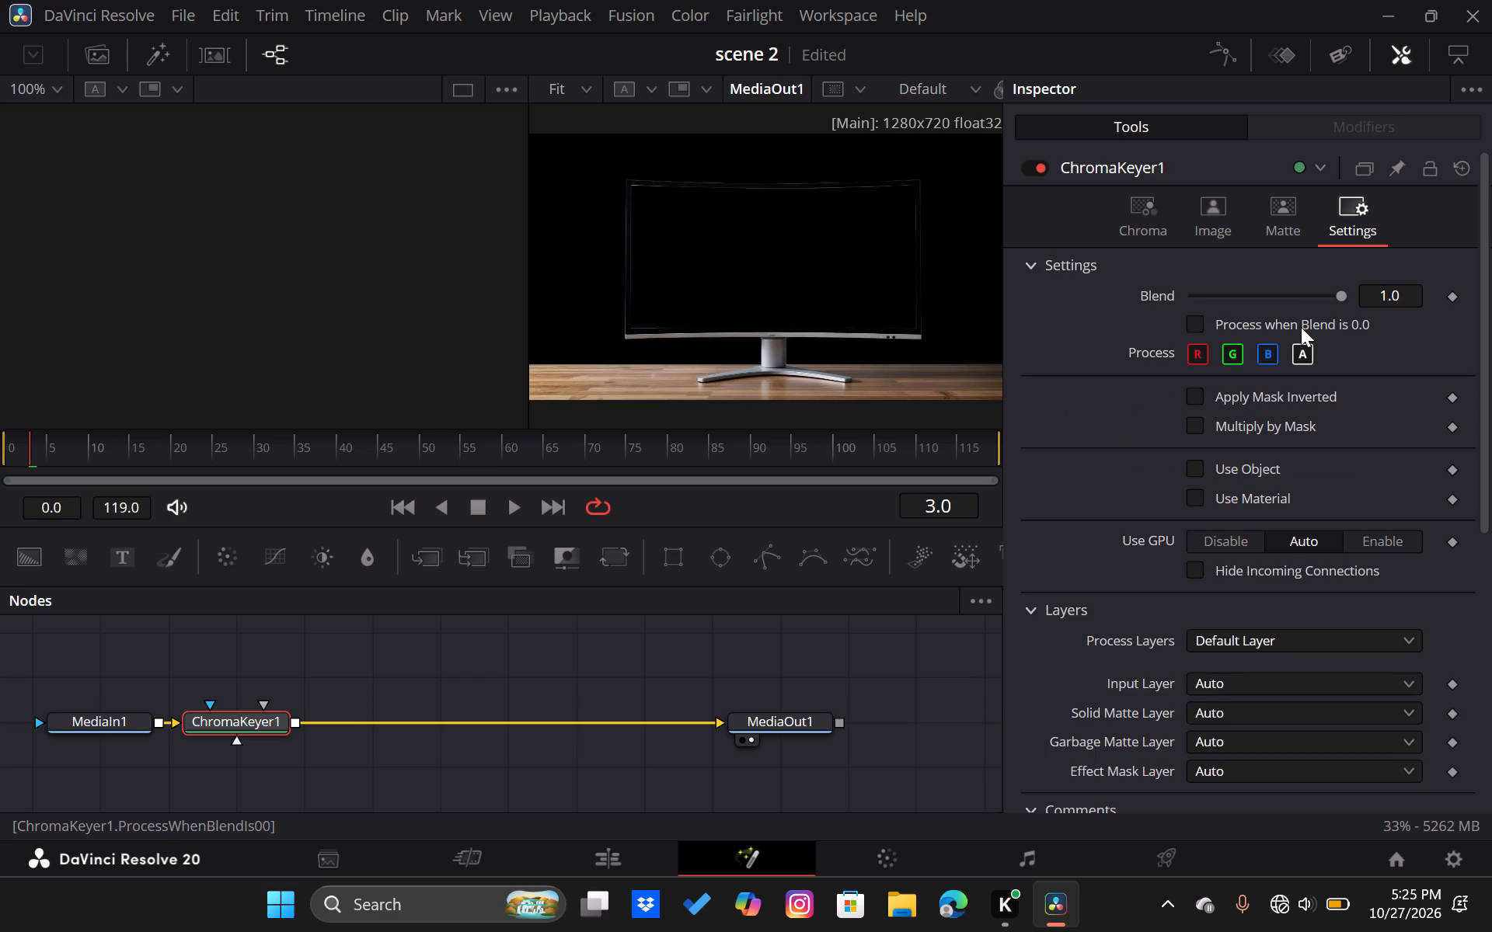
left_click(1304, 349)
left_click(937, 194)
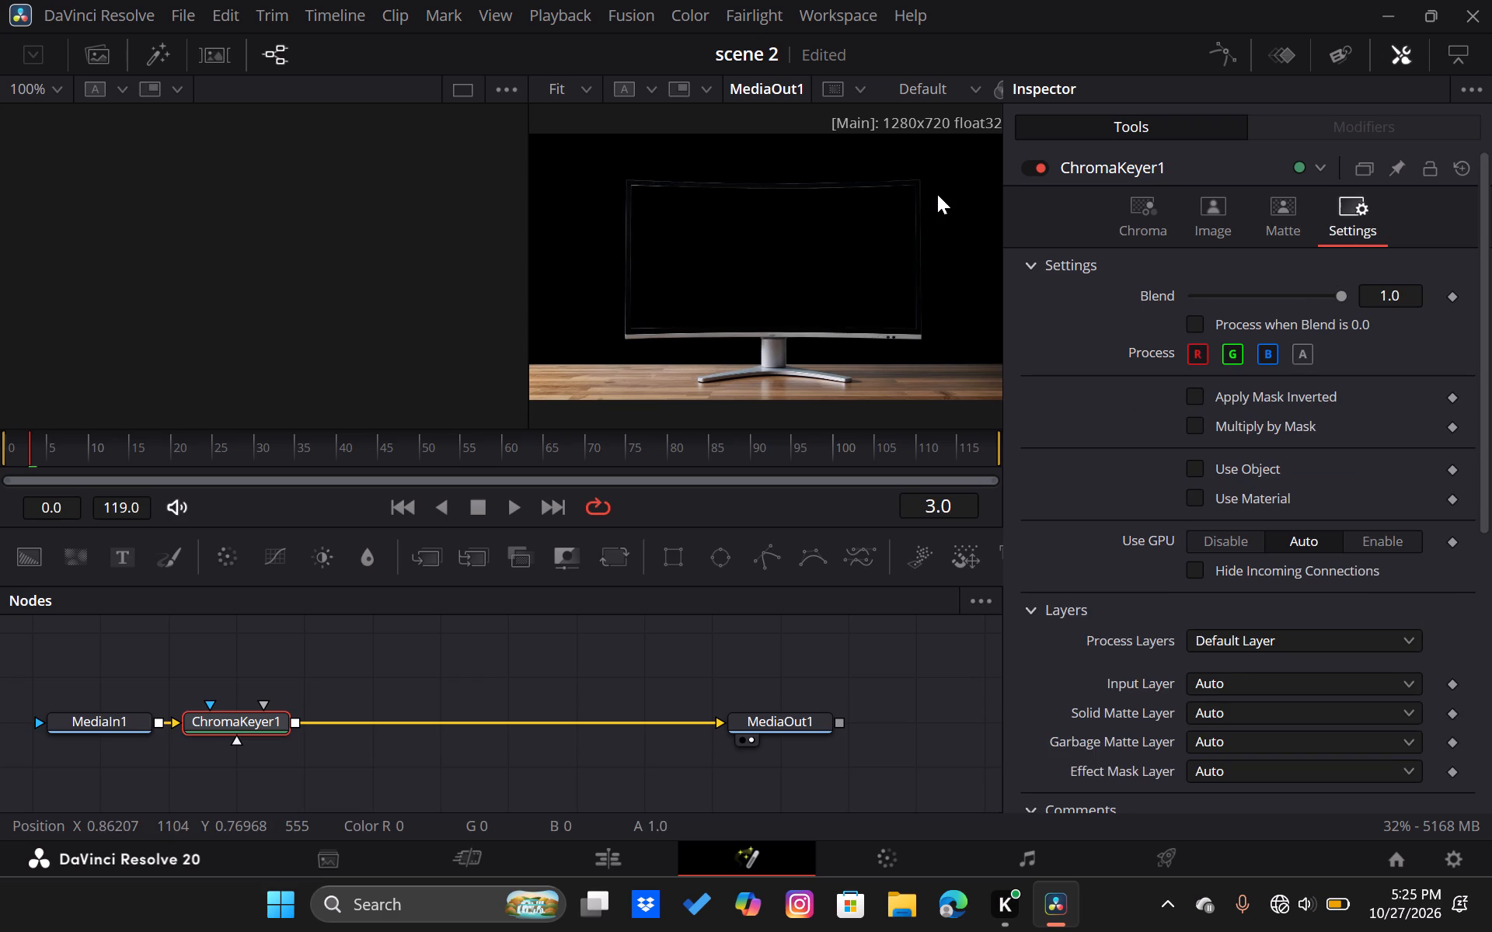
left_click_drag(937, 194, 973, 235)
left_click(1199, 348)
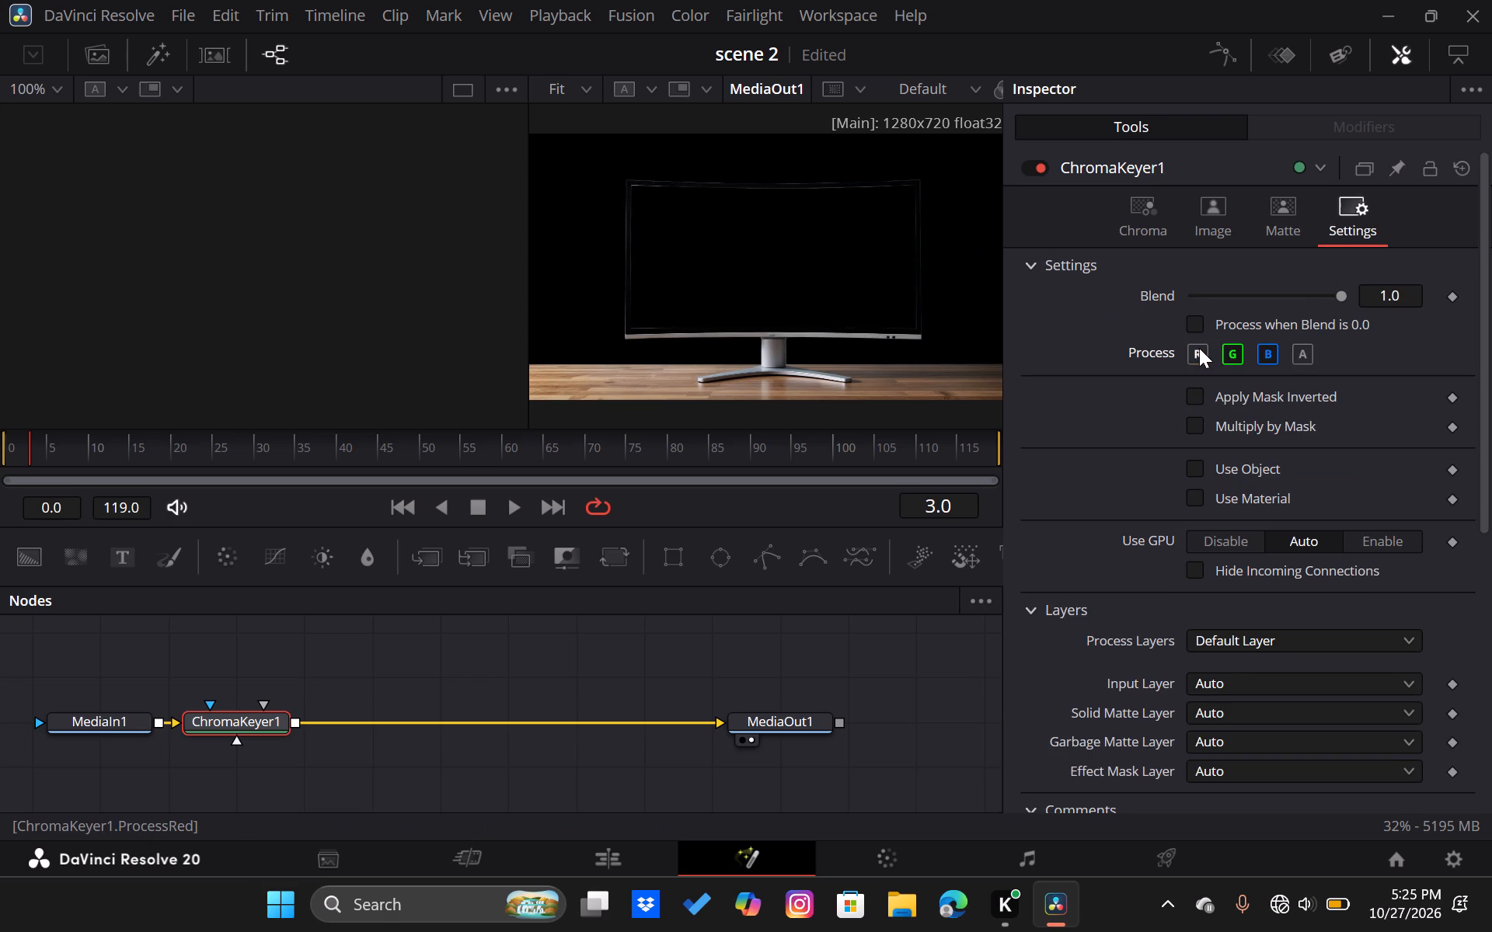
left_click_drag(1267, 297, 1201, 294)
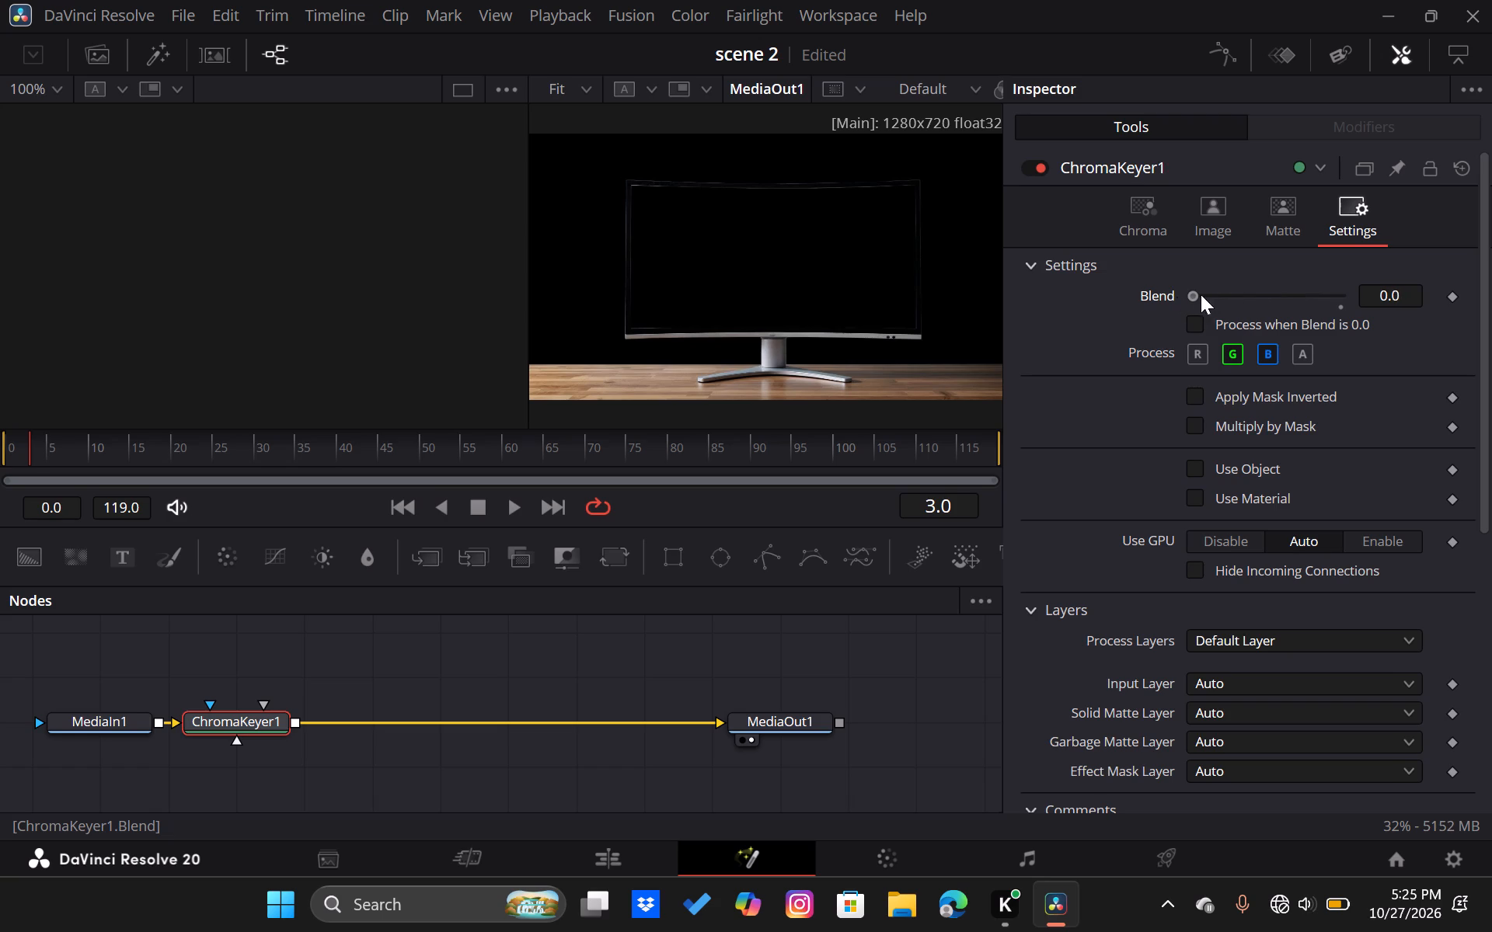
left_click_drag(1201, 294, 1223, 296)
scroll(1229, 503, "down", 1)
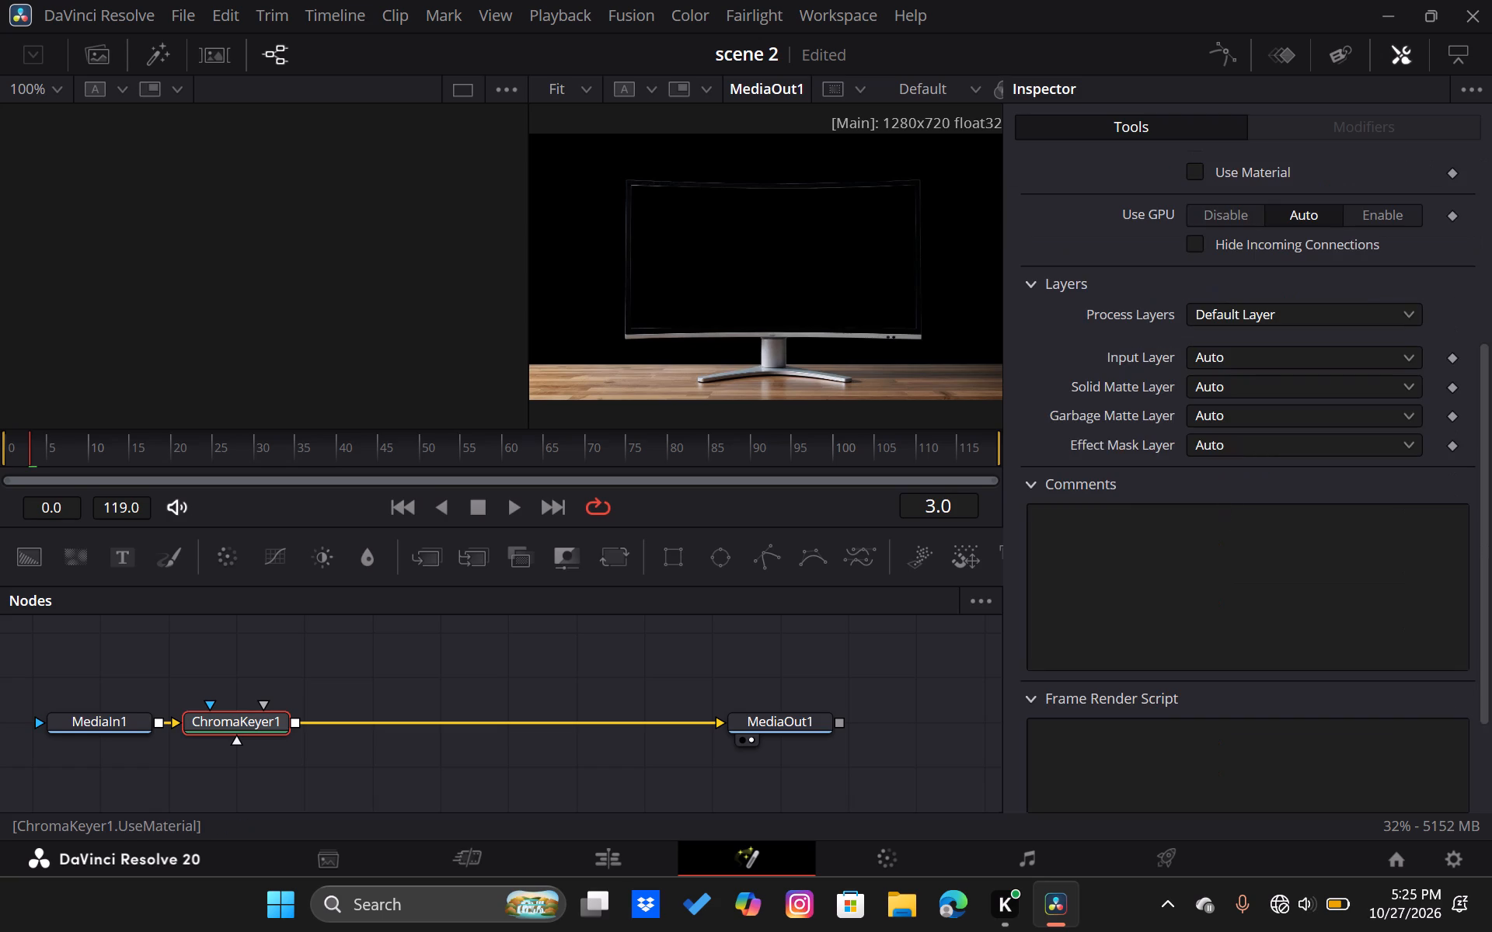
scroll(1078, 345, "up", 3)
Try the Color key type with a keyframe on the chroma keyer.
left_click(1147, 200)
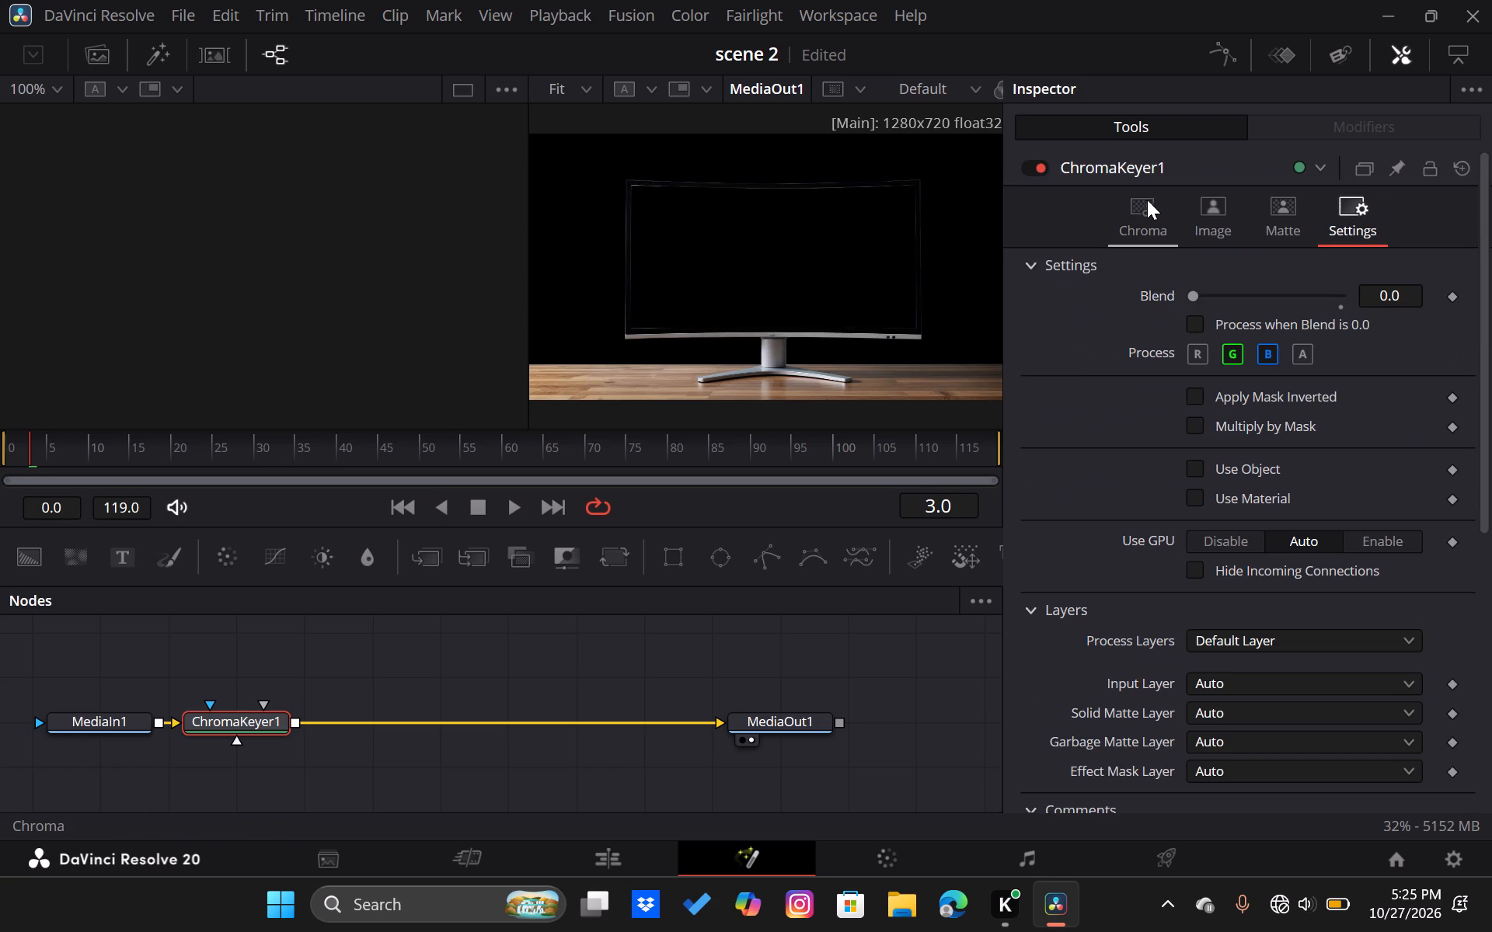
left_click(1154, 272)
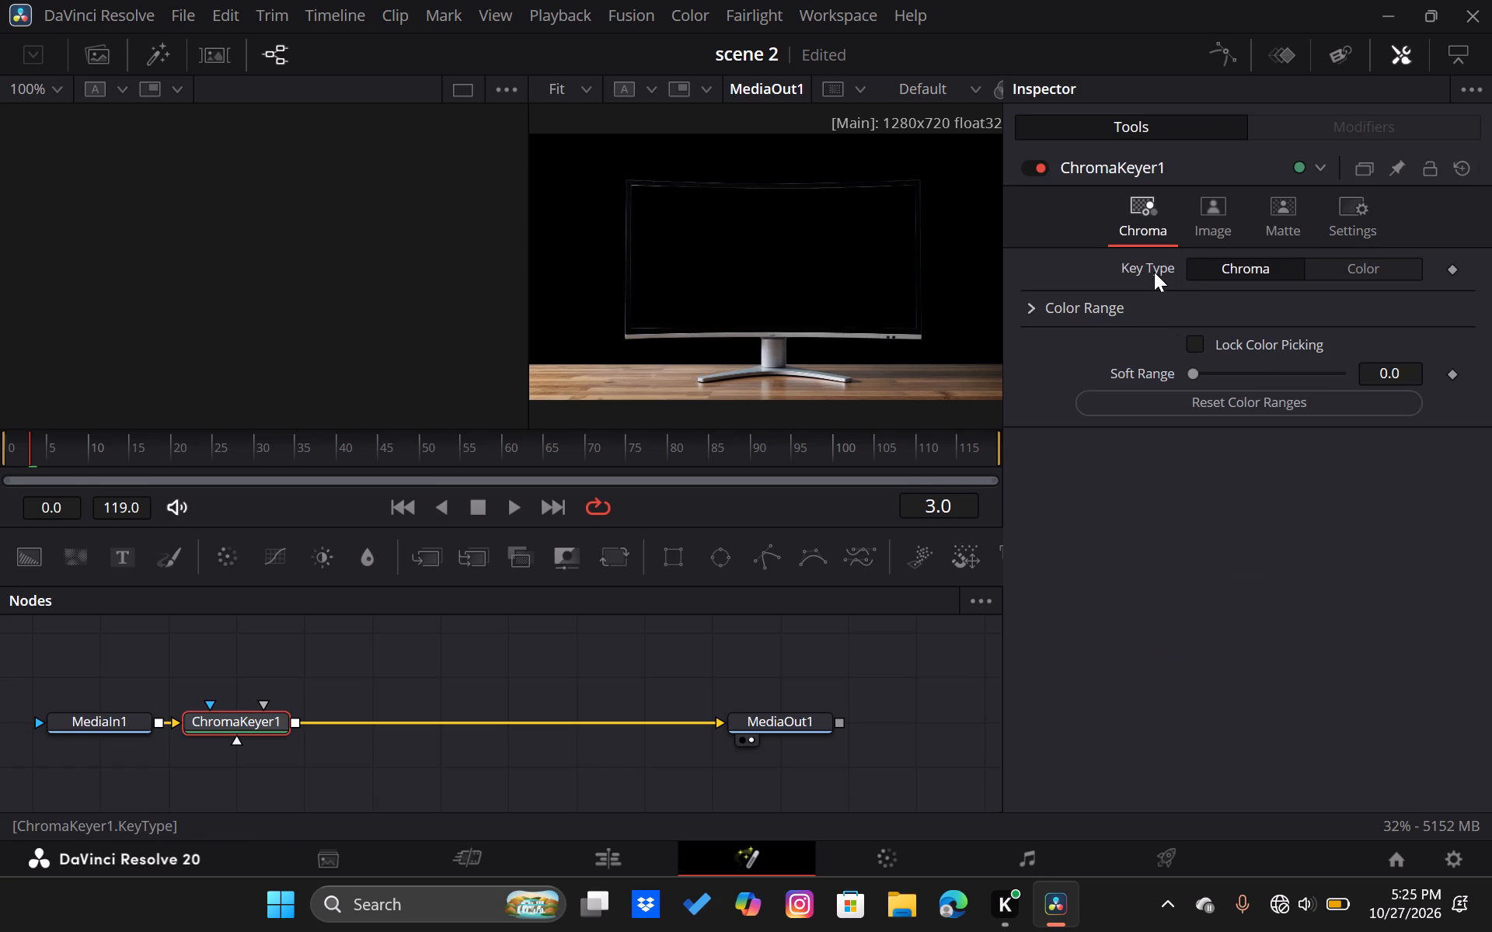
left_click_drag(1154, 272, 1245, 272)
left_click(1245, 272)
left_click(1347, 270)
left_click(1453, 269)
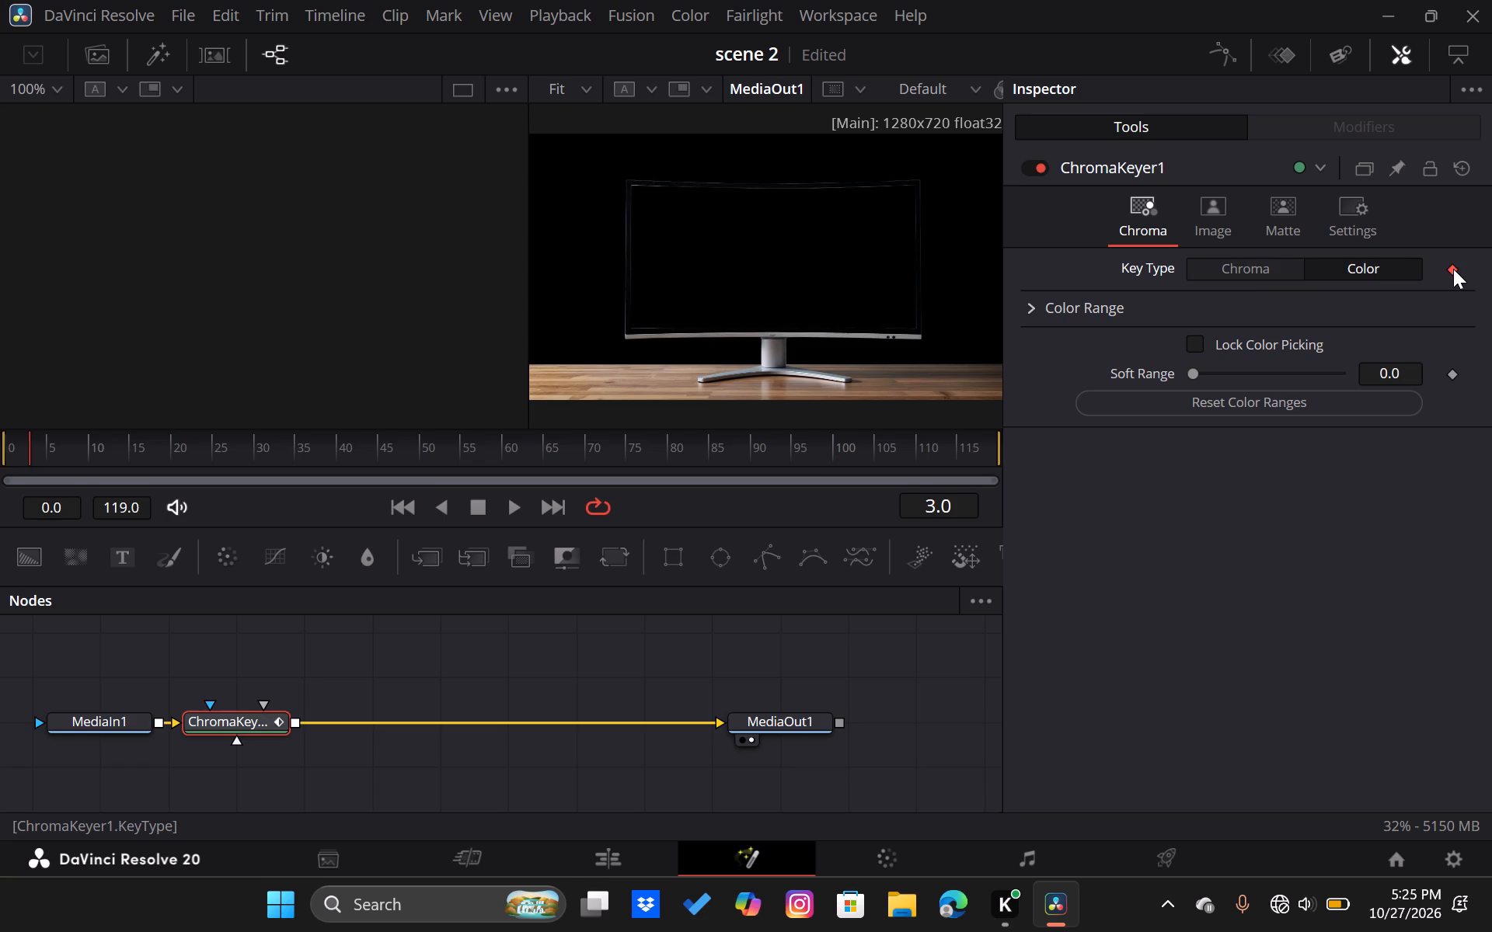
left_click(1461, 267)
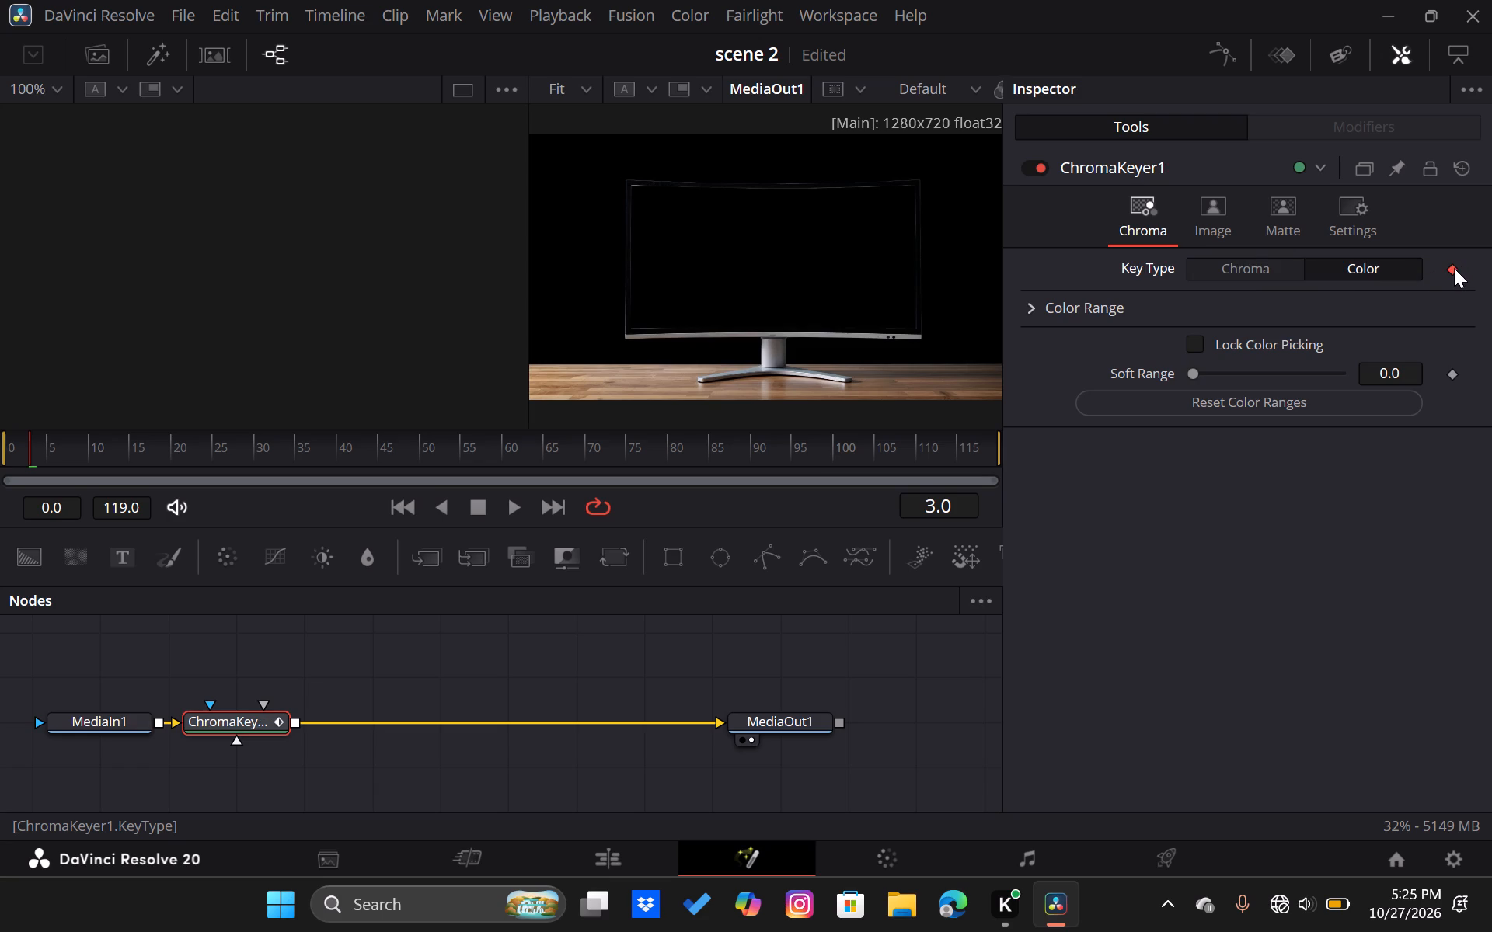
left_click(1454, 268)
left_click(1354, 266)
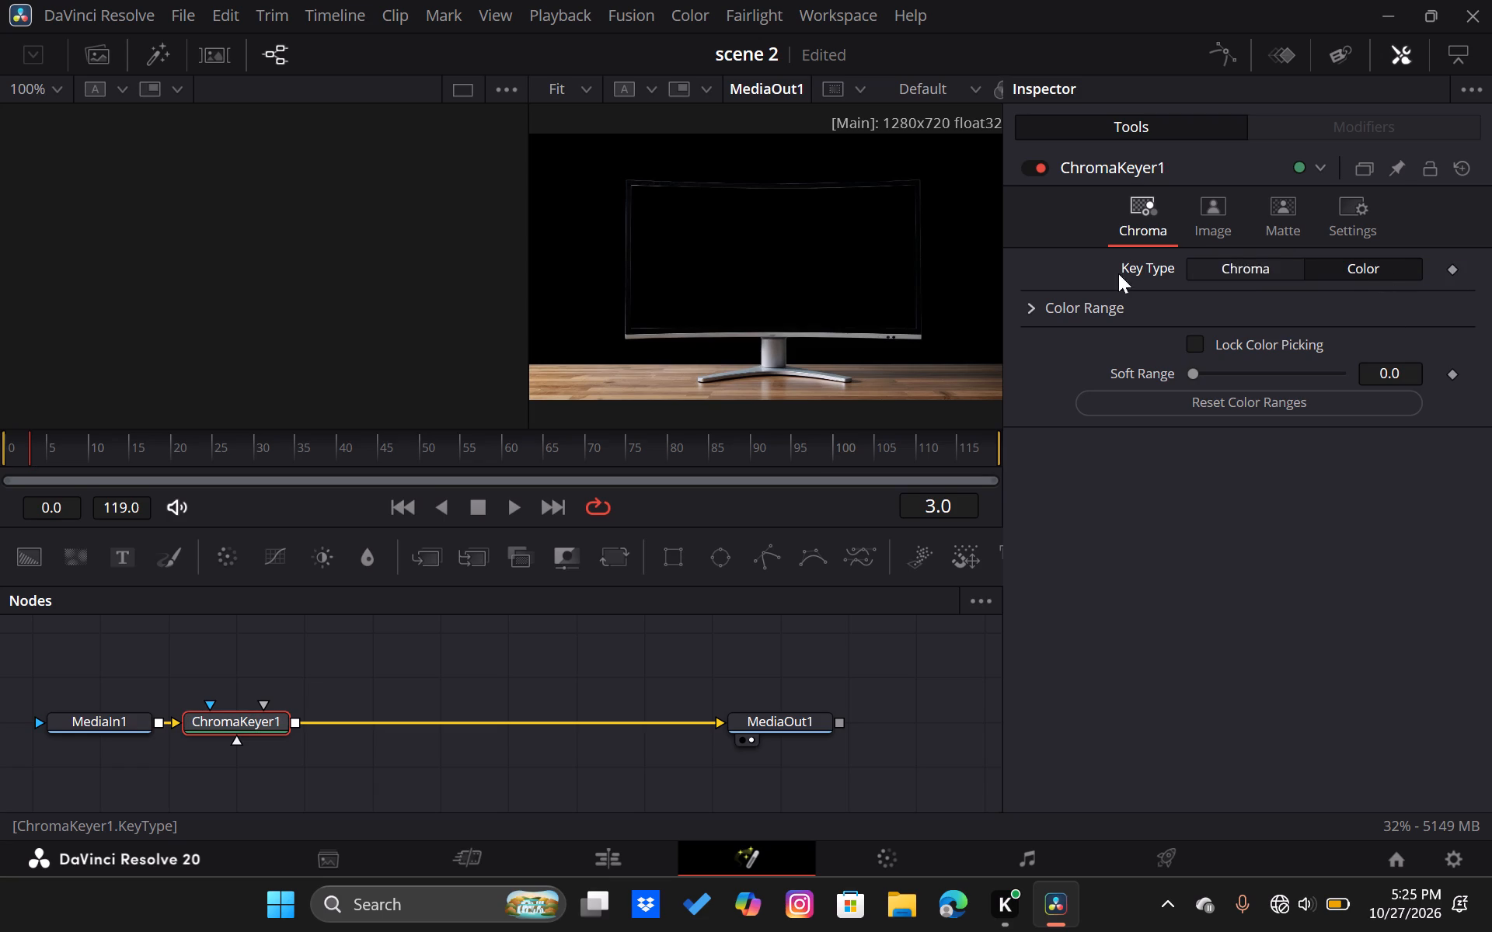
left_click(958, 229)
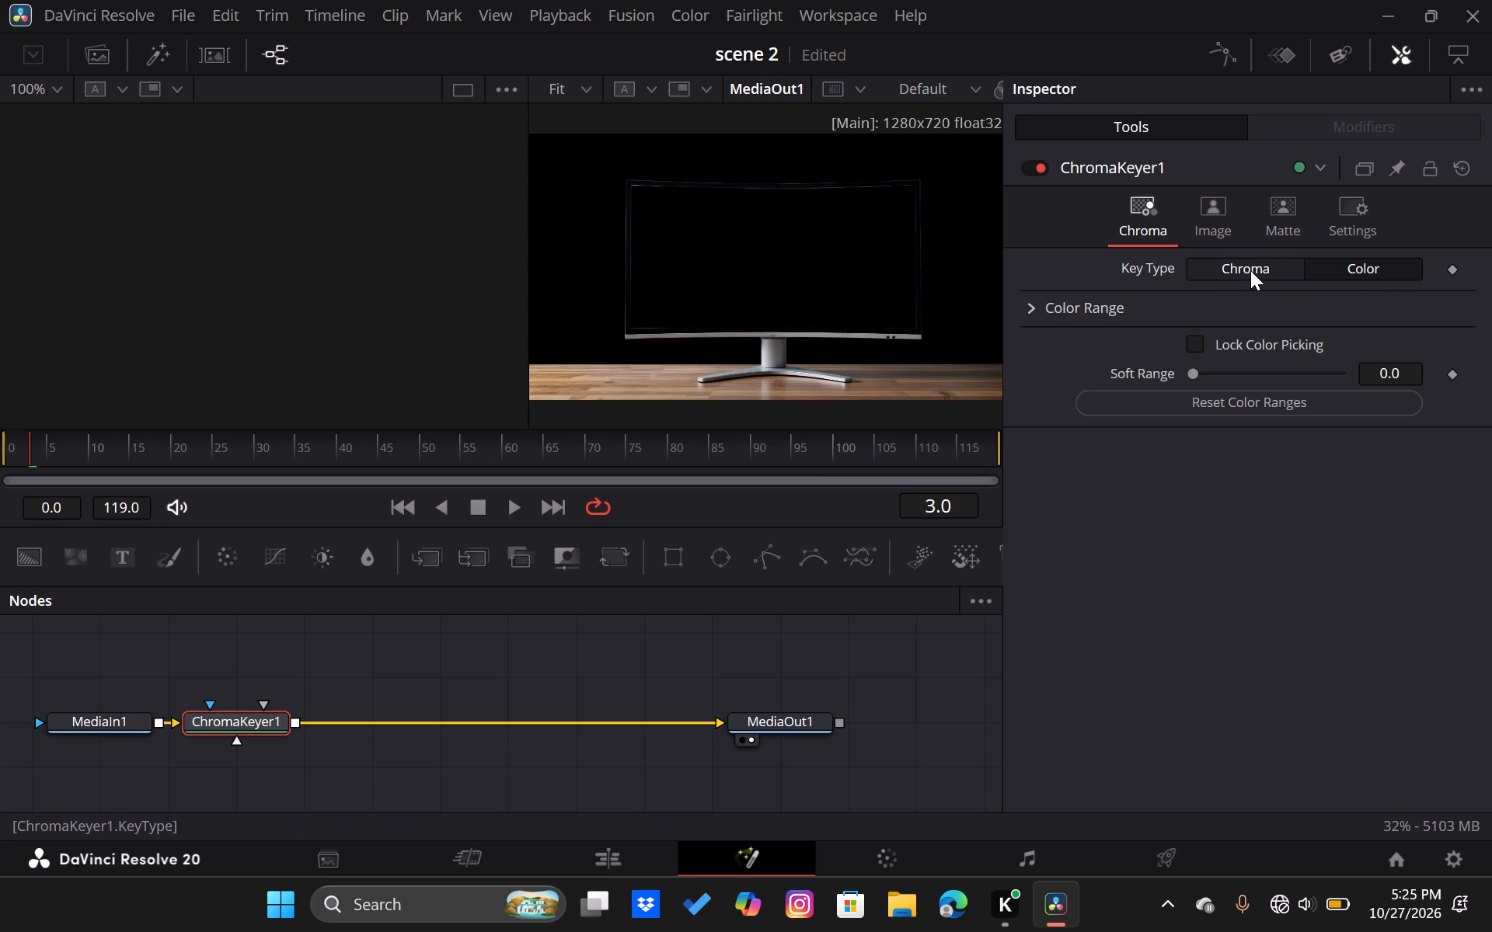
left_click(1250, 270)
Sample the black background beside the monitor as the chroma keyer's color range.
left_click(955, 243)
left_click_drag(955, 243, 1001, 266)
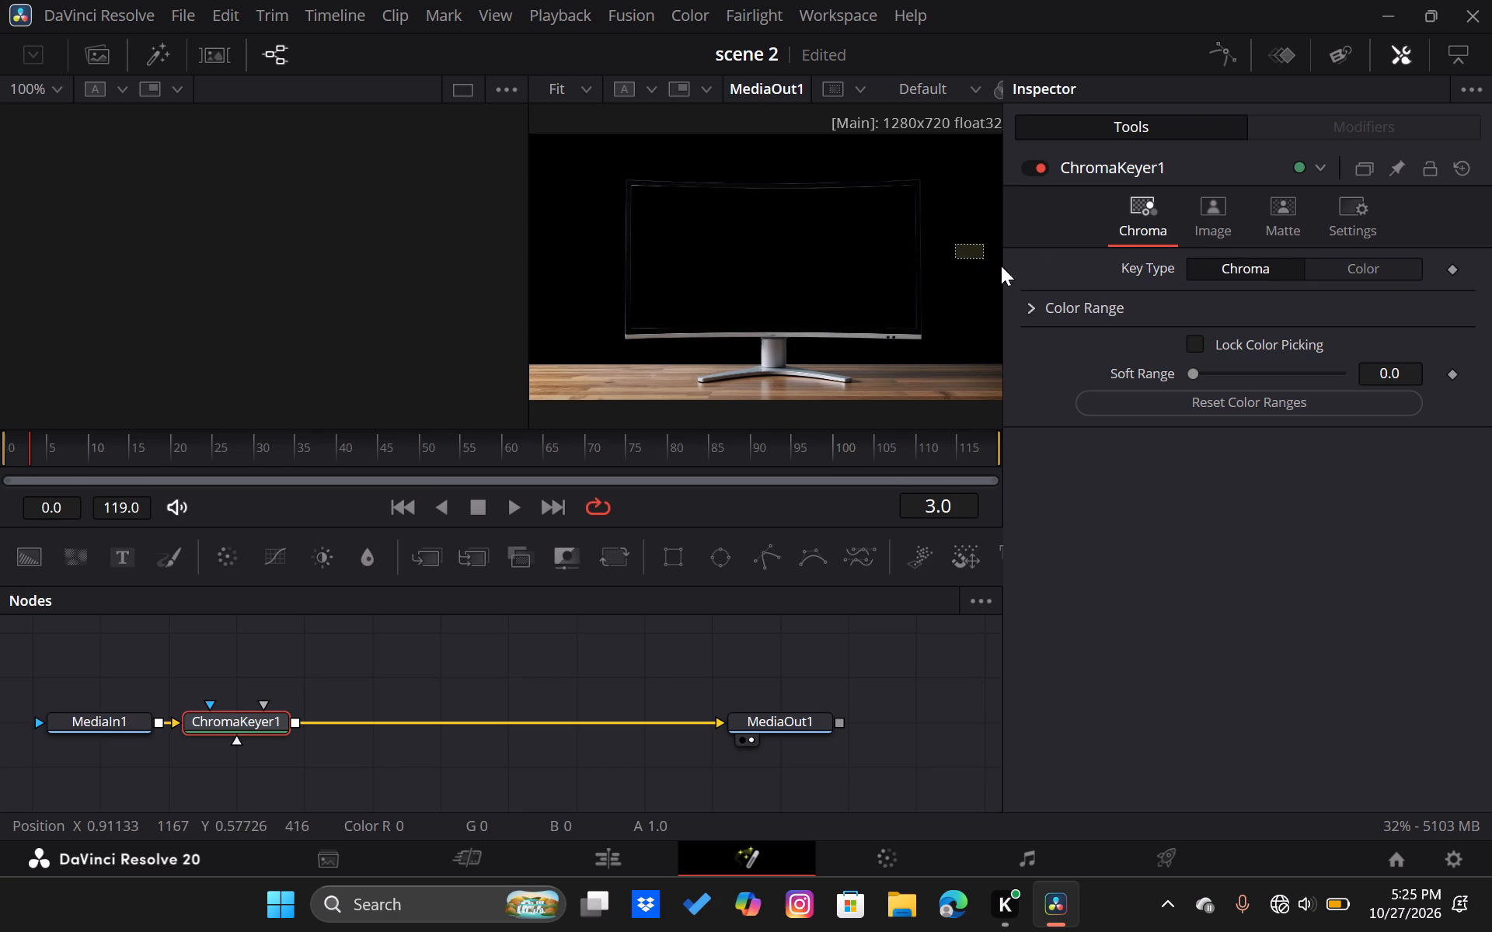
left_click_drag(1001, 266, 1062, 266)
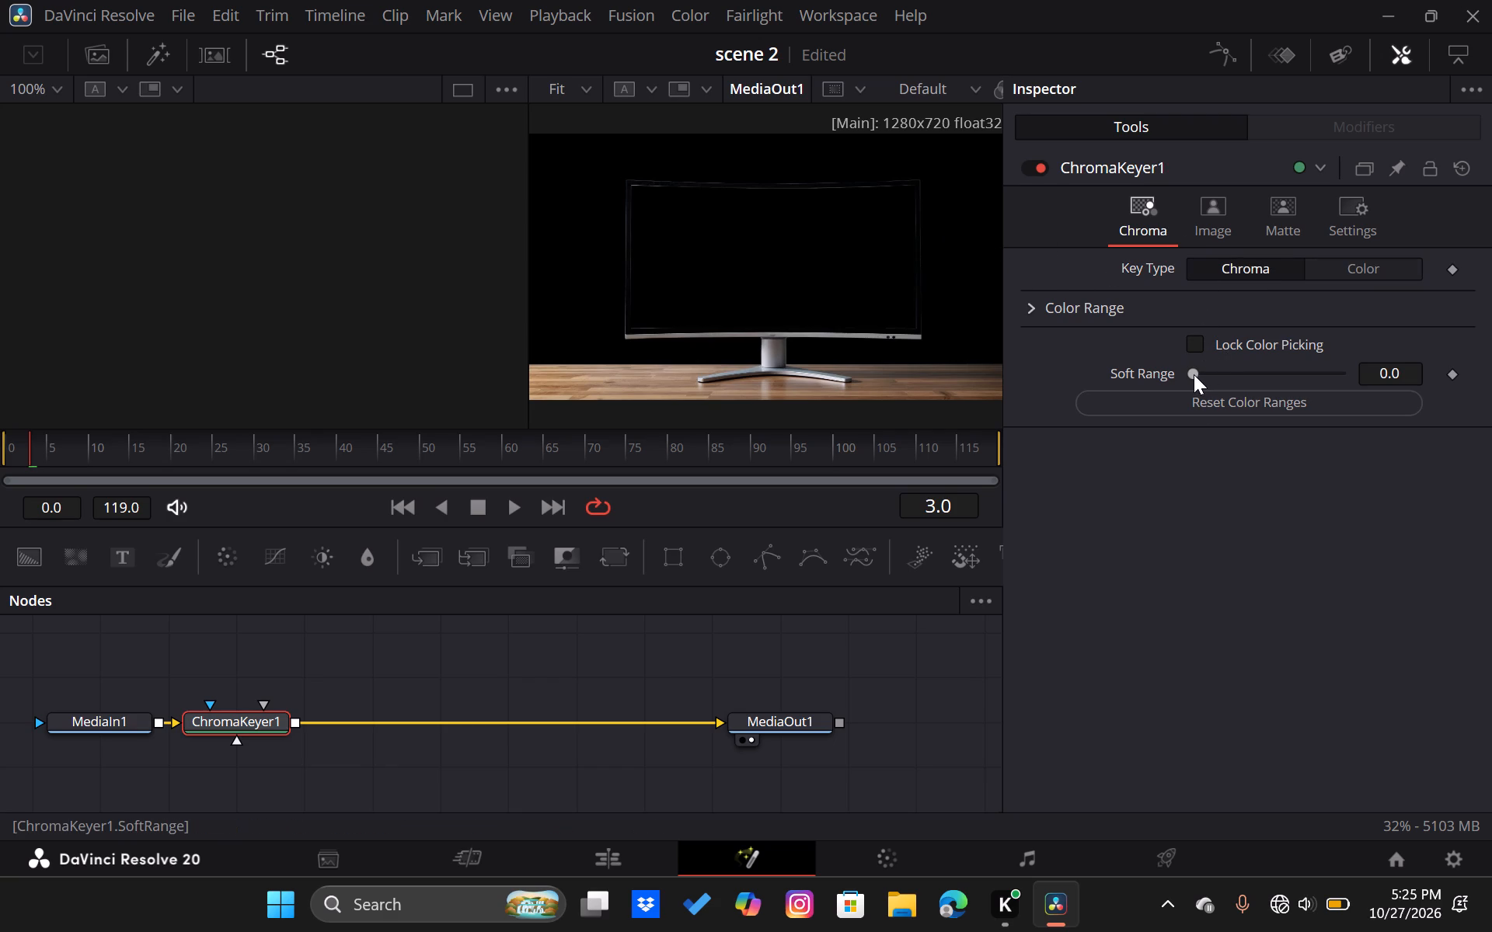
Set the chroma keyer's soft range to 0.1748 and expand its color range settings.
left_click_drag(1194, 374, 1196, 381)
left_click_drag(1196, 381, 1210, 402)
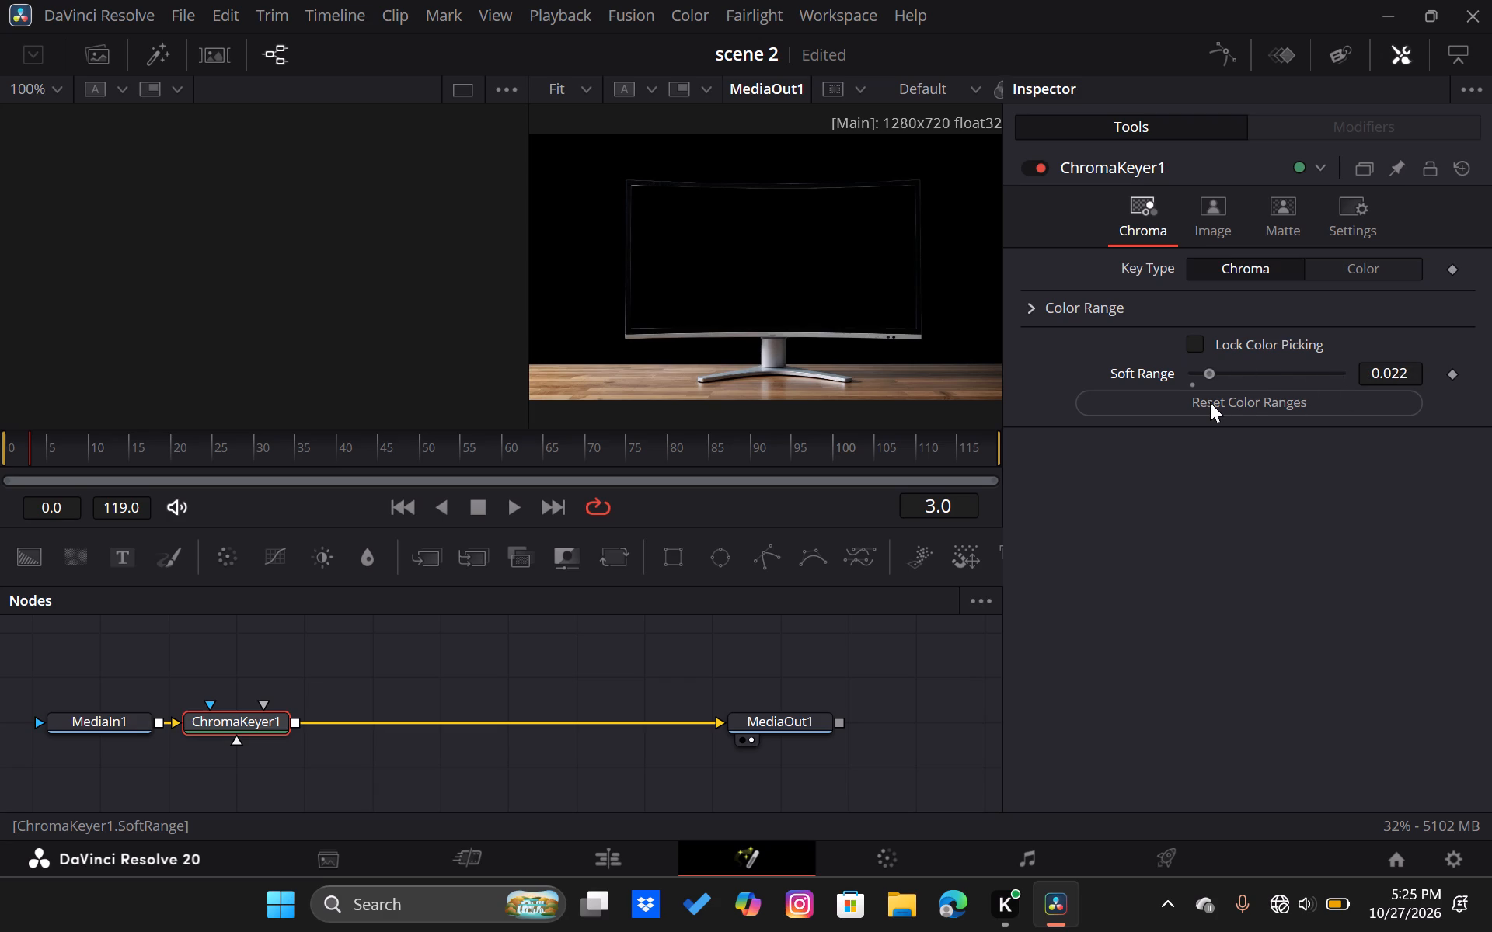
left_click_drag(1210, 402, 1323, 379)
left_click(1036, 311)
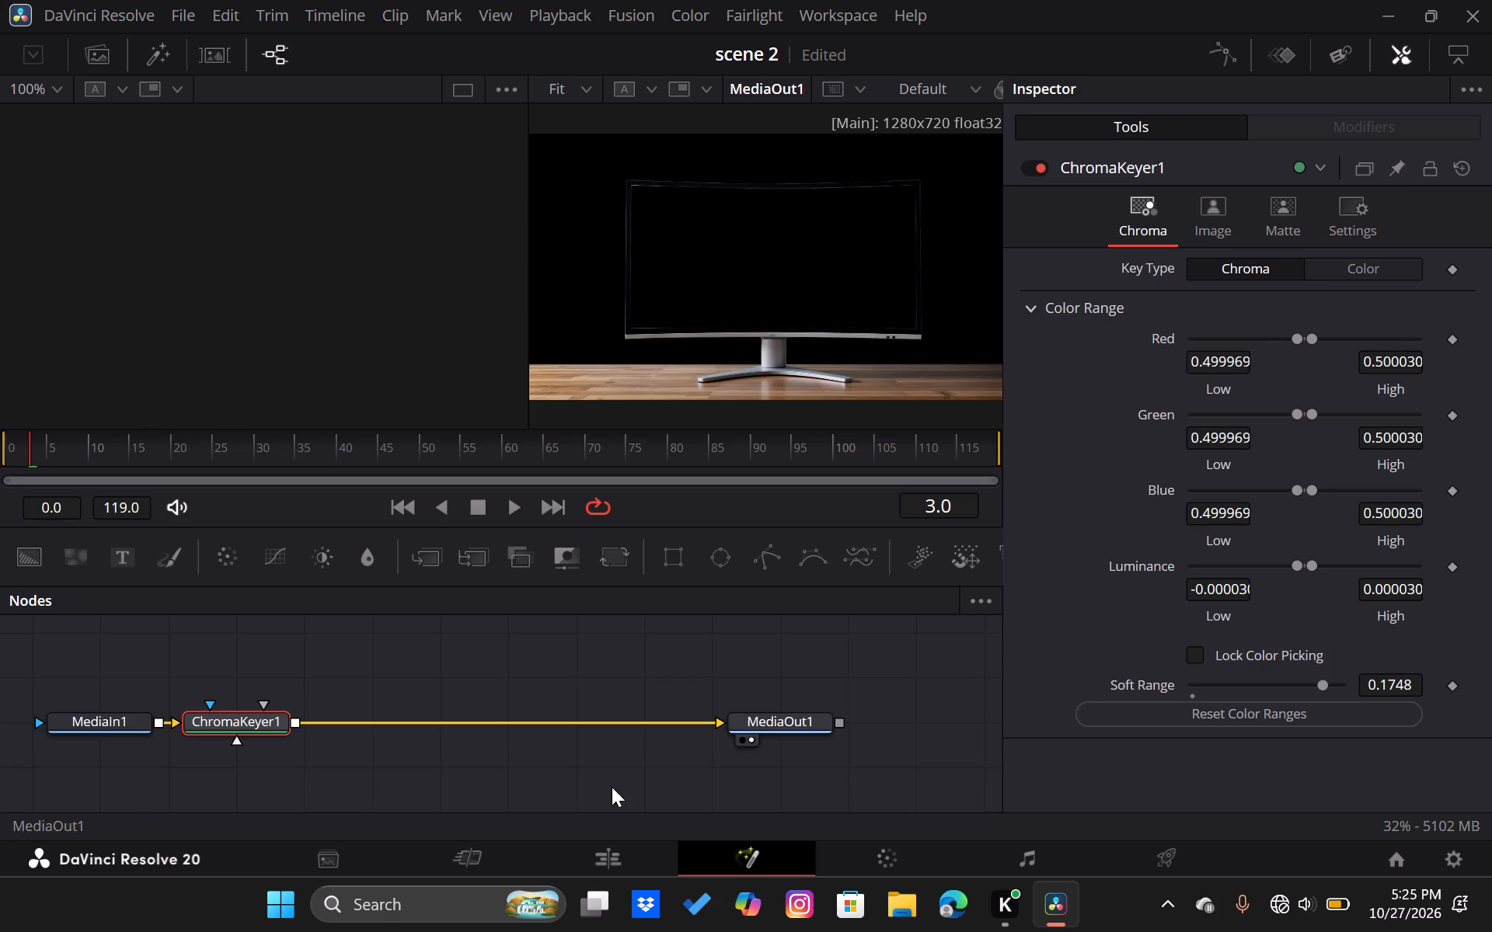
Check the monitor photo on the timeline, and delete the chroma keyer node from its Fusion composition.
left_click(468, 865)
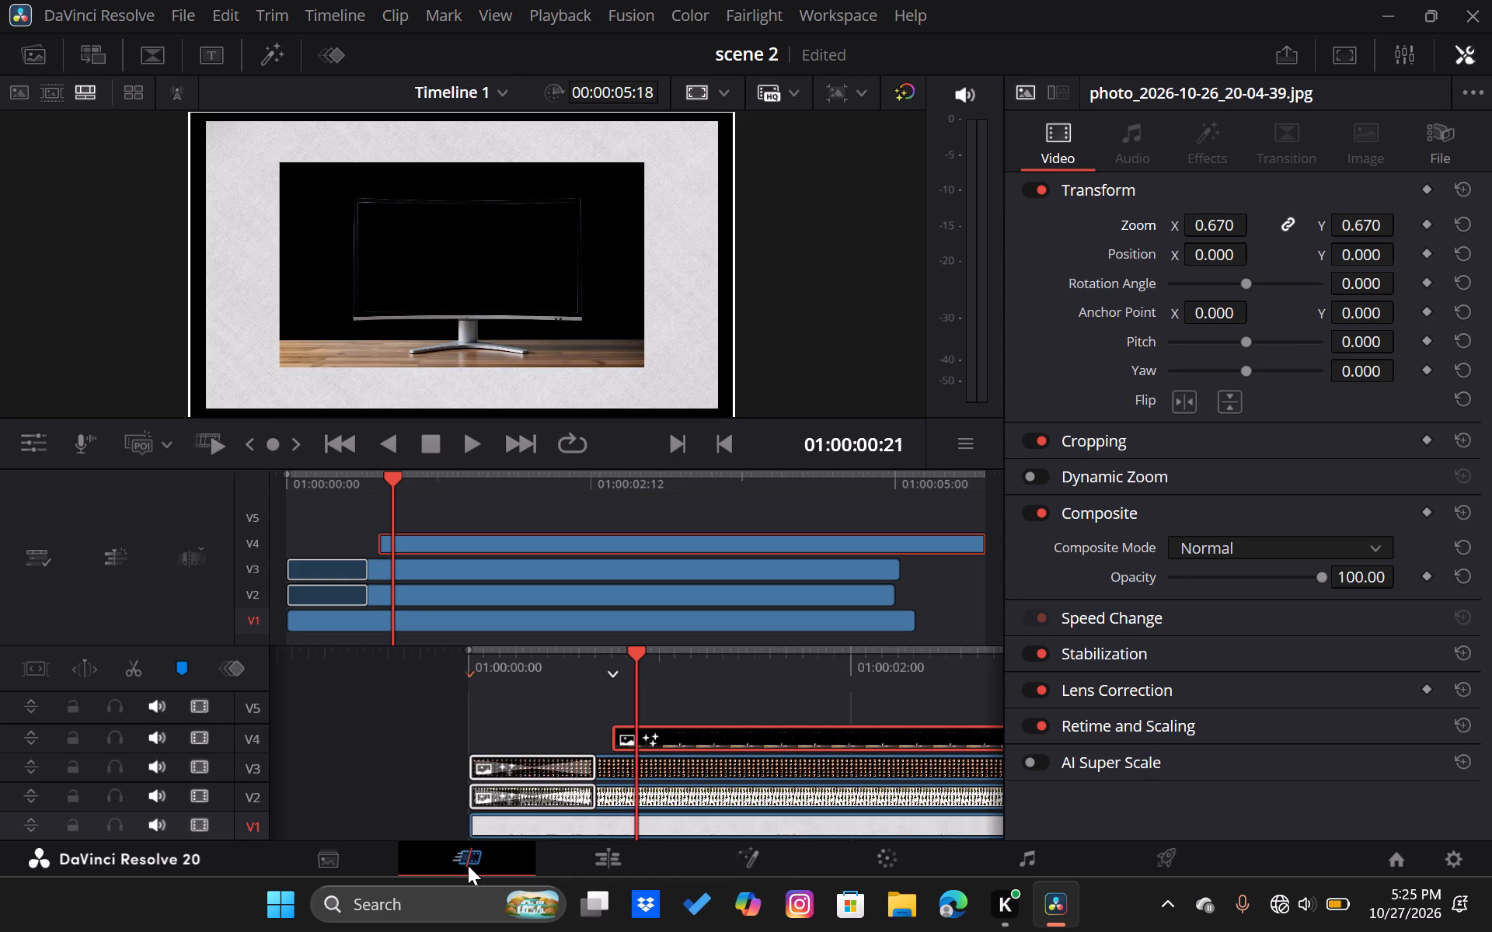
left_click(779, 861)
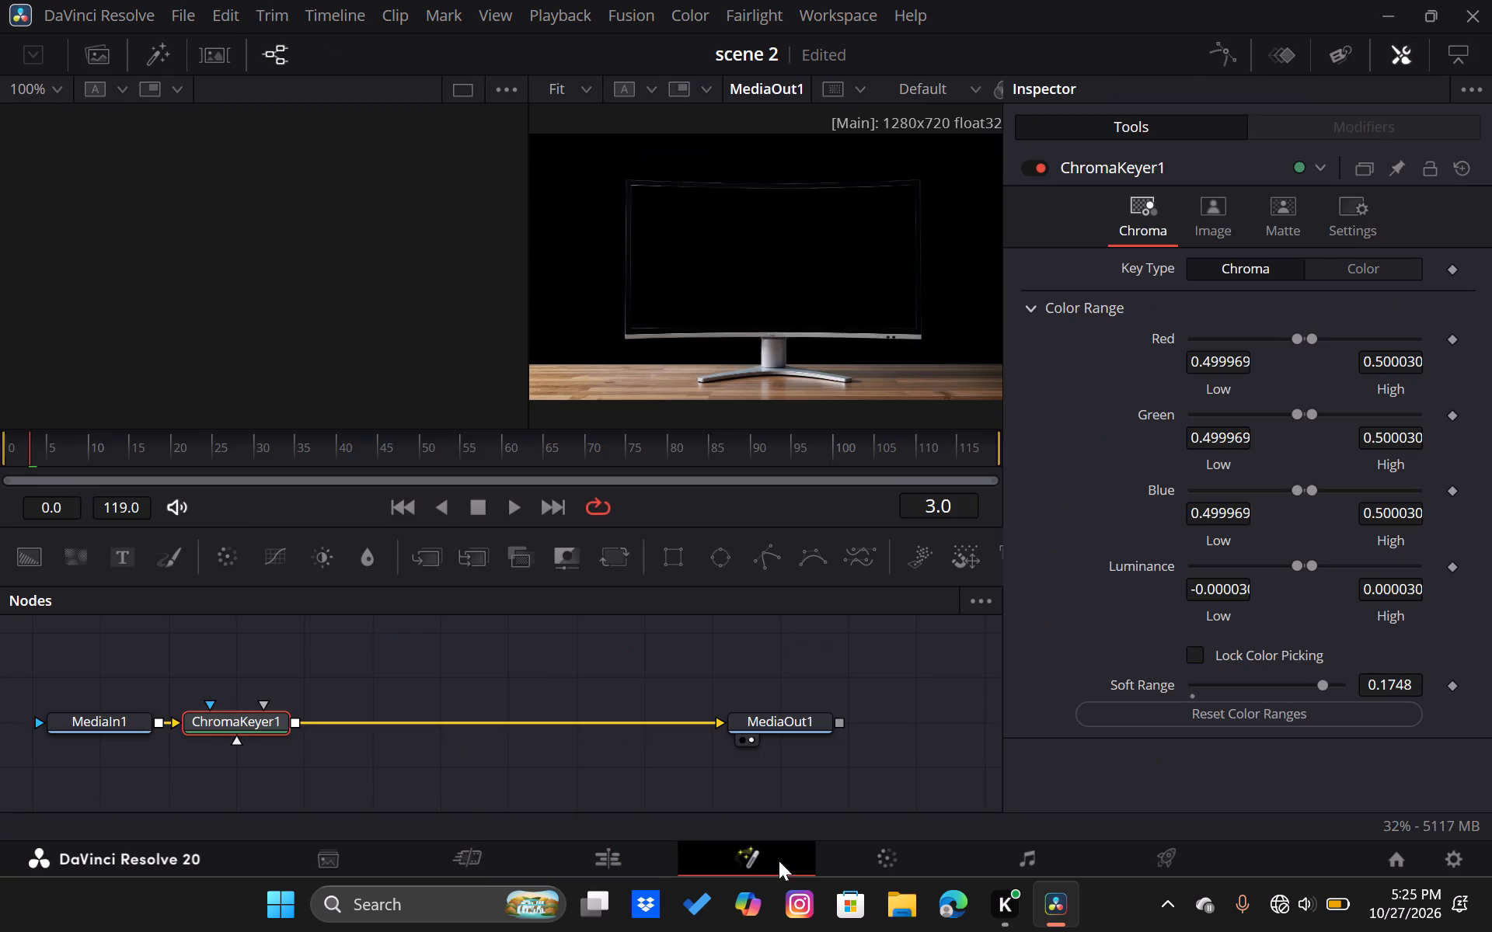
left_click(232, 719)
key("BackSpace")
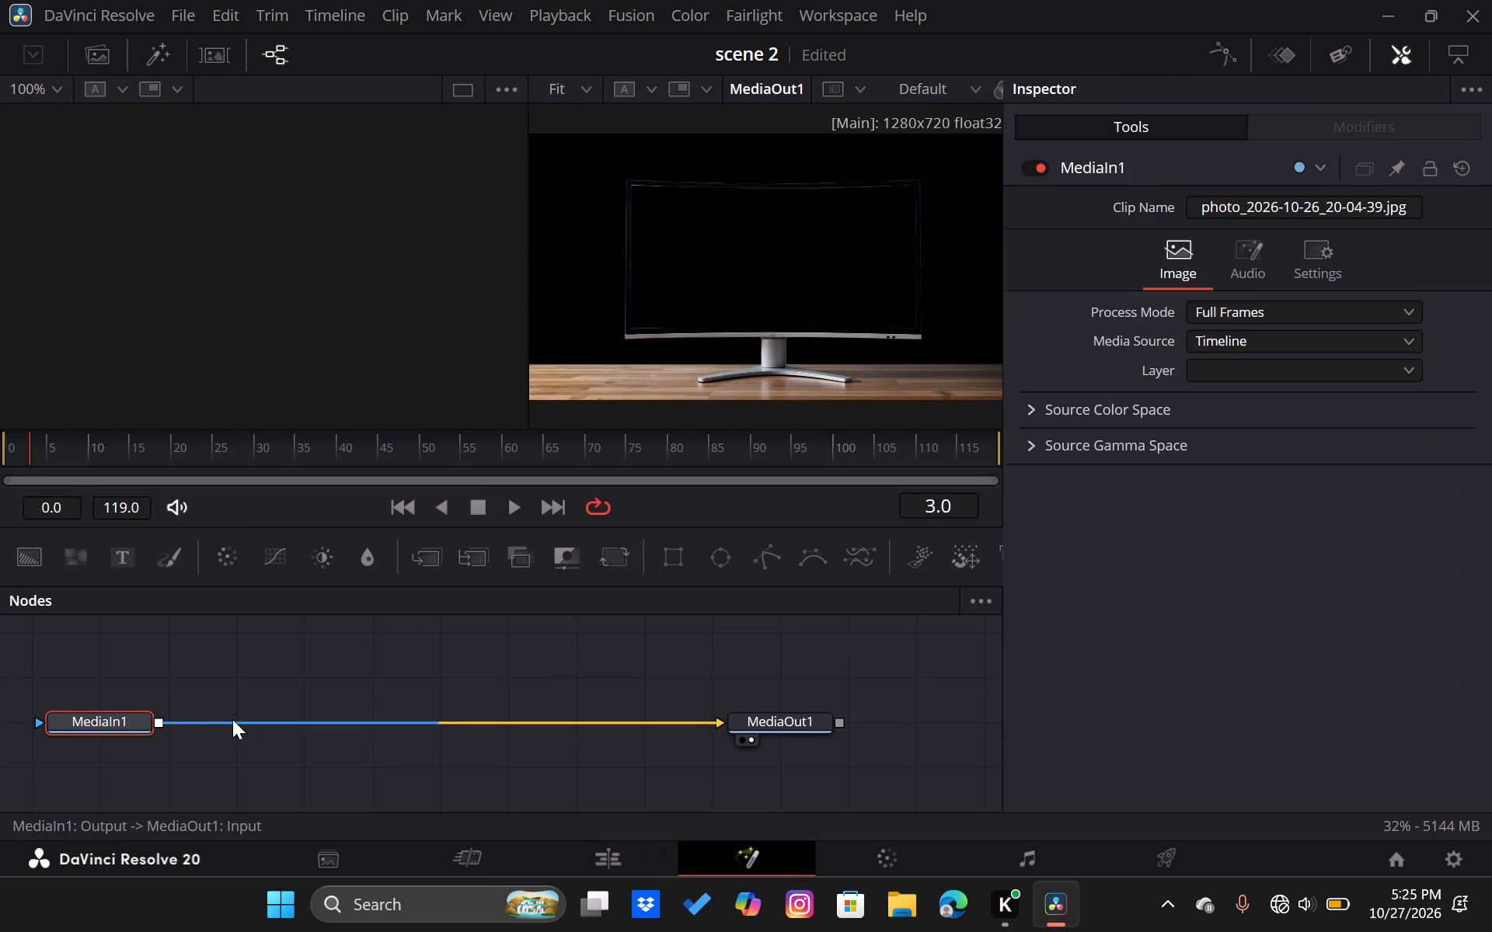
Add a Luma Keyer (LKy) node between MediaIn1 and MediaOut1.
left_click(124, 717)
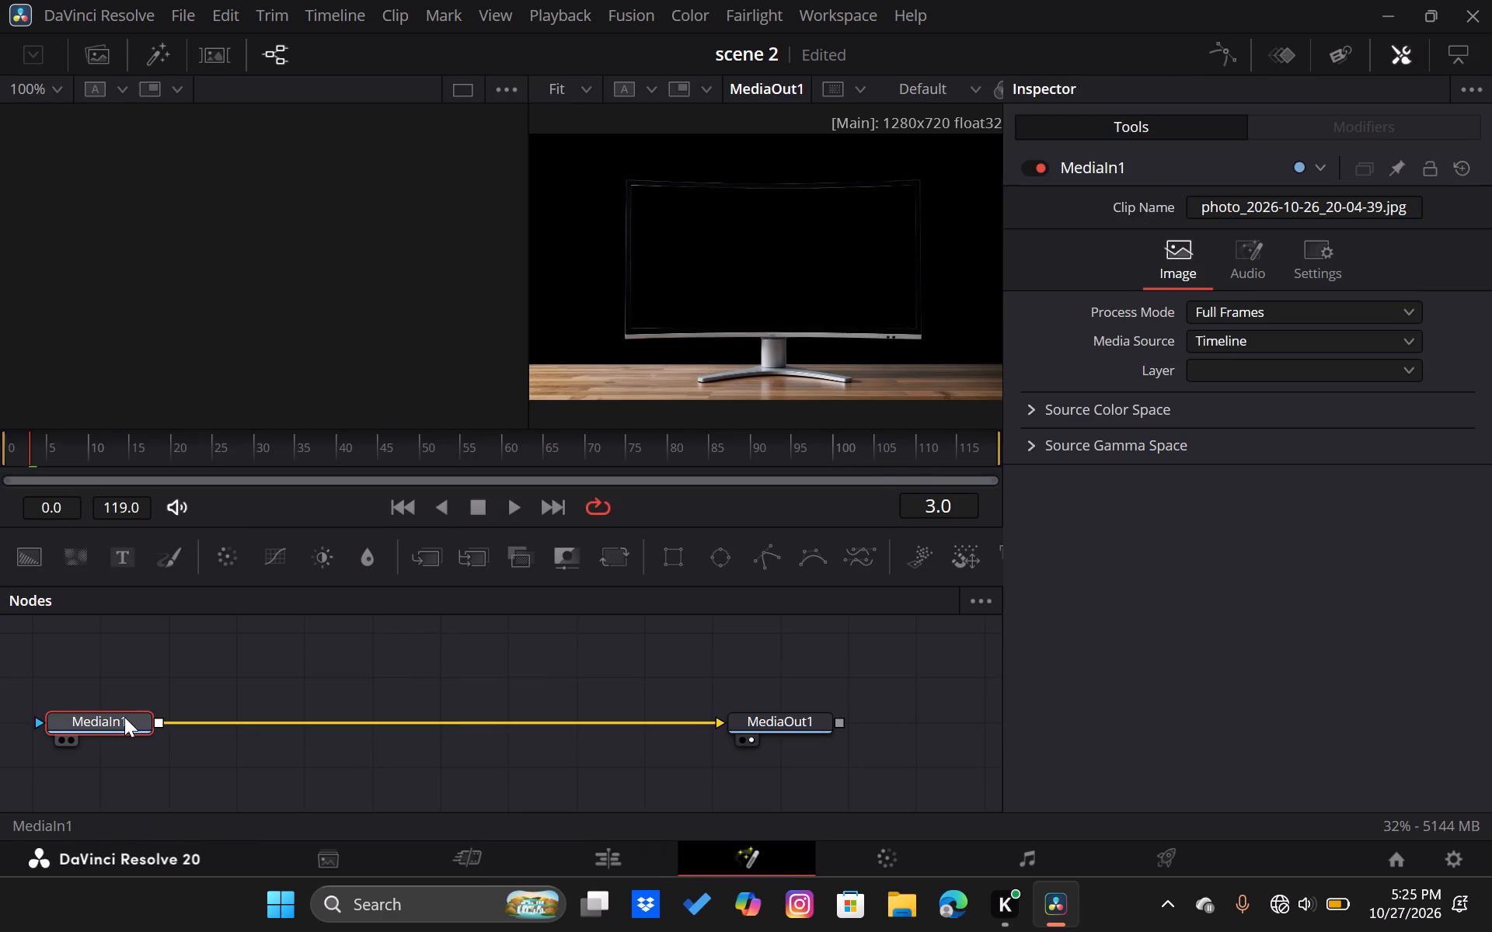
key("ctrl+space")
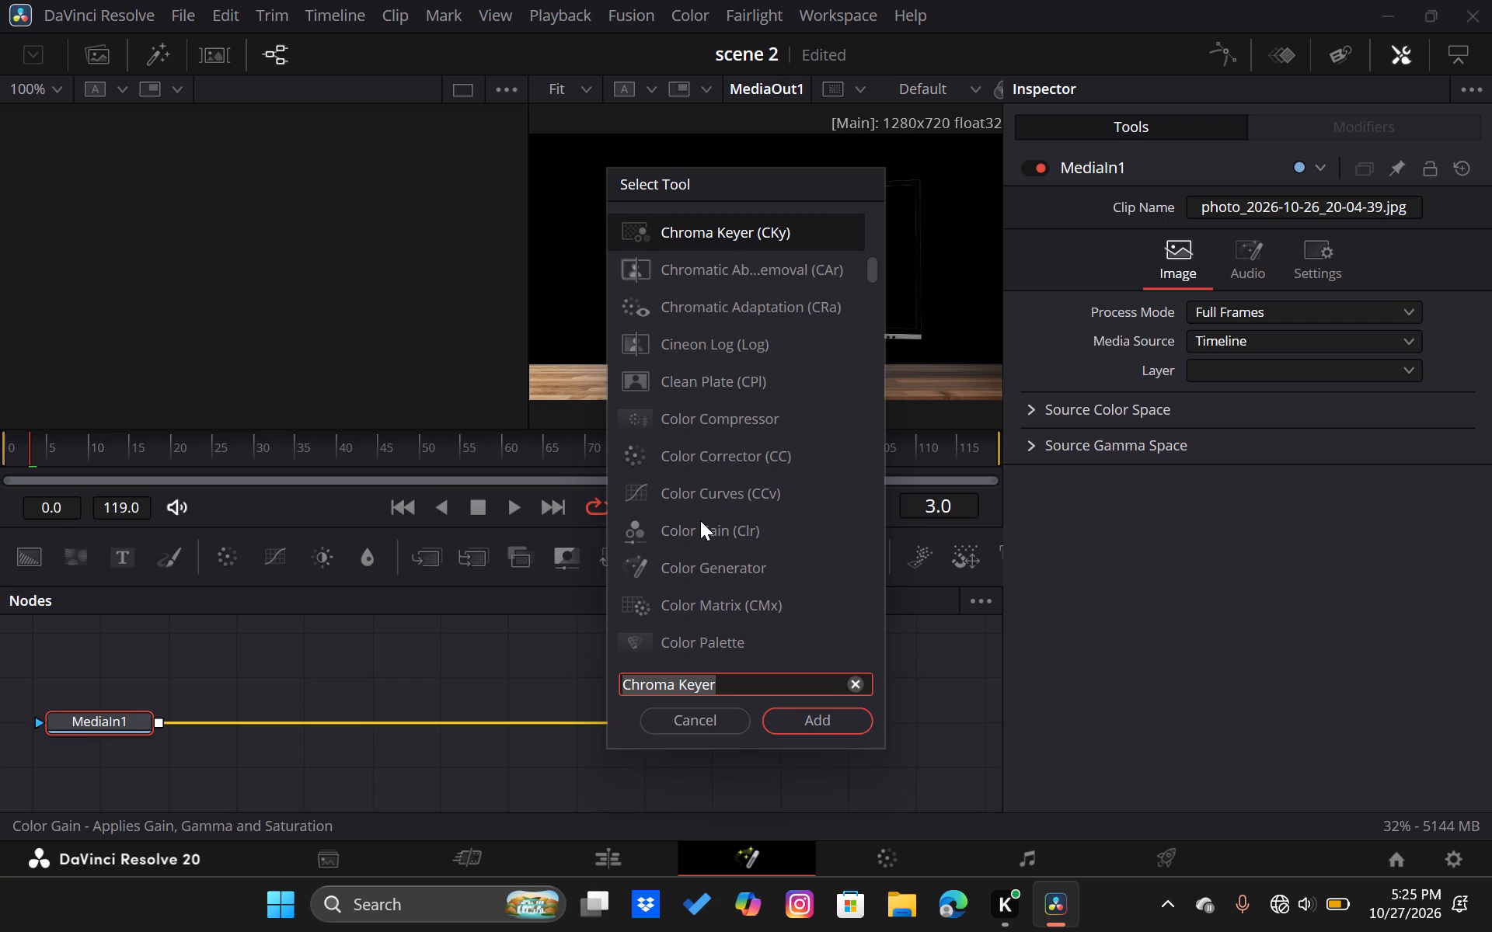
key("k")
type("ey")
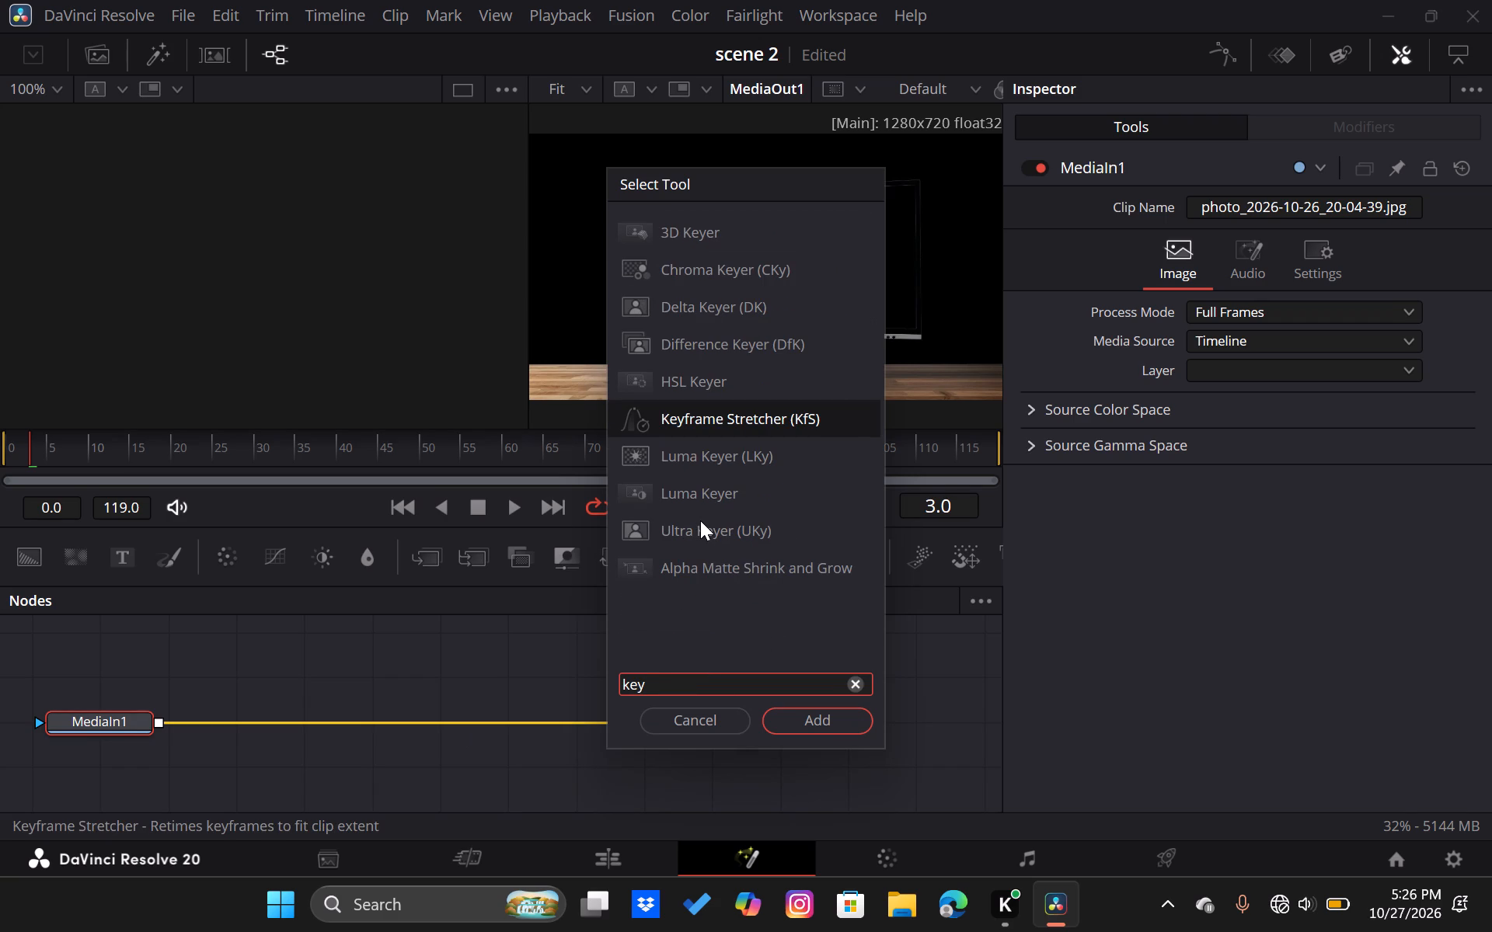
left_click(726, 450)
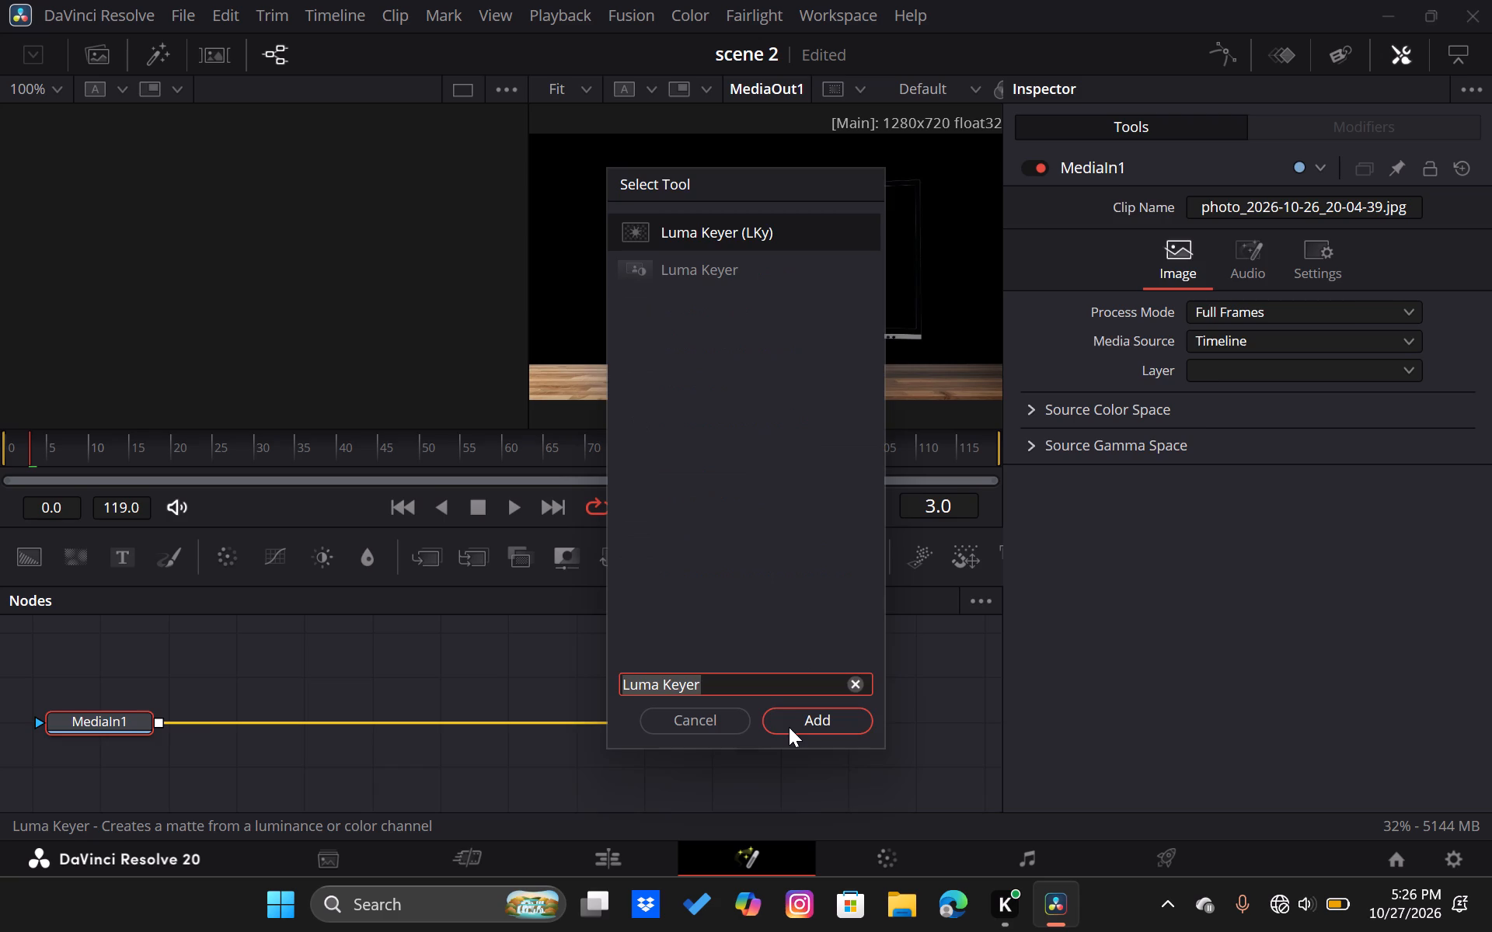
left_click(789, 727)
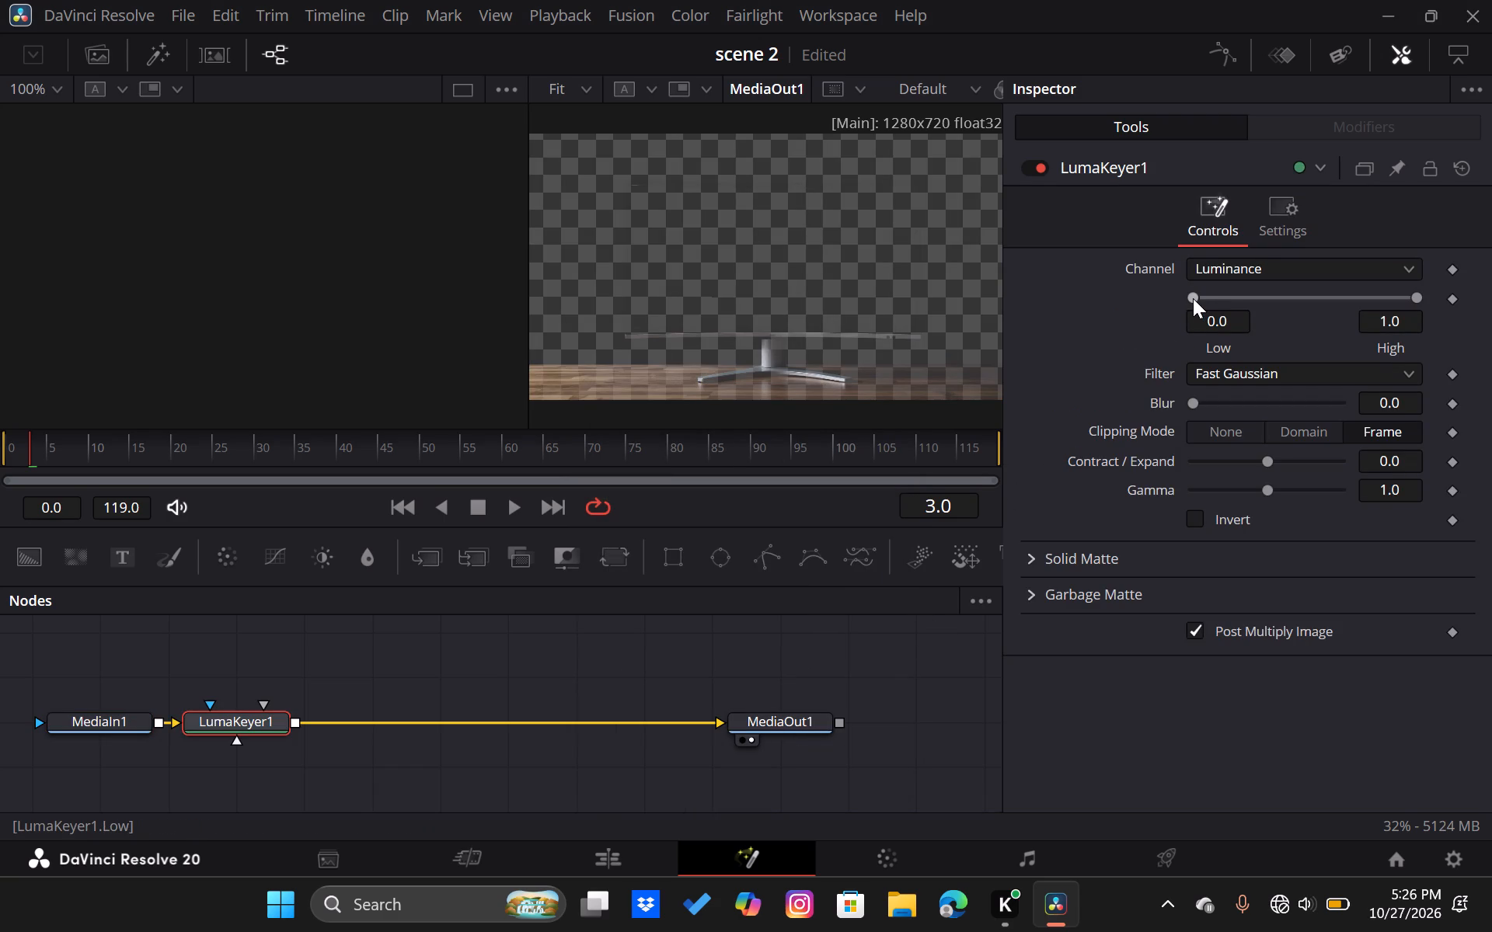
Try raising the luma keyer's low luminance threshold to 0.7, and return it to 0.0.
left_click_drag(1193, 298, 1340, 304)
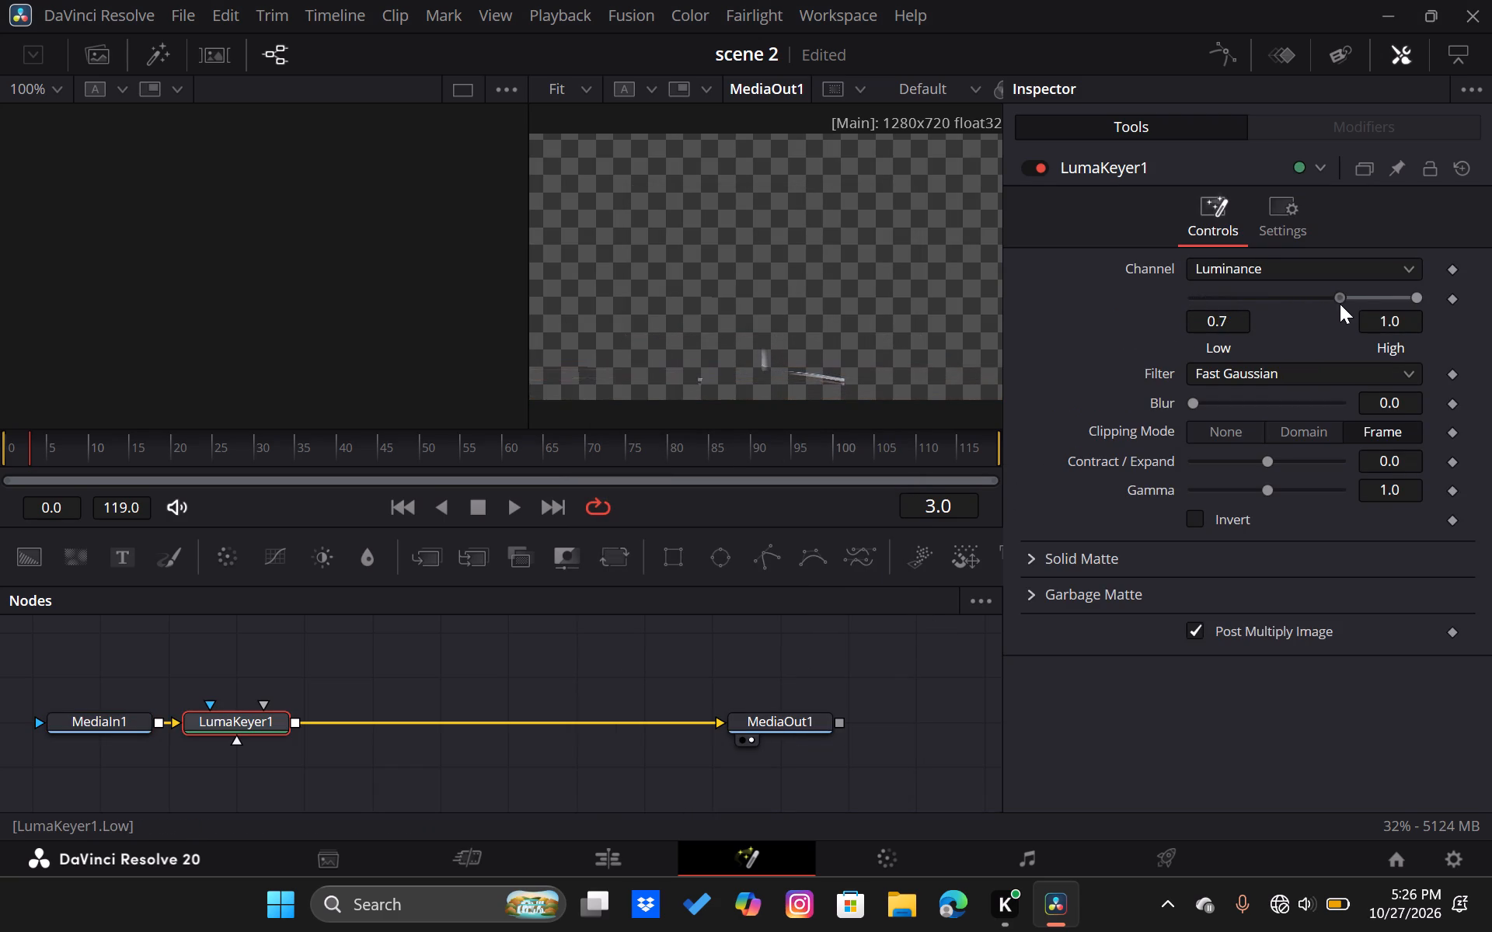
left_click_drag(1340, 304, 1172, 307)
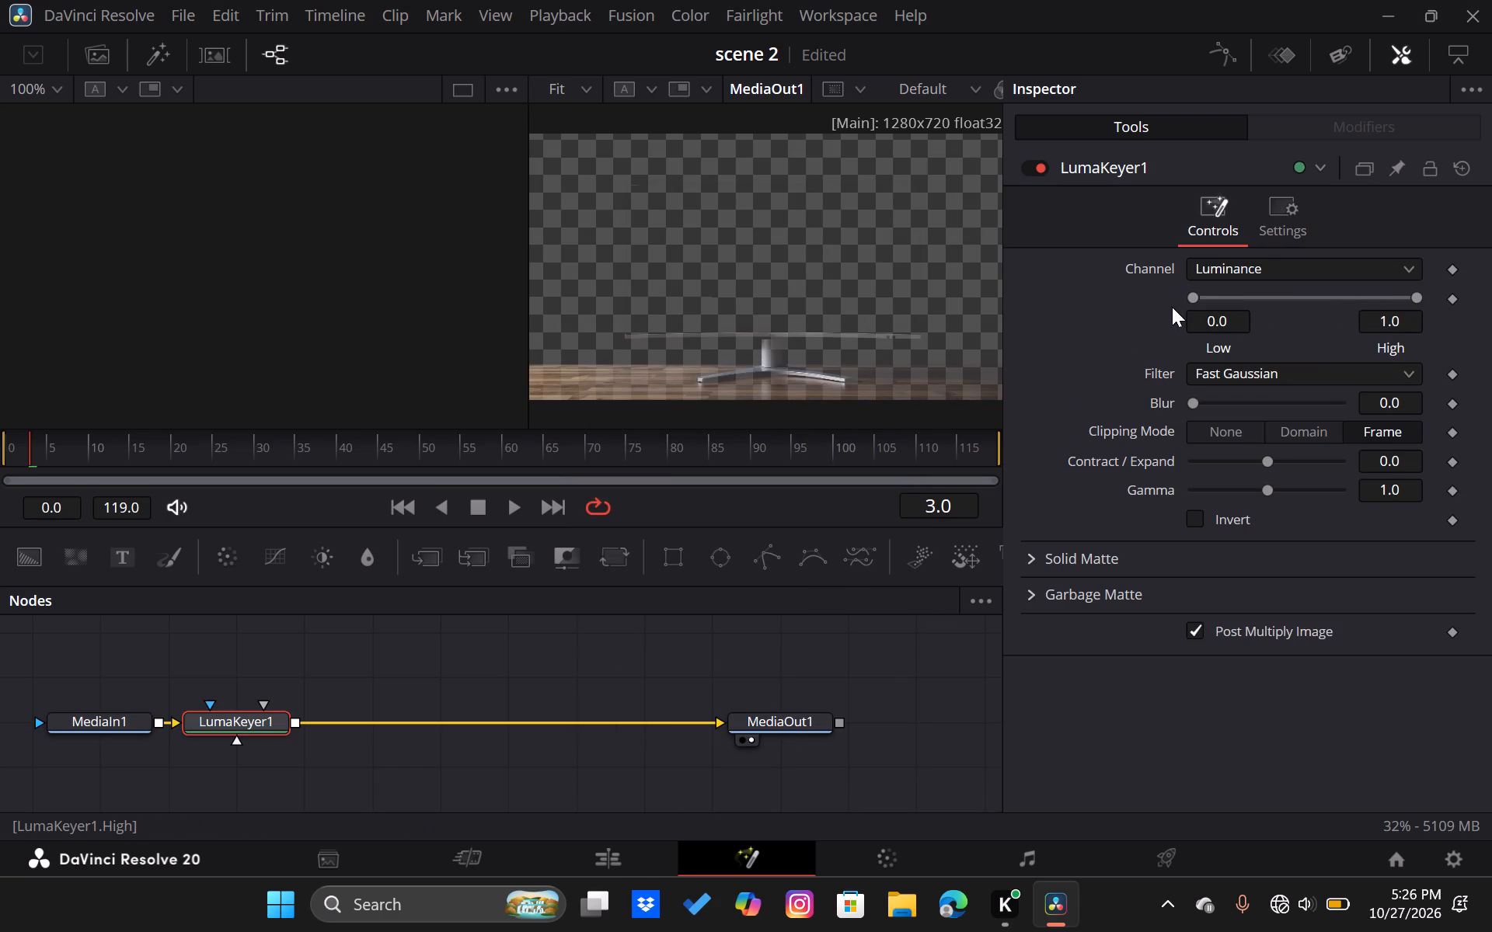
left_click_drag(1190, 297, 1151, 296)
Set the luma keyer's filter to Multi-box after trying Box and Bartlett, and switch its clipping mode to None.
left_click(1230, 371)
left_click(1230, 407)
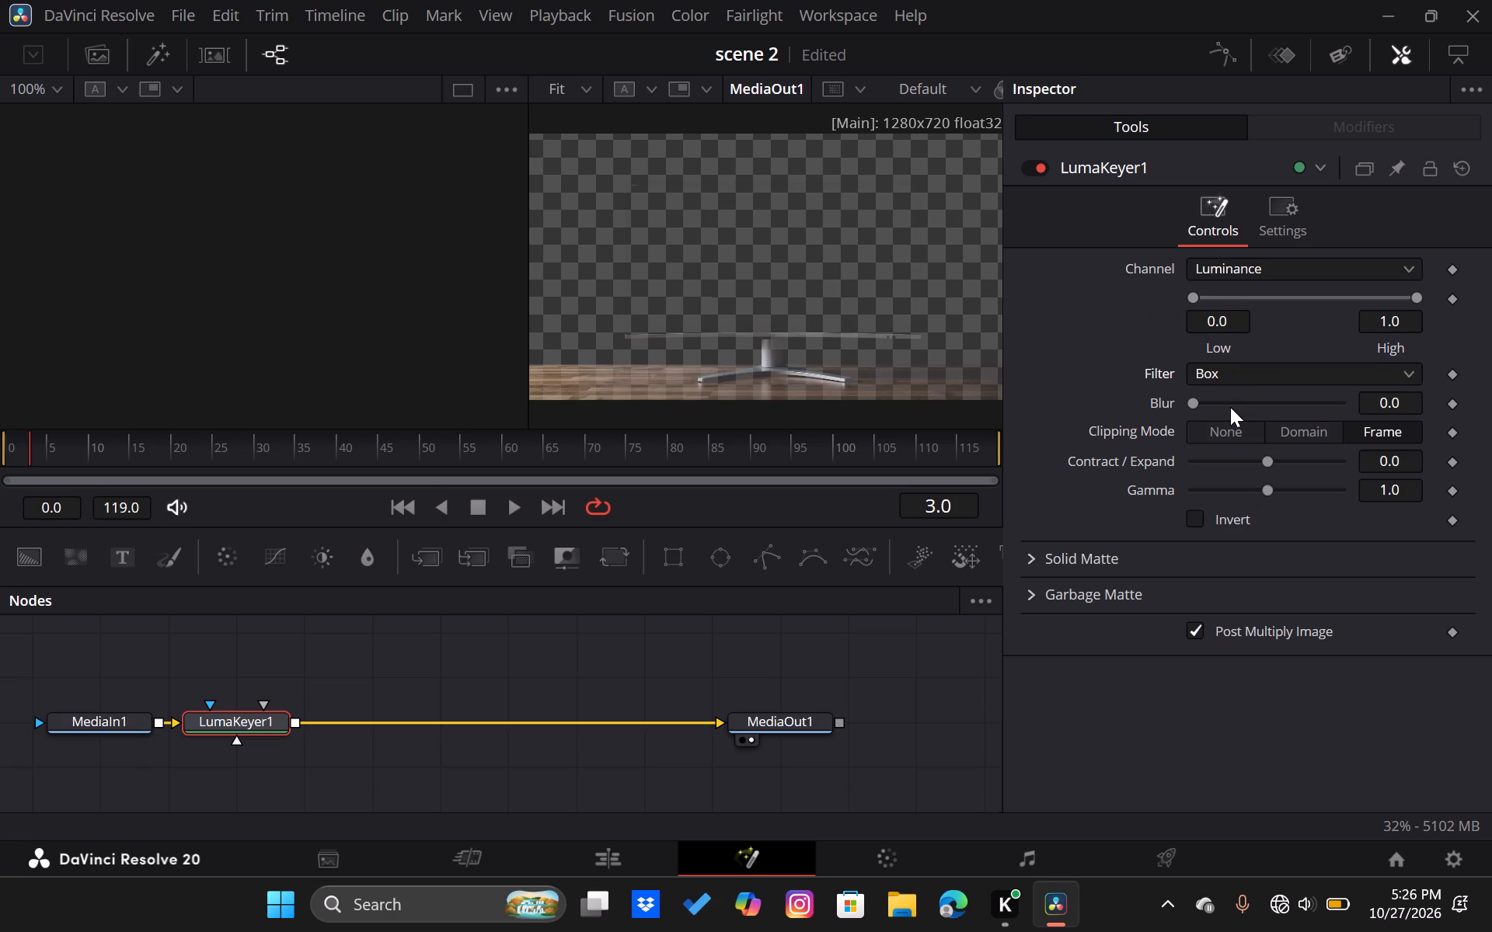
left_click_drag(1288, 368, 1246, 426)
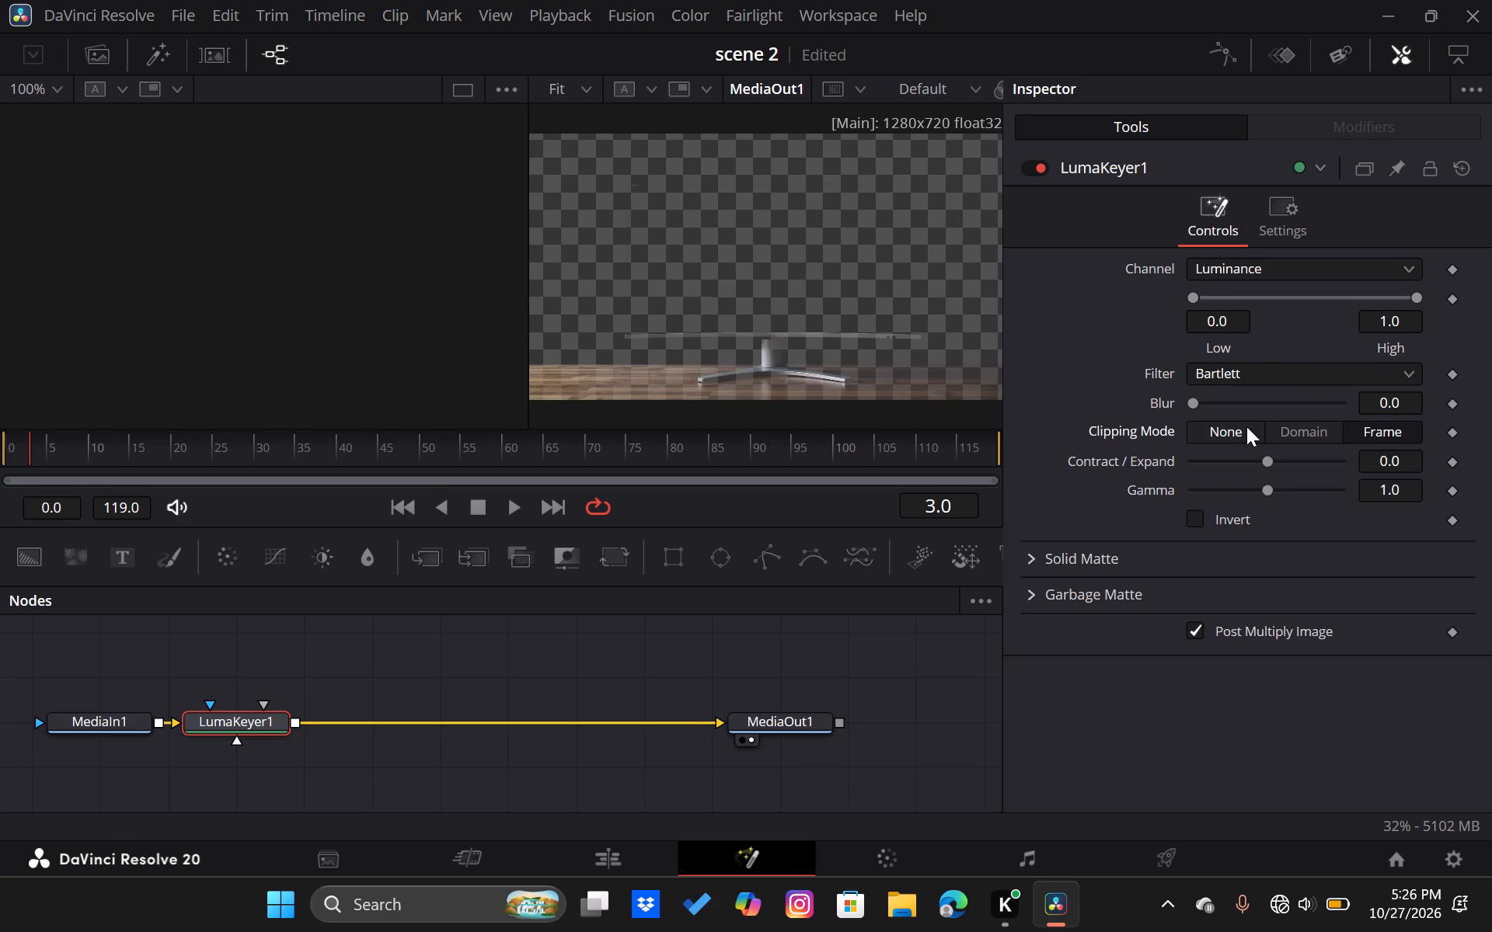
left_click(1246, 426)
left_click(1273, 377)
left_click(1235, 457)
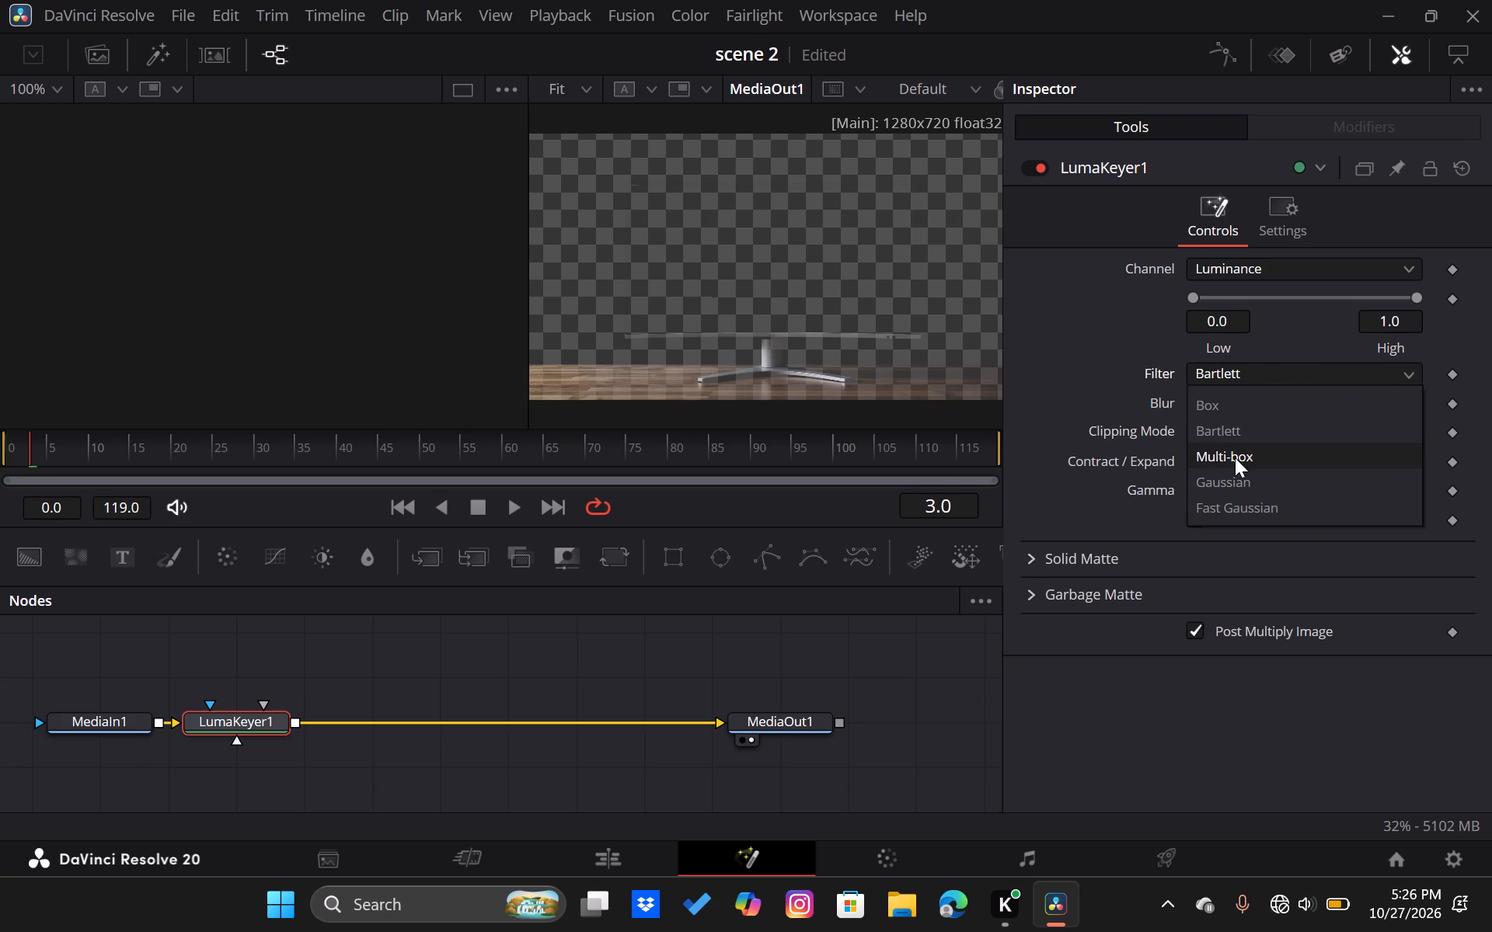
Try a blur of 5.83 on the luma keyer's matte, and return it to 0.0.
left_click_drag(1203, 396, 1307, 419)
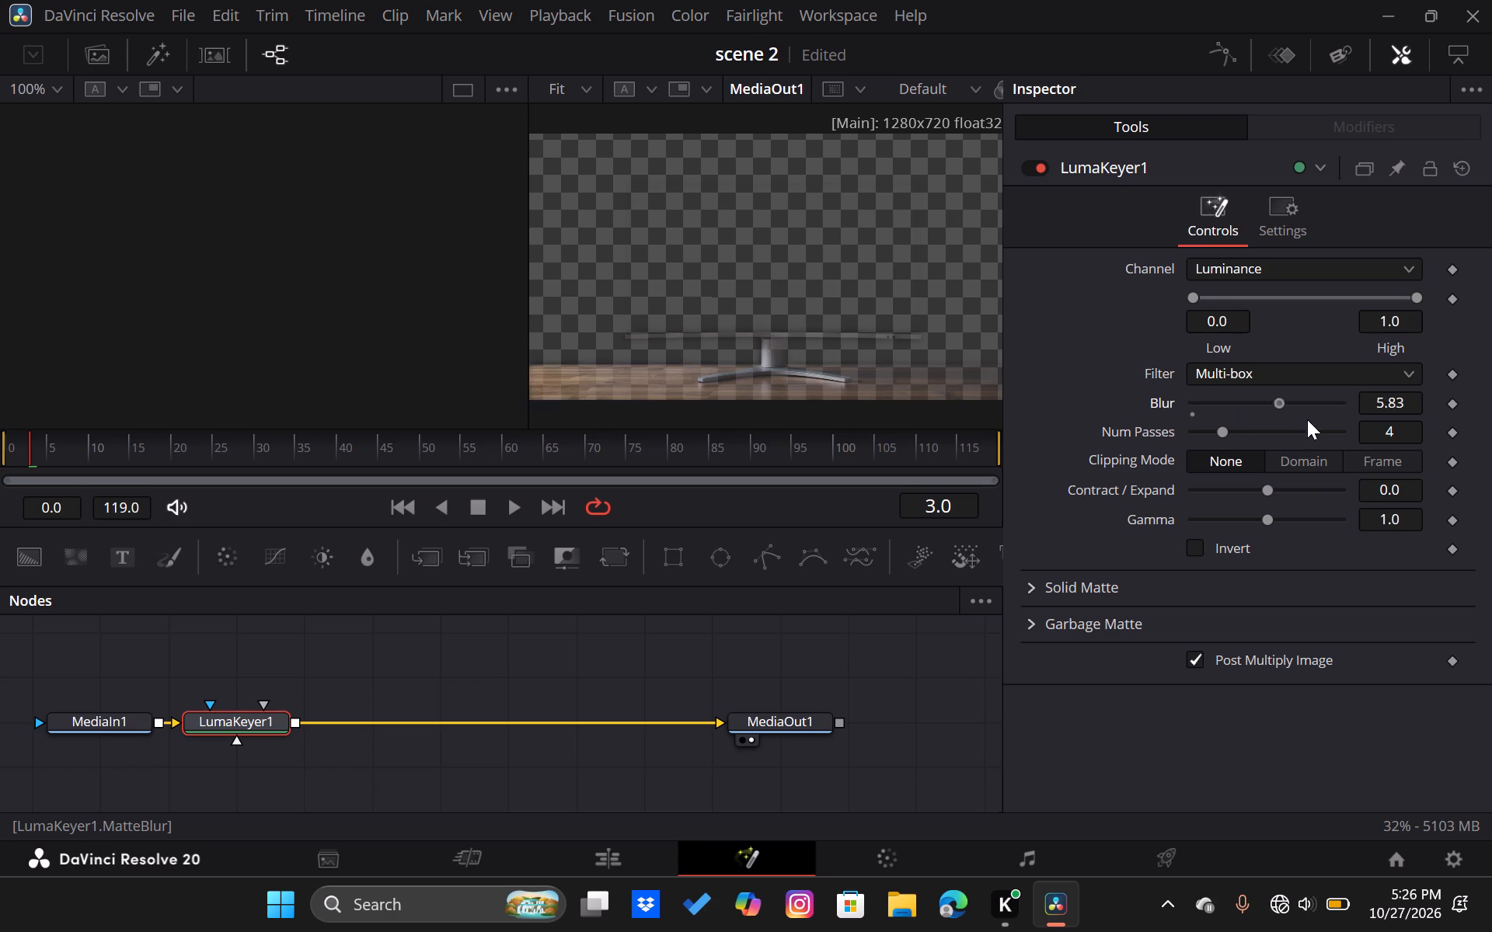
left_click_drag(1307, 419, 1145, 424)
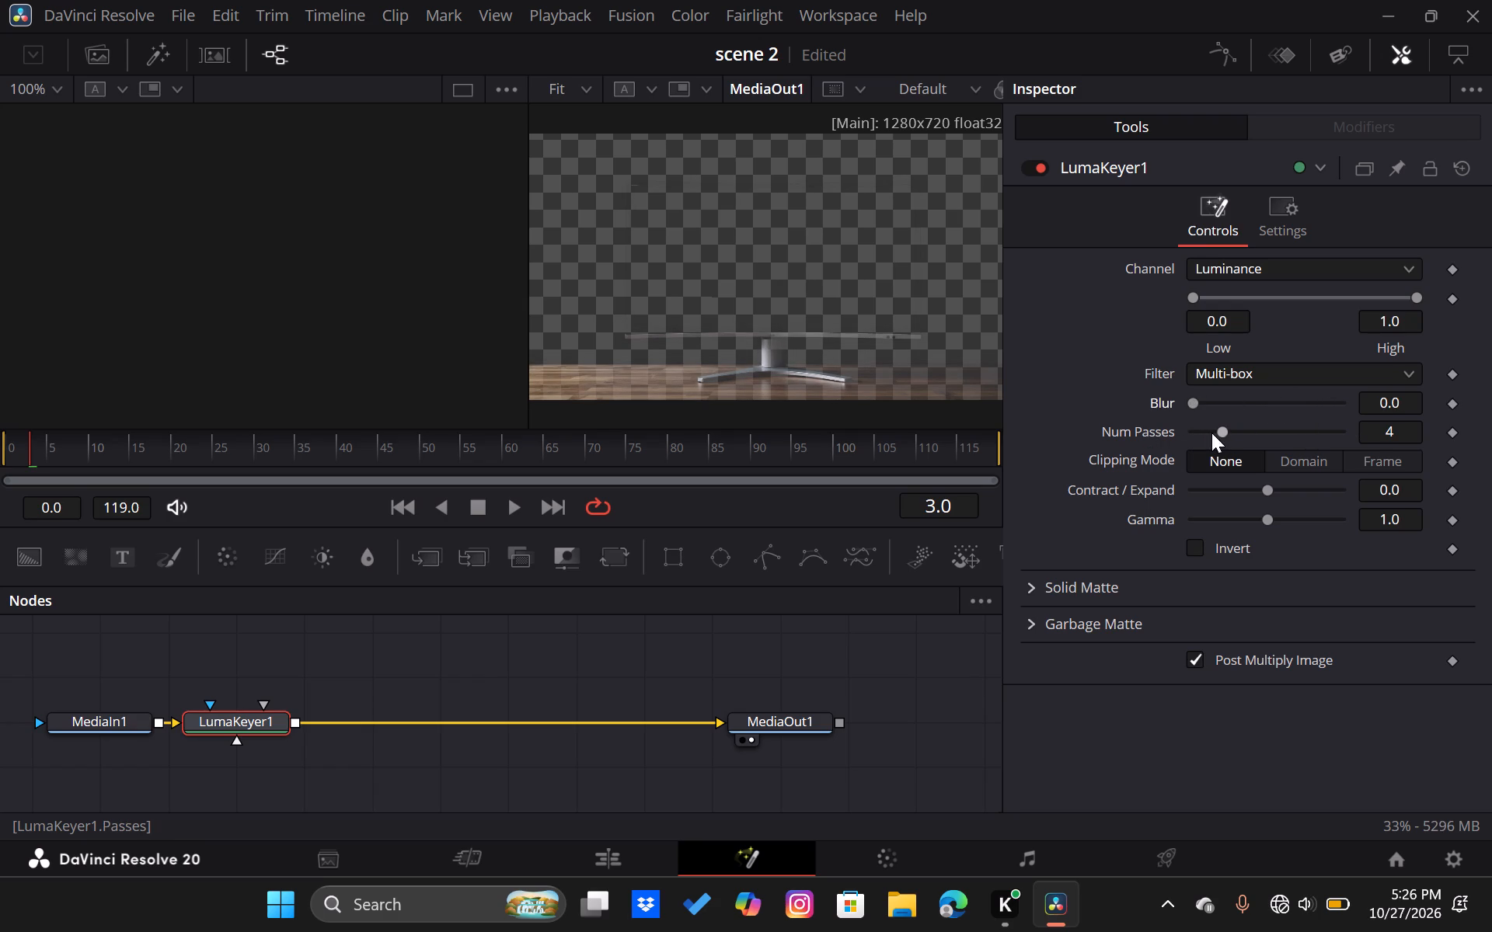
Set the luma keyer's number of passes to 1 and its clipping mode to Frame.
left_click_drag(1216, 433, 1121, 431)
left_click(1281, 468)
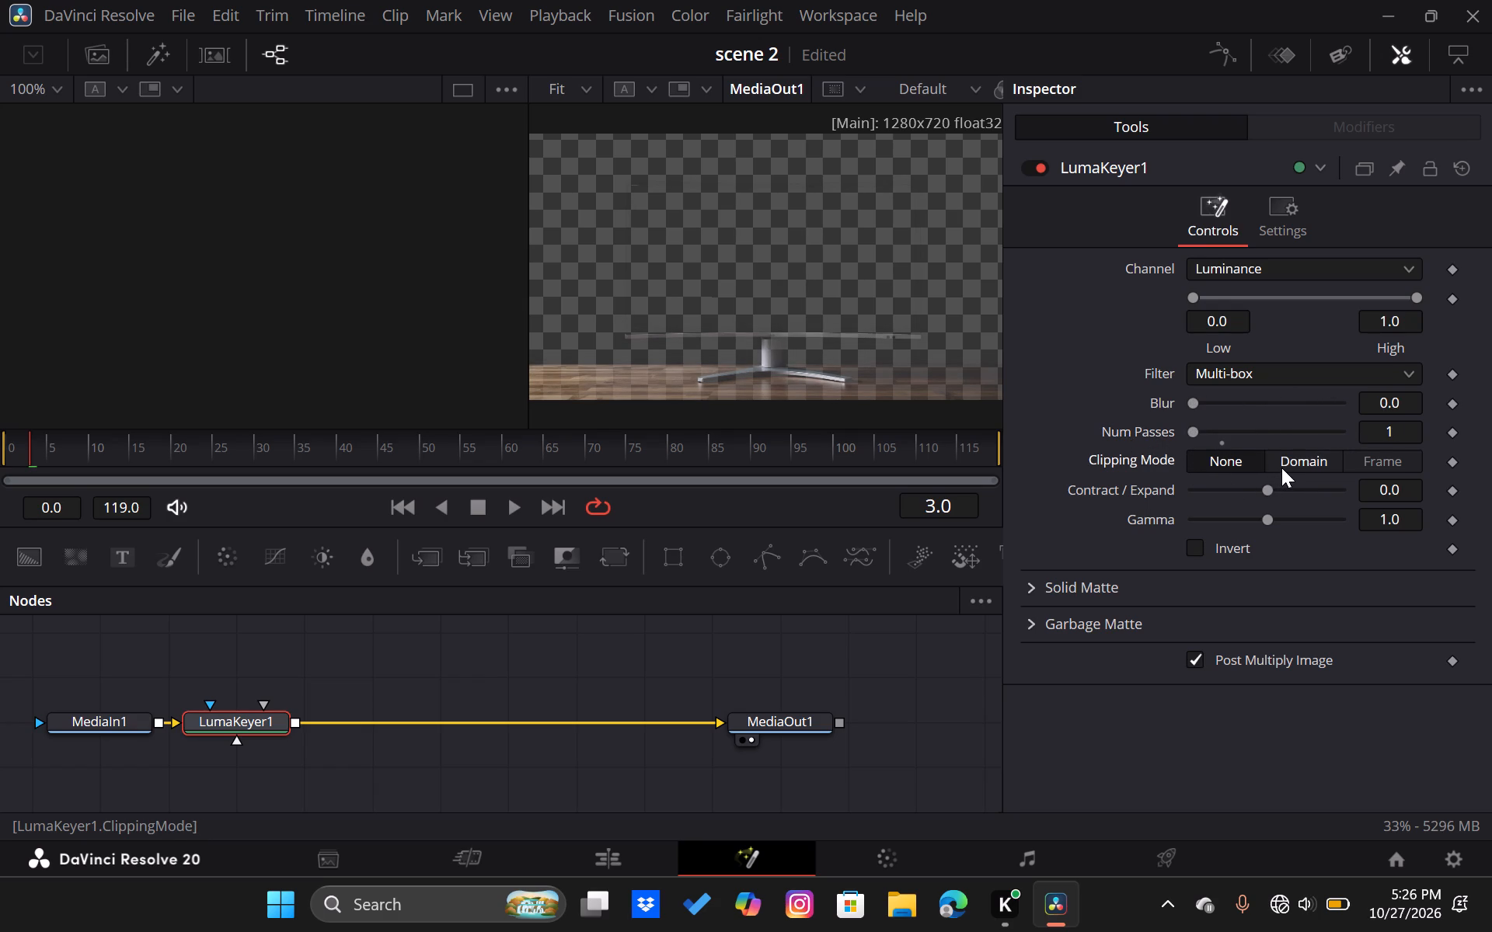
left_click(1370, 461)
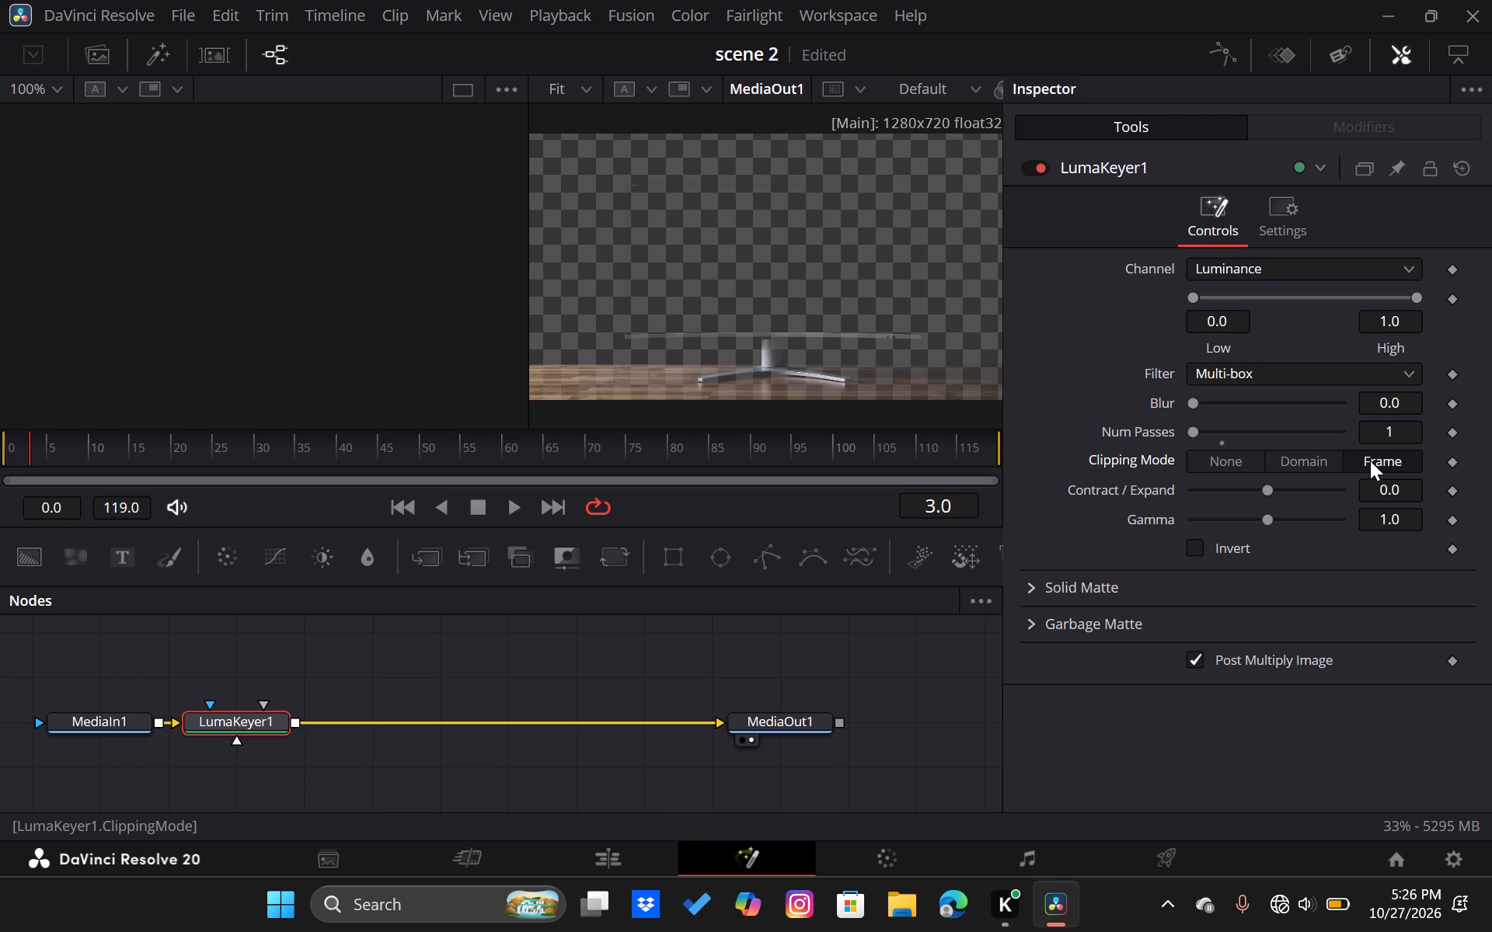
left_click(1370, 461)
Set the luma keyer's Contract / Expand to 1.0 and its gamma to 3.0.
left_click_drag(1270, 489, 1396, 520)
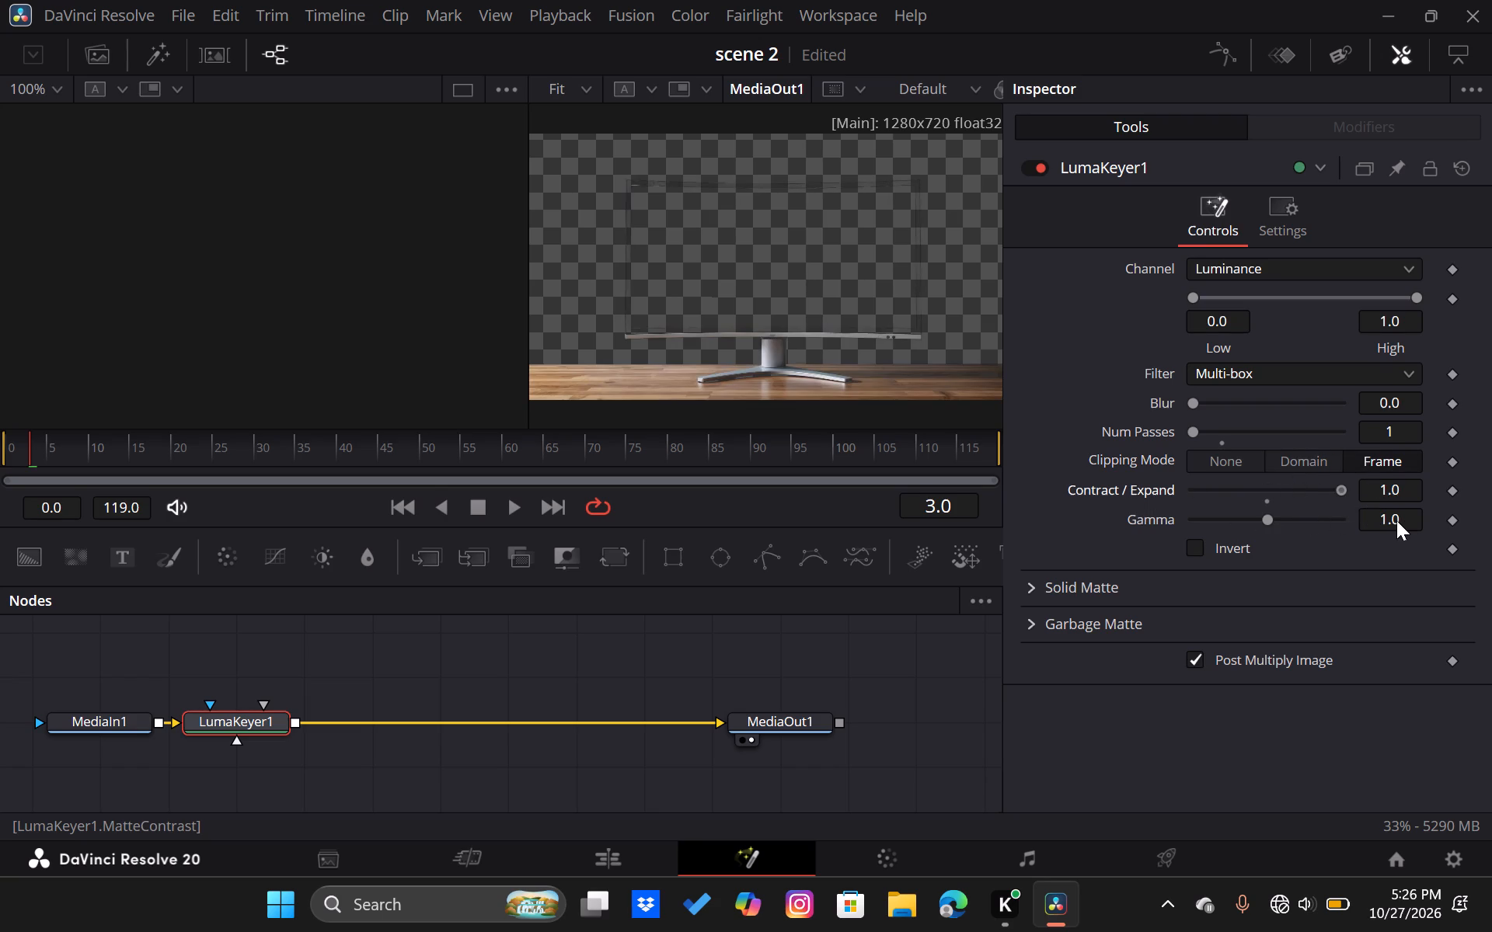
left_click_drag(1396, 520, 1407, 520)
left_click_drag(1266, 520, 1412, 510)
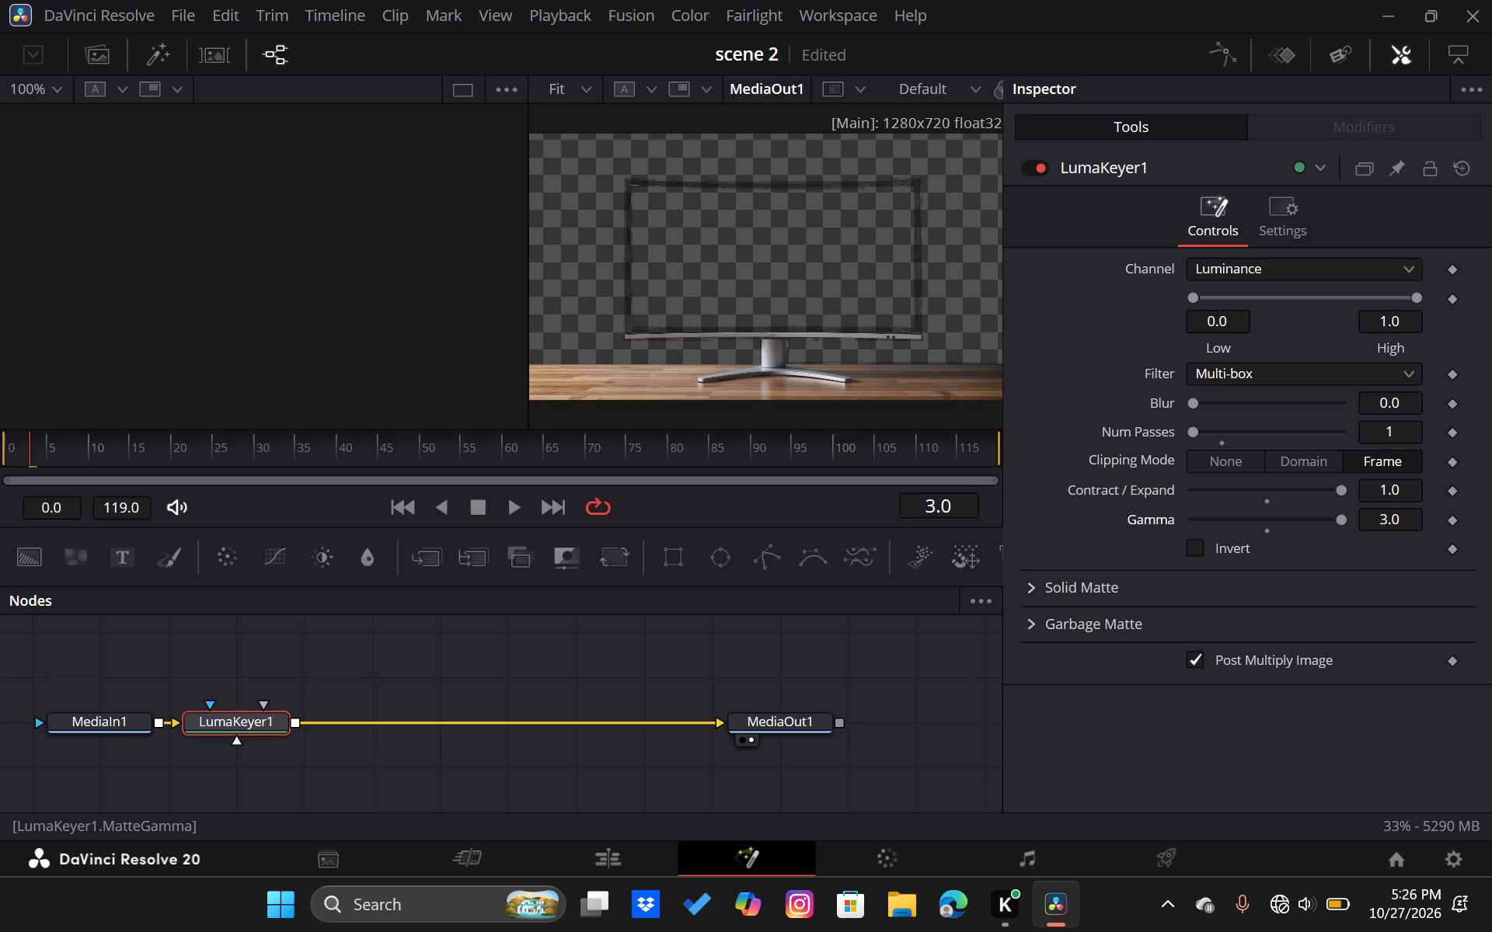
Expand the luma keyer's Solid Matte and Garbage Matte settings to view their options.
left_click(1038, 586)
scroll(1038, 586, "down", 1)
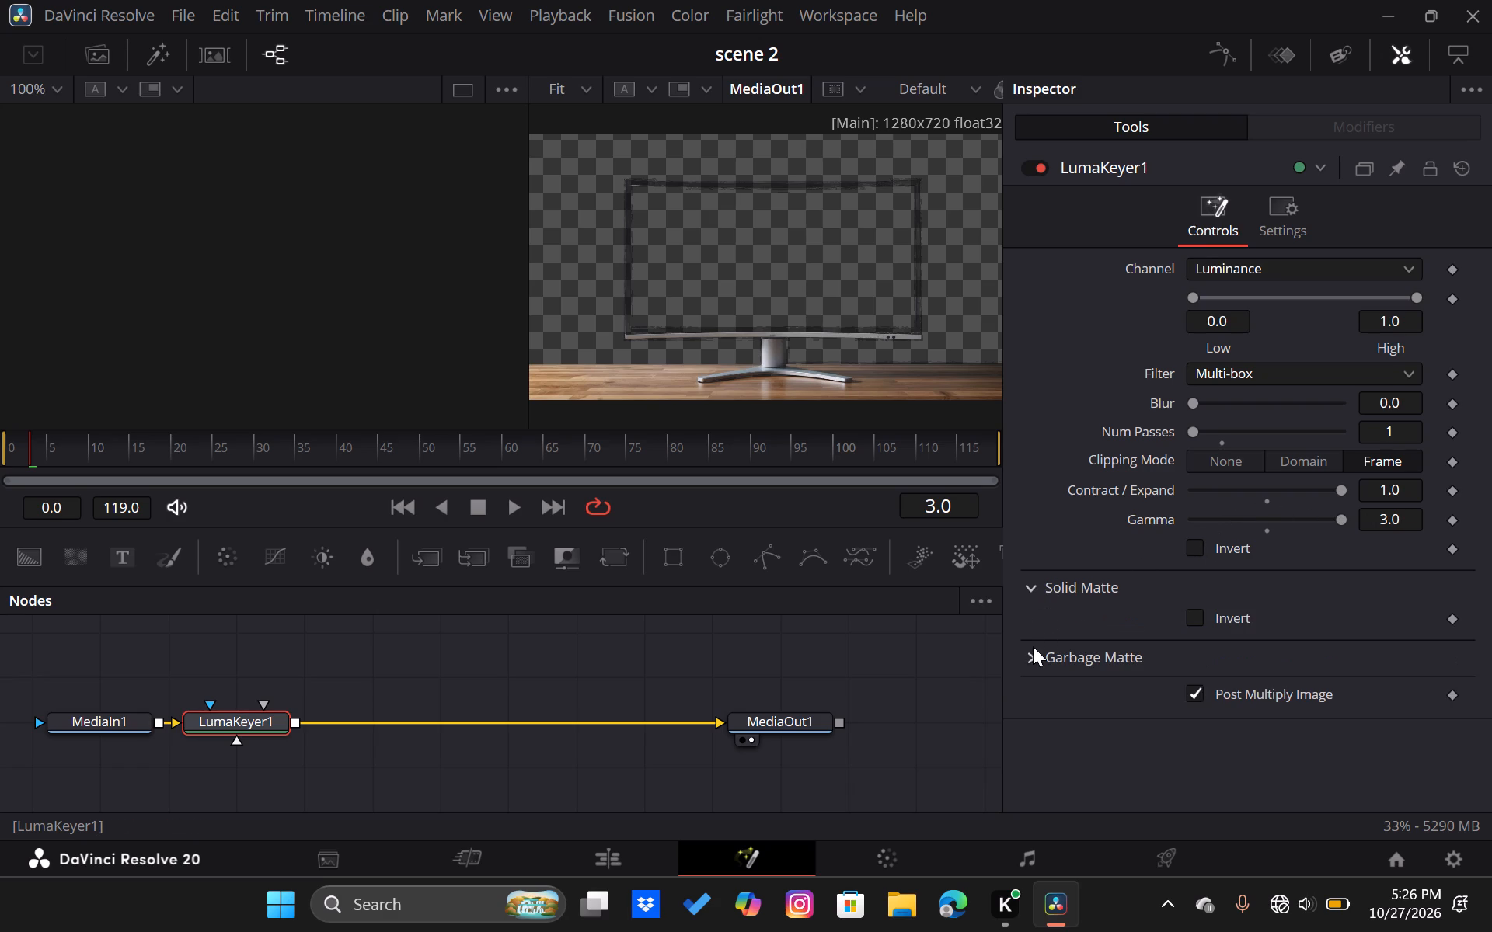
left_click(1030, 652)
scroll(1030, 652, "down", 1)
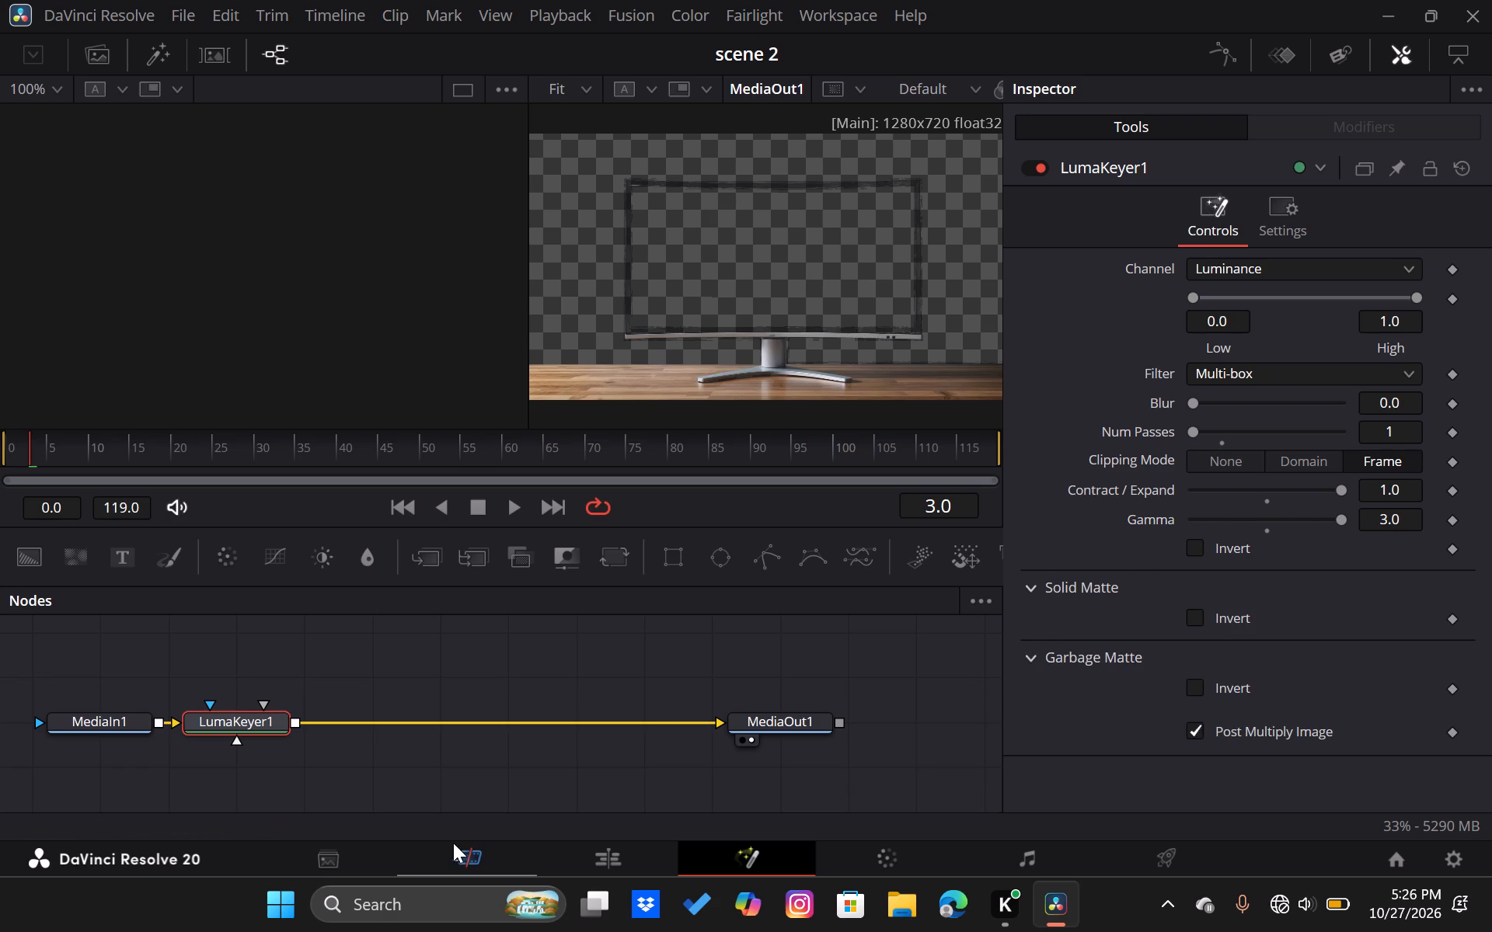
Return to the Cut page timeline and step forward from 01:00:00:16 to examine the keyed monitor over the zooming video.
left_click(446, 850)
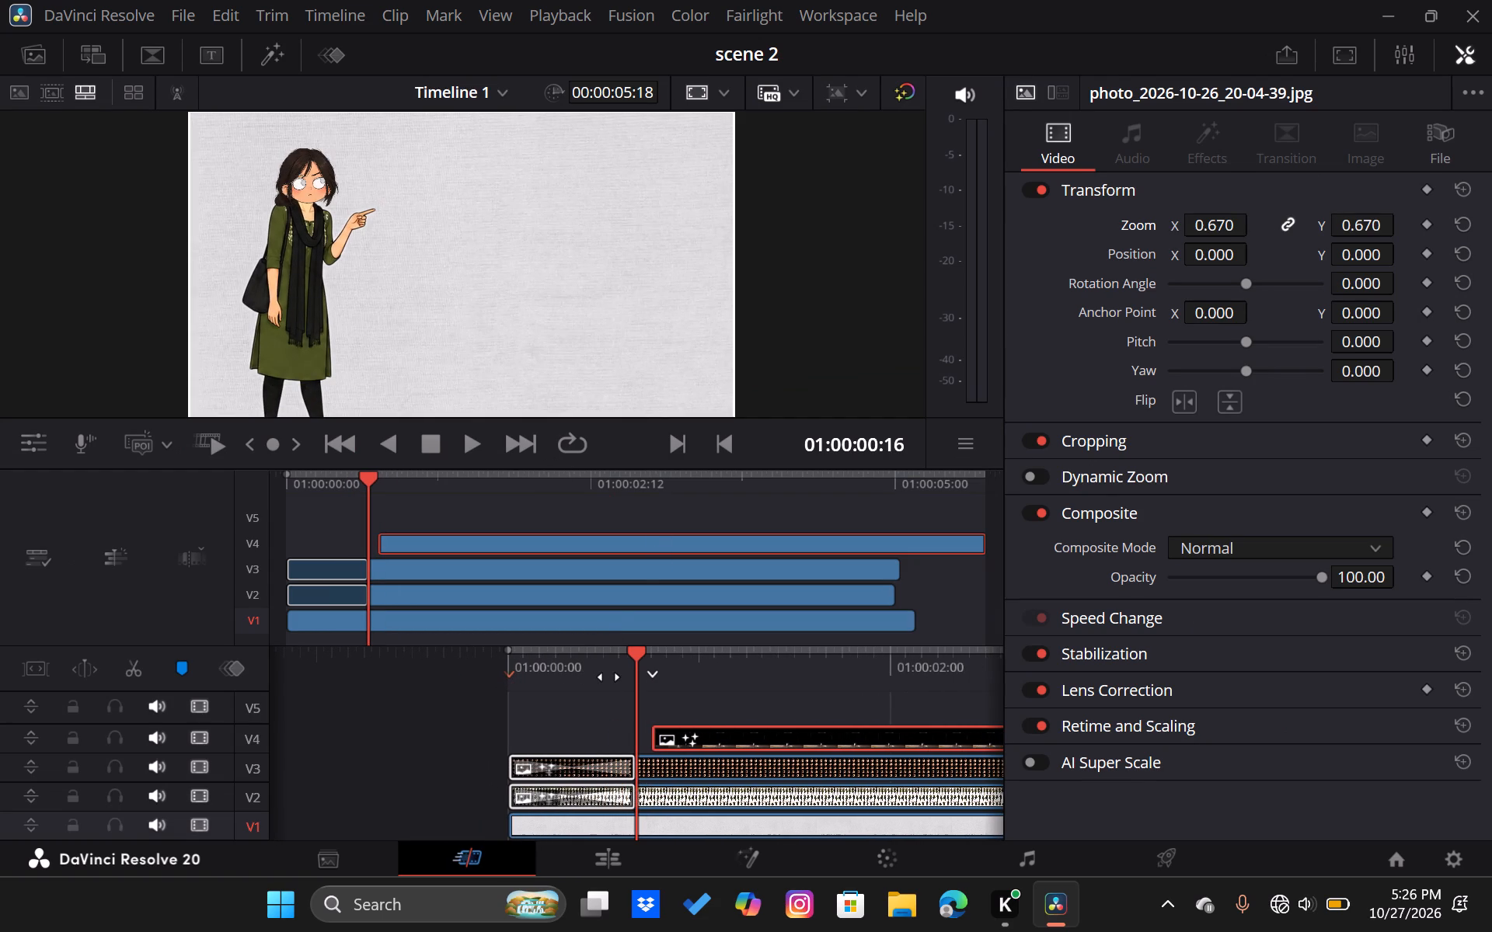
scroll(774, 786, "left", 1)
key("Right")
key("Right")
key("Right")
key("Right")
key("Right")
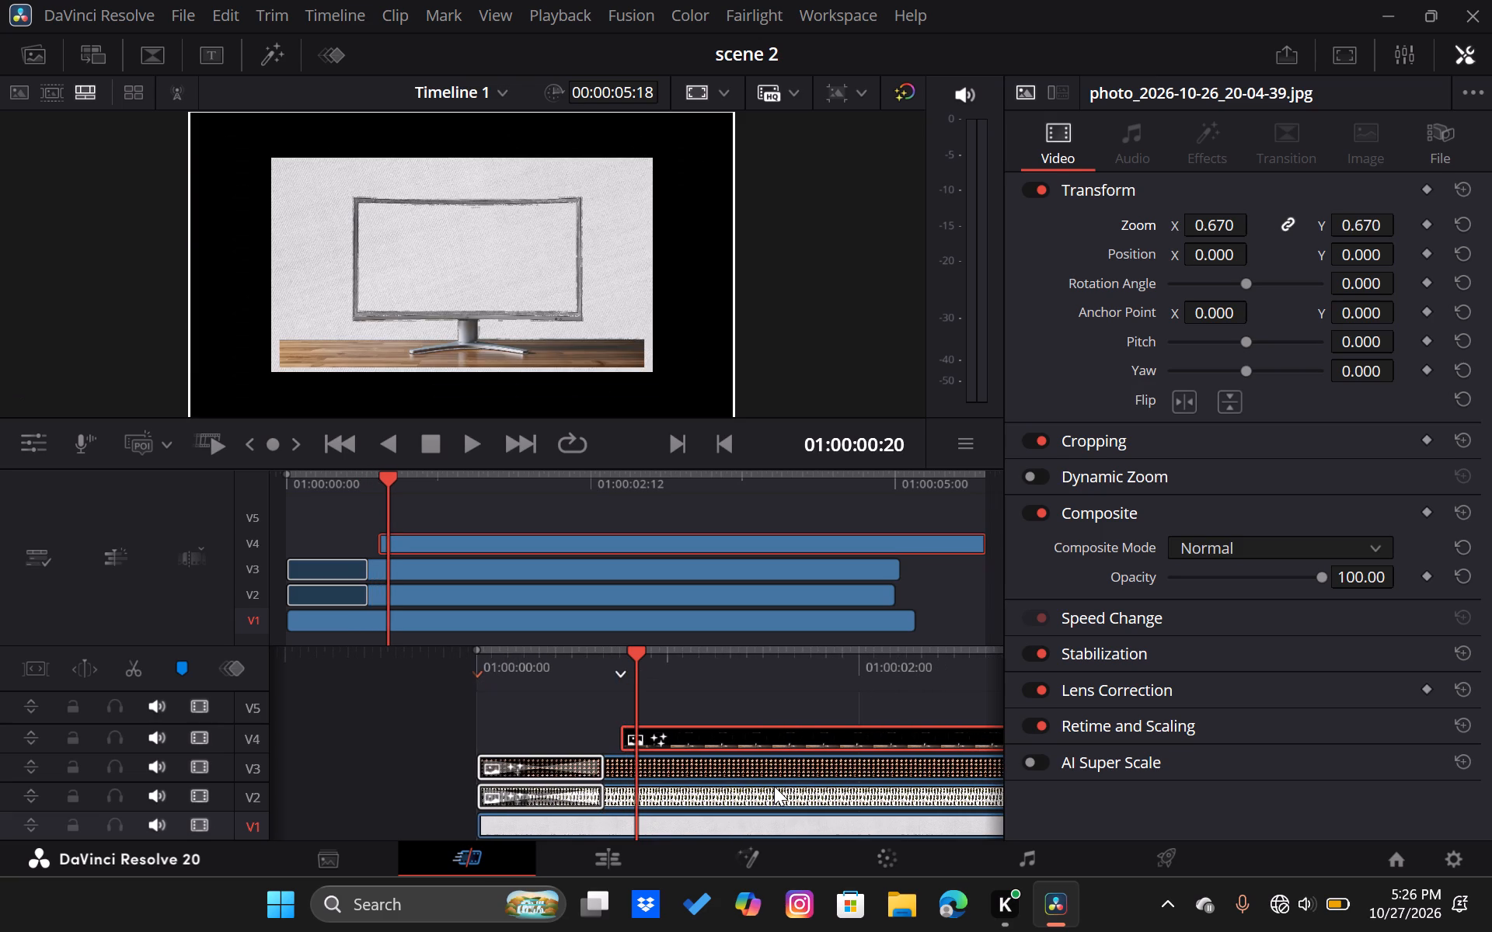
key("Right")
key("Right")
key("Right")
key("Right")
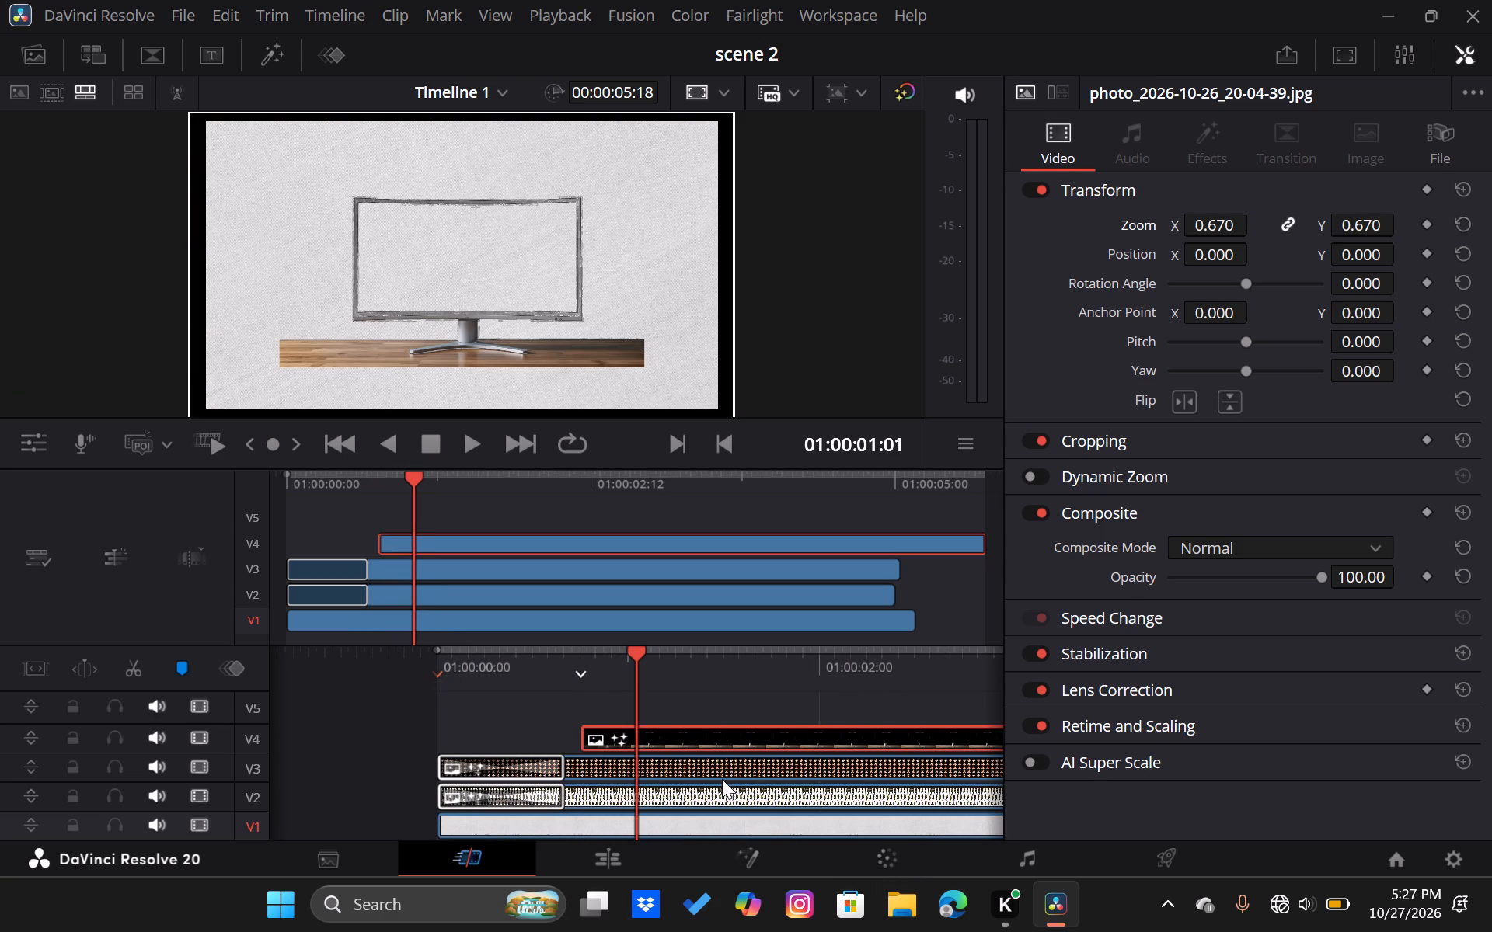
Select the monitor photo on V4 and step back to its first frames to examine how it appears over the zoom.
left_click(699, 737)
key("Left")
key("Left")
key("Left")
key("Left")
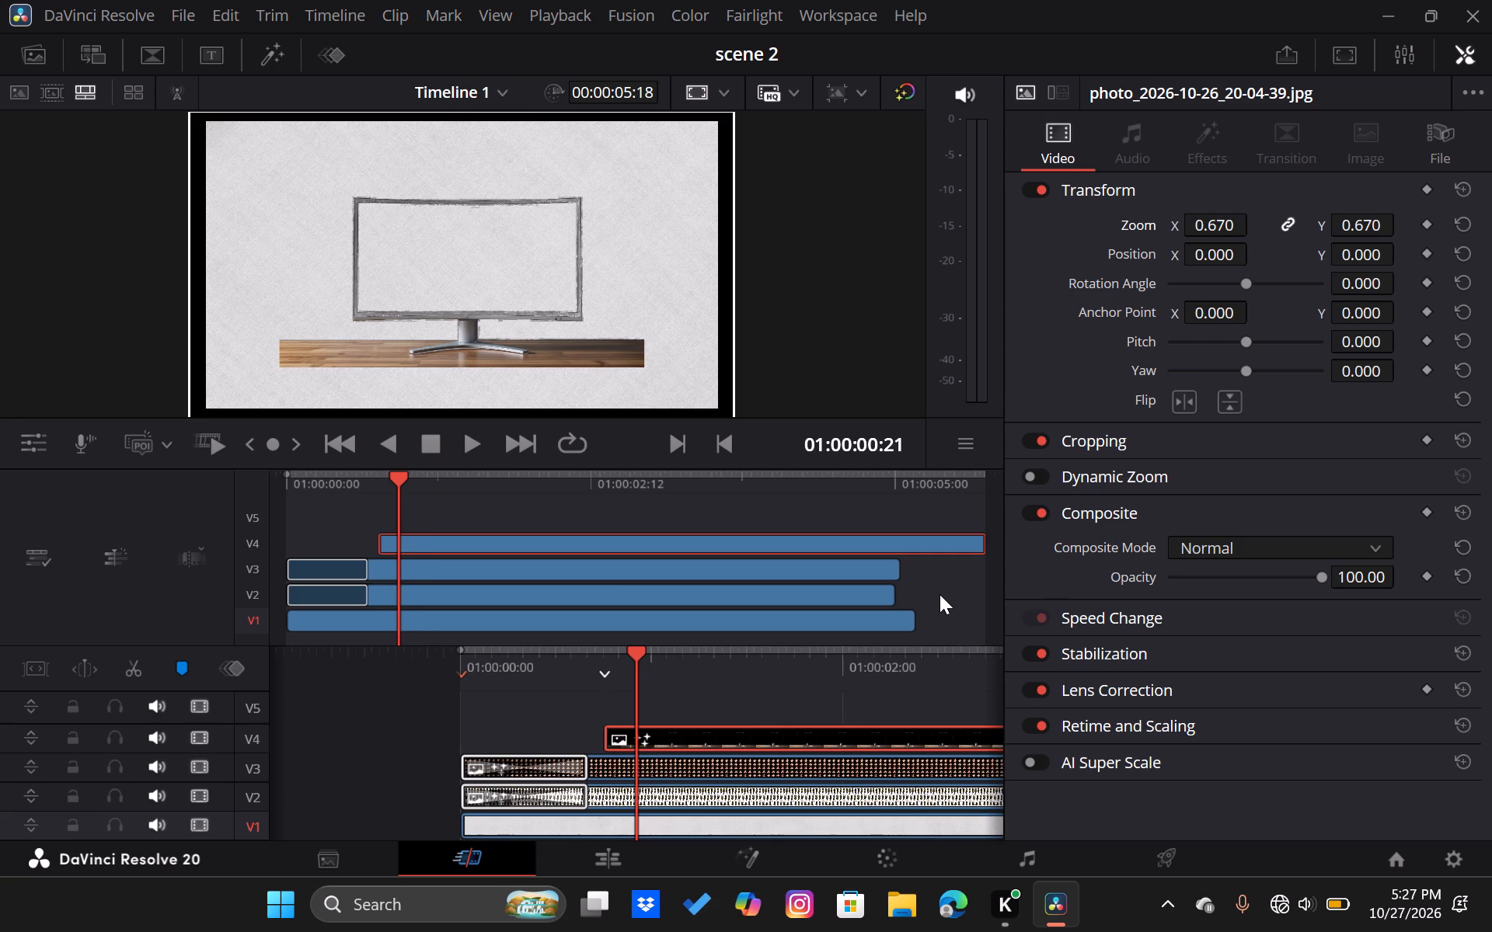
key("Left")
key("Left")
key("Left")
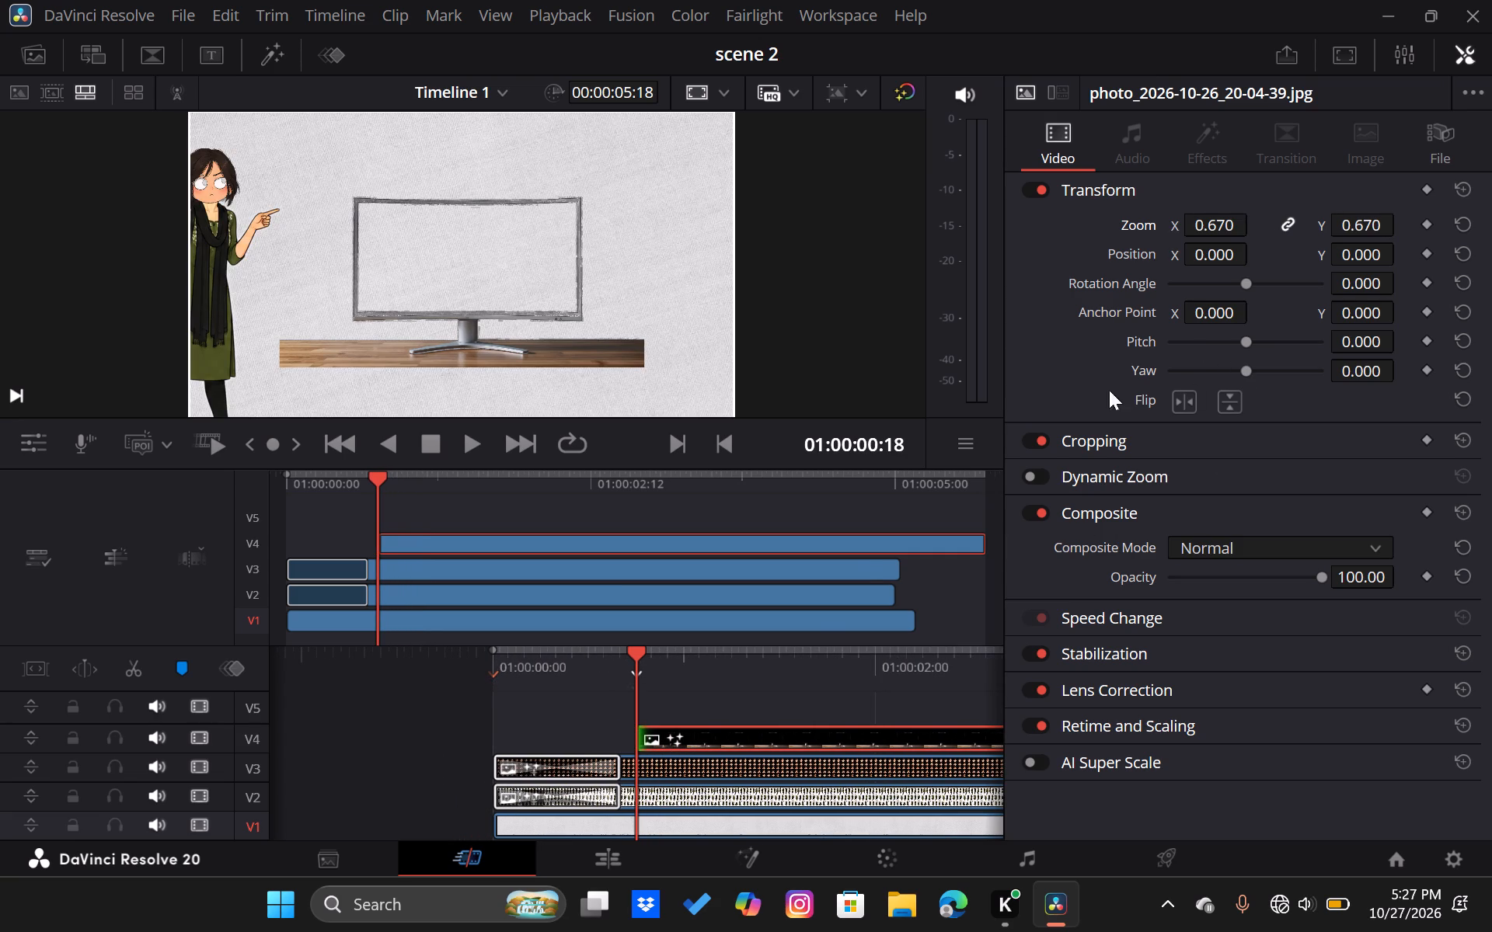
key("Right")
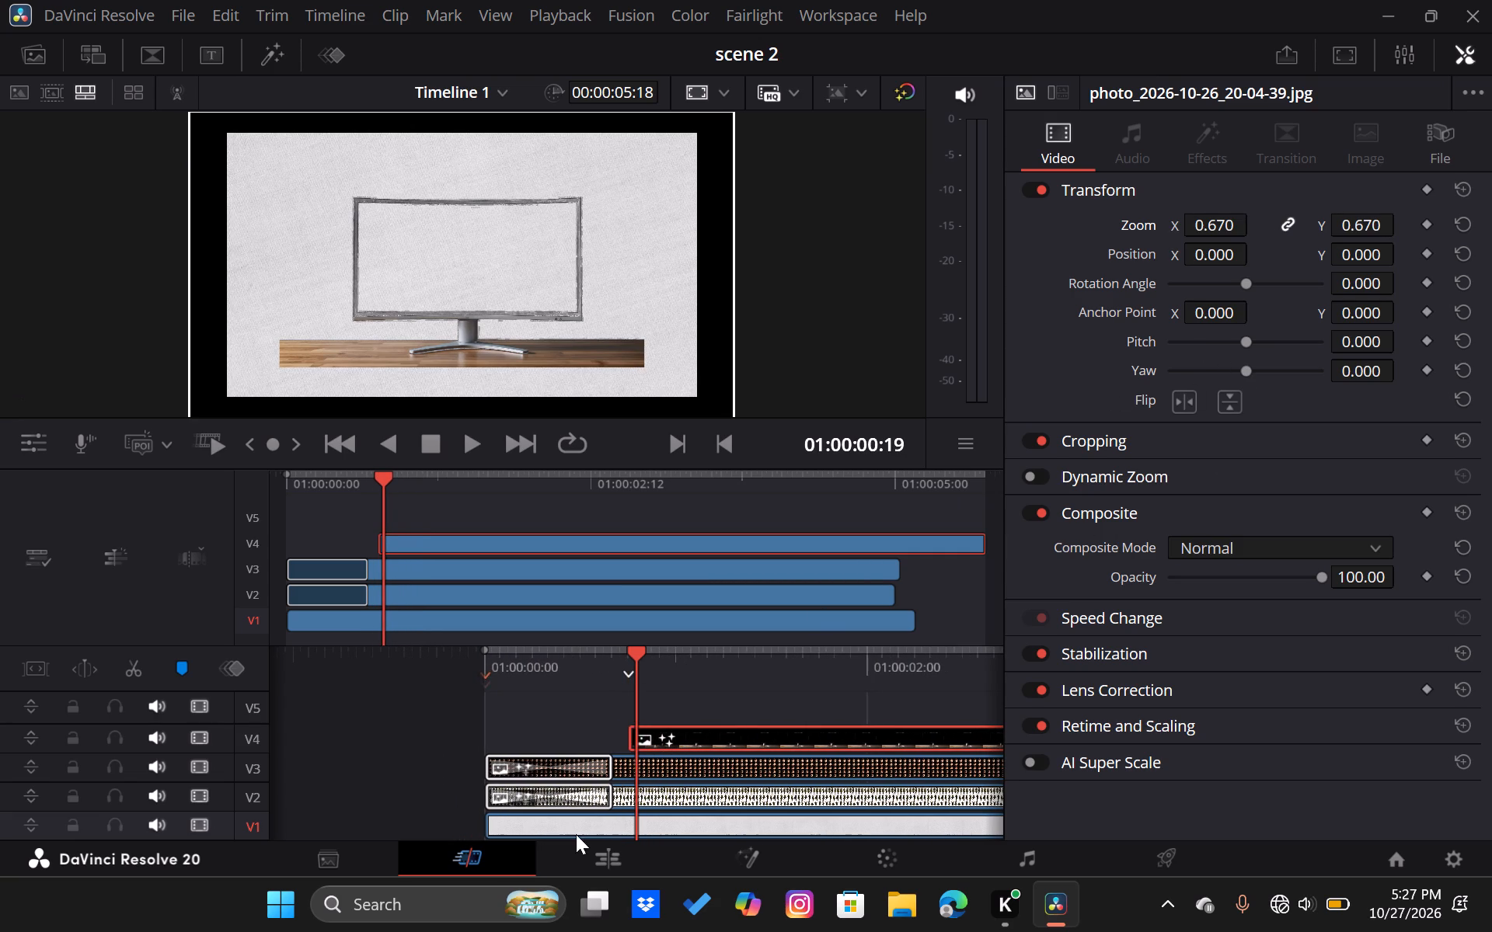
Select the background video on V1 and step through its frames up to 01:00:01:03 to examine its zoom keyframes.
left_click(626, 828)
key("Left")
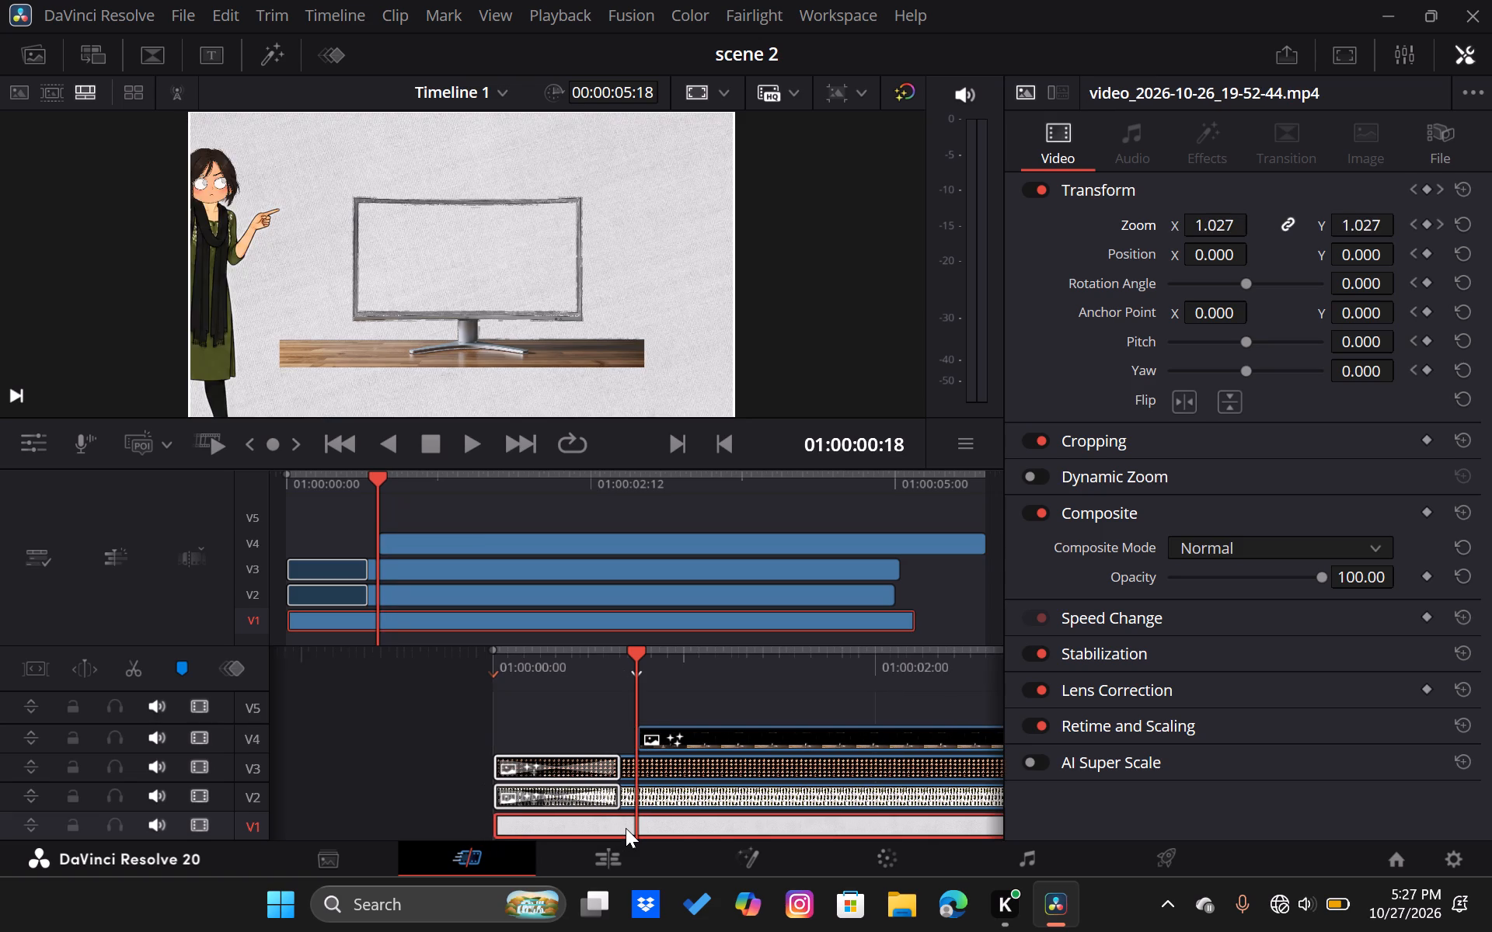
key("Left")
key("Right")
key("Right")
key("Right")
key("Right")
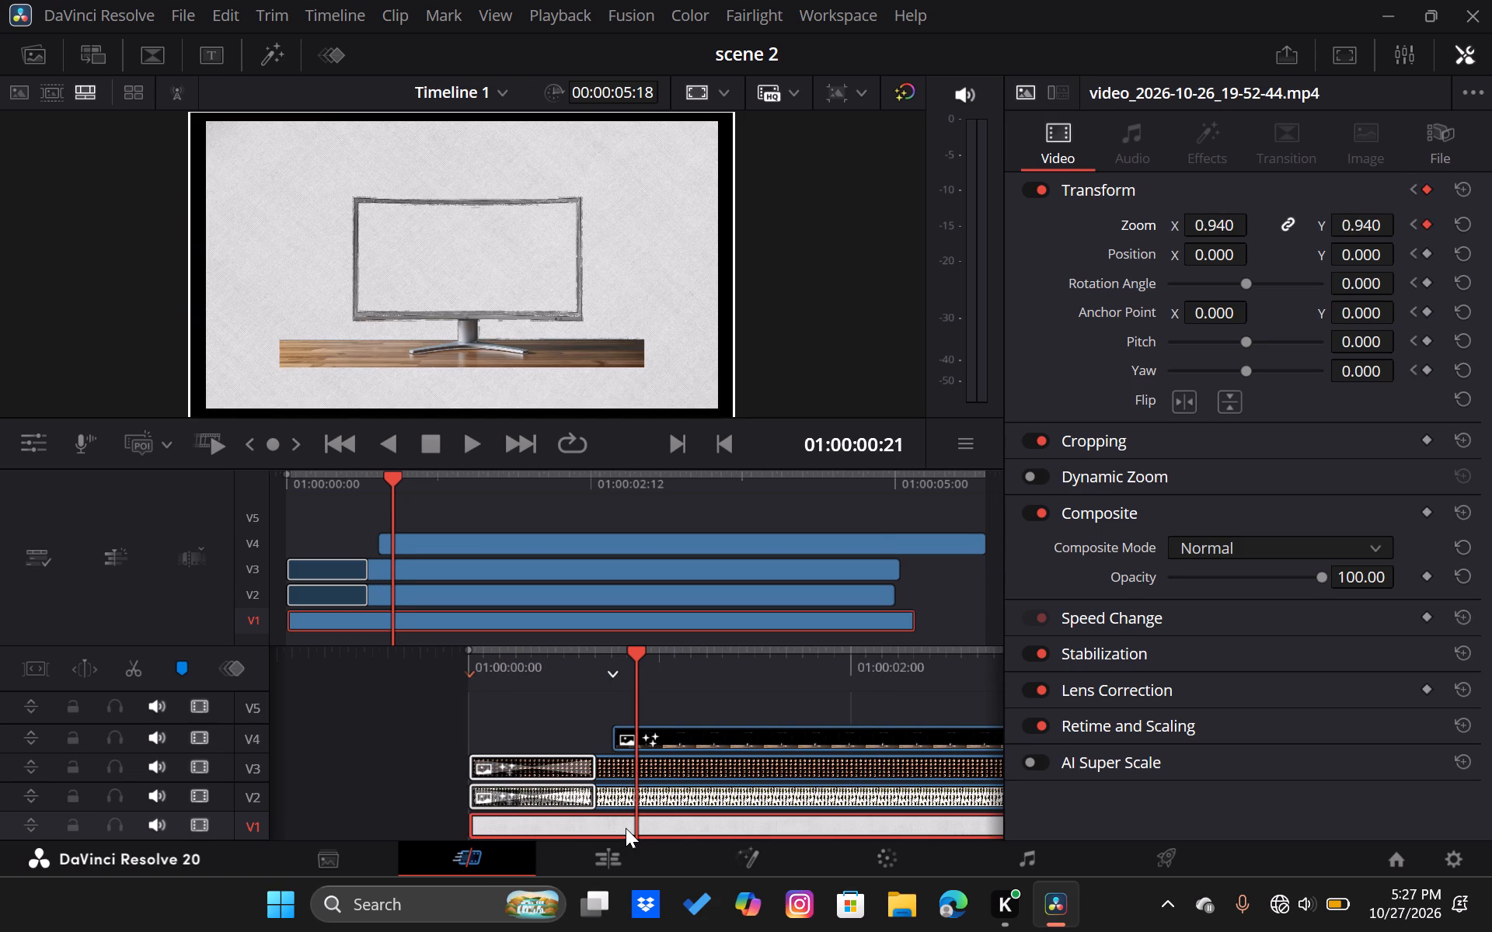
key("Right")
key("Right")
key("Right")
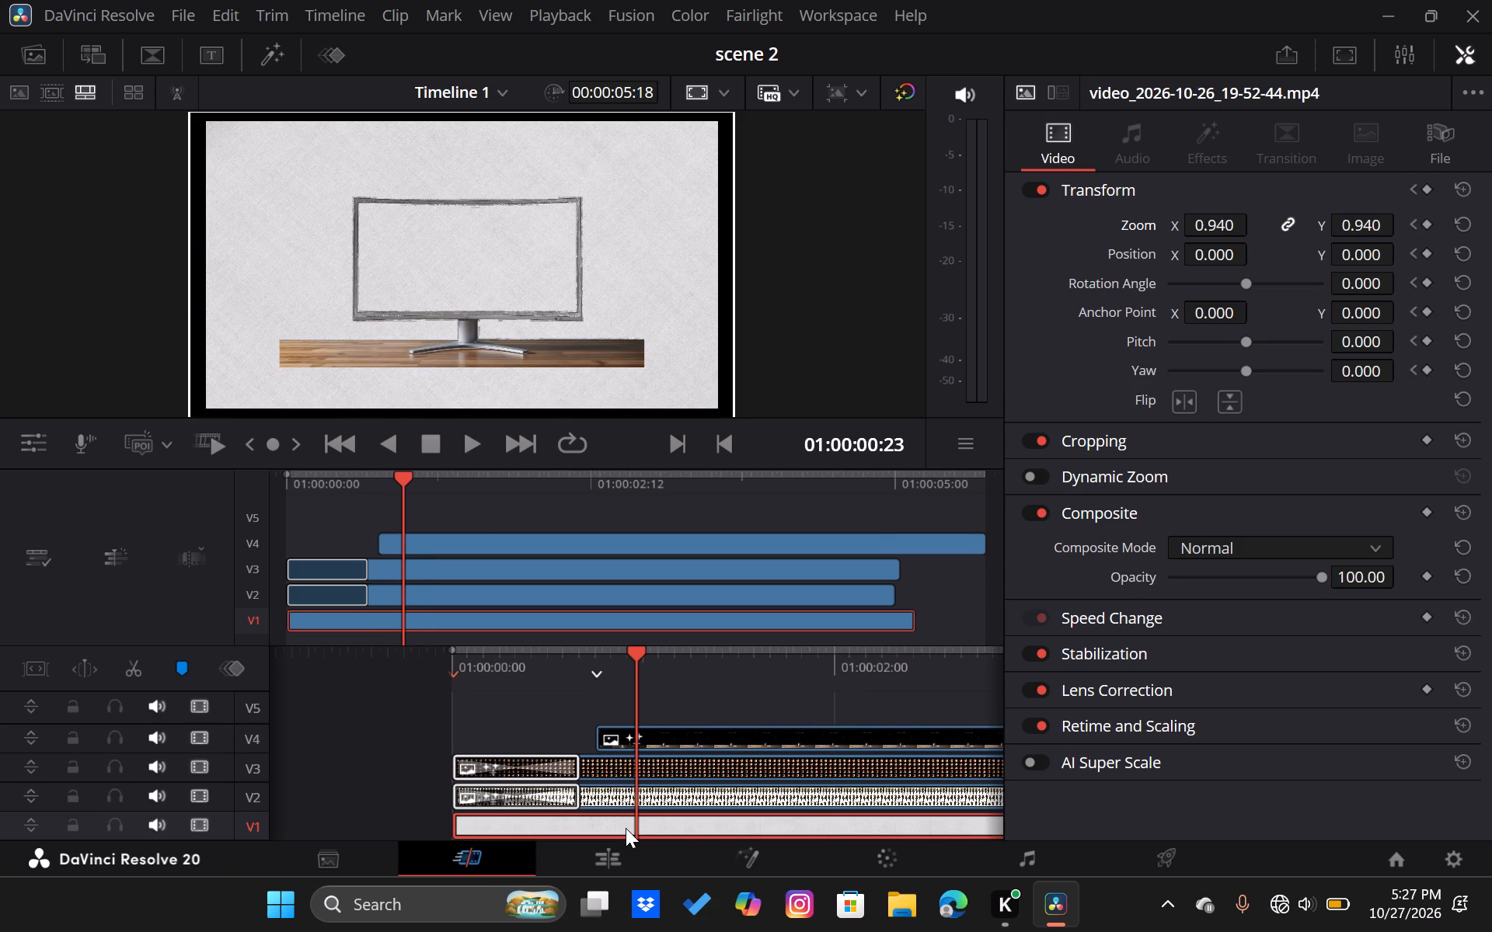
key("Right")
key("Right")
key("Right")
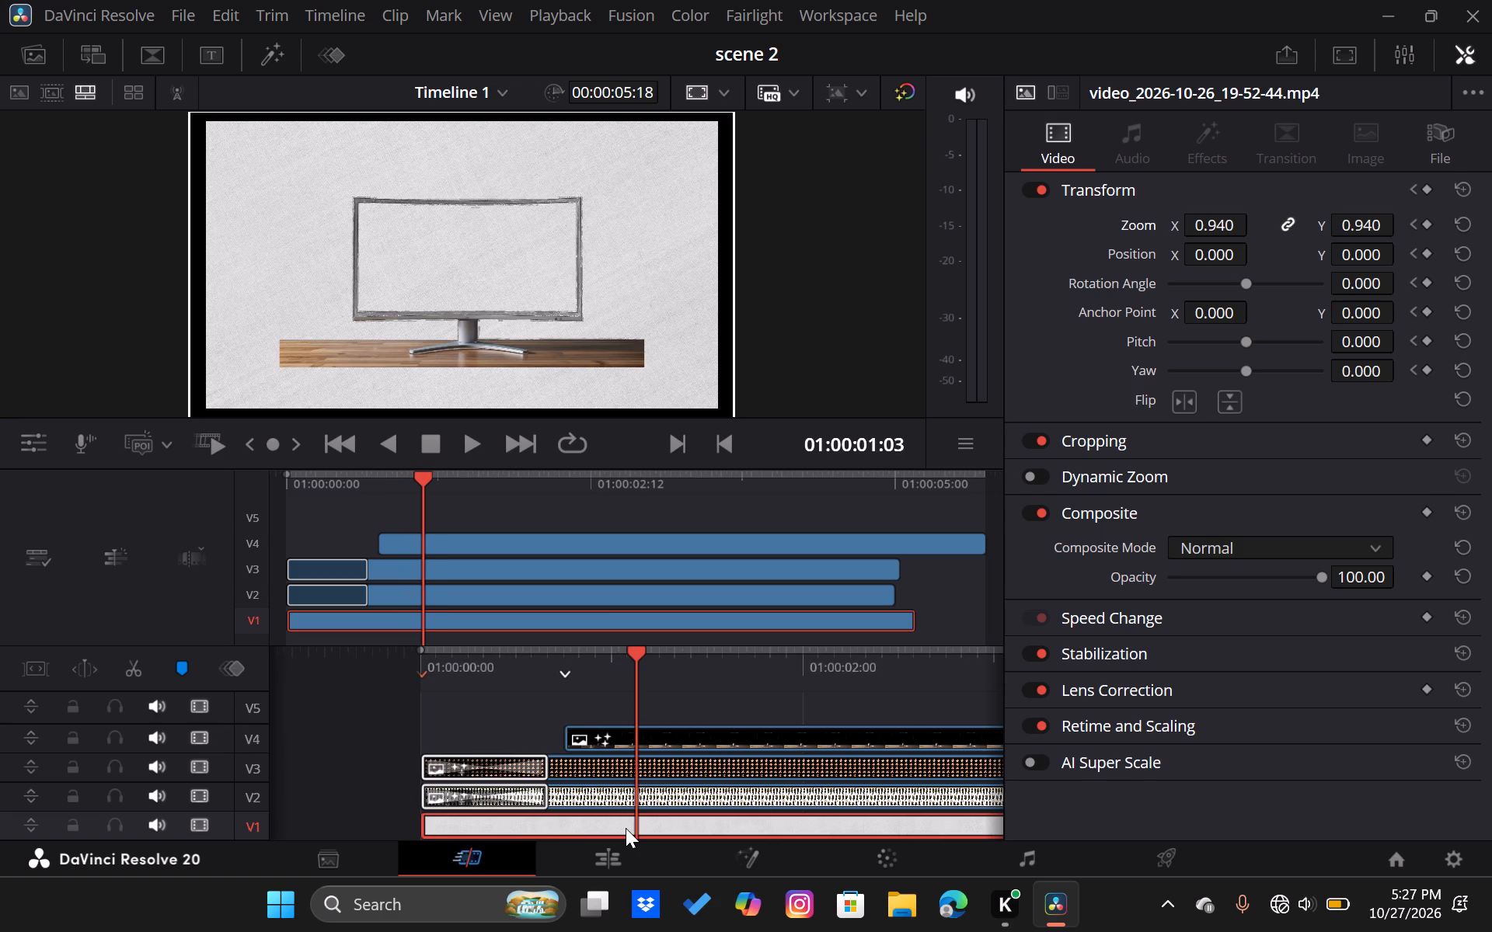
Step the background video on V1 back to 01:00:00:20 to examine its zoom keyframes.
key("Left")
key("Left")
key("Left")
key("Left")
key("Left")
key("Left")
key("Left")
key("Left")
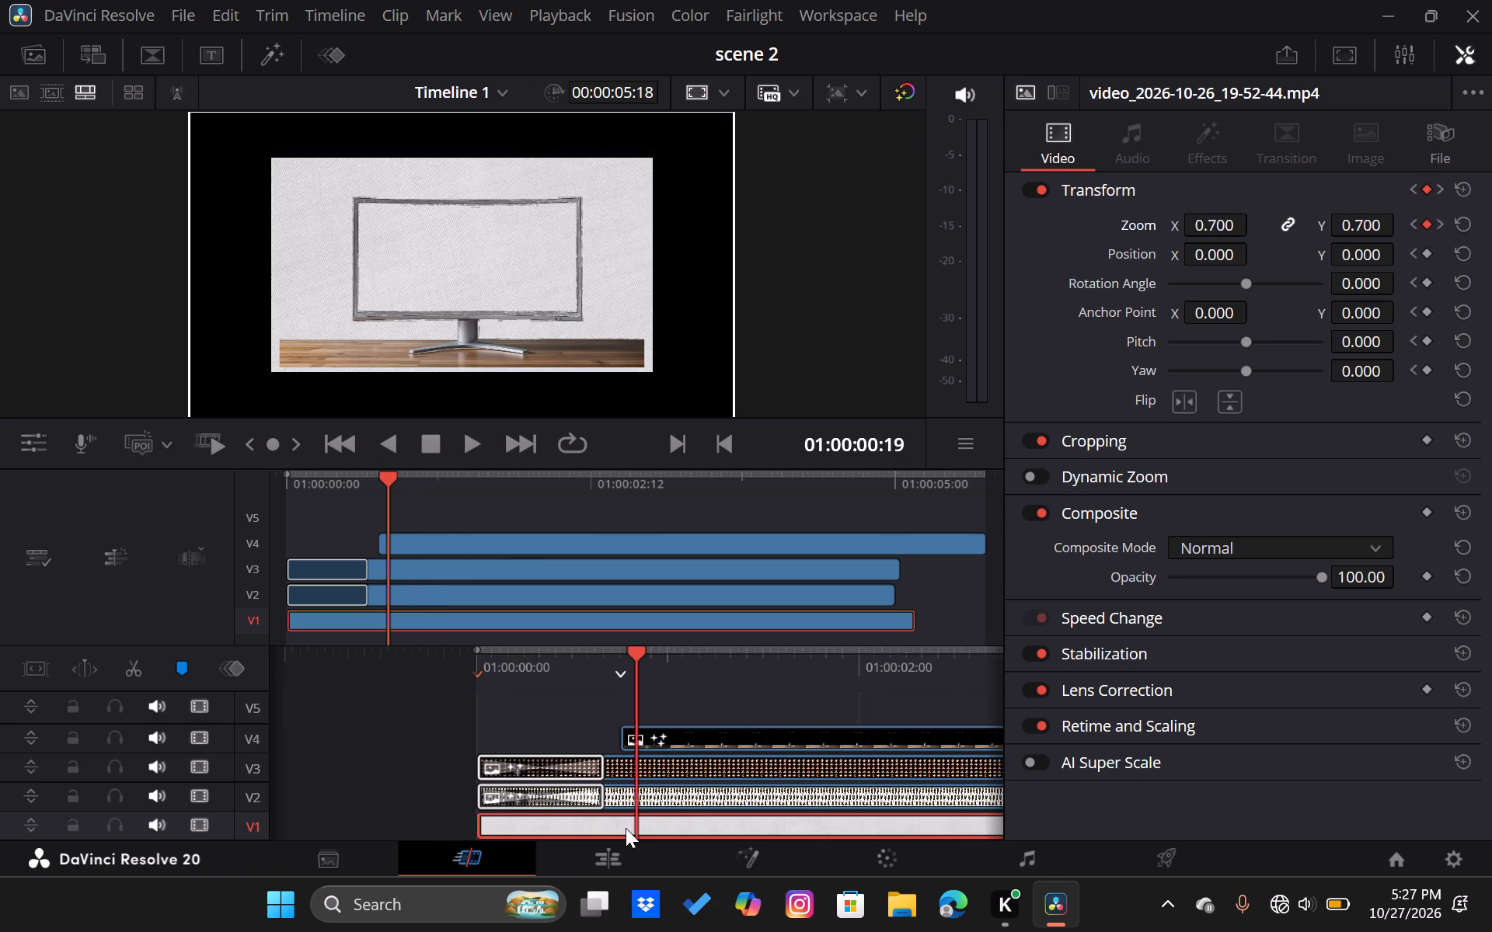
key("Right")
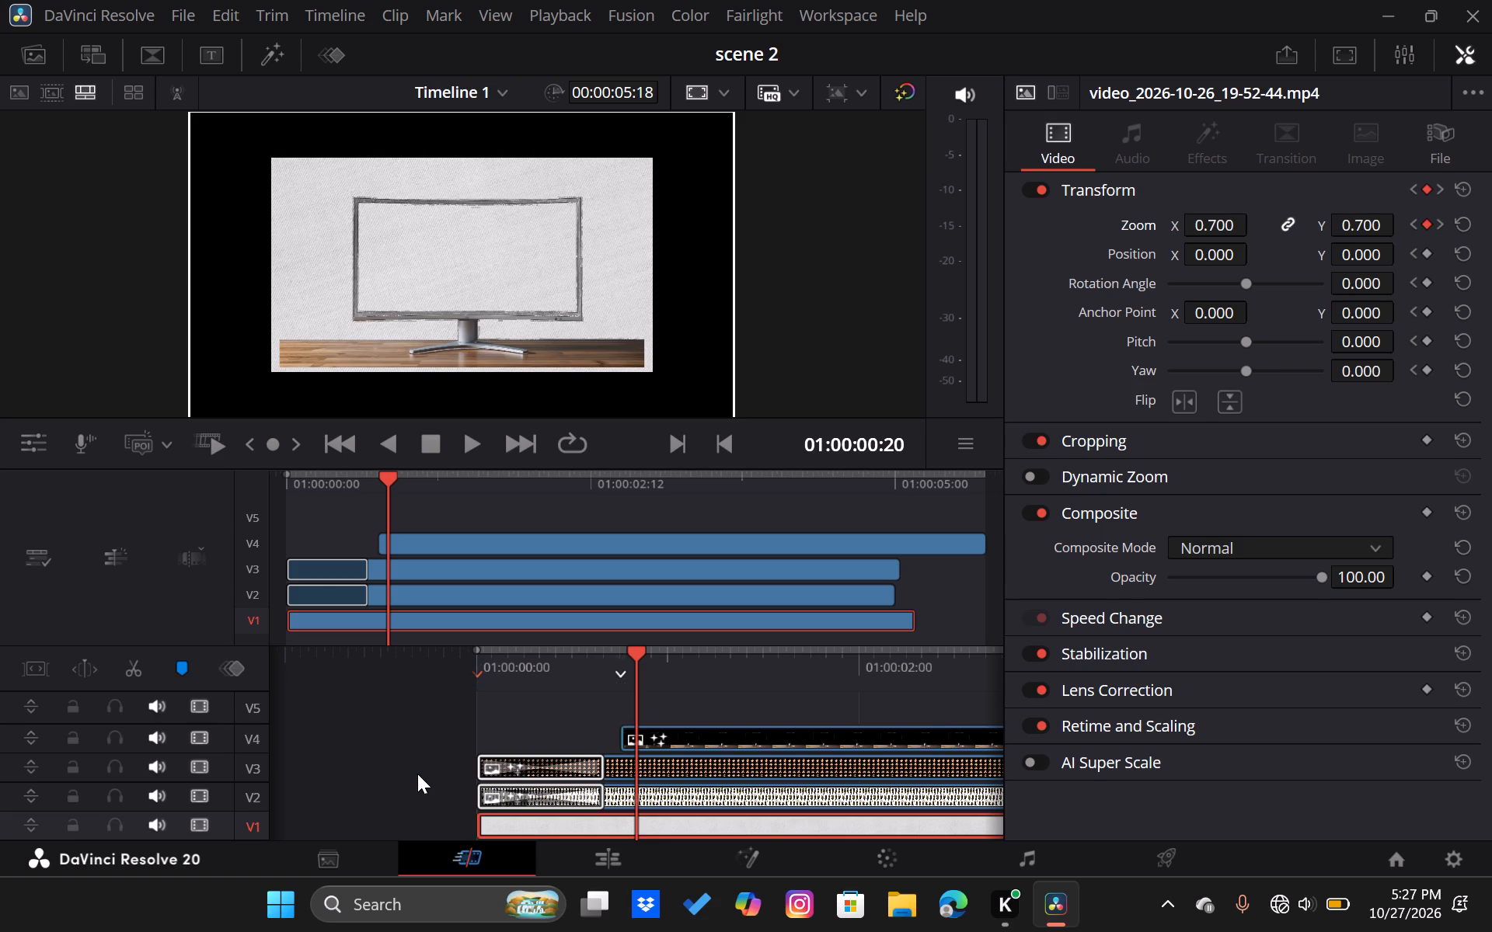
Open the media pool and browse the emojis bin through its photos and video clips to the end.
left_click(33, 49)
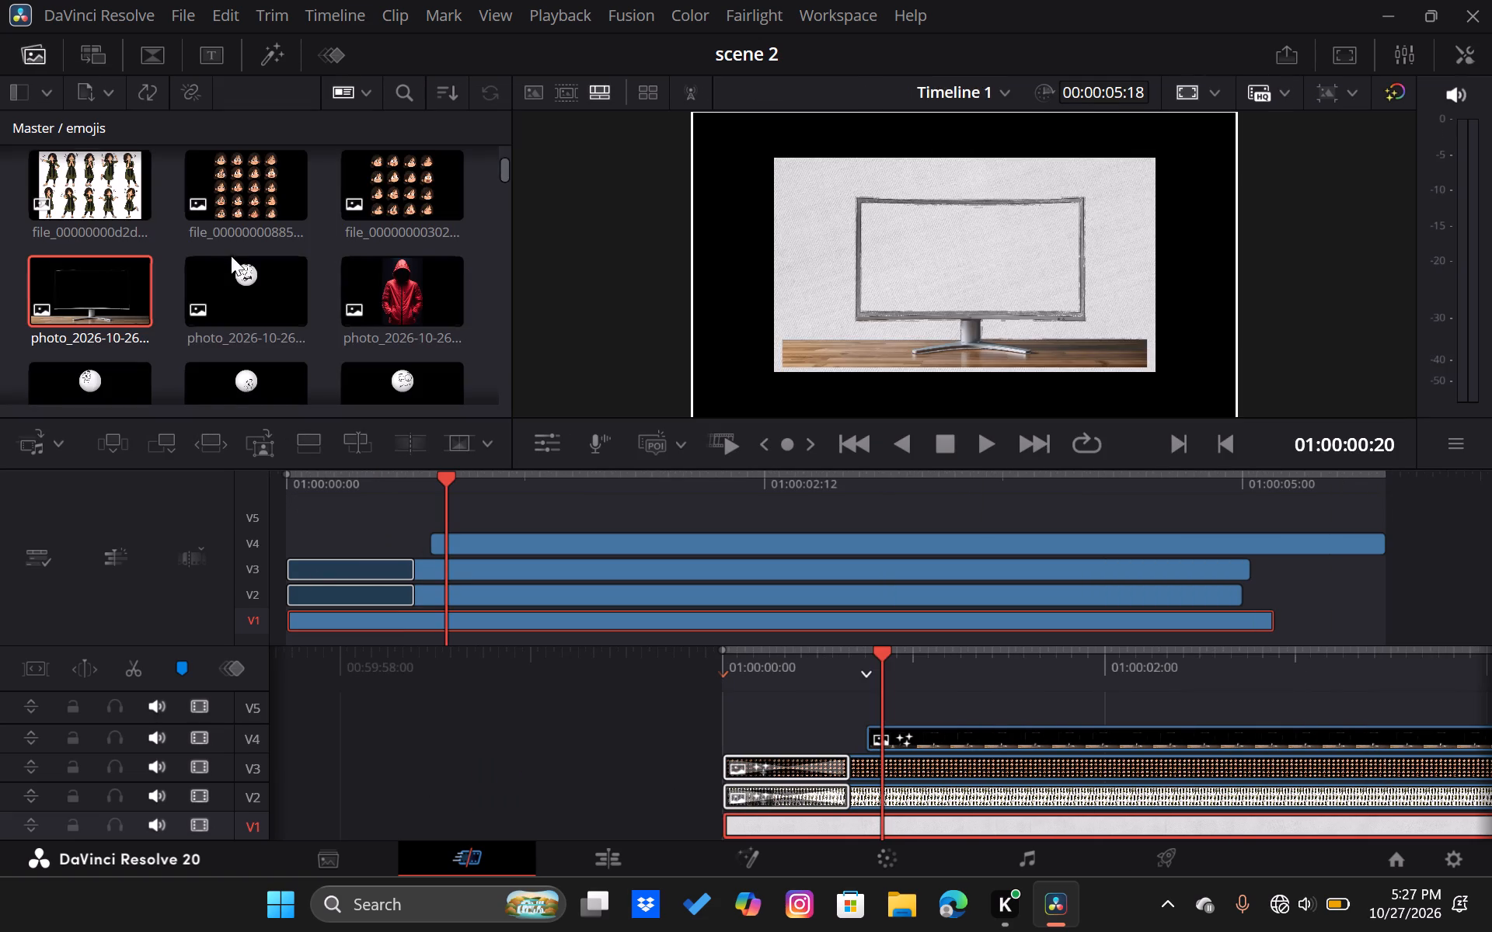
scroll(232, 259, "down", 2)
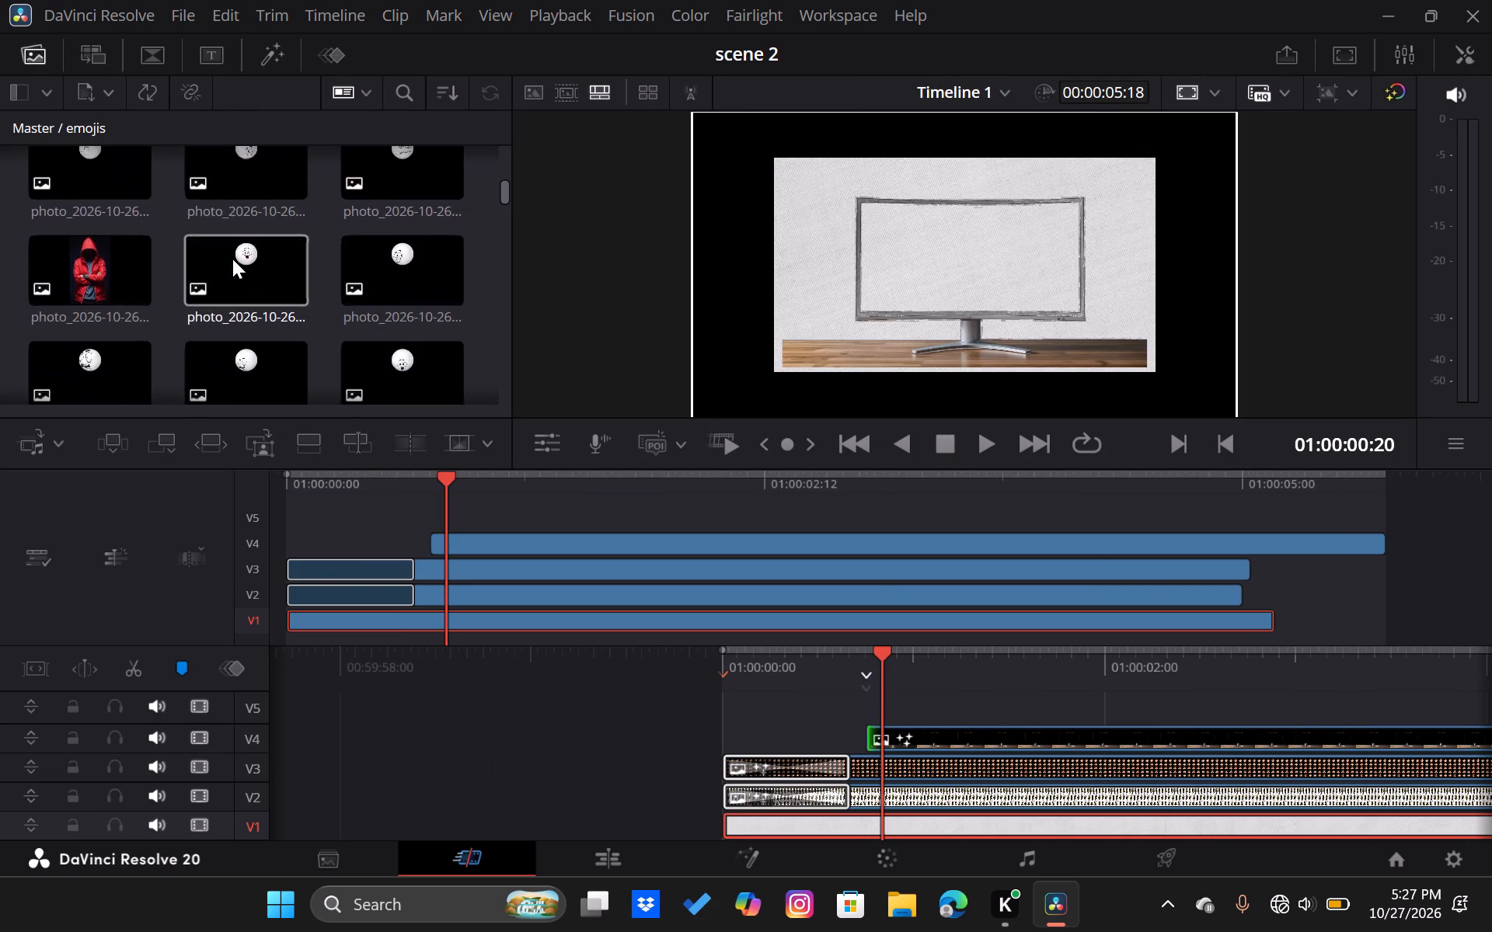
scroll(232, 259, "down", 2)
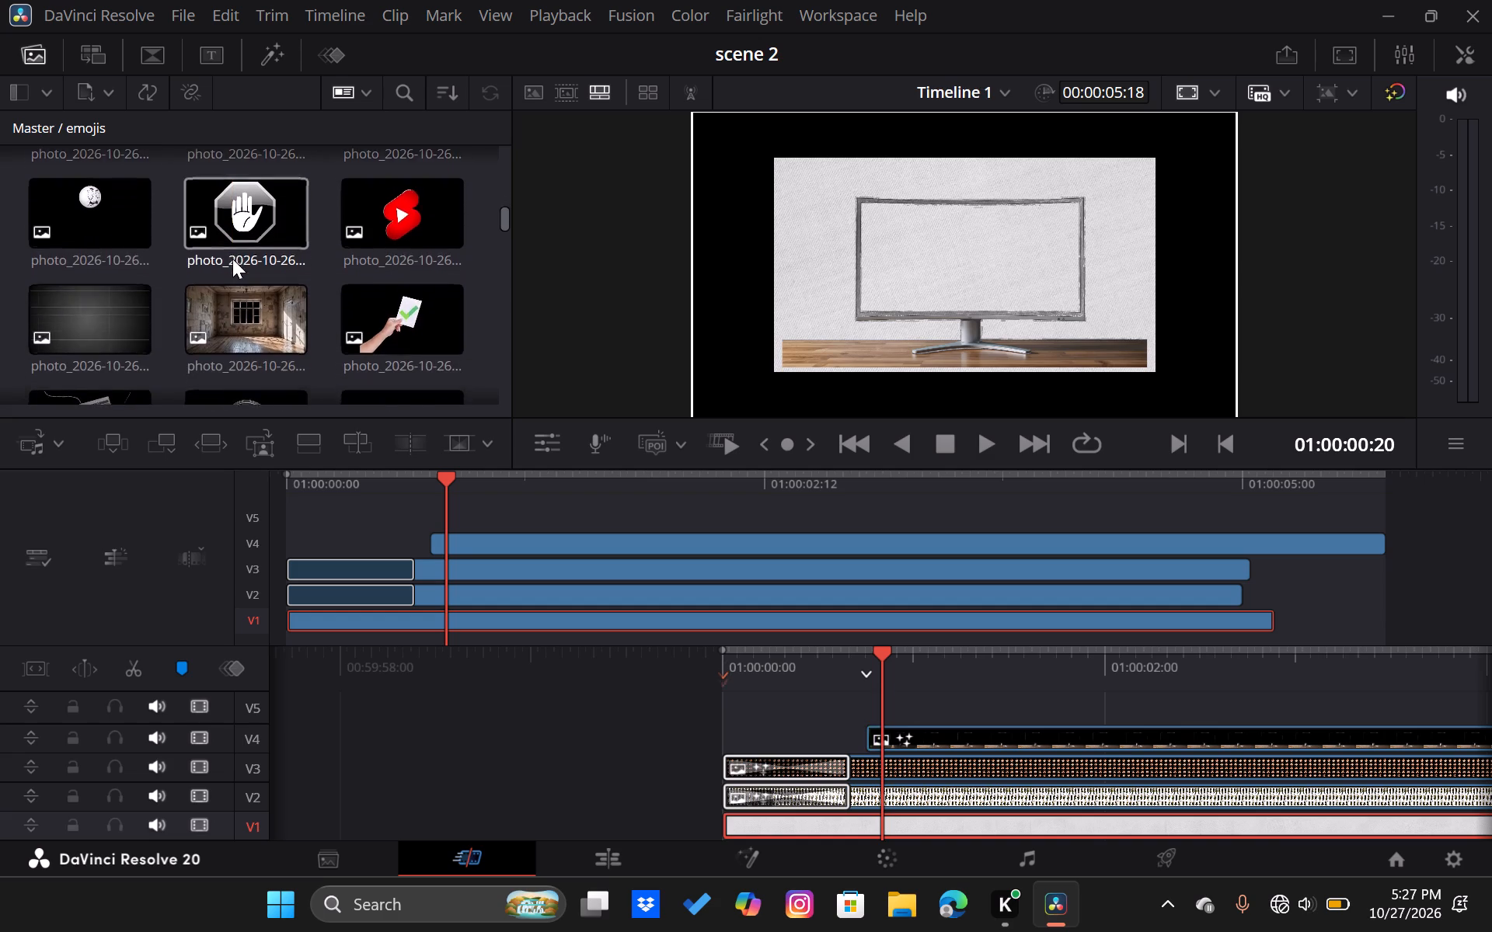
scroll(232, 259, "down", 4)
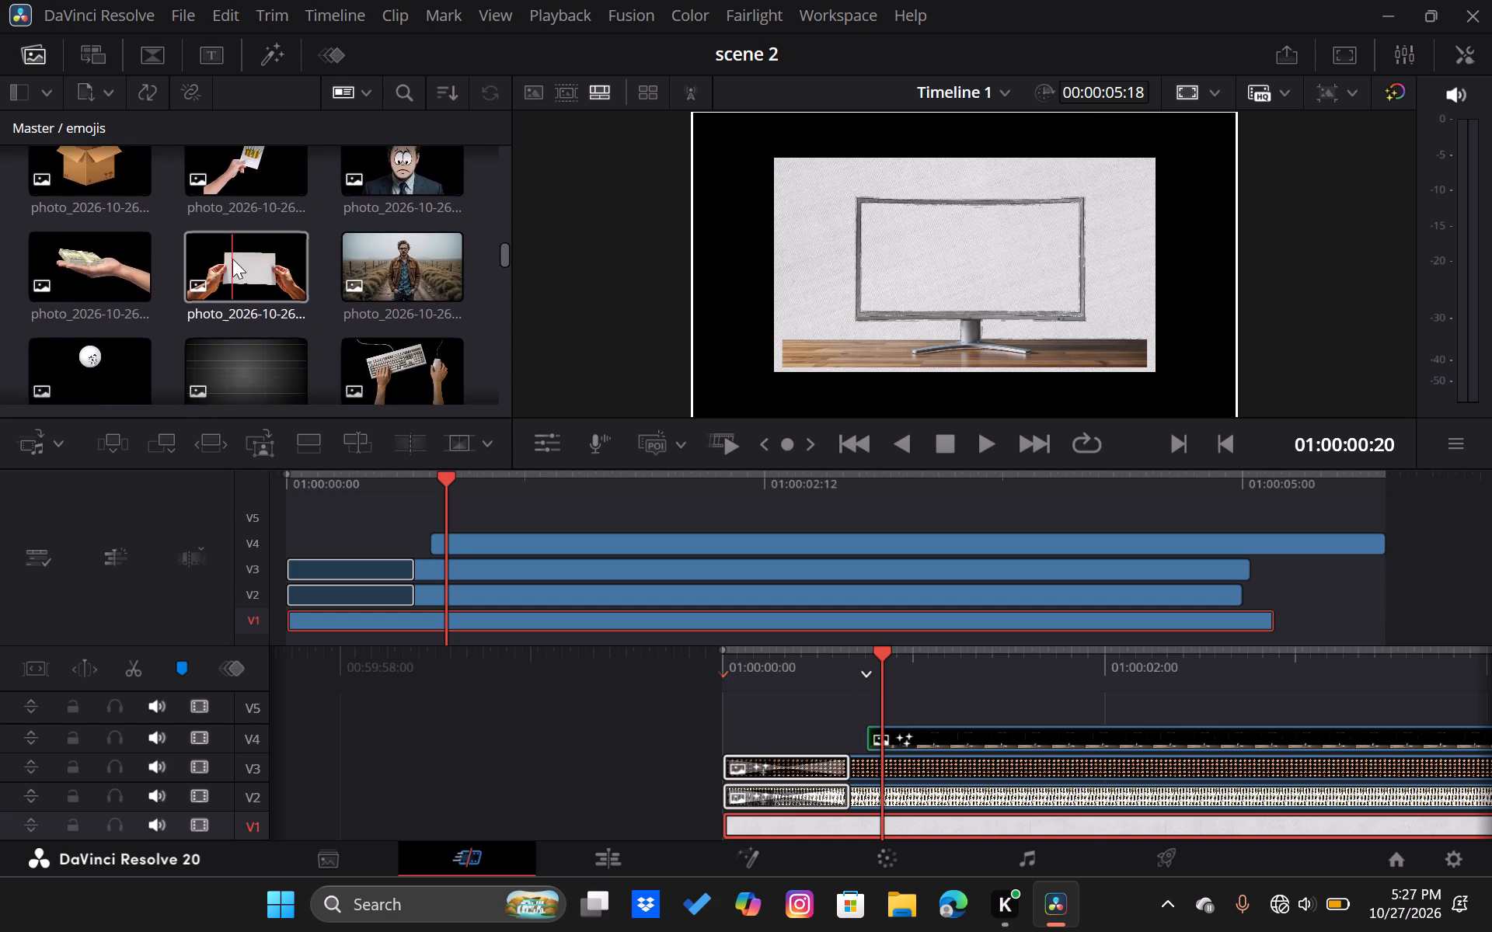
scroll(232, 259, "down", 3)
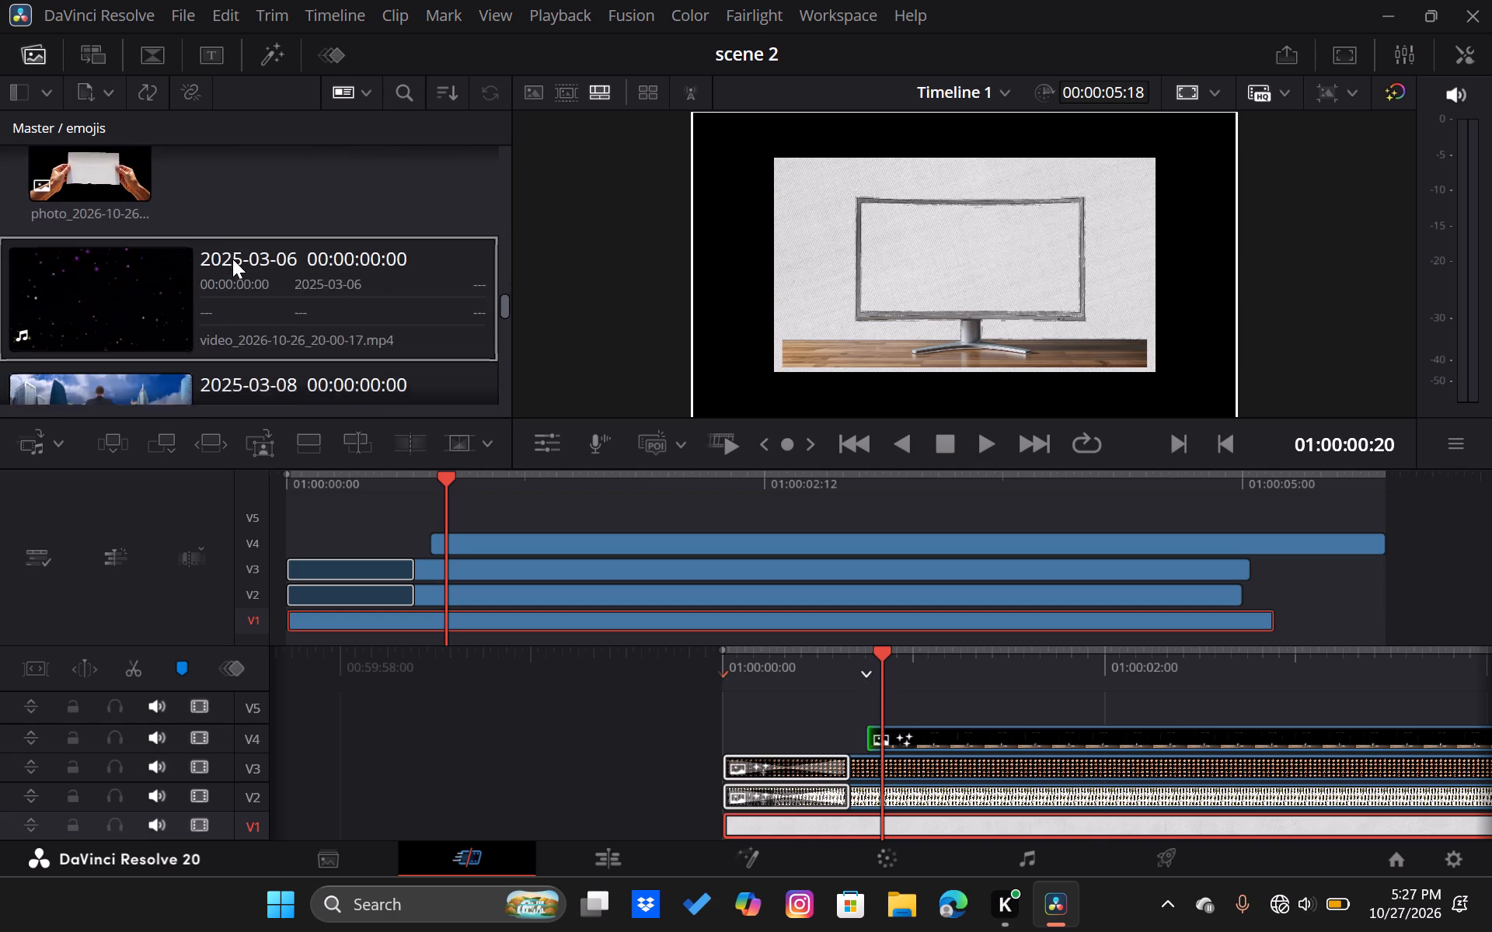
scroll(232, 259, "down", 4)
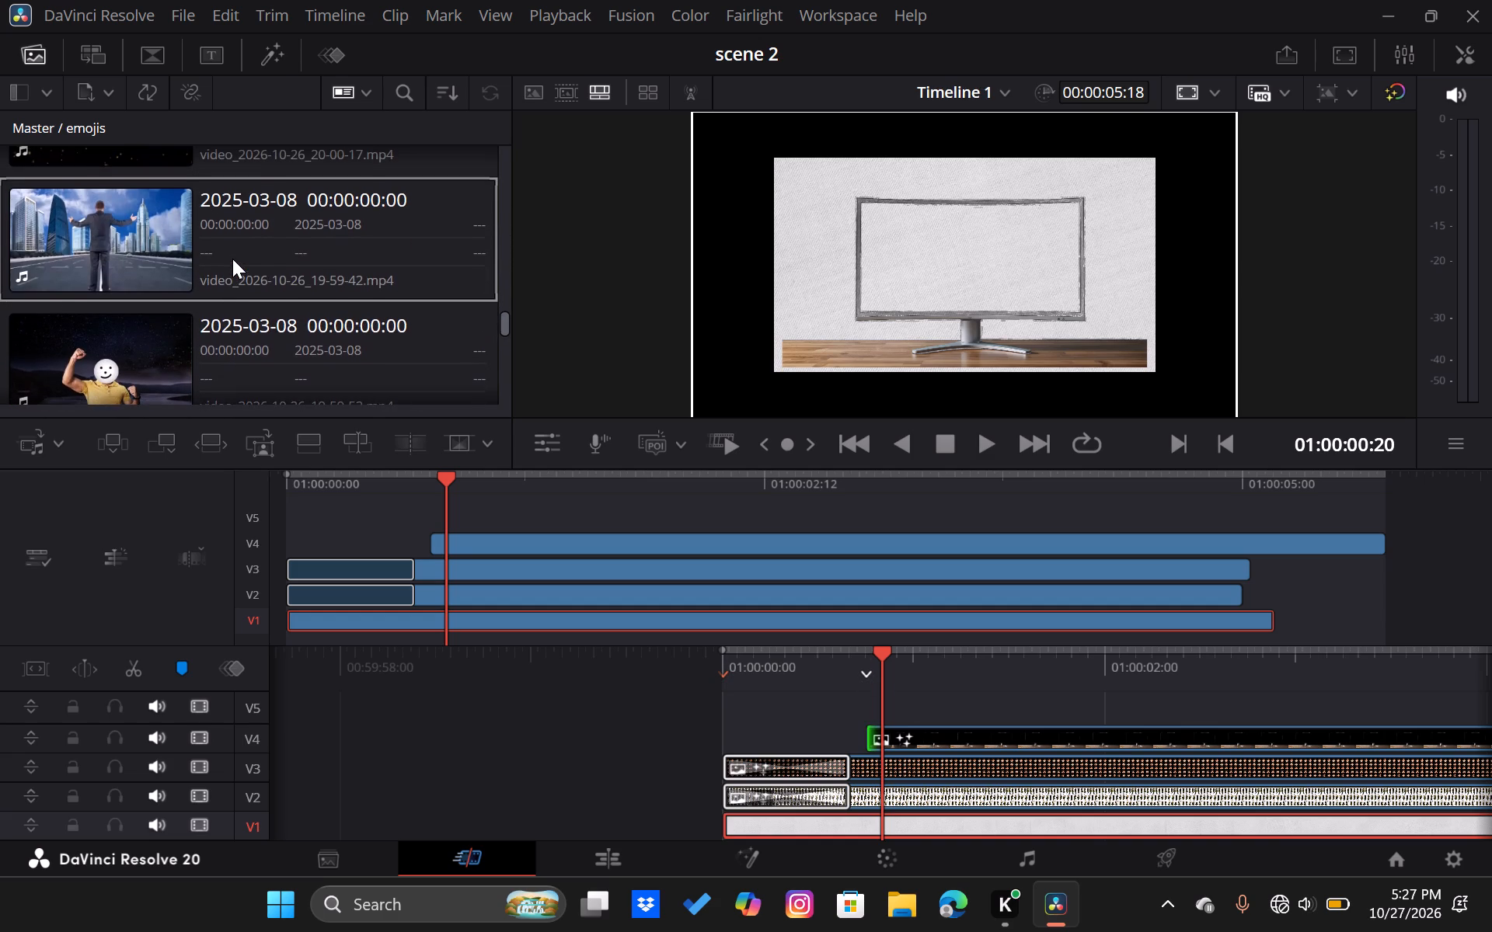
scroll(232, 259, "down", 1)
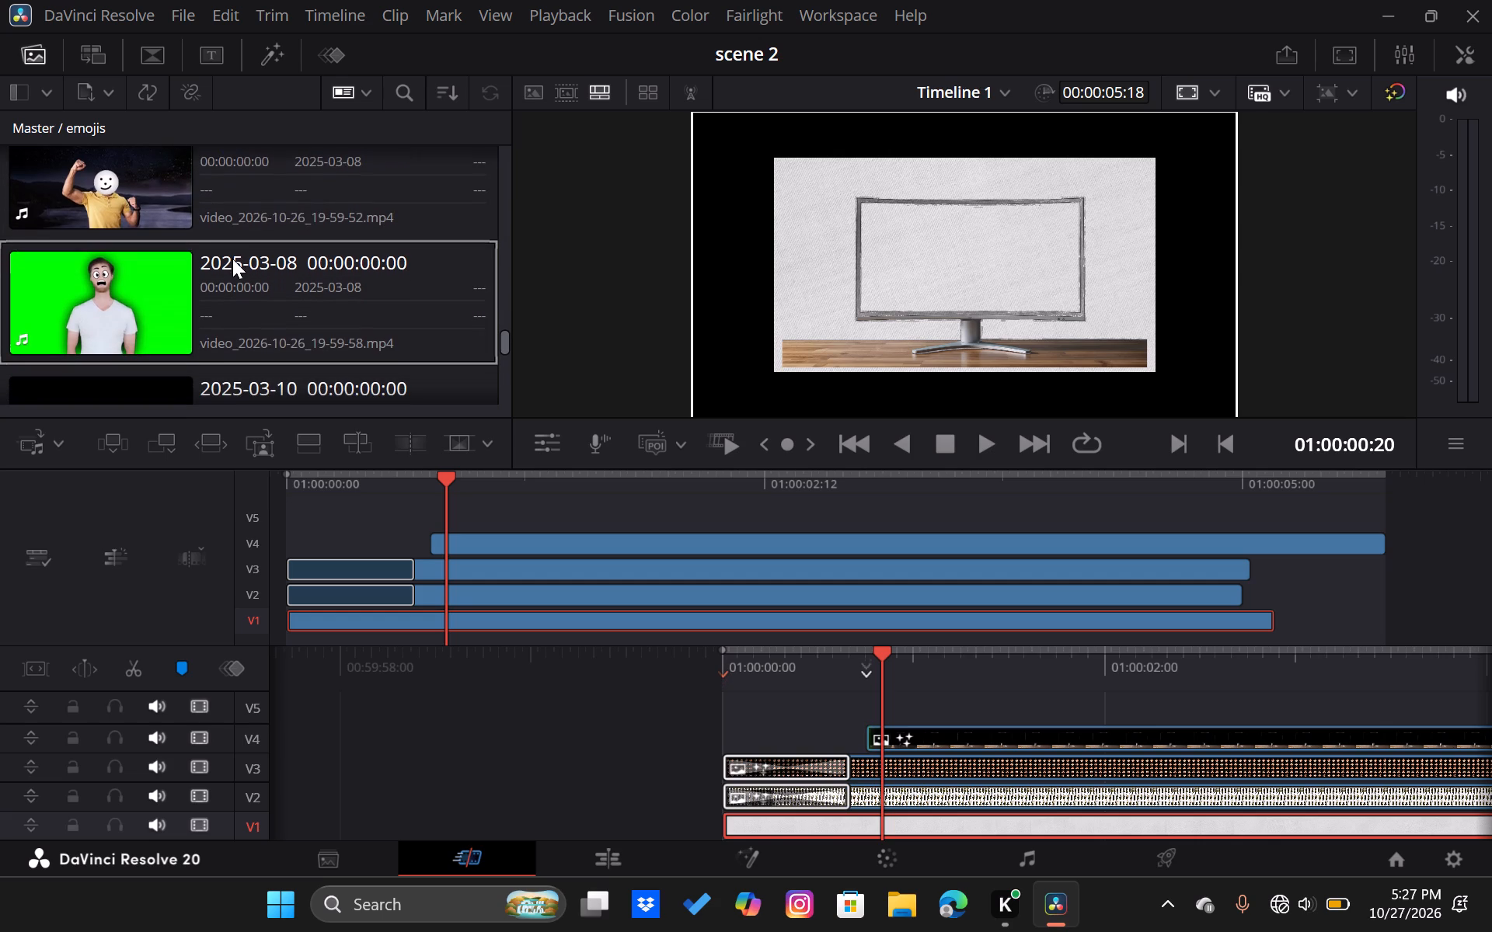
scroll(236, 249, "down", 3)
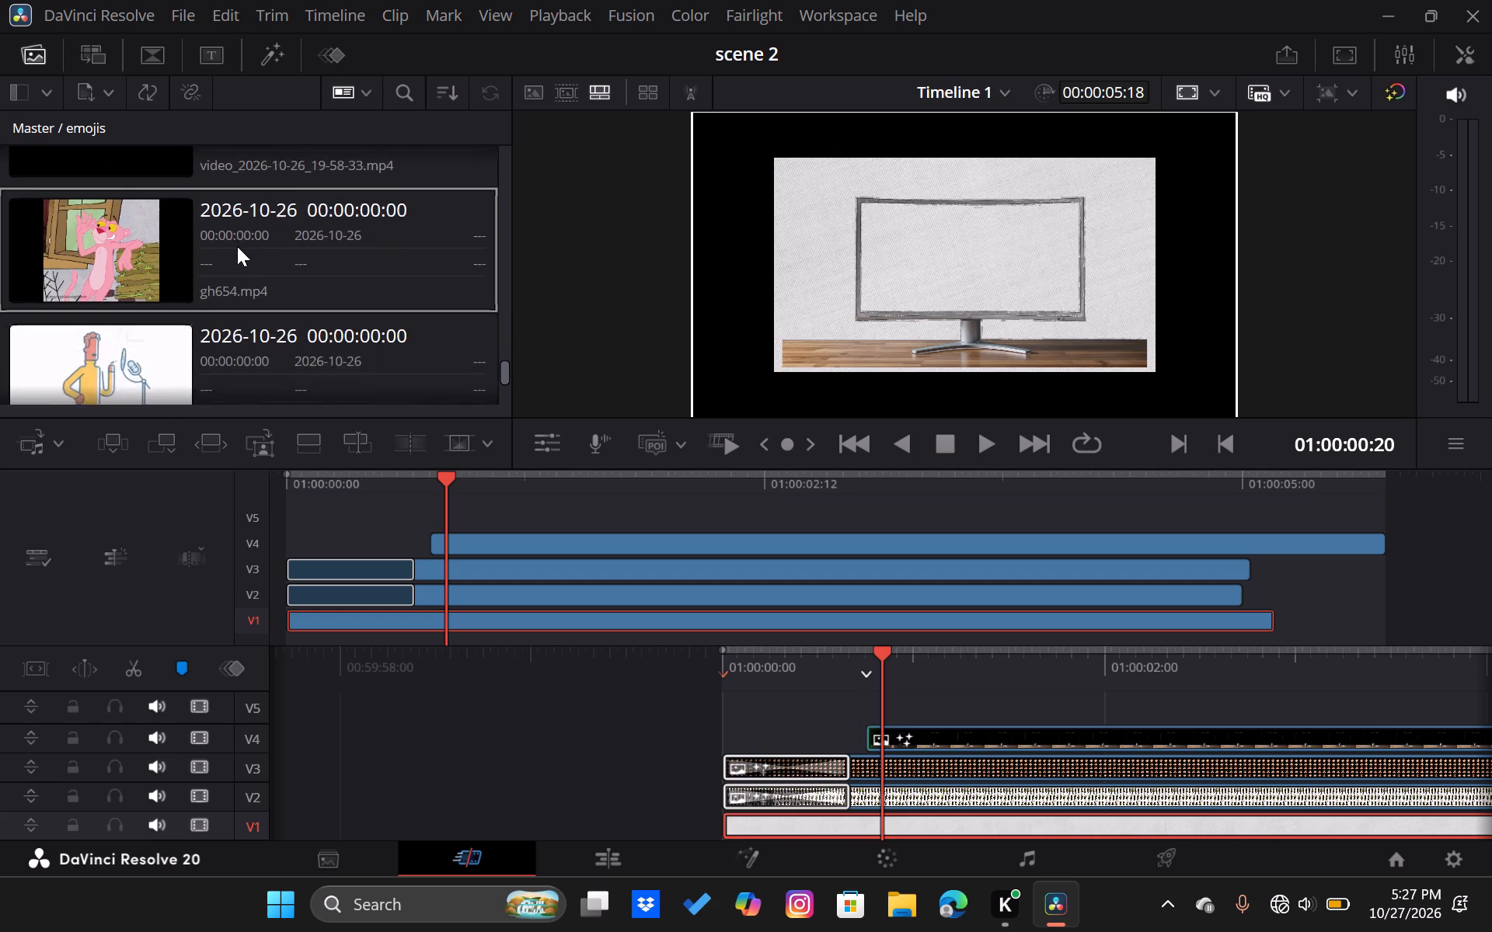
scroll(237, 246, "down", 3)
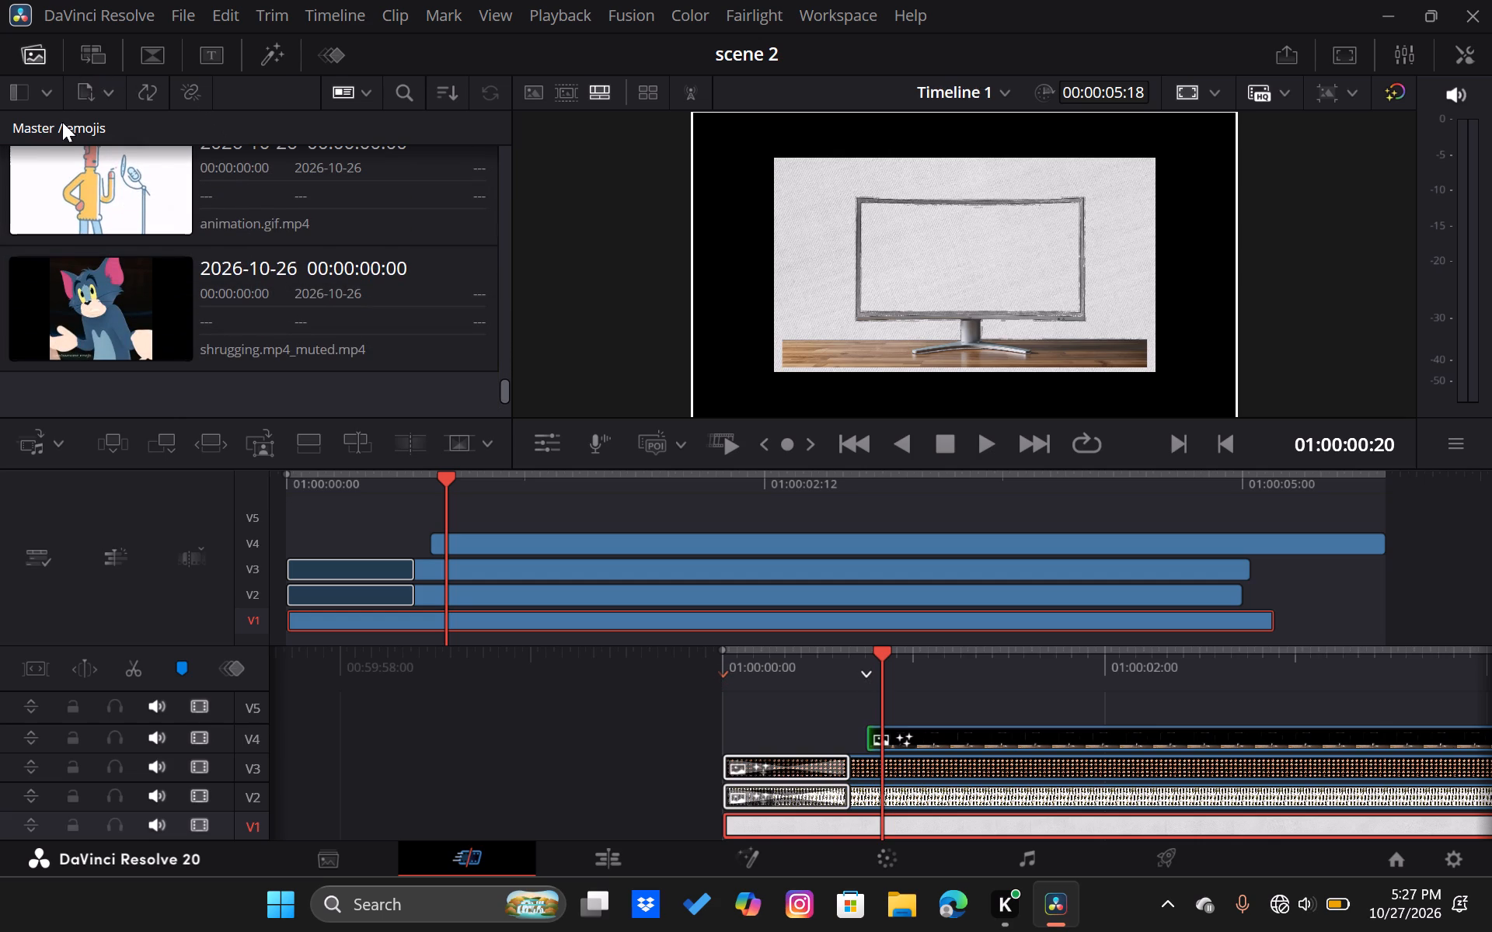
Switch to the background bin under Master and look through its photos and background video clips.
left_click(37, 128)
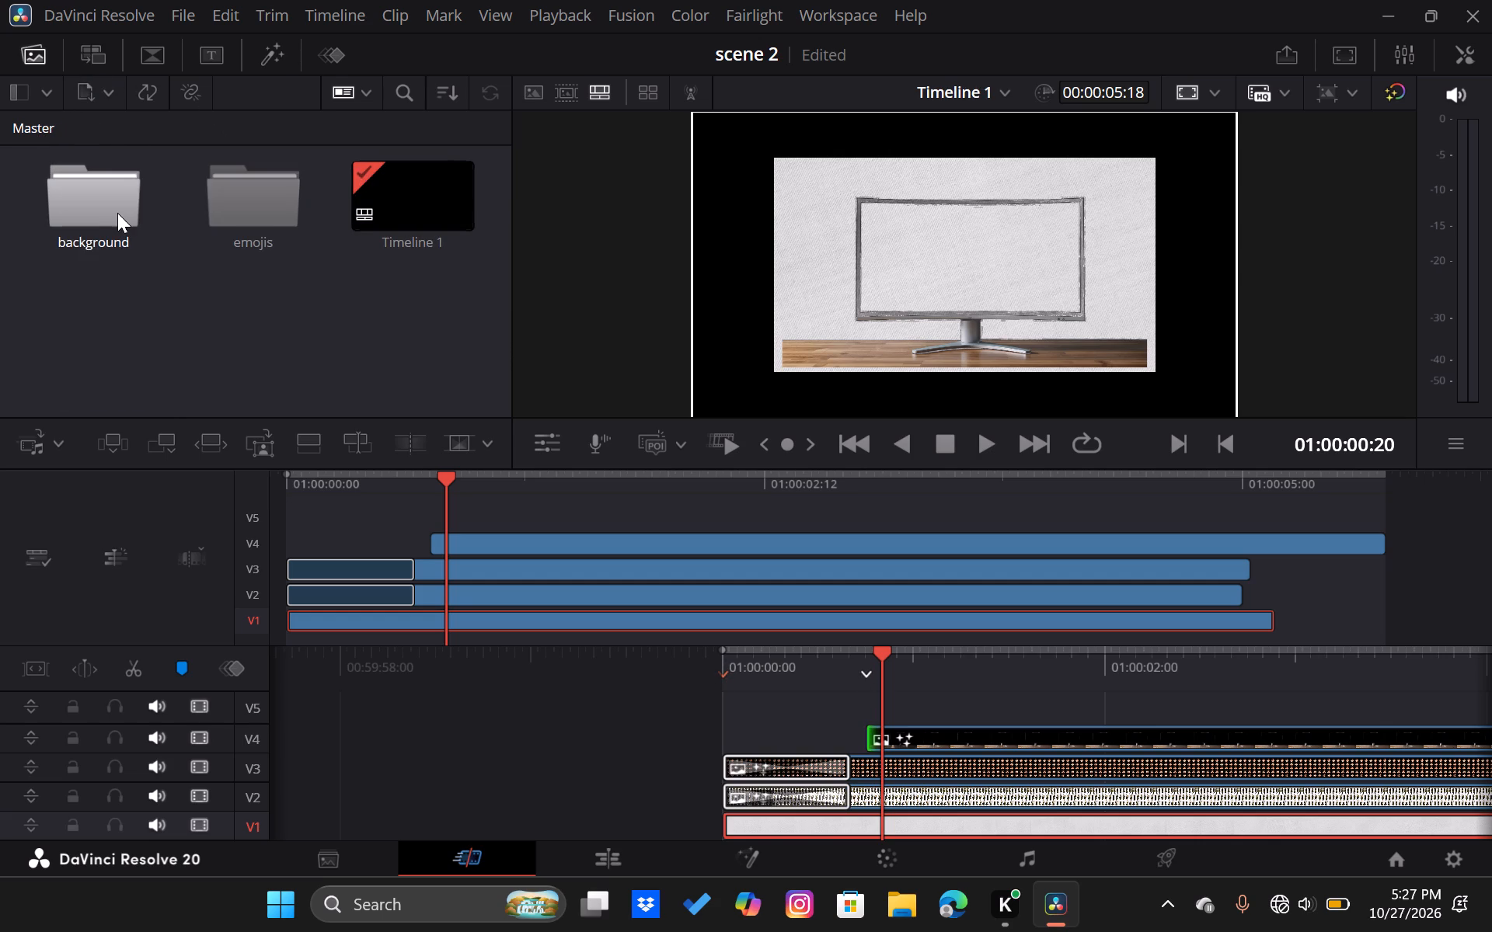
double_click(109, 214)
scroll(109, 214, "down", 1)
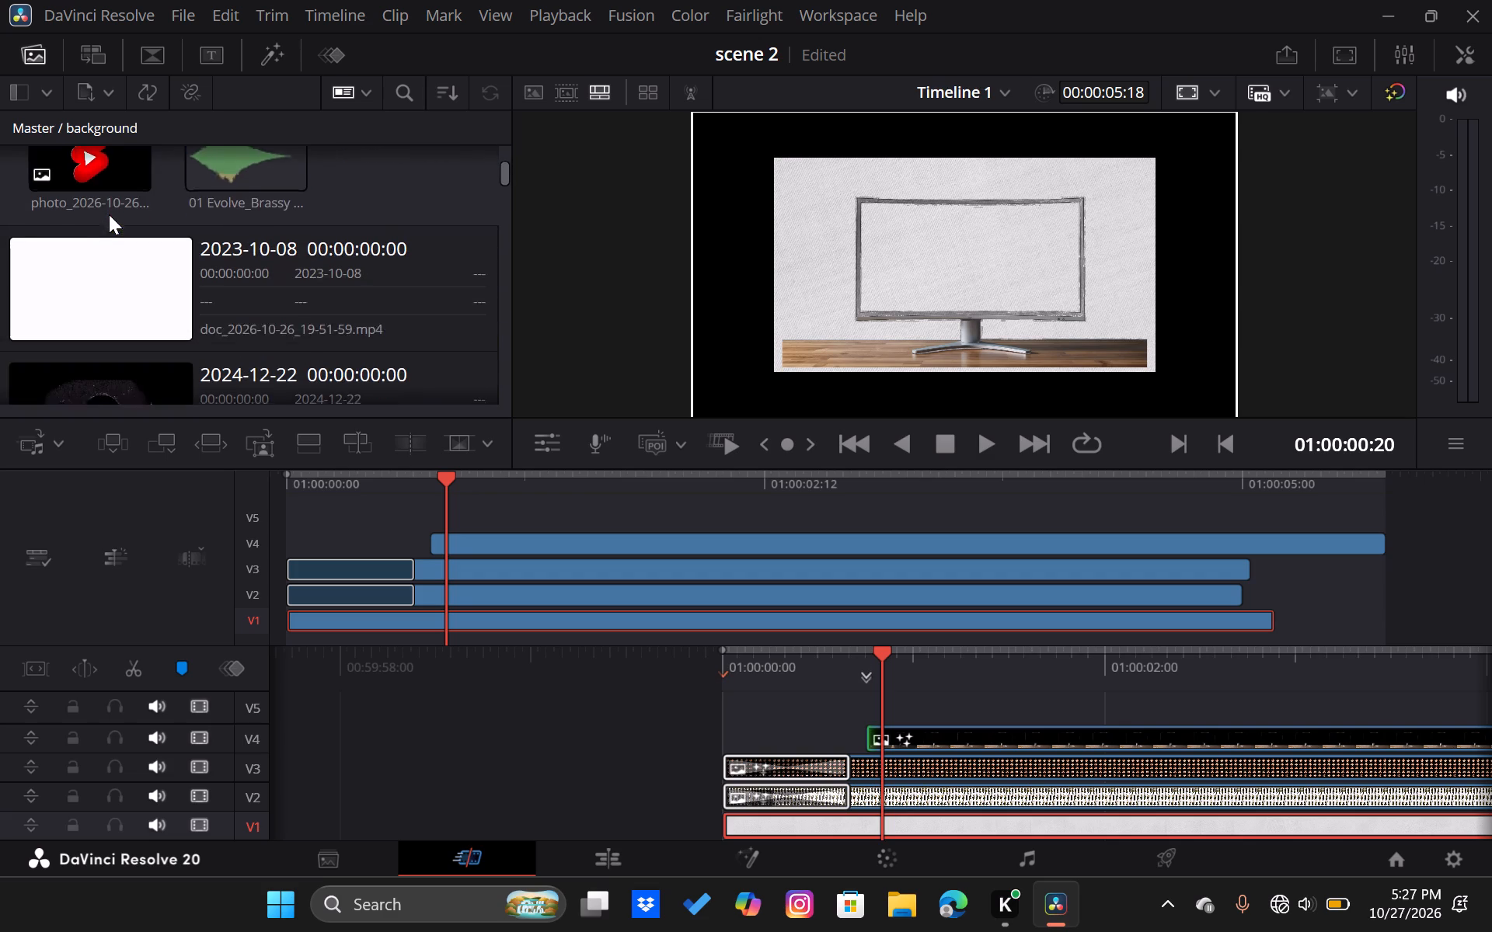
scroll(109, 214, "down", 2)
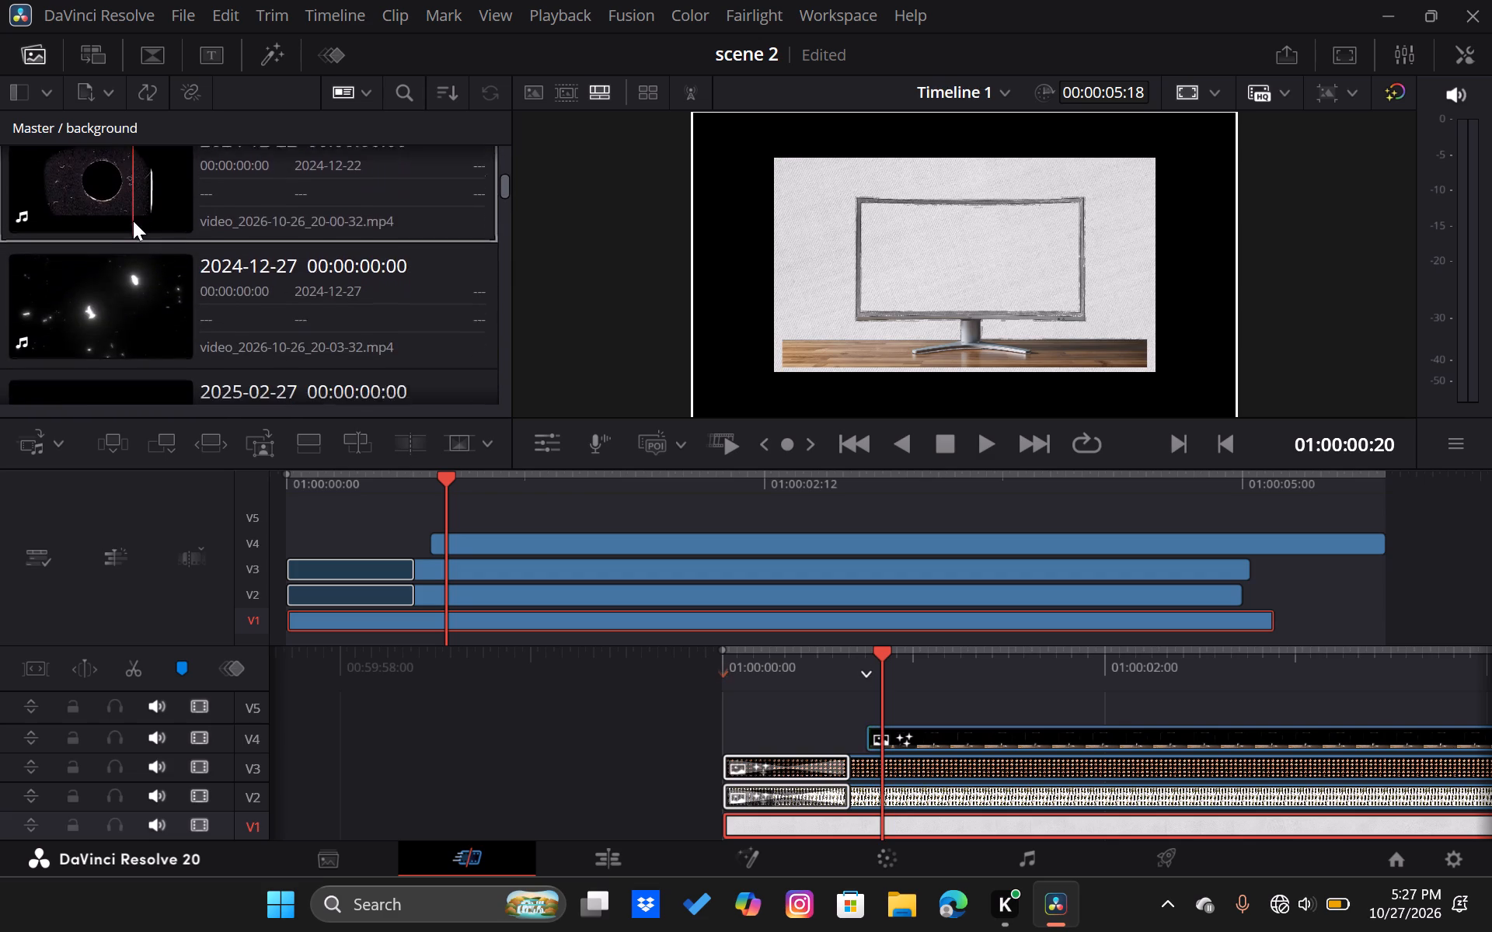
scroll(133, 221, "down", 6)
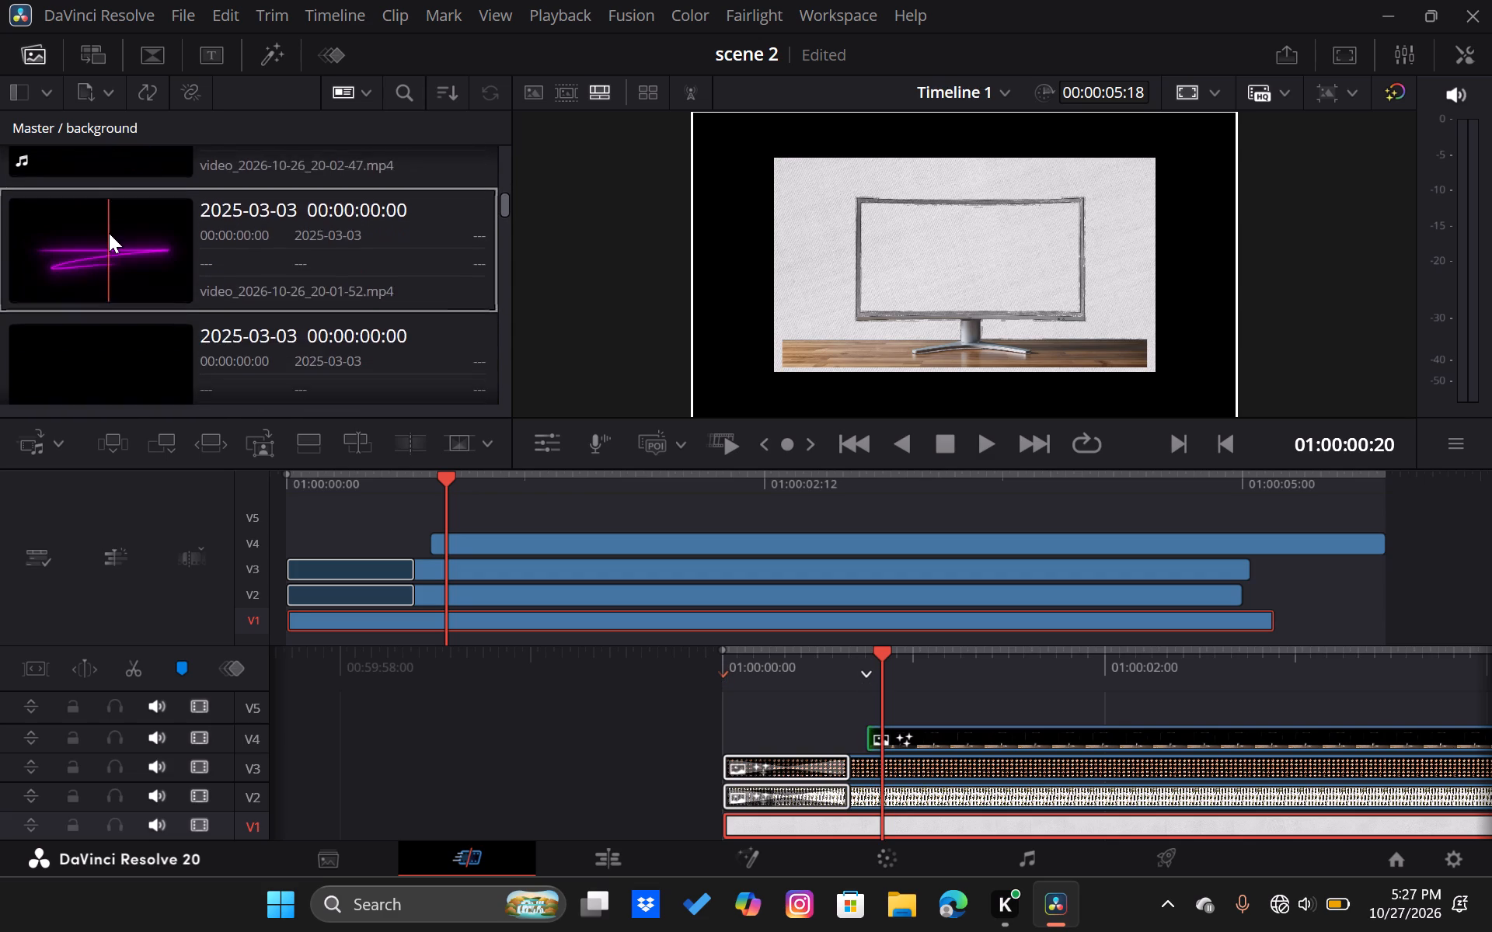
scroll(109, 233, "down", 17)
scroll(109, 233, "up", 1)
scroll(109, 233, "down", 8)
scroll(117, 290, "up", 2)
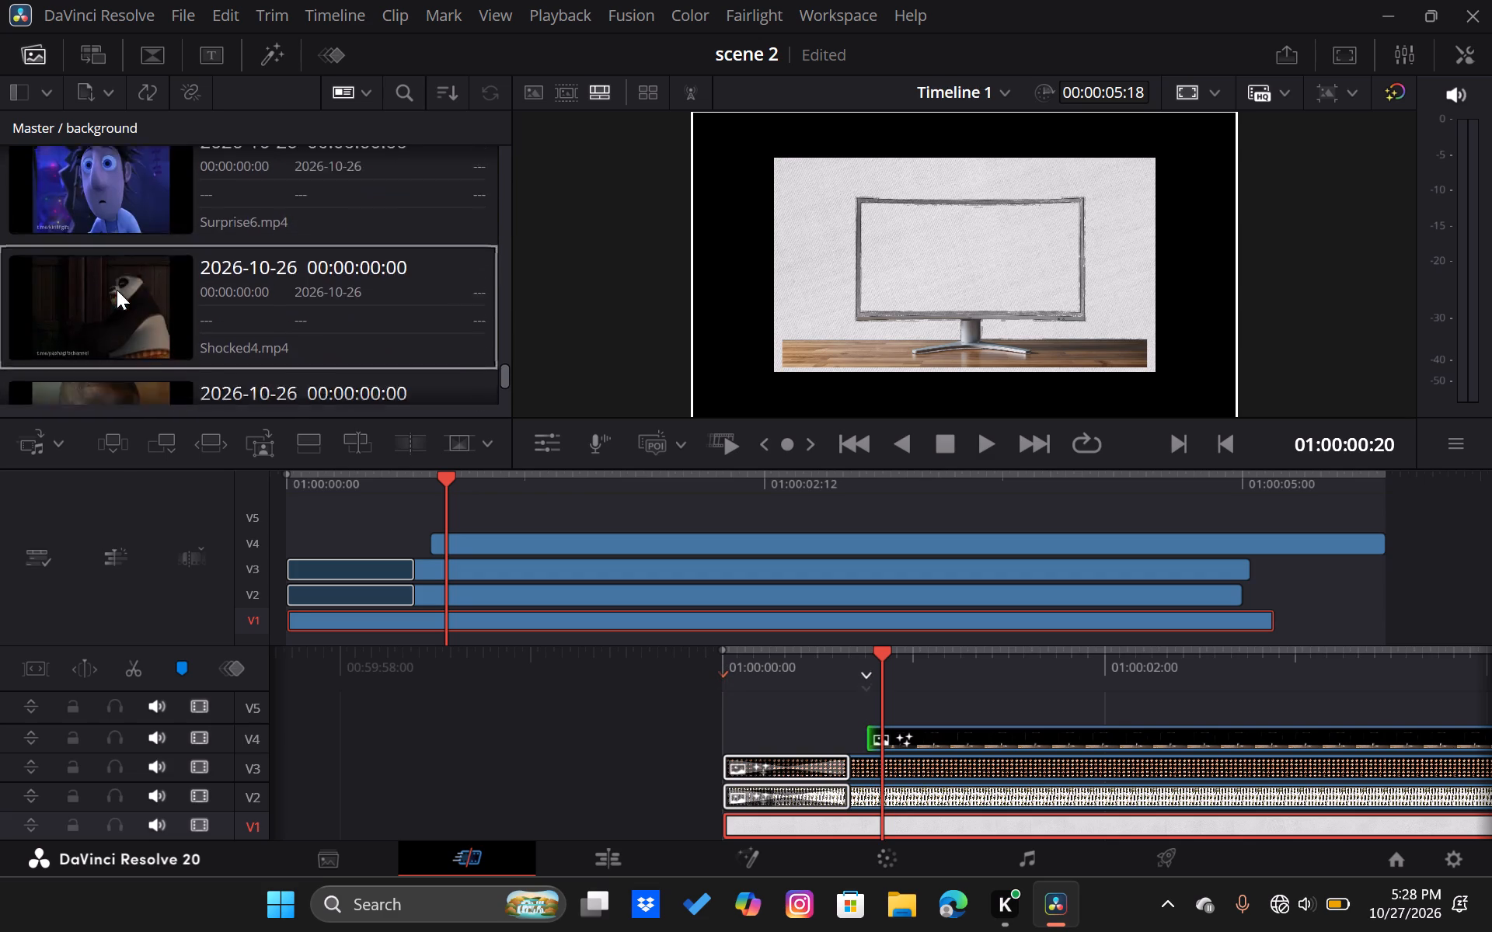
scroll(117, 290, "up", 5)
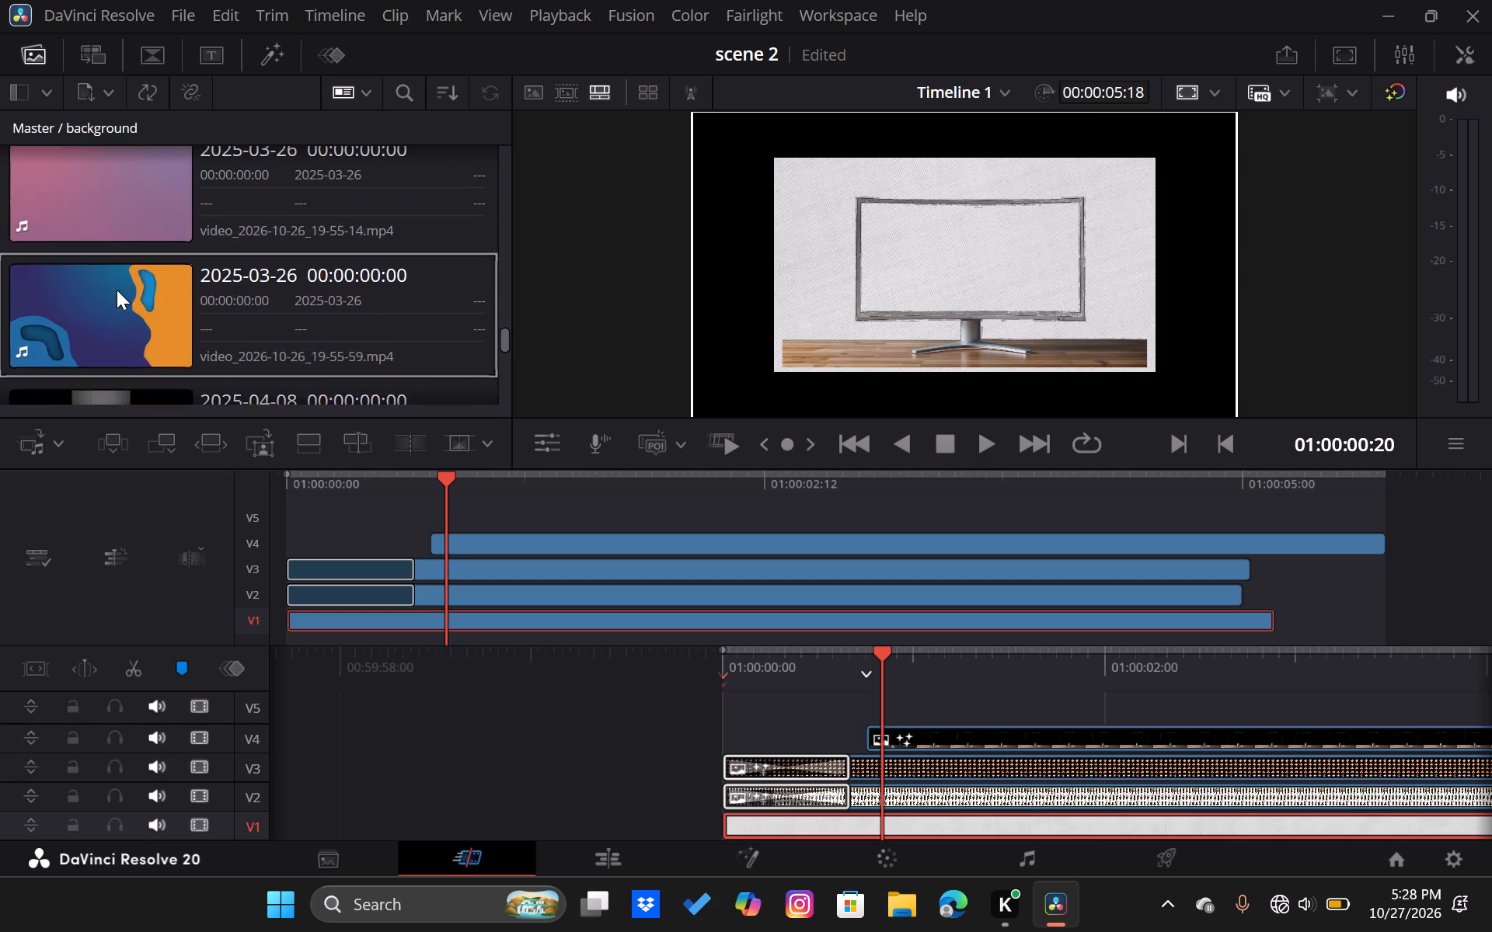
scroll(117, 290, "up", 3)
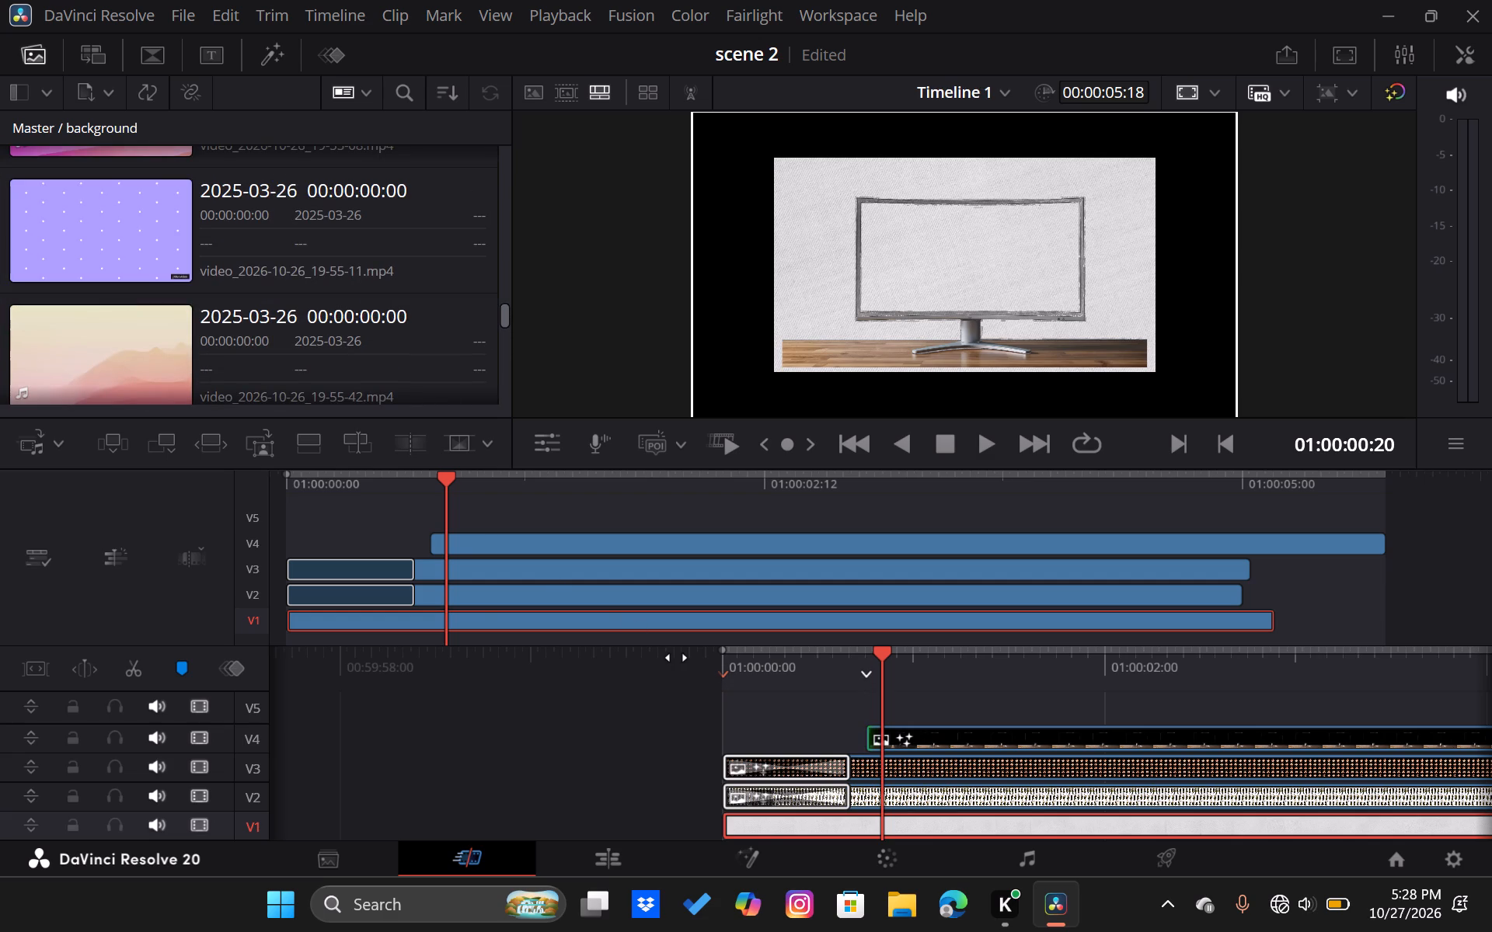
Scrub the timeline past 01:00:02:00 and back to 01:00:00:11 to examine the monitor and character sections.
scroll(675, 657, "left", 4)
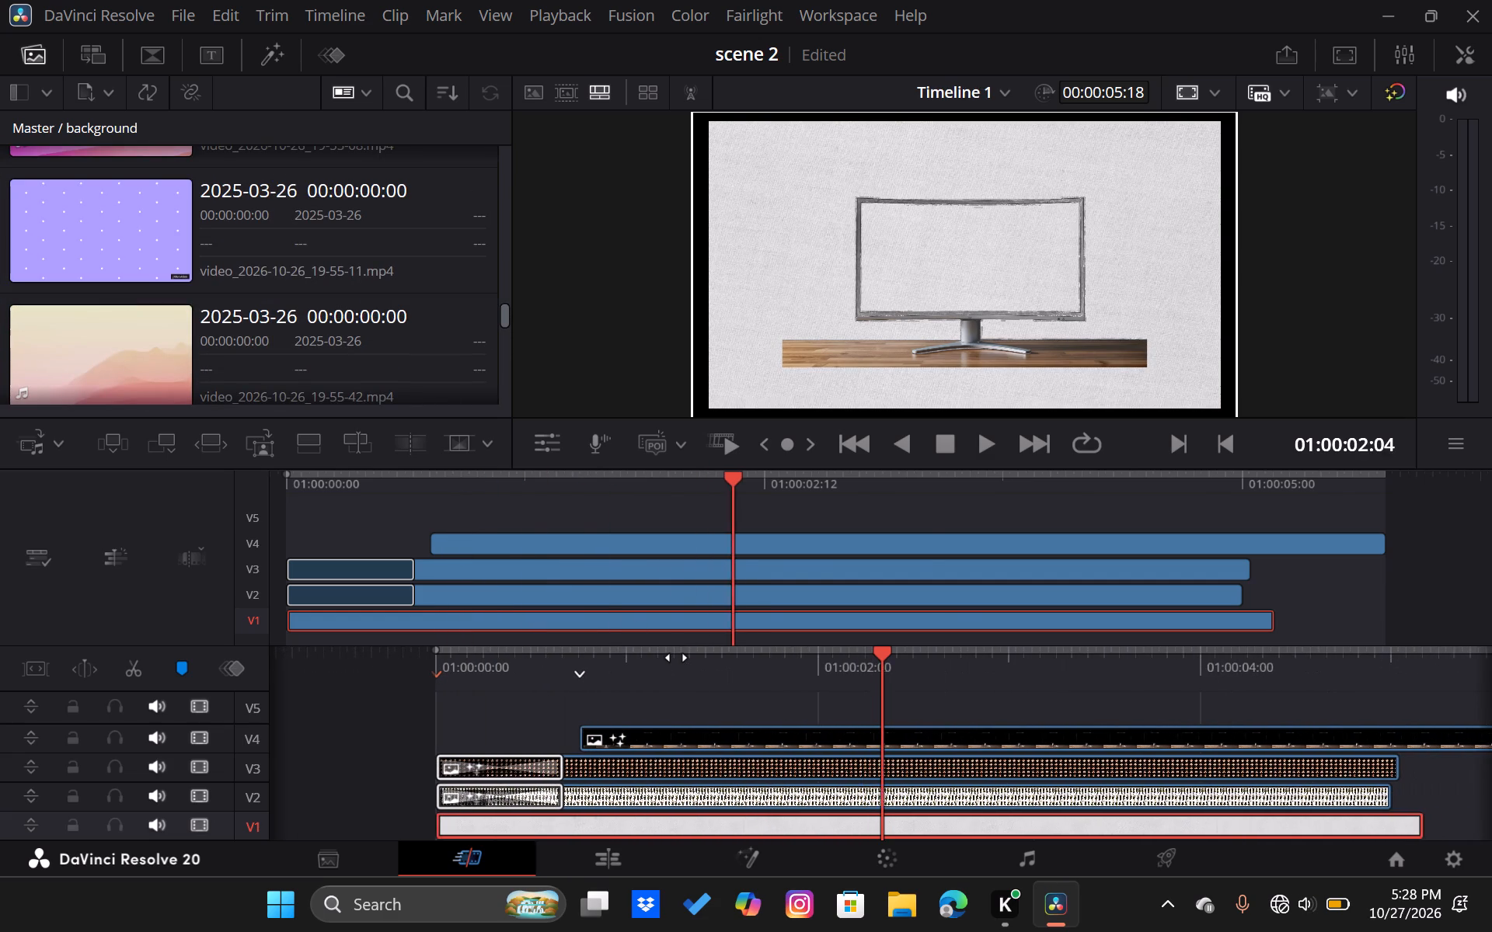
scroll(675, 657, "left", 1)
scroll(675, 657, "right", 2)
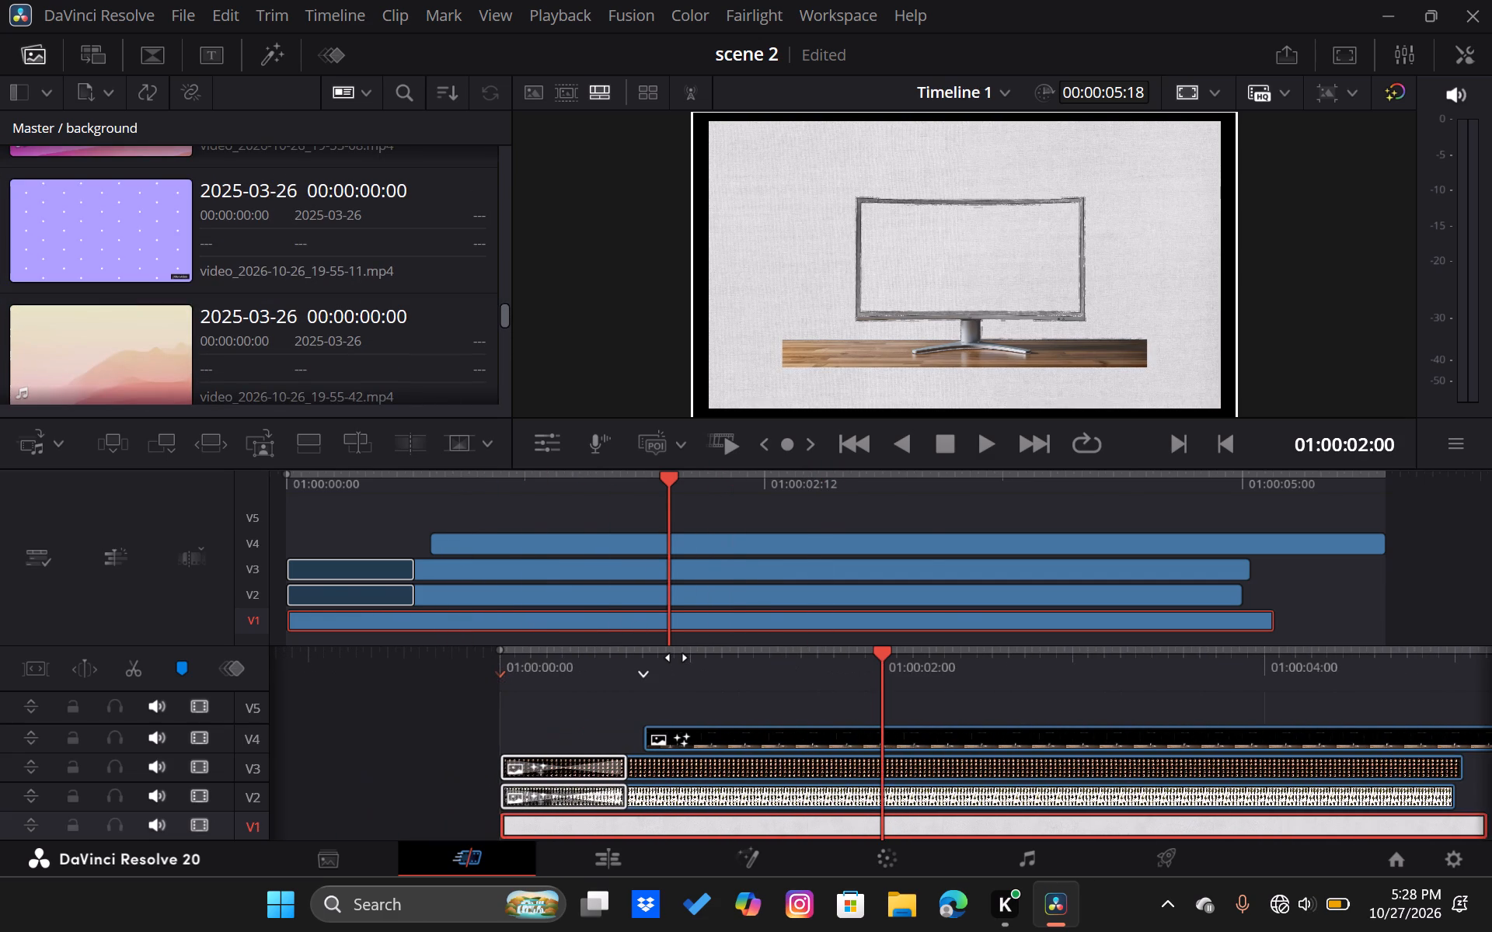
scroll(675, 657, "right", 8)
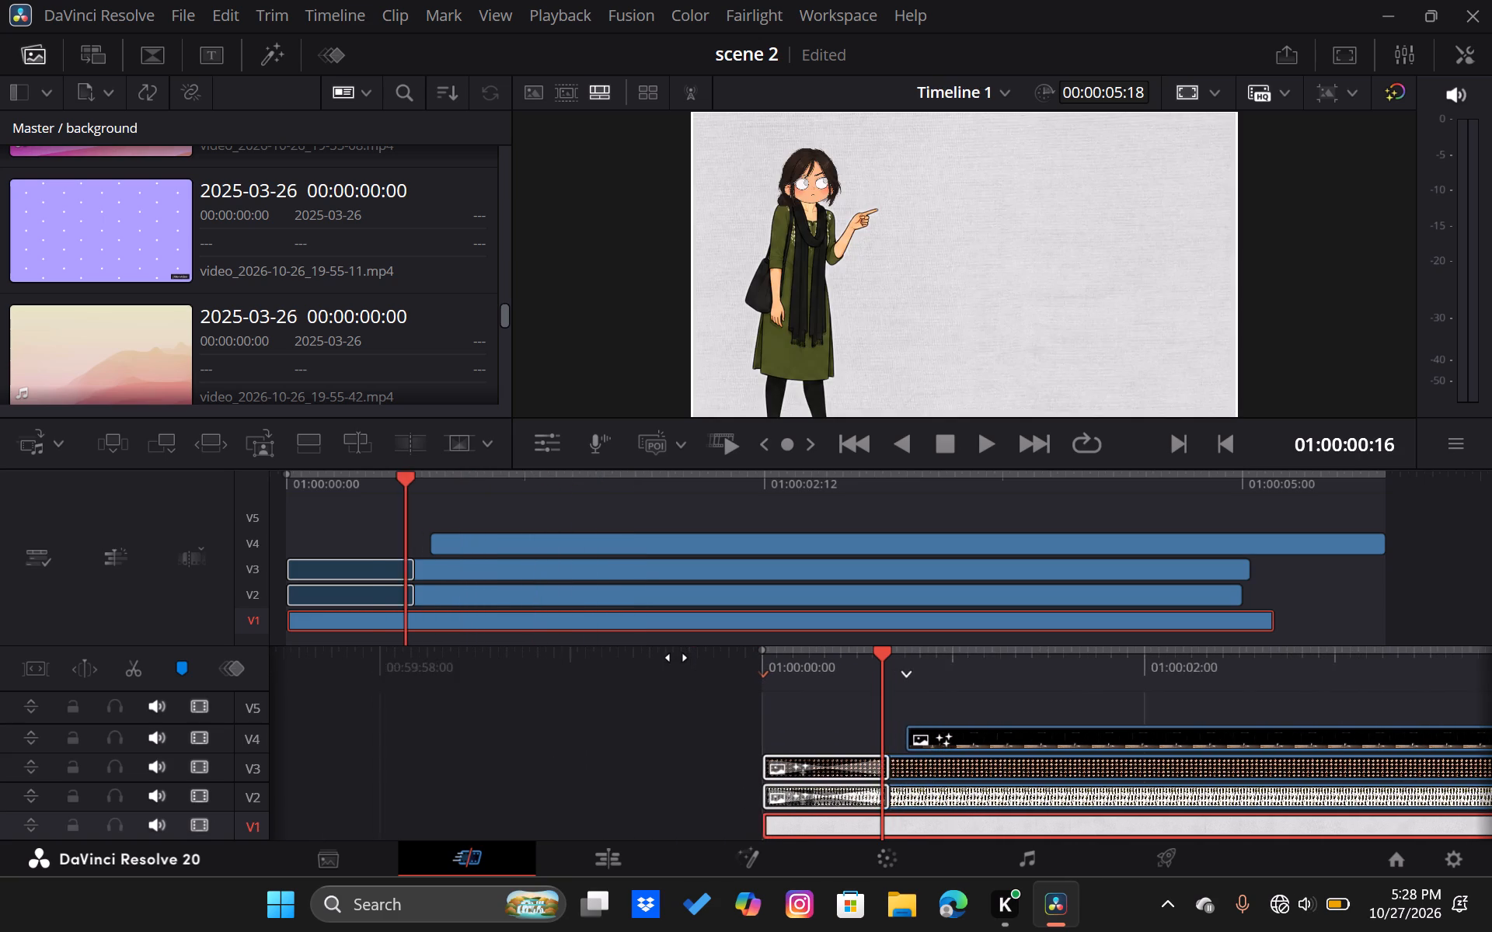
scroll(675, 657, "right", 1)
Deselect the V1 clip and step forward from 01:00:00:11 to 01:00:01:00 to examine the change from character to monitor.
key("Right")
key("Right")
key("Right")
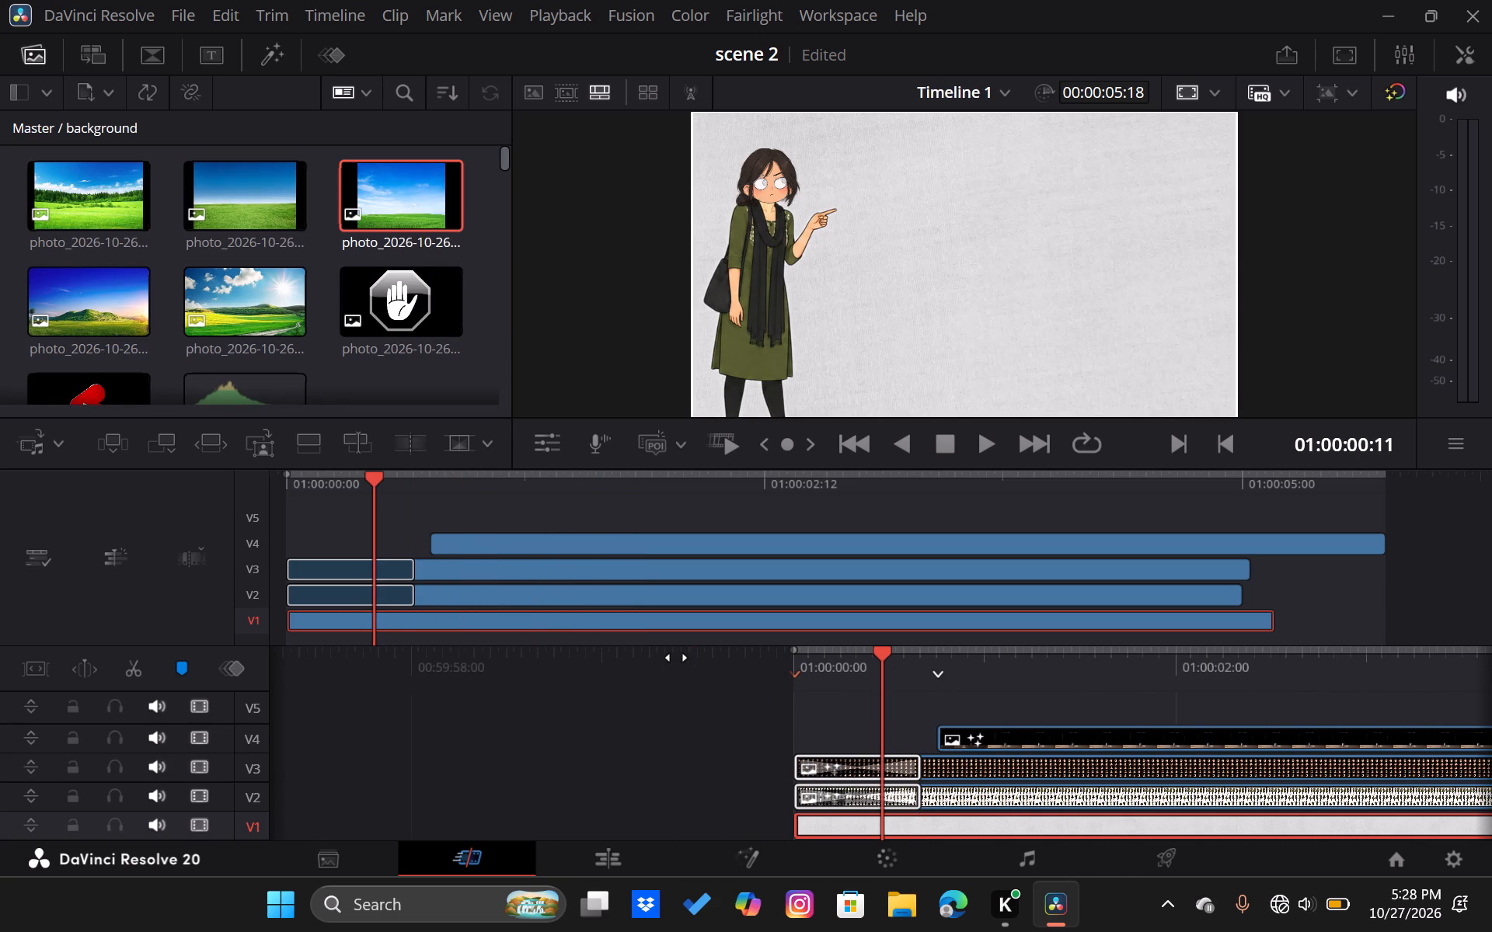
key("Right")
left_click(859, 705)
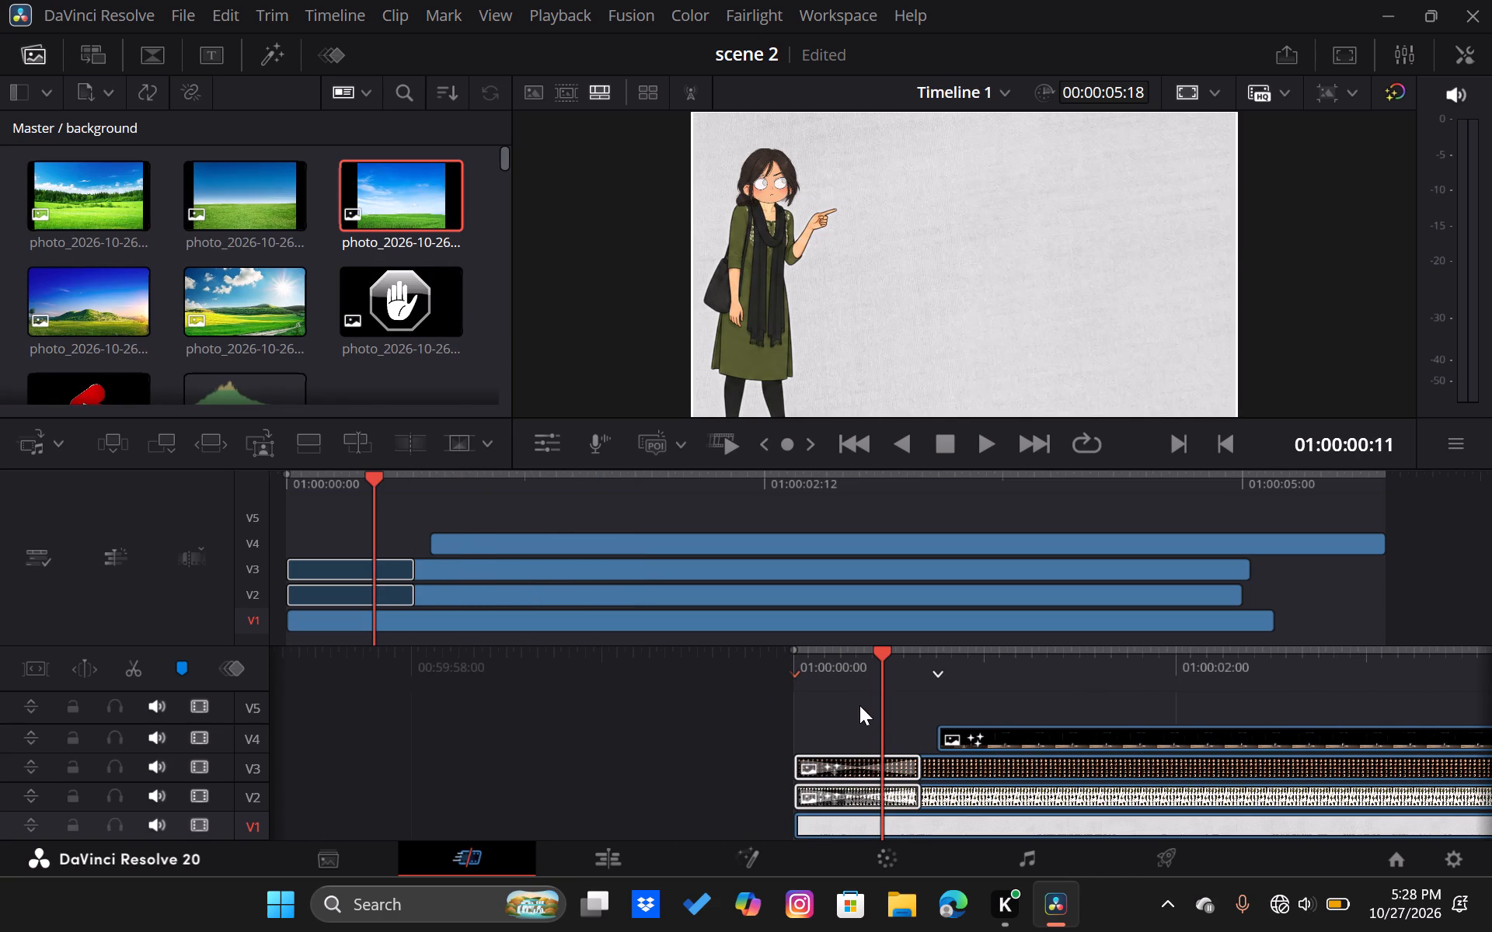
key("Right")
key("Right")
key("Right")
key("Right")
key("Right")
key("Right")
key("Right")
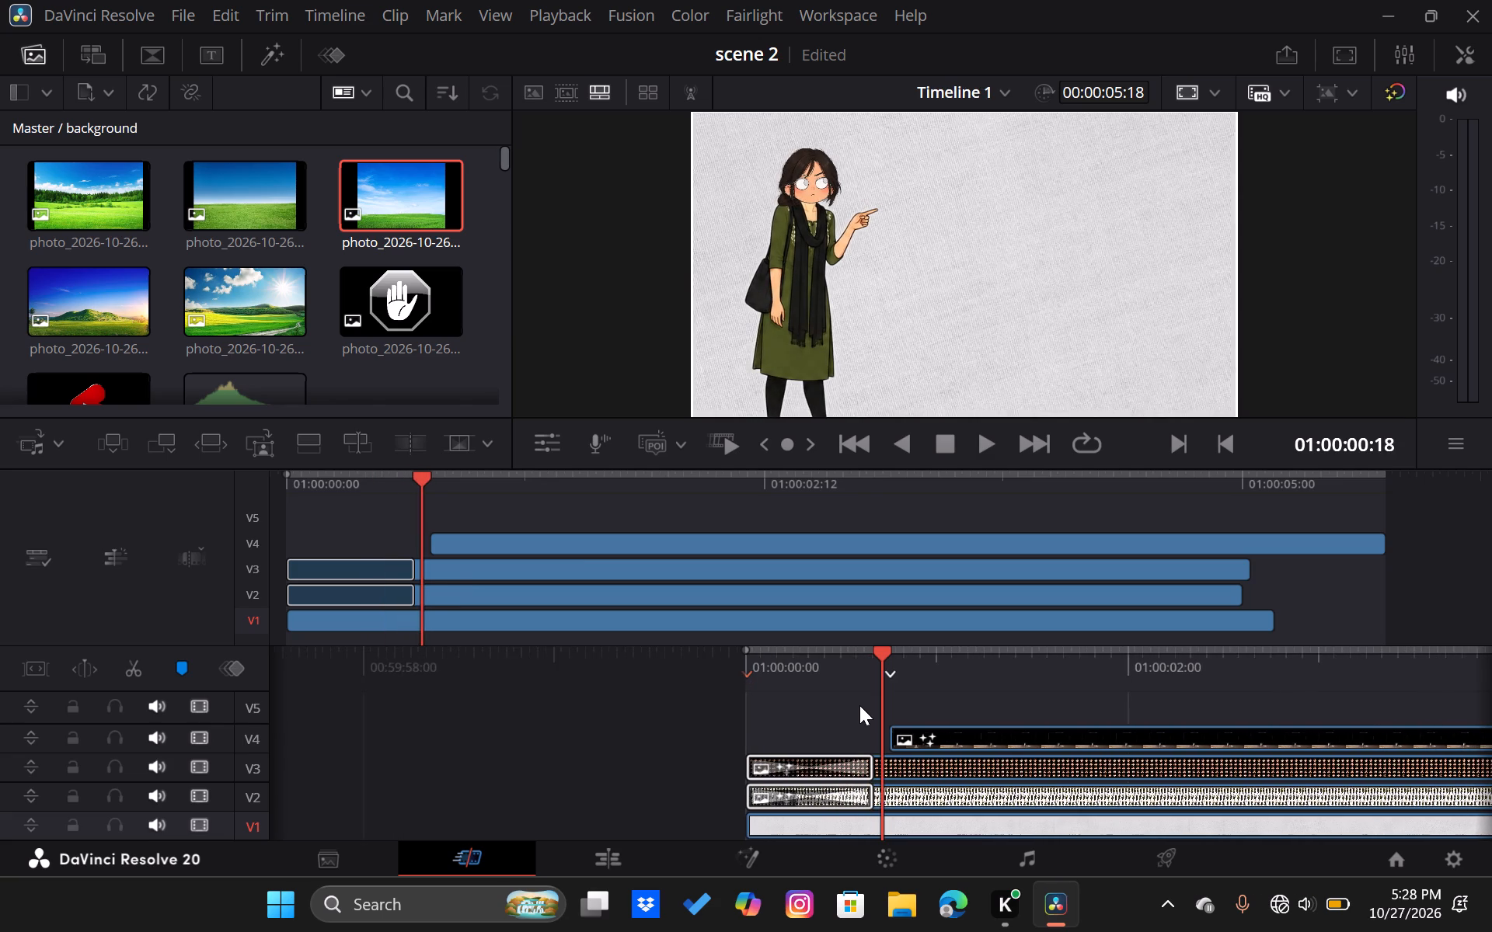
key("Right")
key("Right")
key("Right")
key("Right")
key("Right")
key("Right")
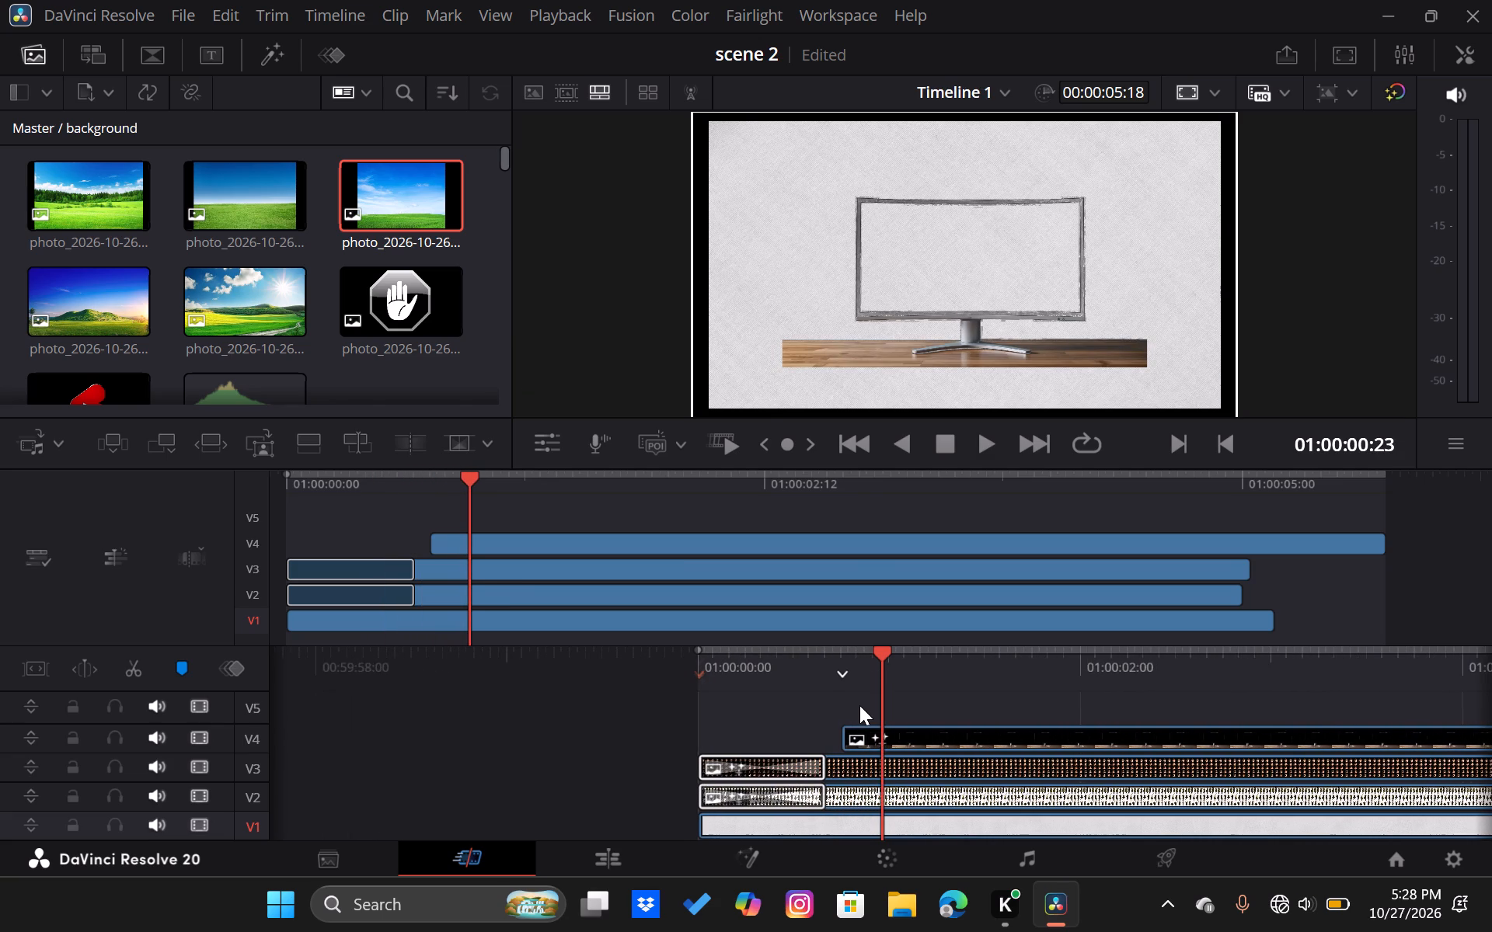
Show the V4 monitor photo's transform settings and step between 01:00:01:06 and 01:00:00:20 to examine it over the zoom.
left_click(35, 55)
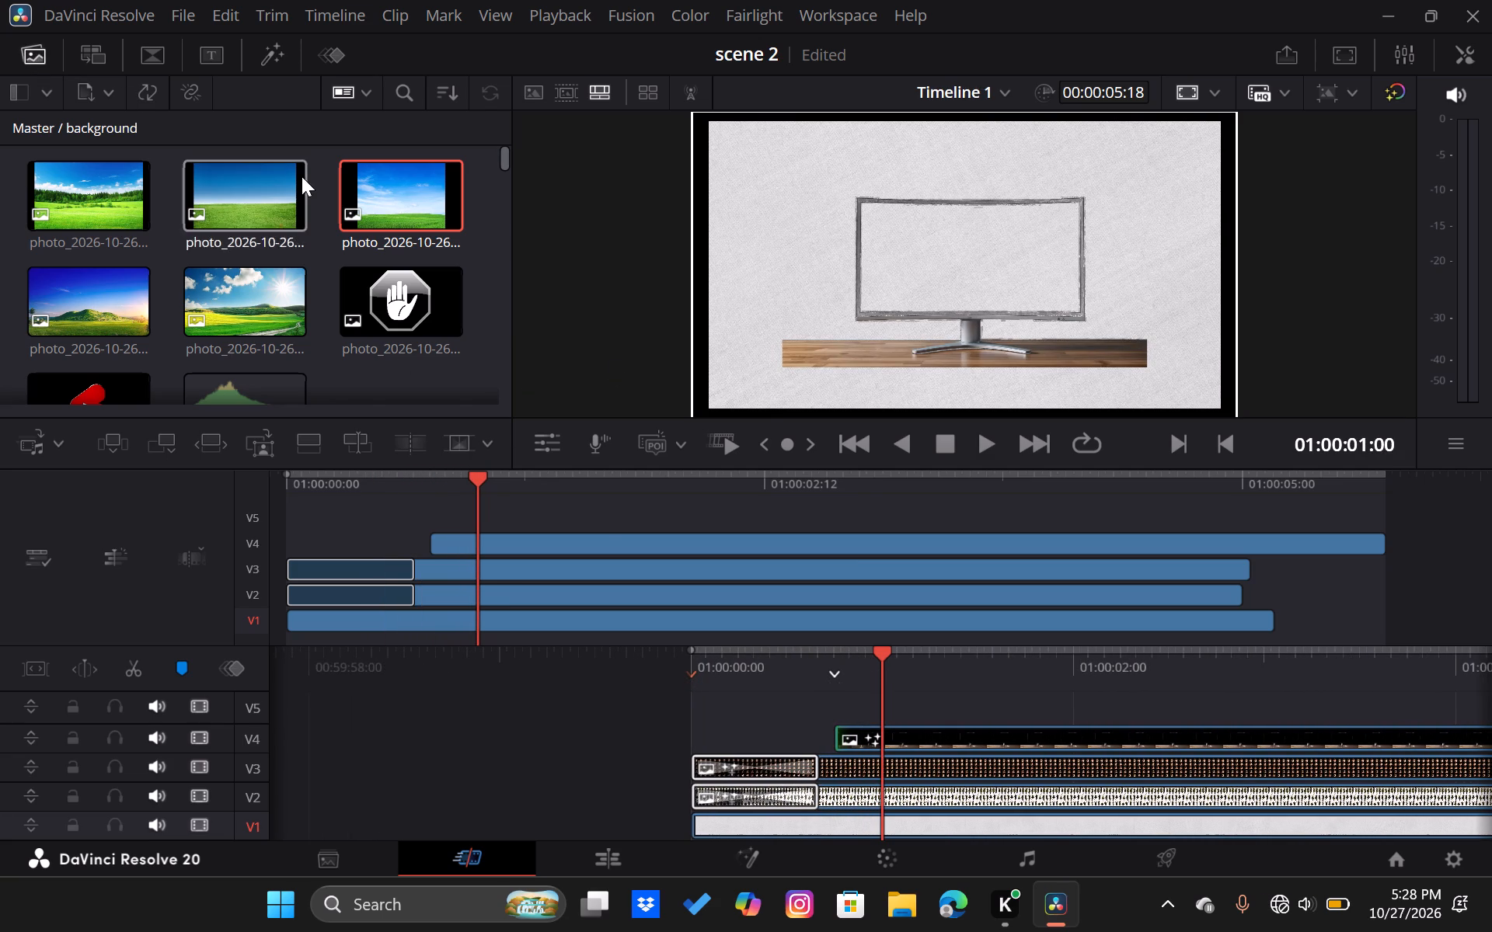
left_click(31, 62)
left_click(31, 62)
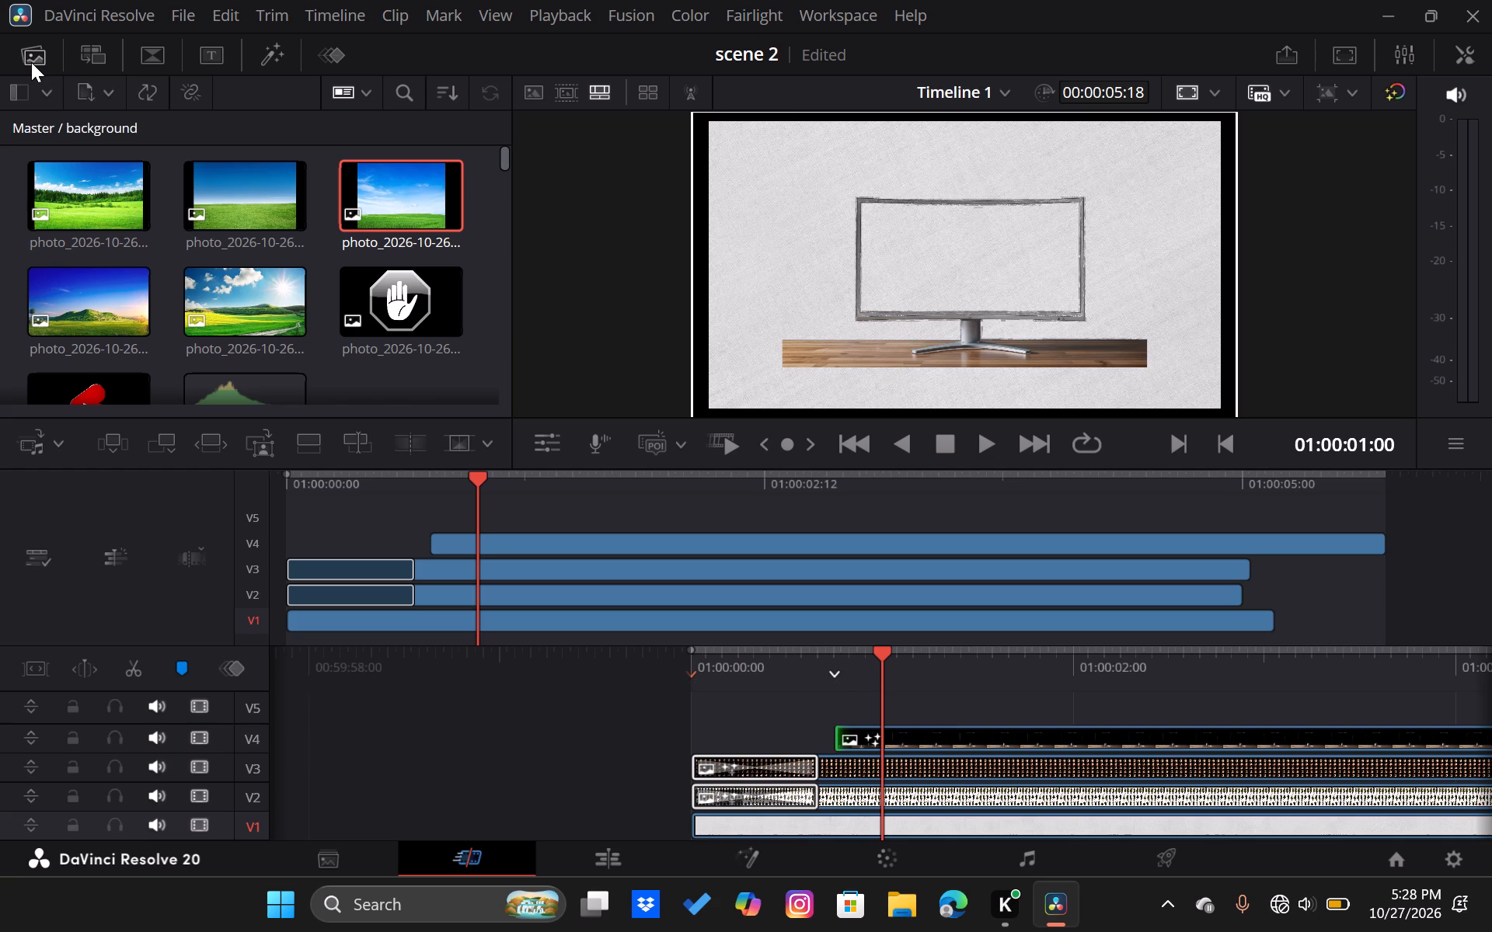
left_click(1469, 52)
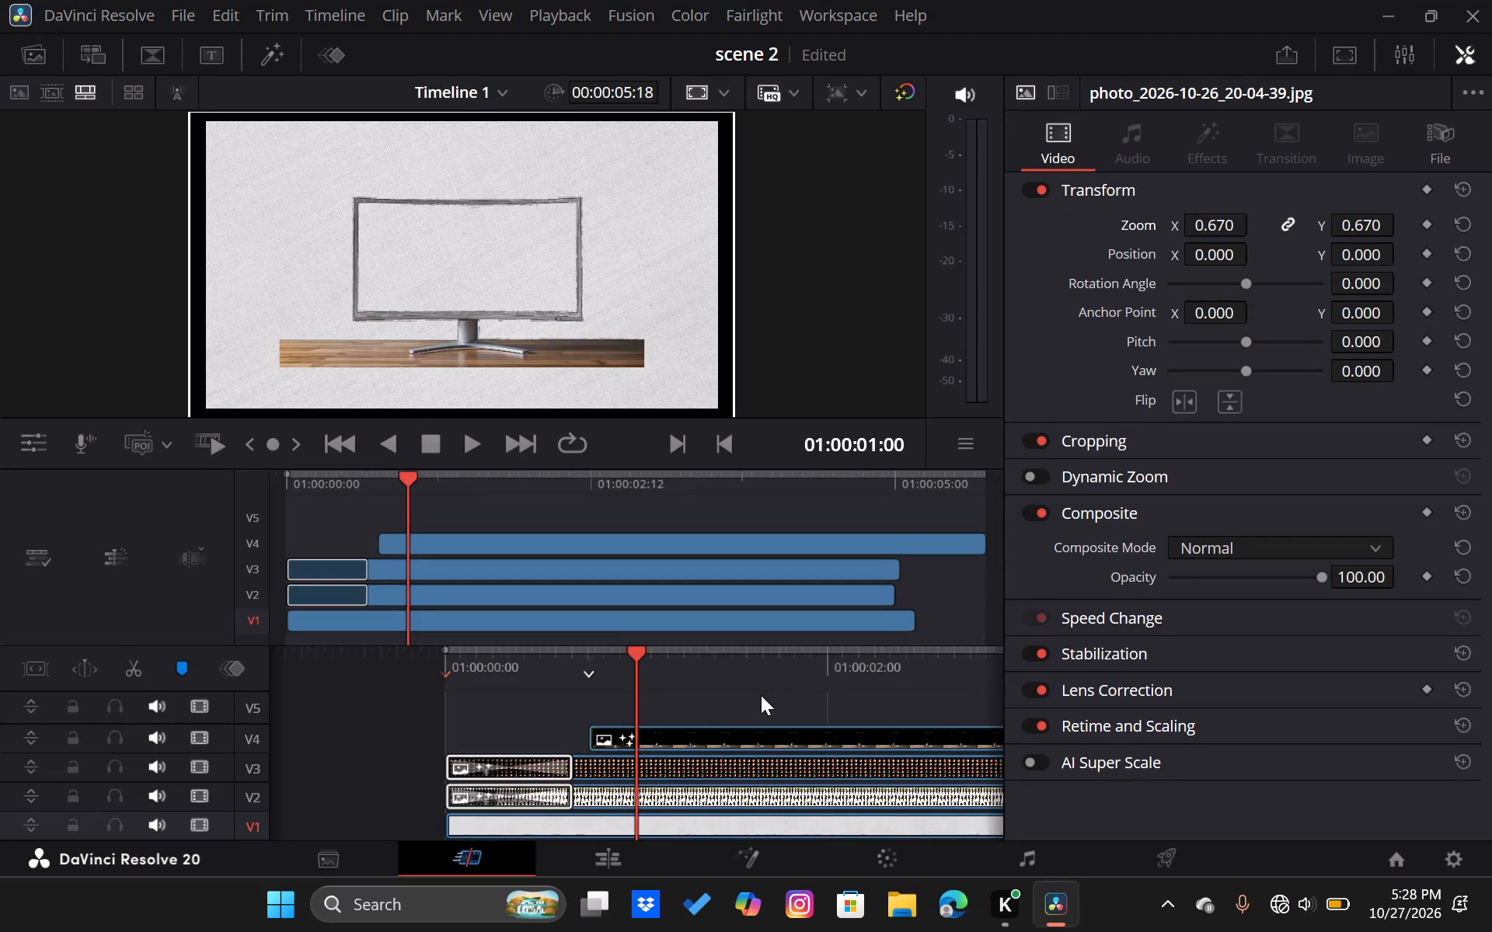
key("Right")
key("Right")
key("Right")
key("Right")
key("Right")
key("Right")
key("Right")
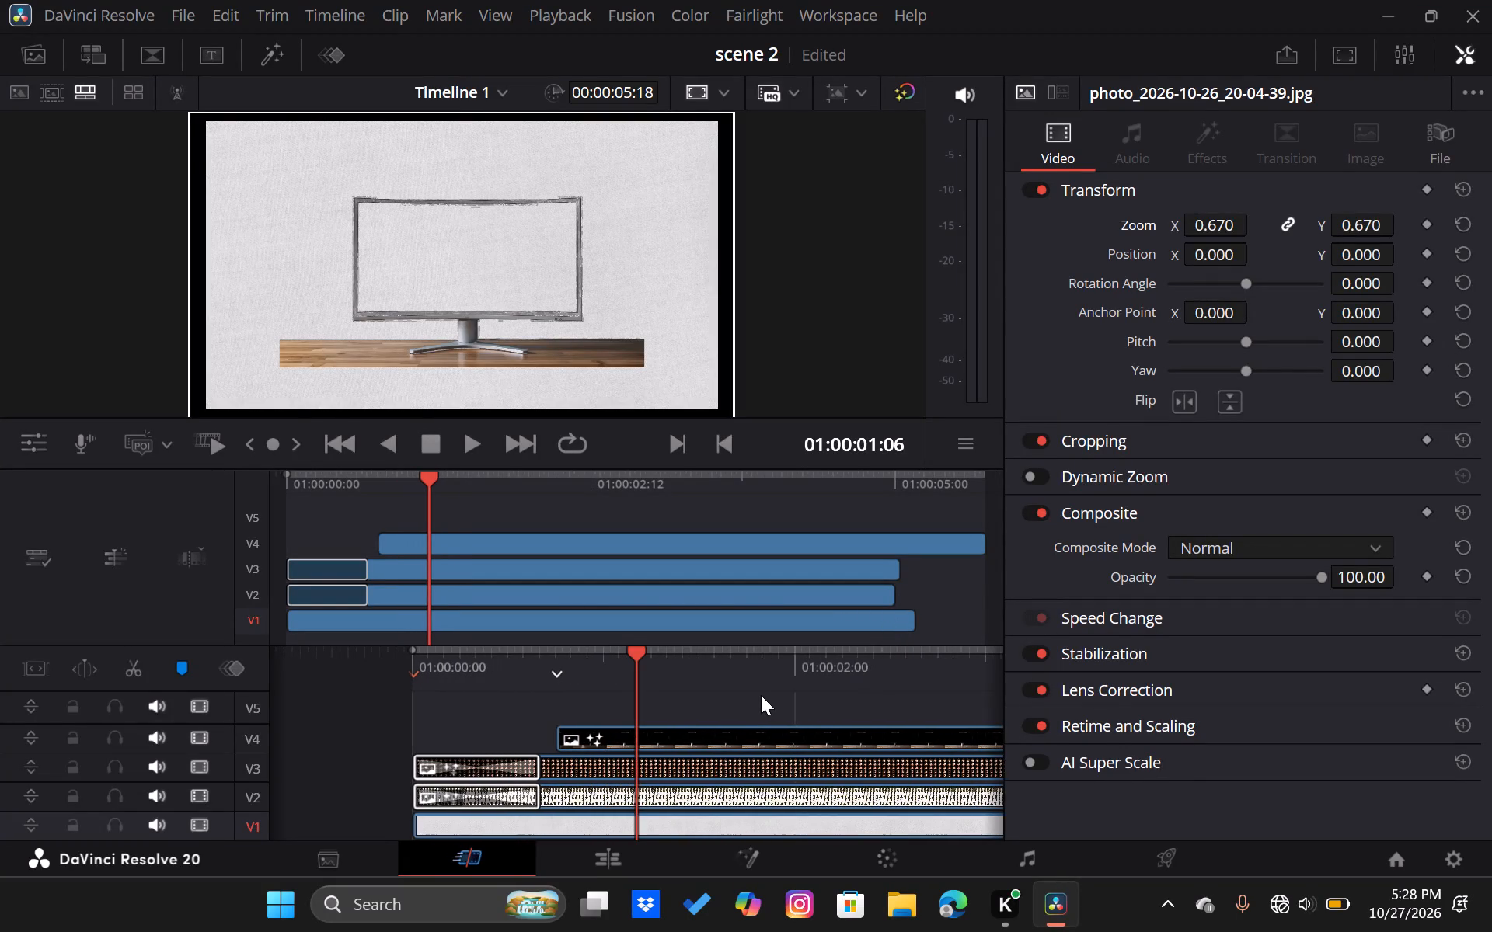
key("Left")
key("Left")
key("Left")
key("Left")
key("Left")
key("Left")
key("Left")
key("Left")
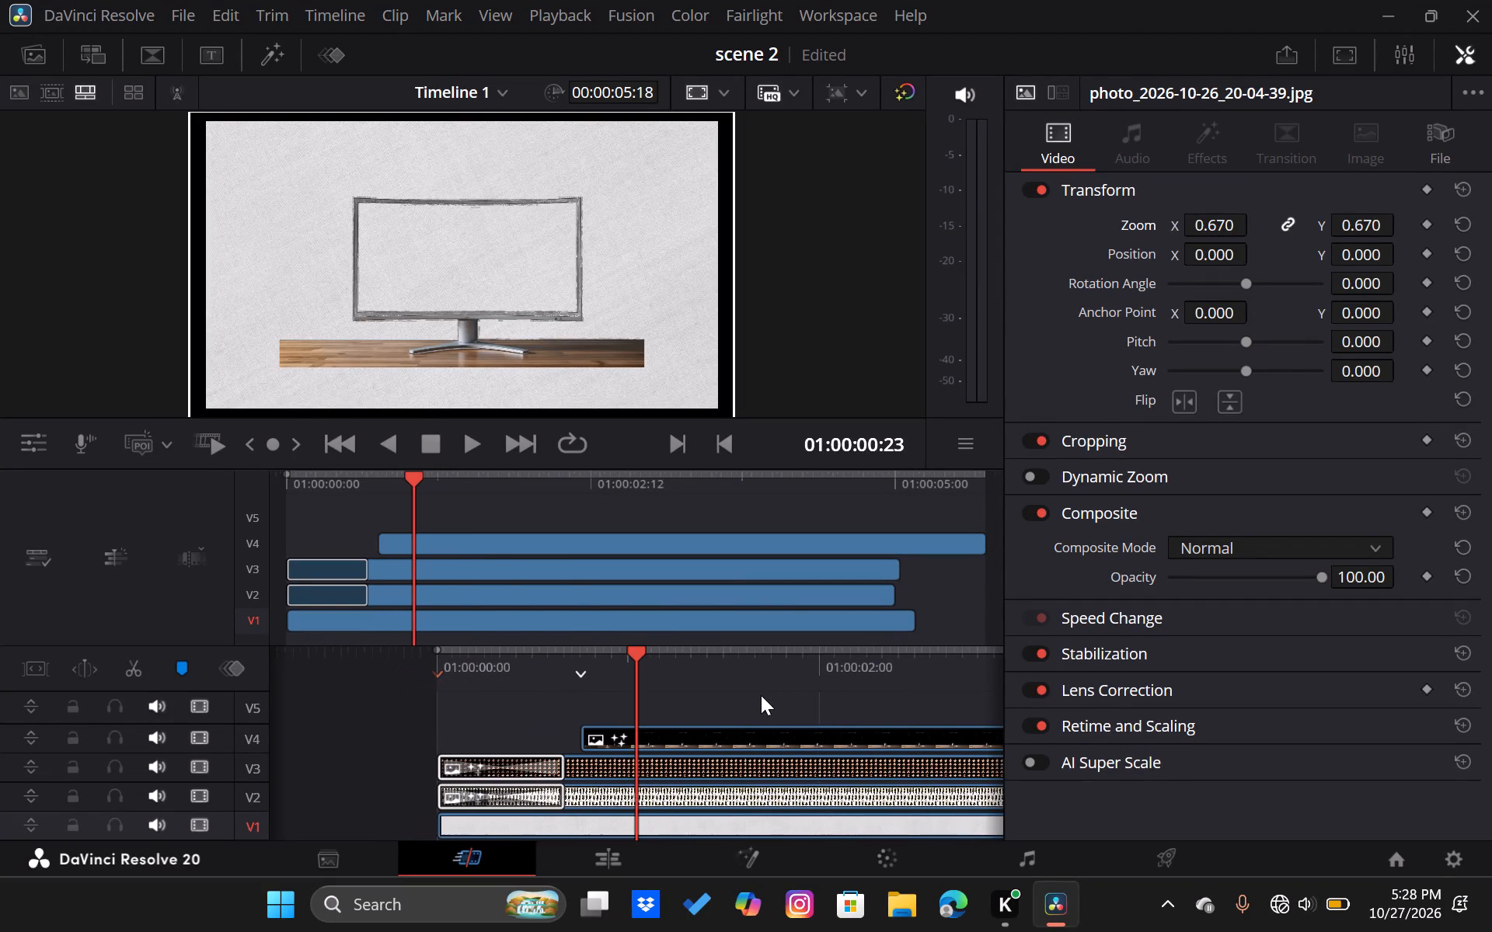
key("Left")
key("Left")
key("Left")
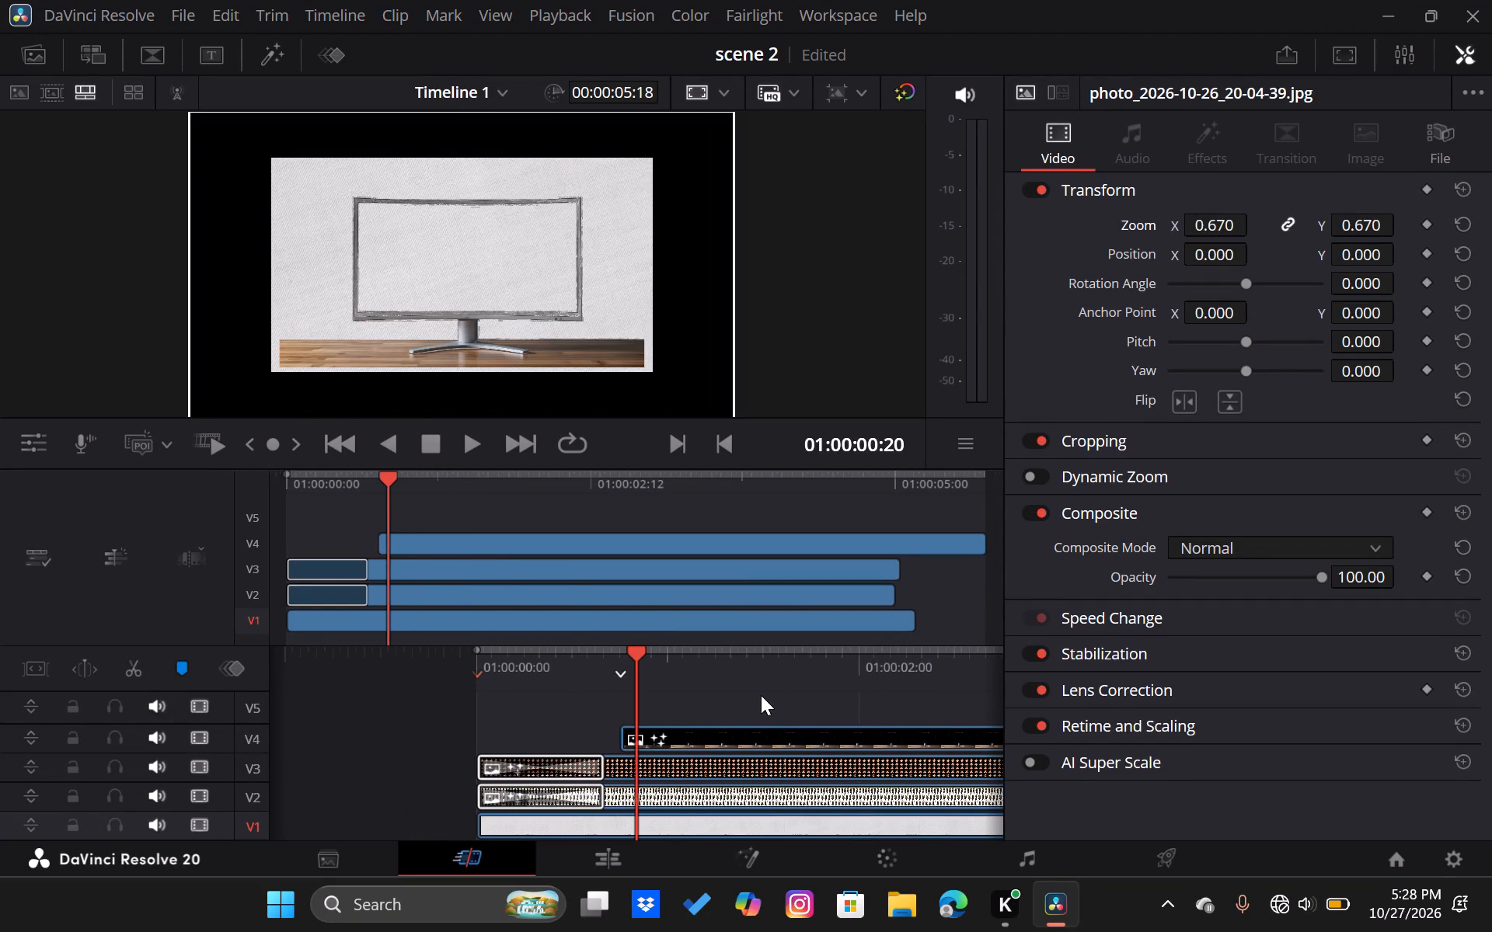
Step back and forth between frames 01:00:00:19 and 01:00:00:23 to compare the background zoom behind the monitor.
key("Right")
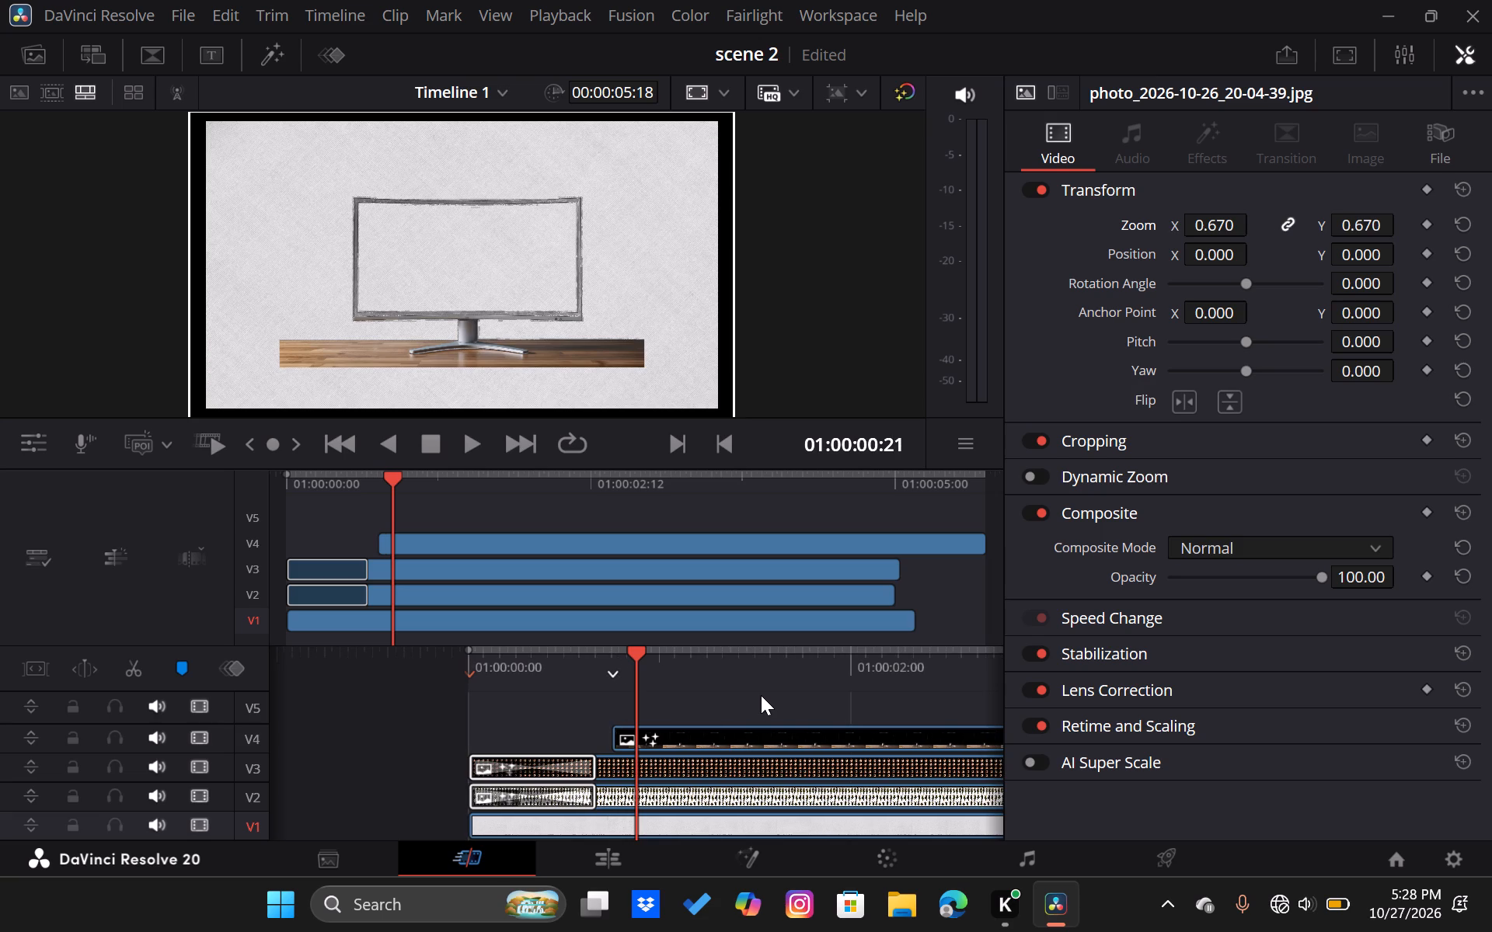
key("Right")
key("Left")
key("Left")
key("Left")
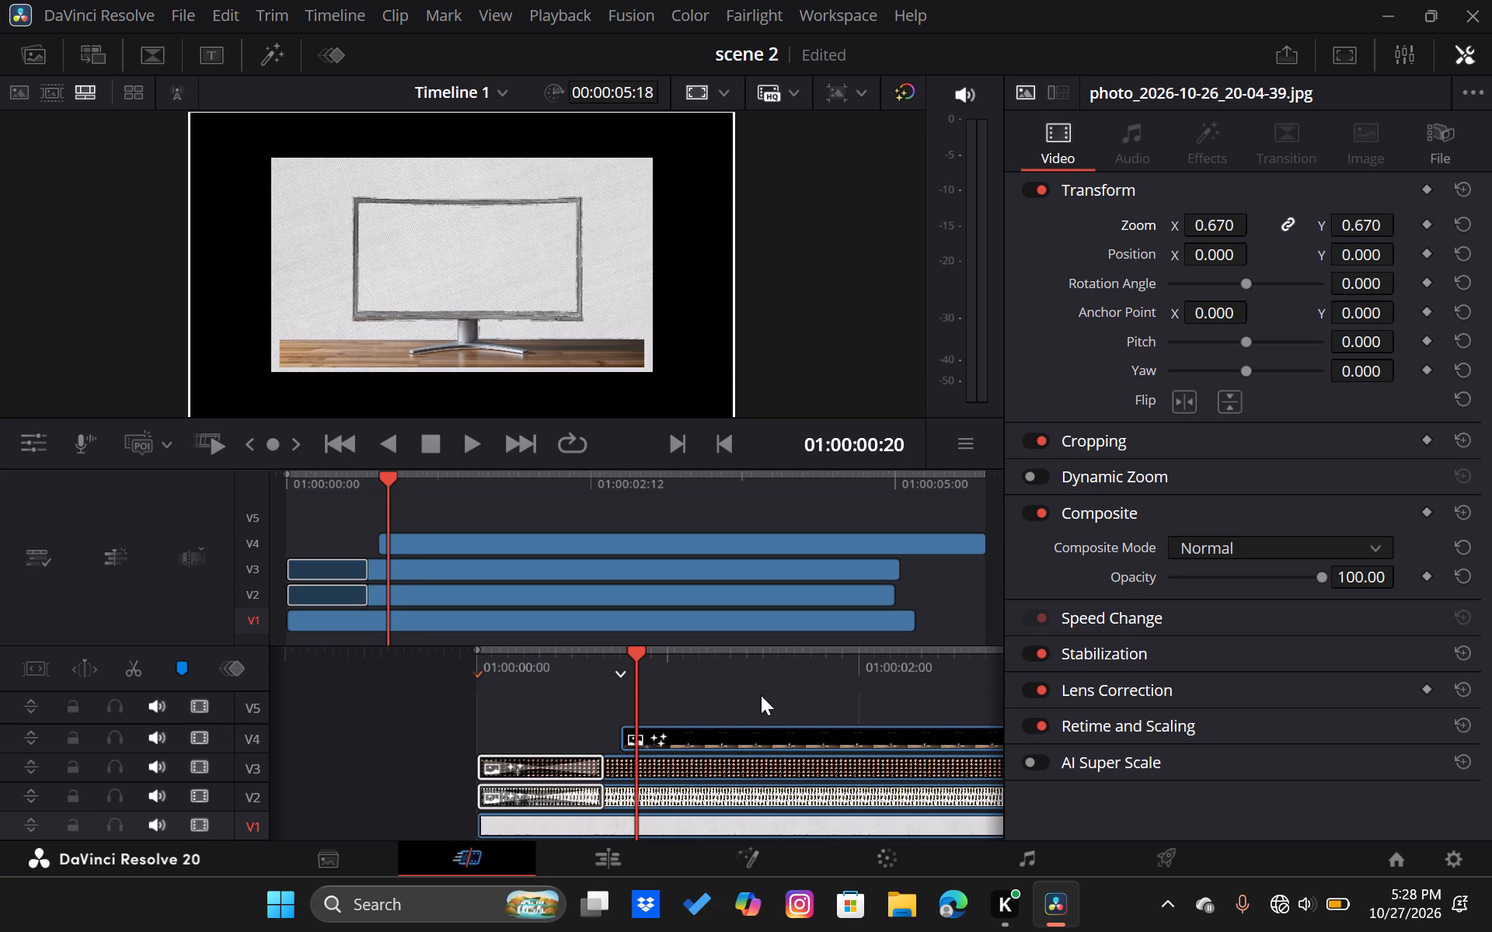
key("Left")
key("Right")
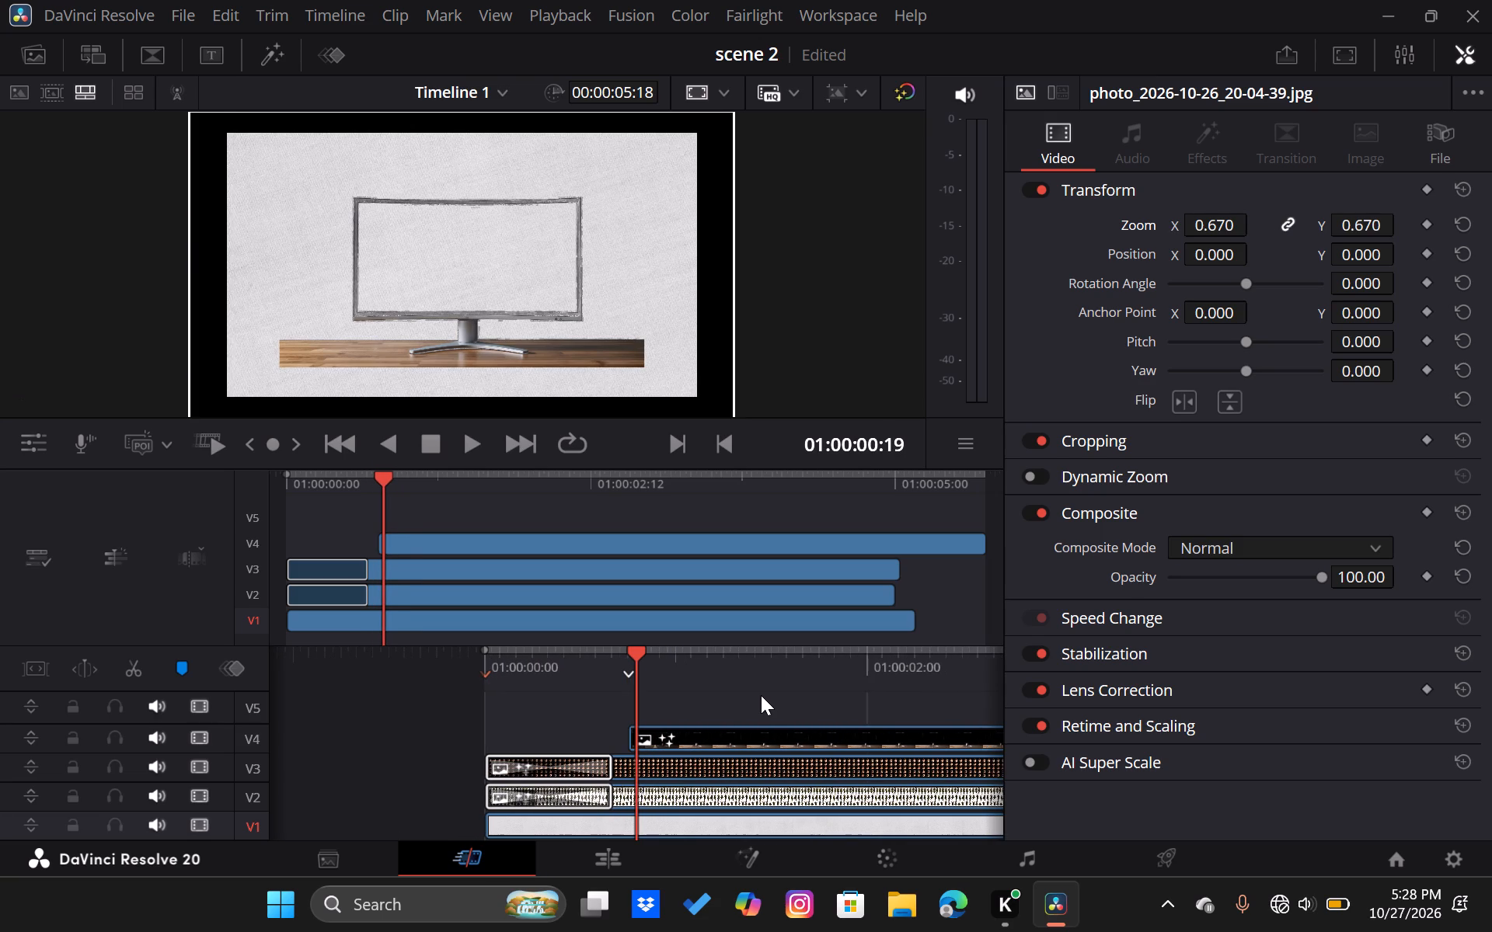
key("Right")
key("Right")
key("Right")
key("Right")
key("Right")
key("Right")
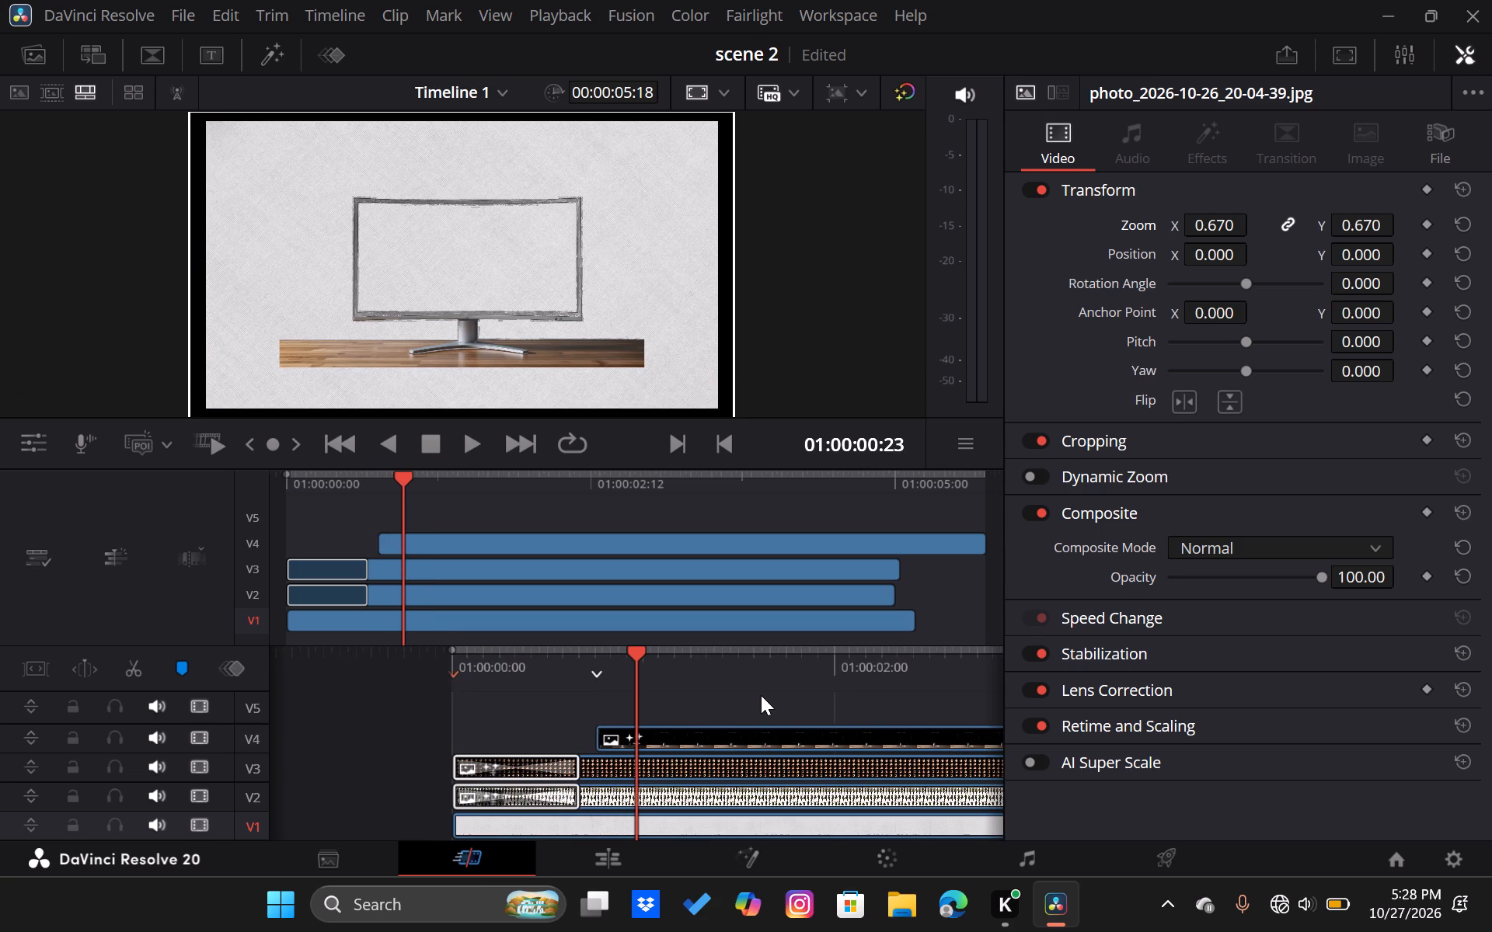
Step forward frame by frame from 01:00:00:23 to 01:00:02:01 to examine the monitor over the background zoom.
key("Right")
key("Right")
key("Right")
key("Right")
key("Right")
key("Right")
key("Right")
key("Right")
key("Right")
key("Right")
key("Right")
key("Right")
key("Right")
key("Right")
key("Right")
key("Right")
key("Right")
key("Right")
key("Right")
key("Right")
key("Right")
key("Right")
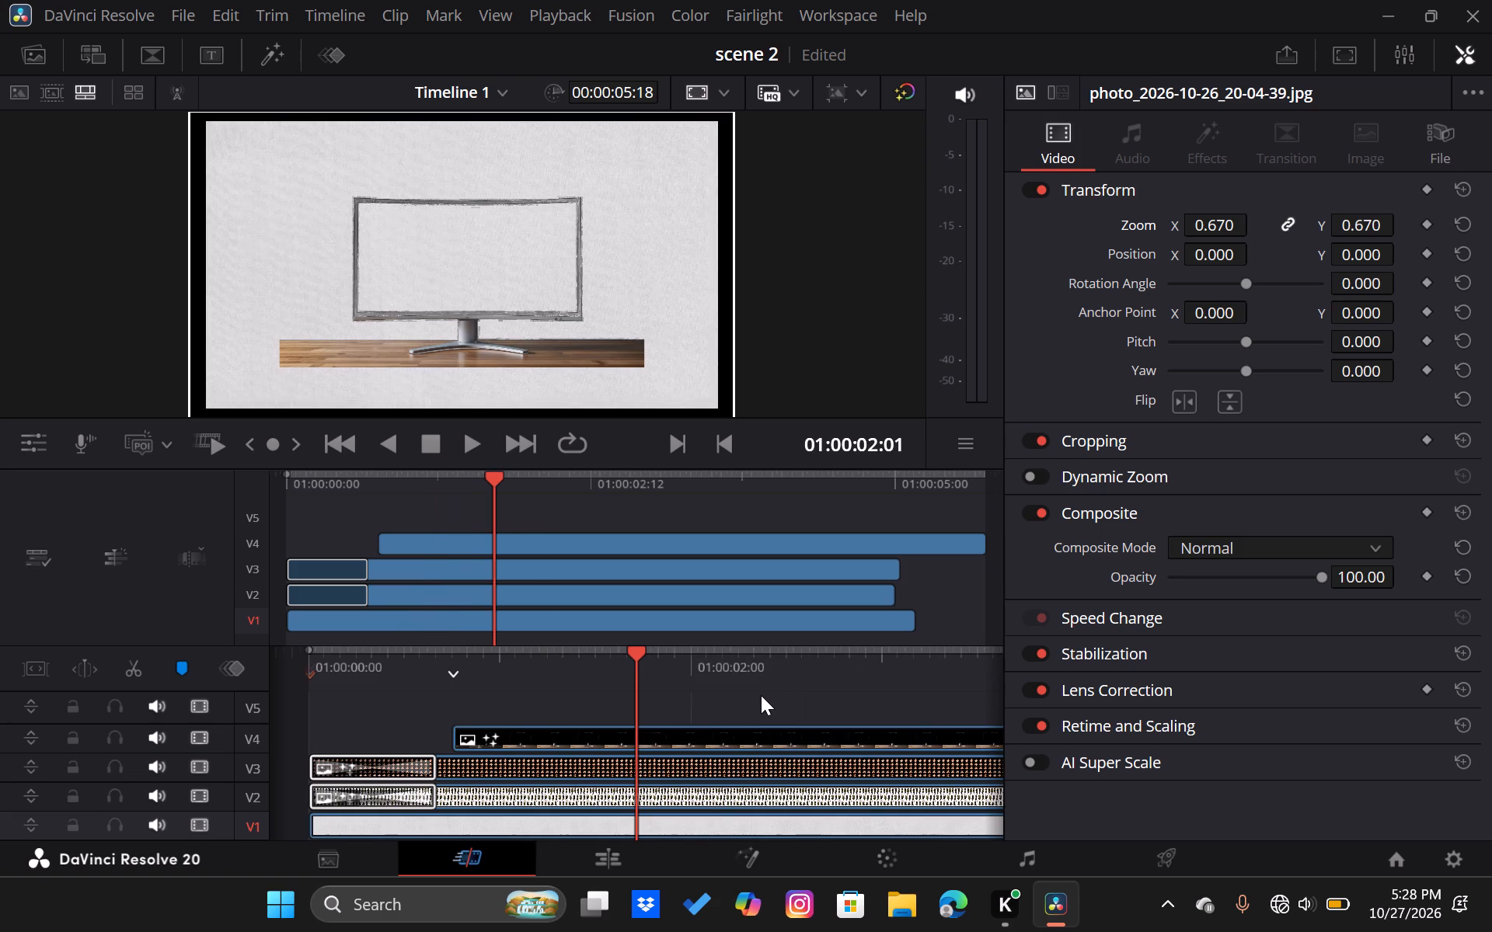
key("Left")
Scrub back to 01:00:00:18 and forward to 01:00:00:19 to examine the change from the character to the monitor.
scroll(761, 695, "right", 3)
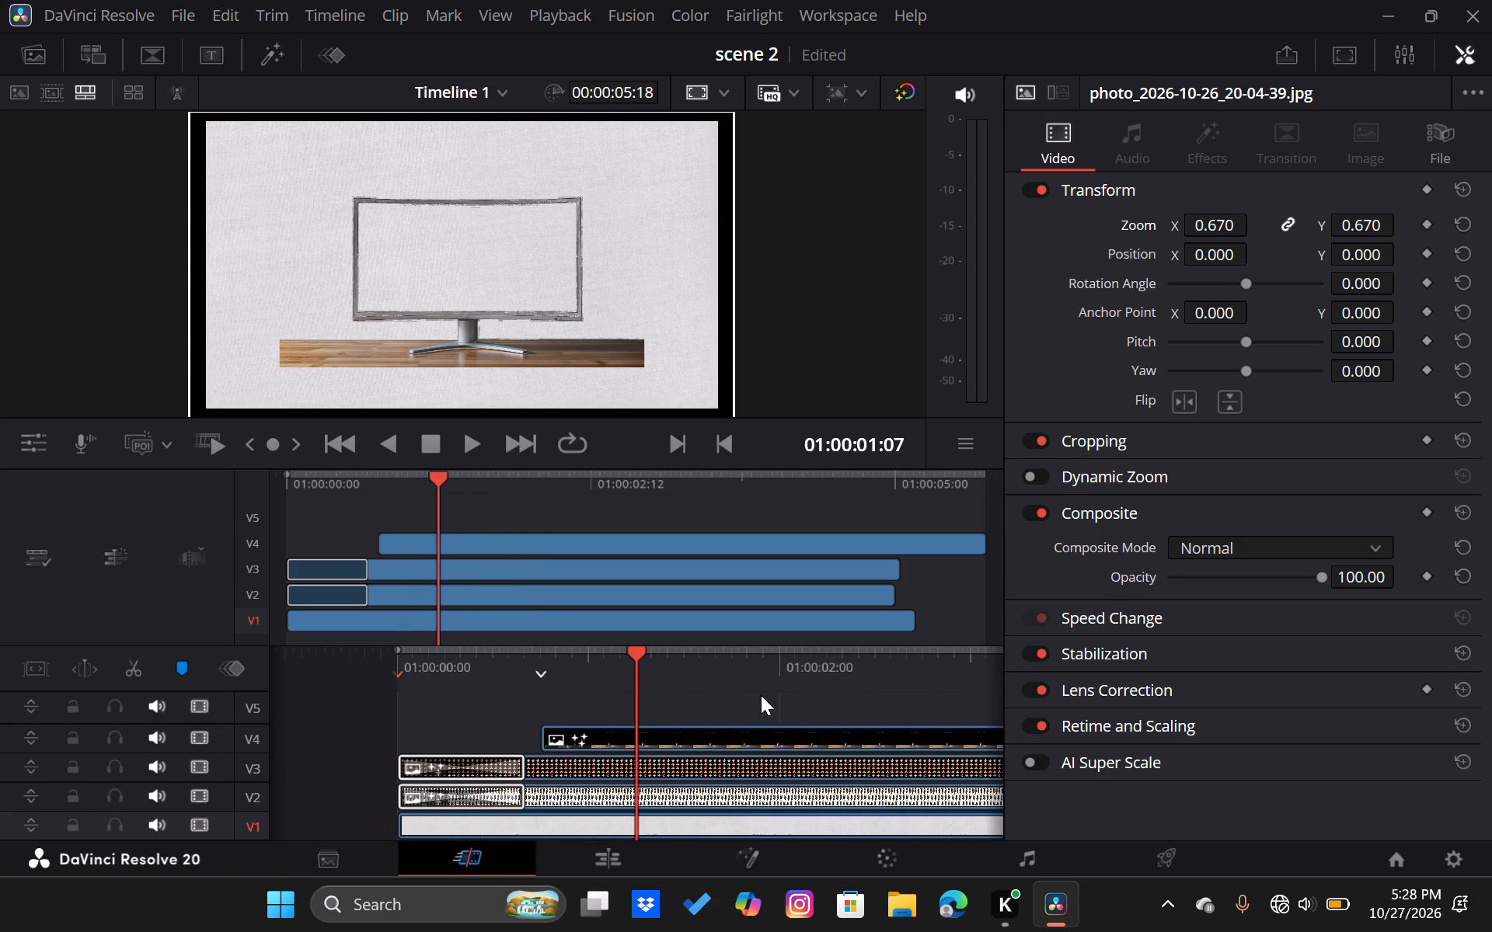
scroll(761, 695, "right", 2)
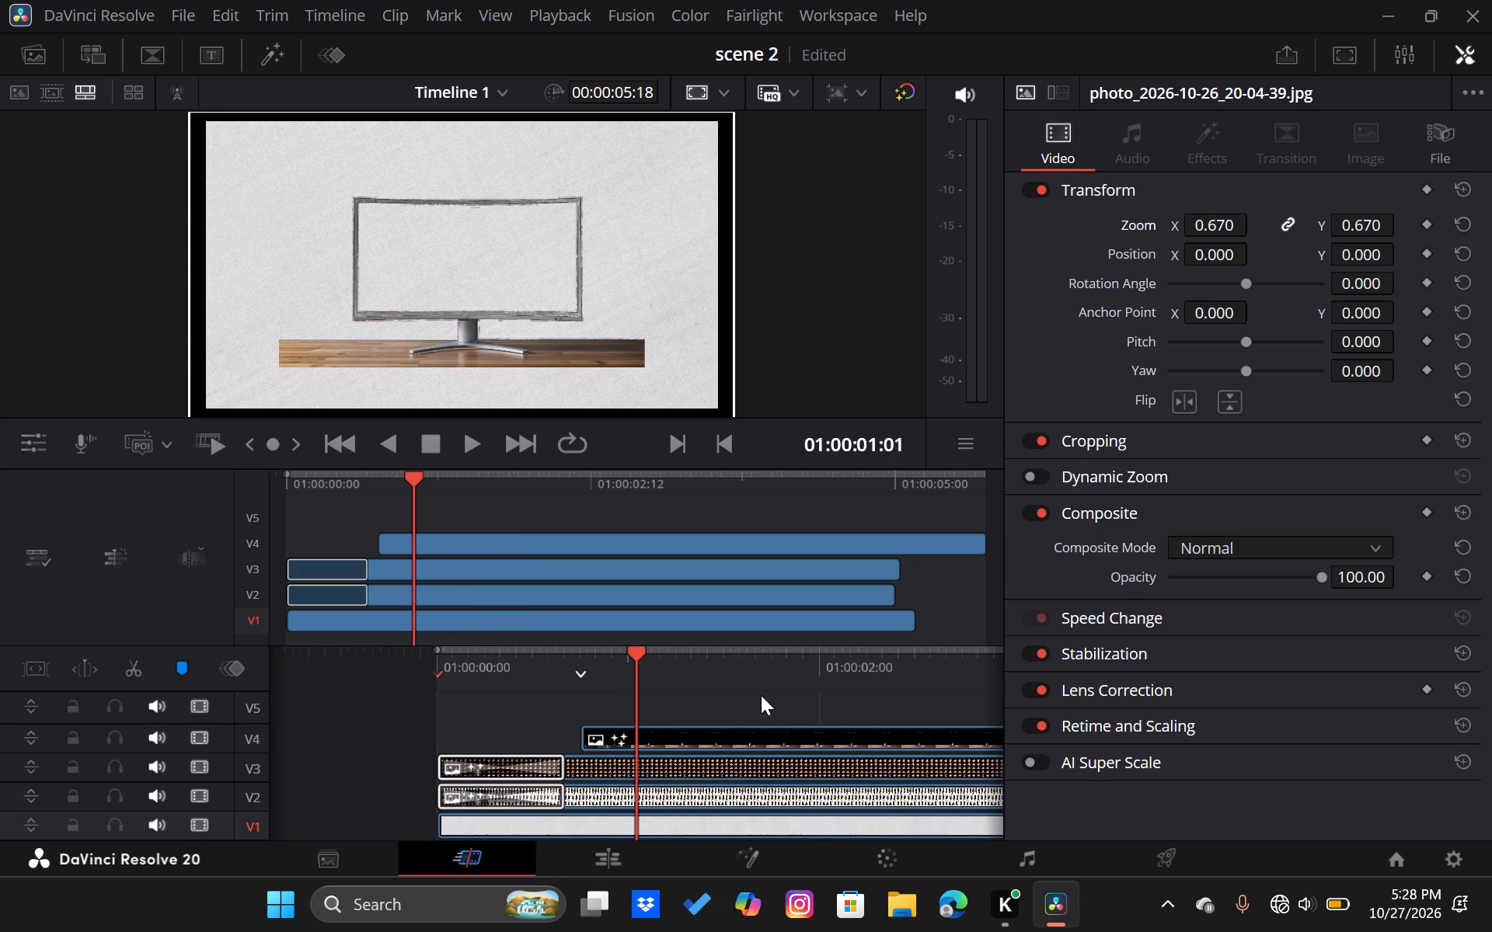
scroll(696, 676, "right", 1)
scroll(696, 676, "left", 3)
left_click_drag(633, 656, 653, 656)
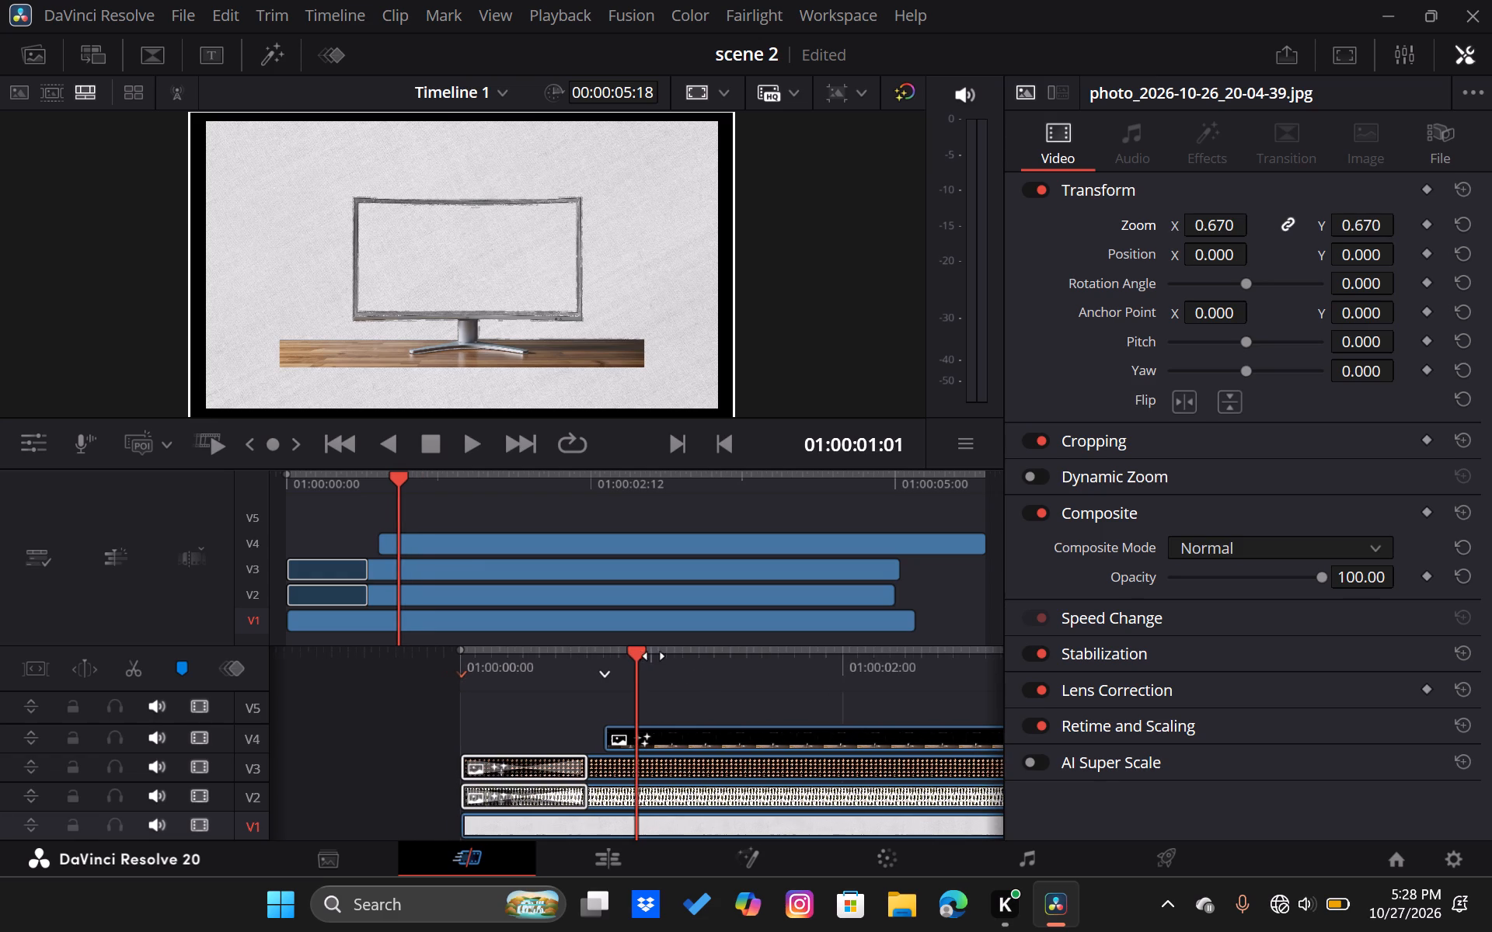
left_click_drag(653, 656, 704, 653)
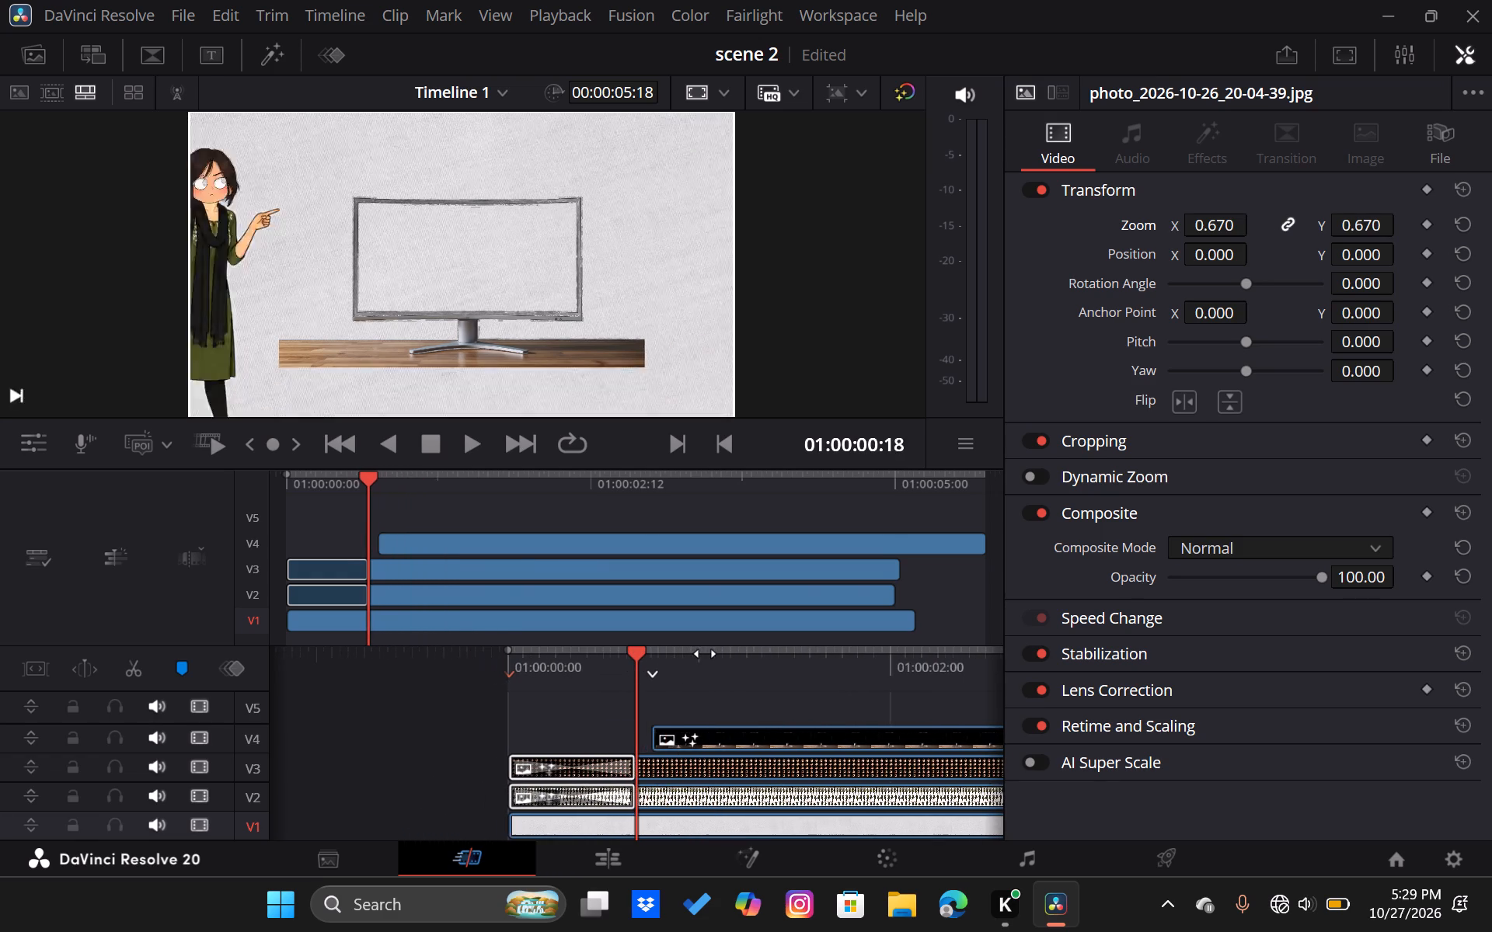
left_click_drag(704, 653, 644, 658)
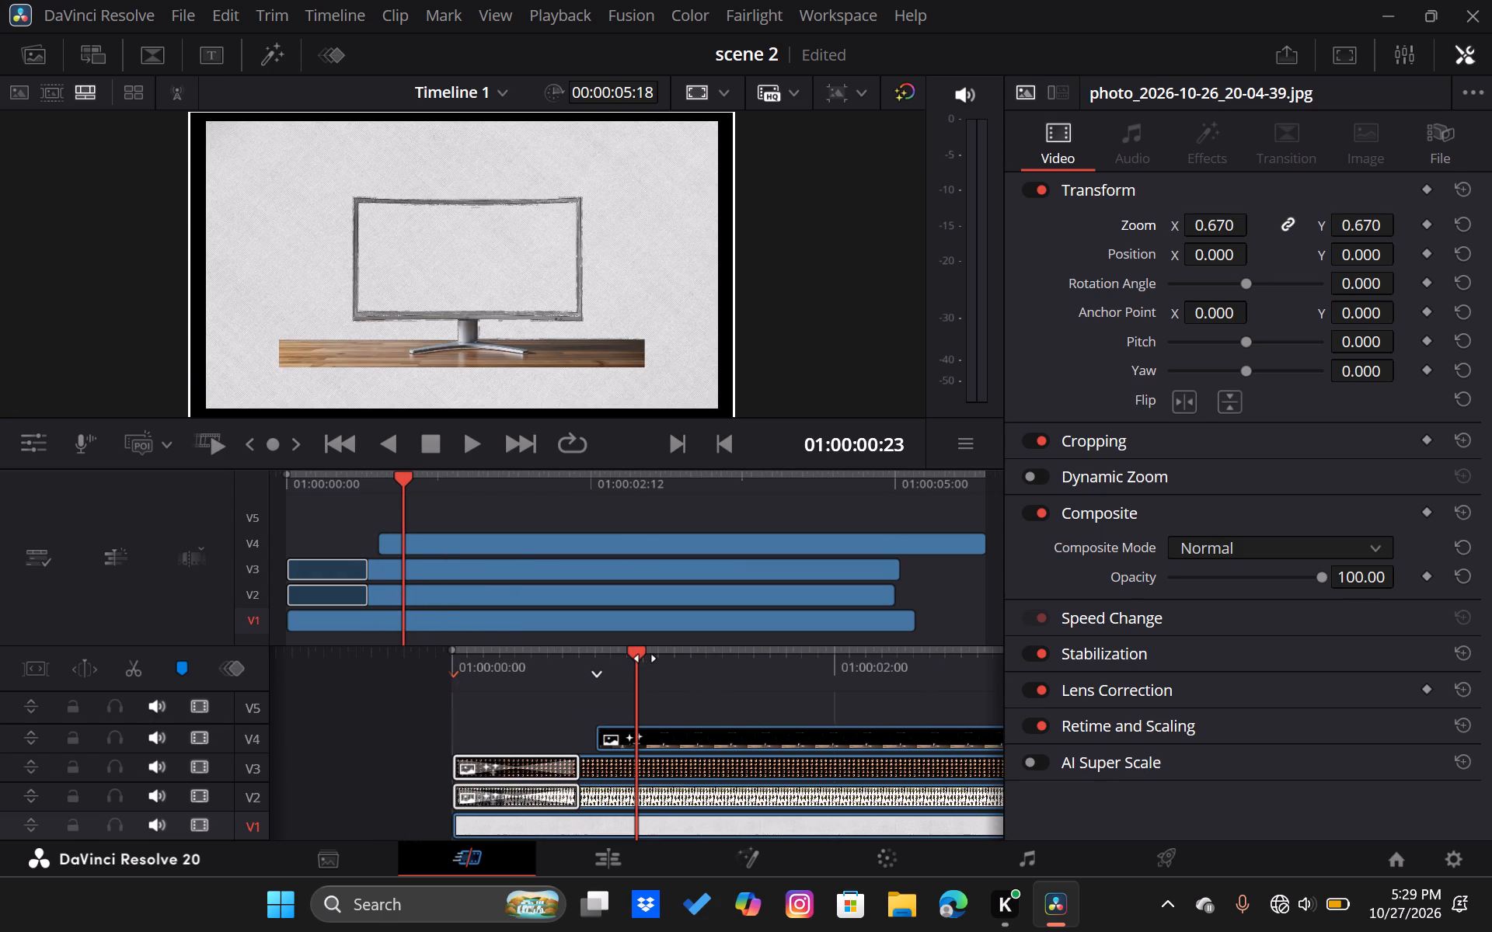
left_click_drag(644, 658, 678, 659)
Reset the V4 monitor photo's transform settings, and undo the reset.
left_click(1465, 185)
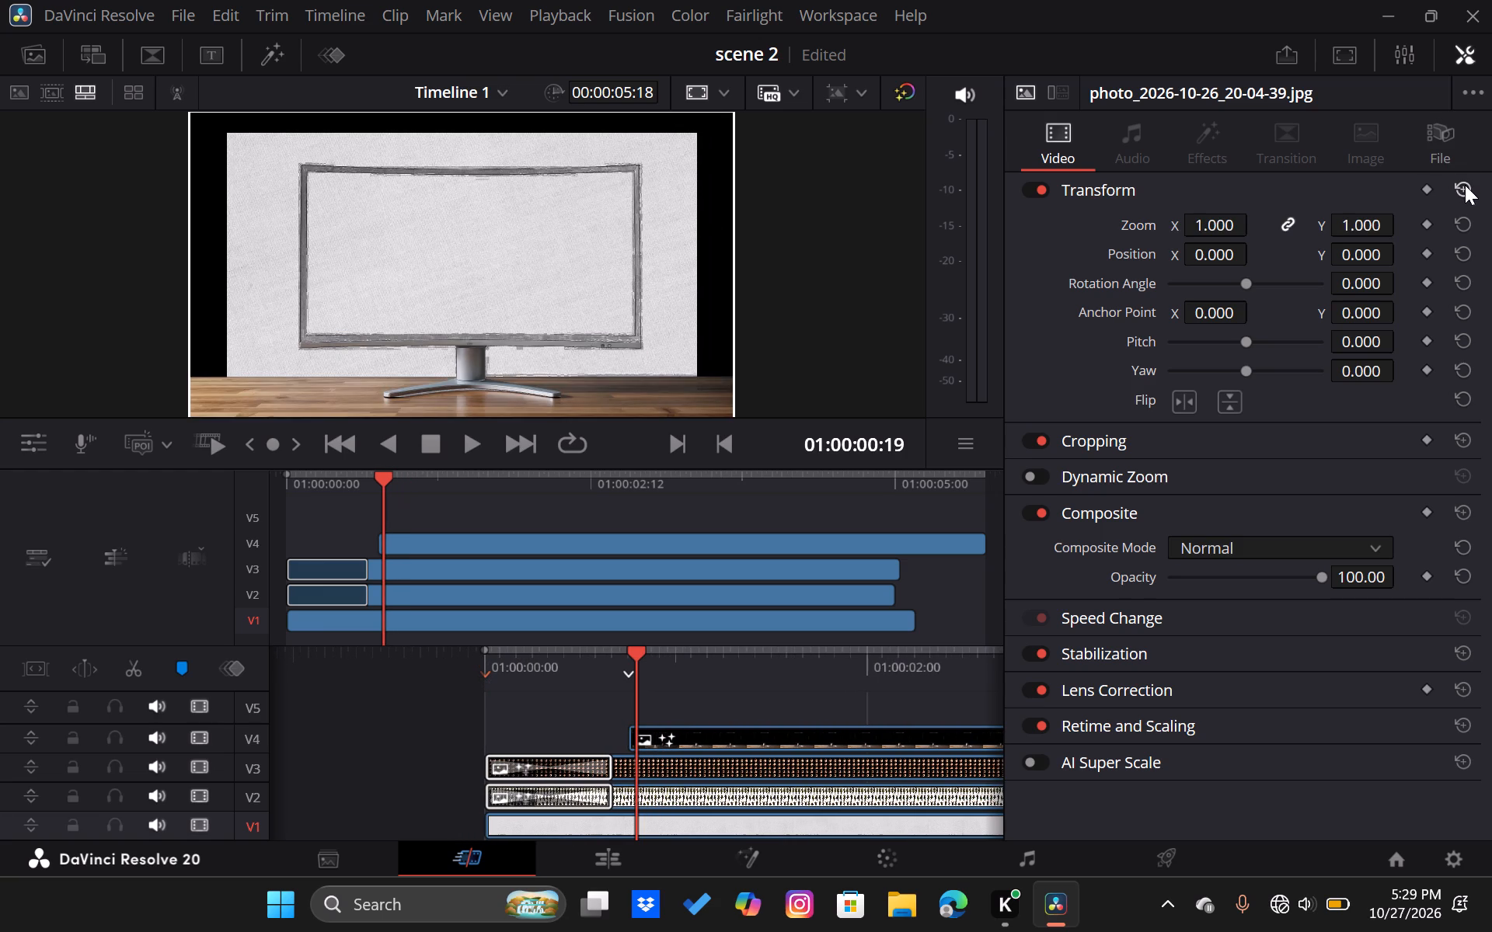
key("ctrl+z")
Remove the V1 background video's transform keyframe at 01:00:00:21.
left_click(695, 815)
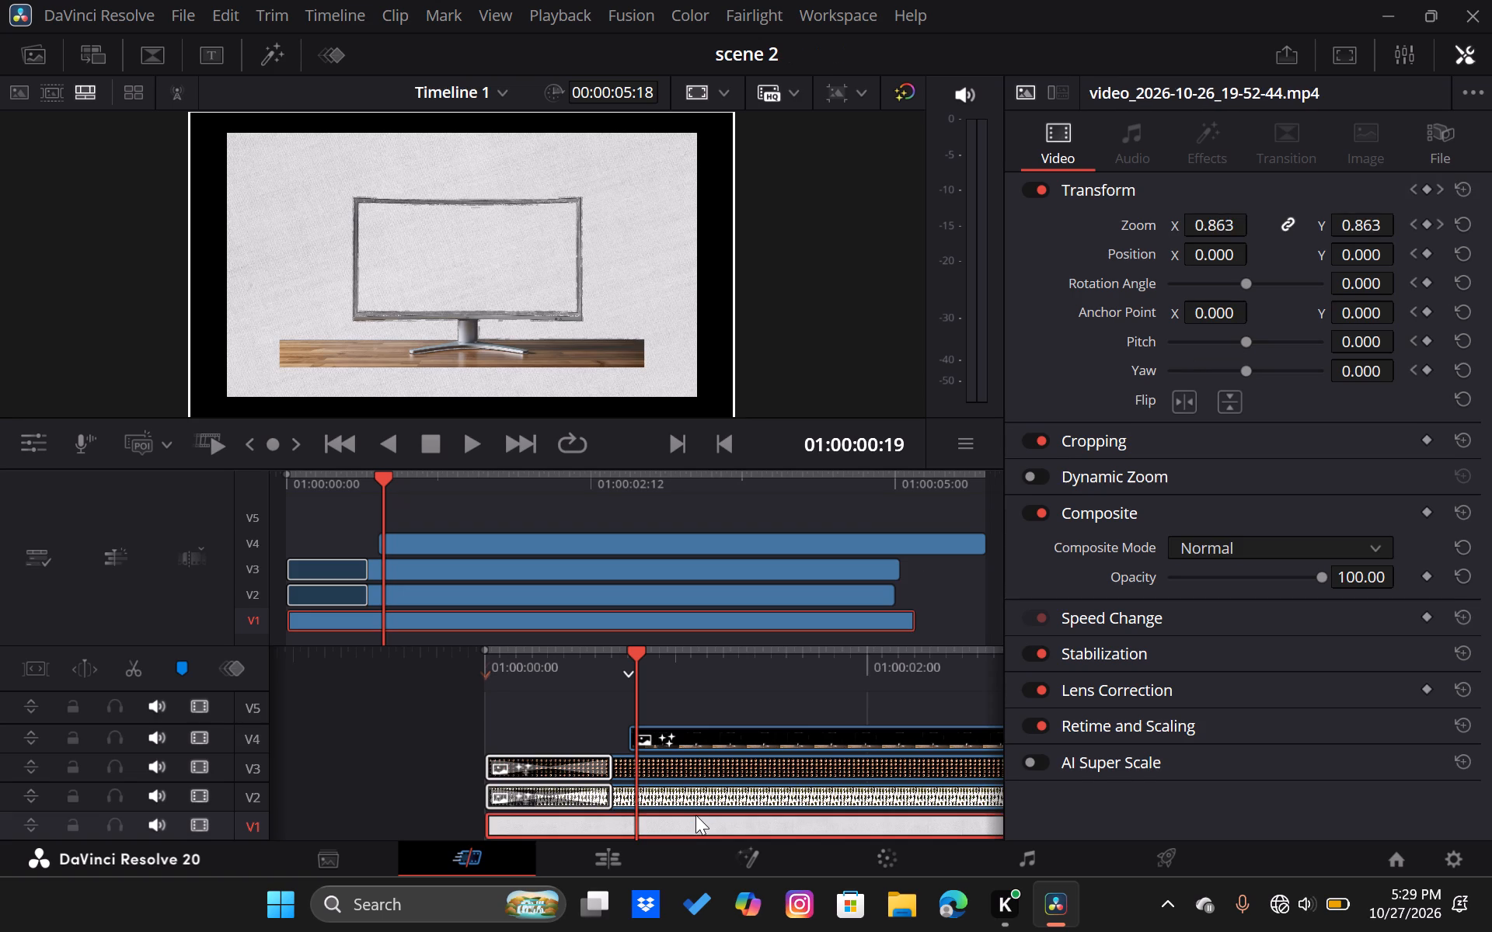
key("Right")
key("Right")
key("Right")
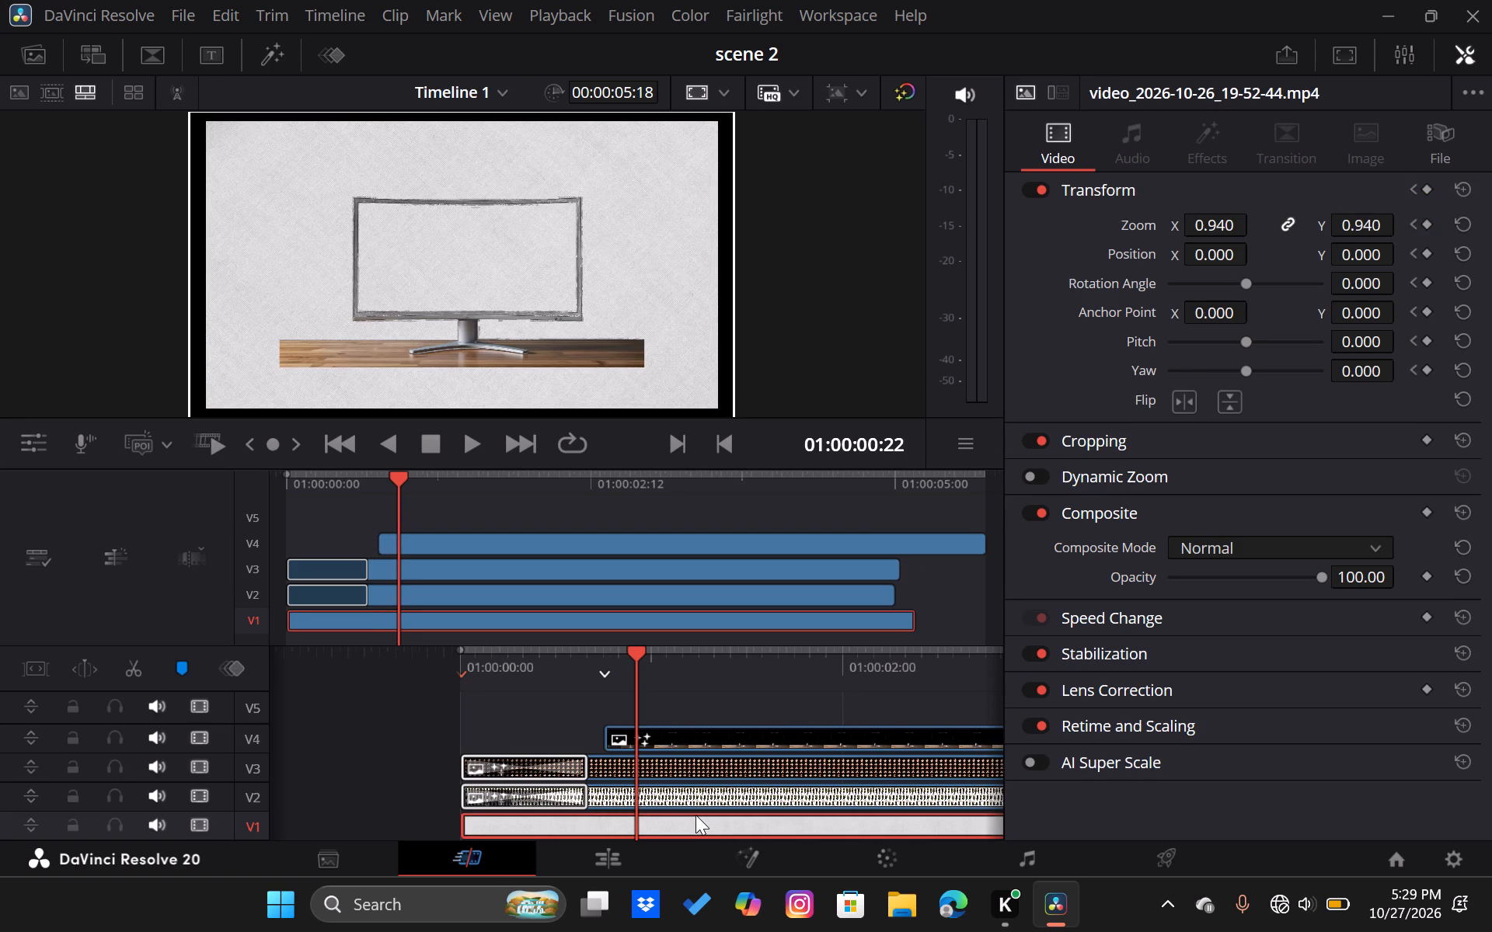
key("Left")
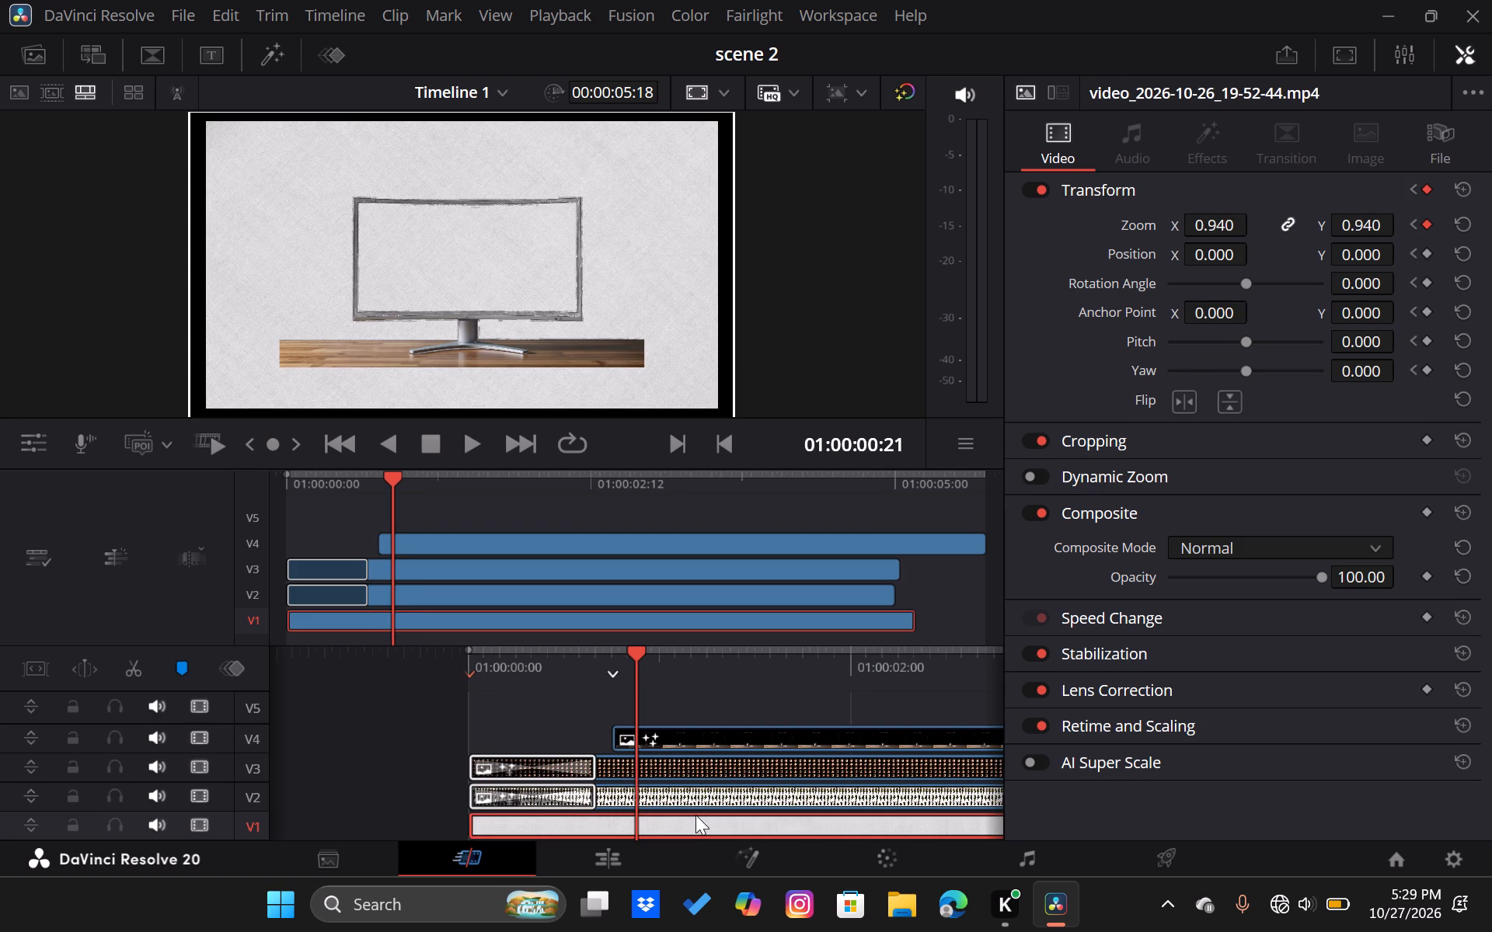
left_click(1431, 190)
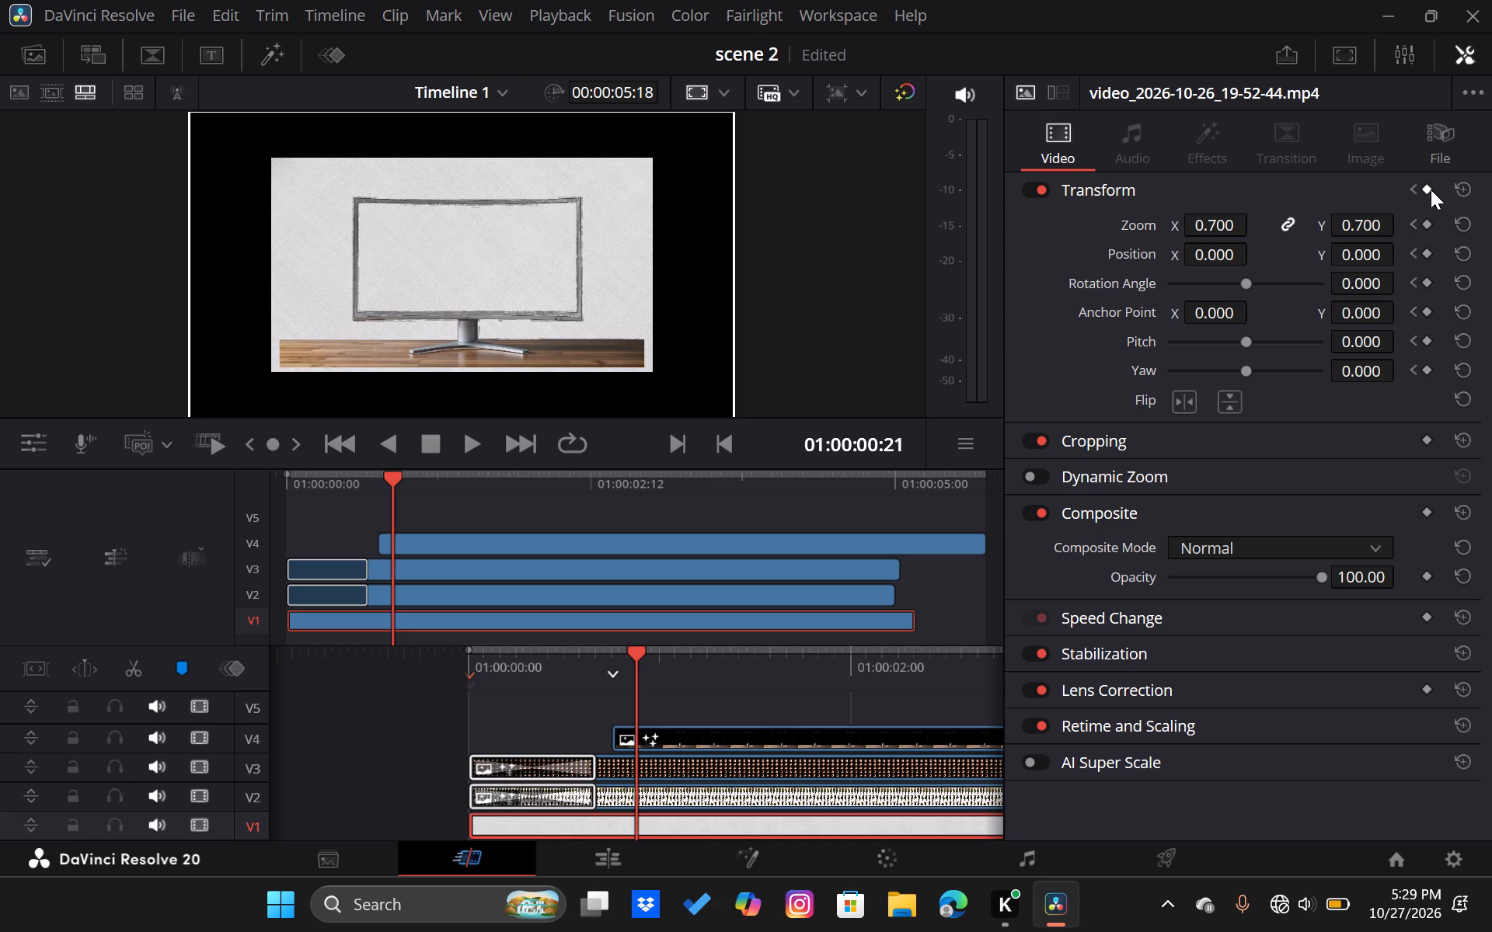
At frame 01:00:00:20, set the V4 monitor photo's zoom to 0.700.
key("Left")
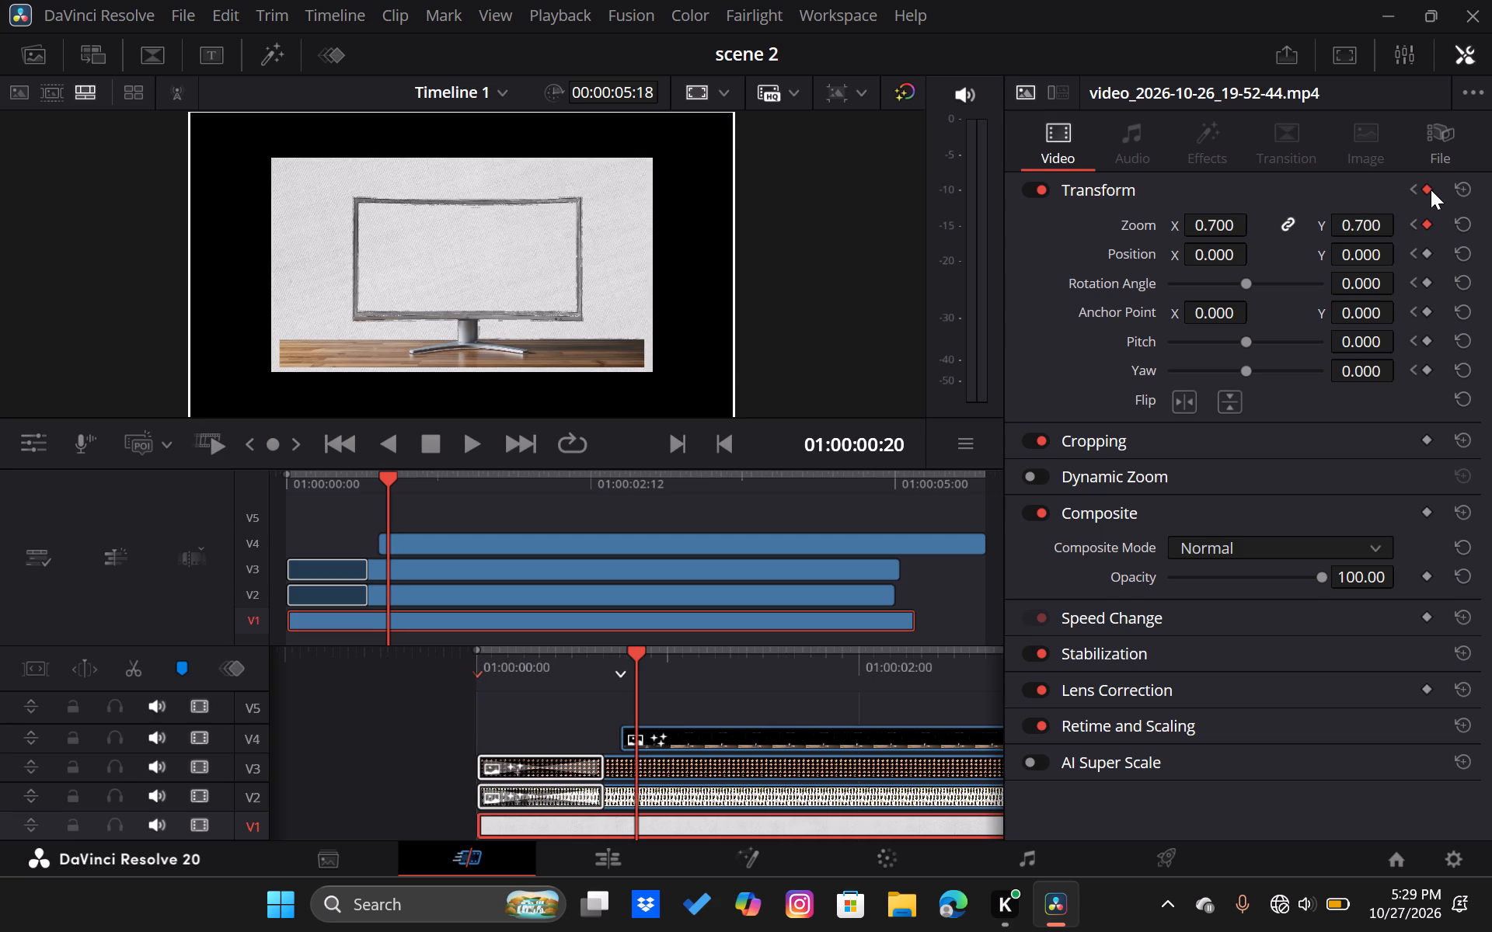
key("Left")
key("Left")
key("Right")
key("Right")
left_click(719, 729)
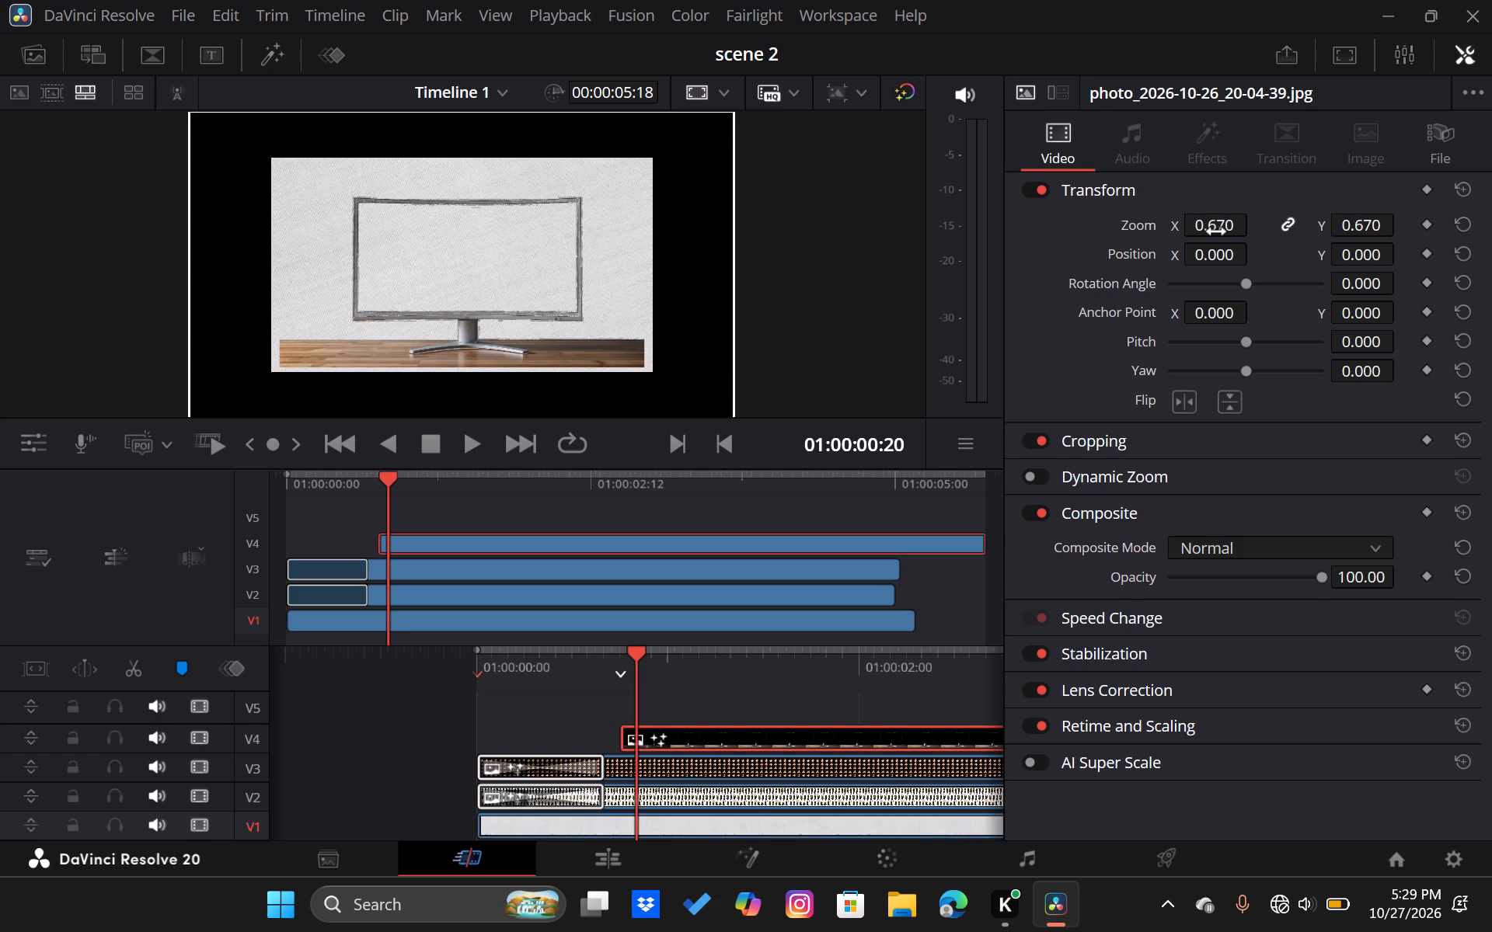
left_click(1216, 231)
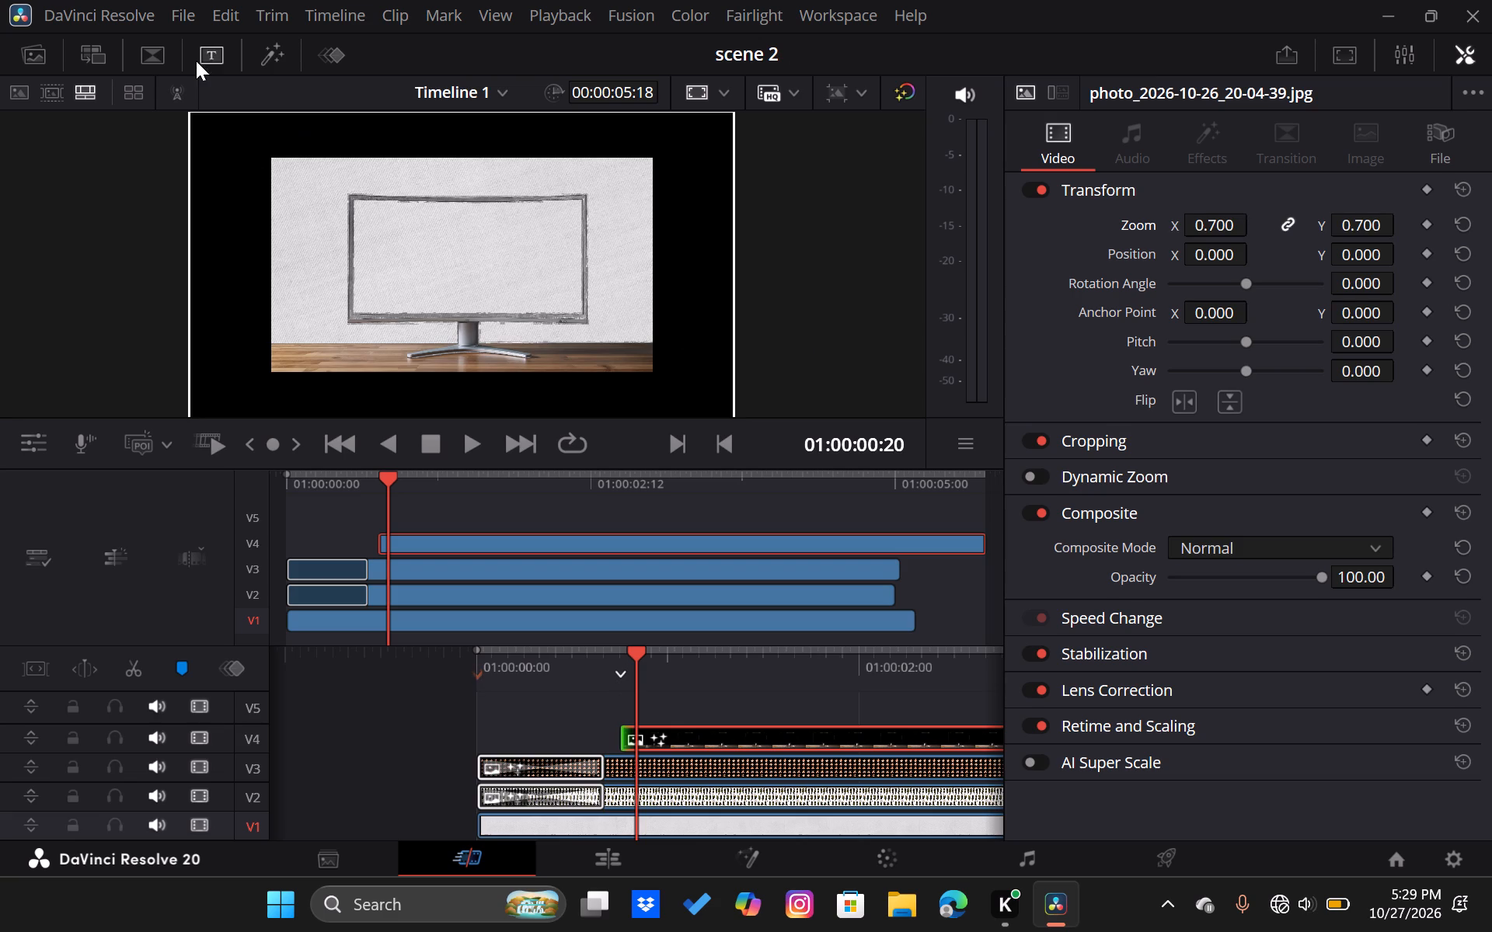
Look through the clips in the media pool's background bin, and return to the Master bin.
left_click(40, 56)
scroll(173, 219, "up", 1)
scroll(173, 219, "down", 14)
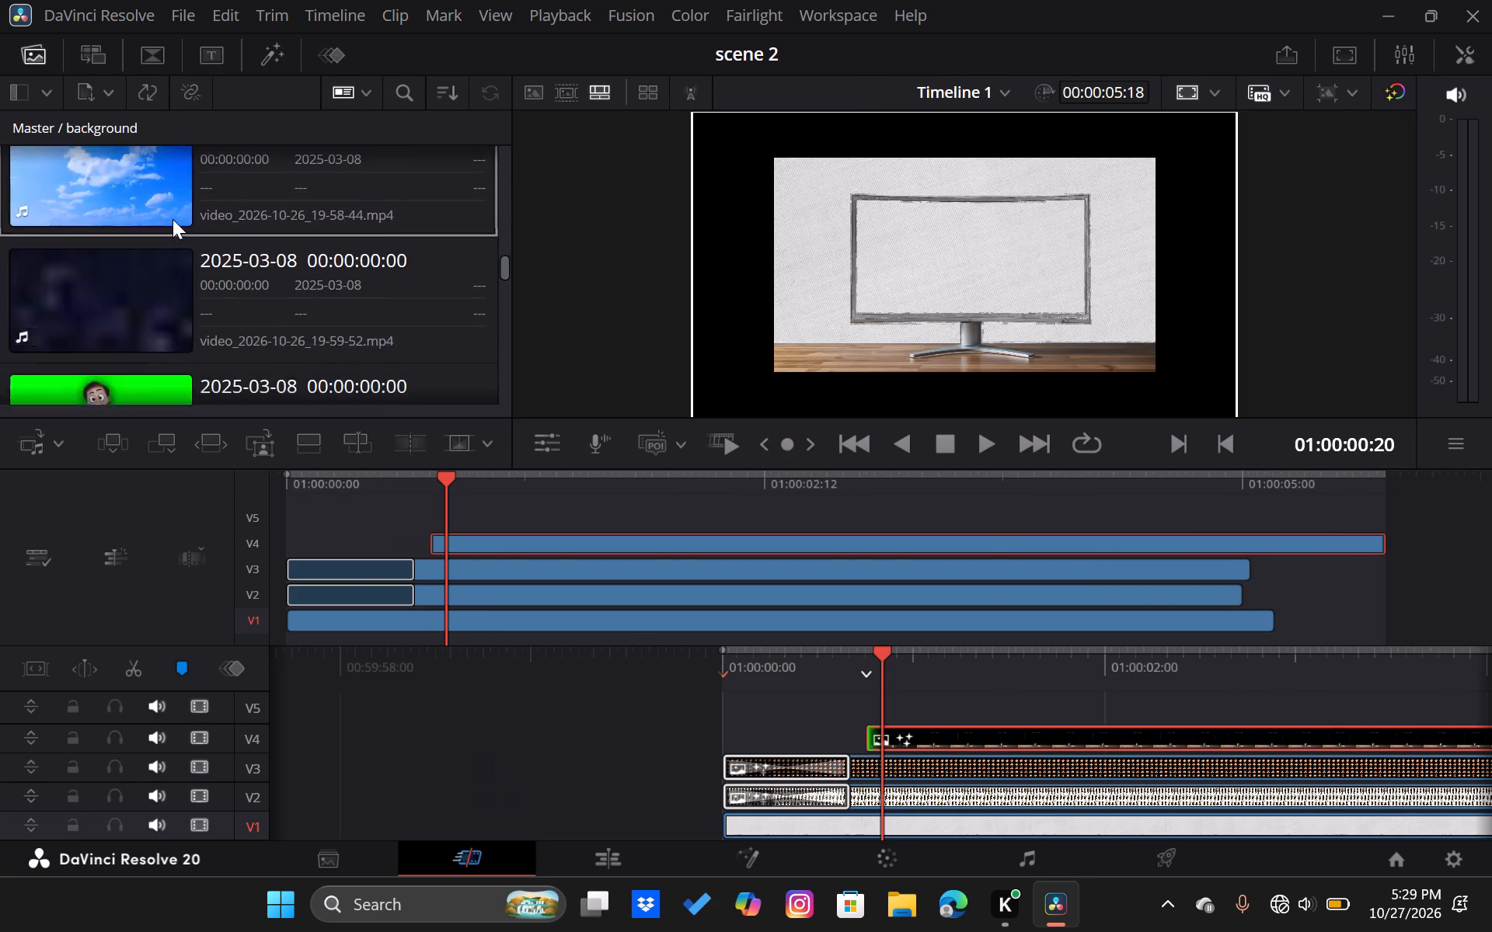
scroll(173, 219, "down", 14)
scroll(110, 194, "down", 4)
left_click(38, 127)
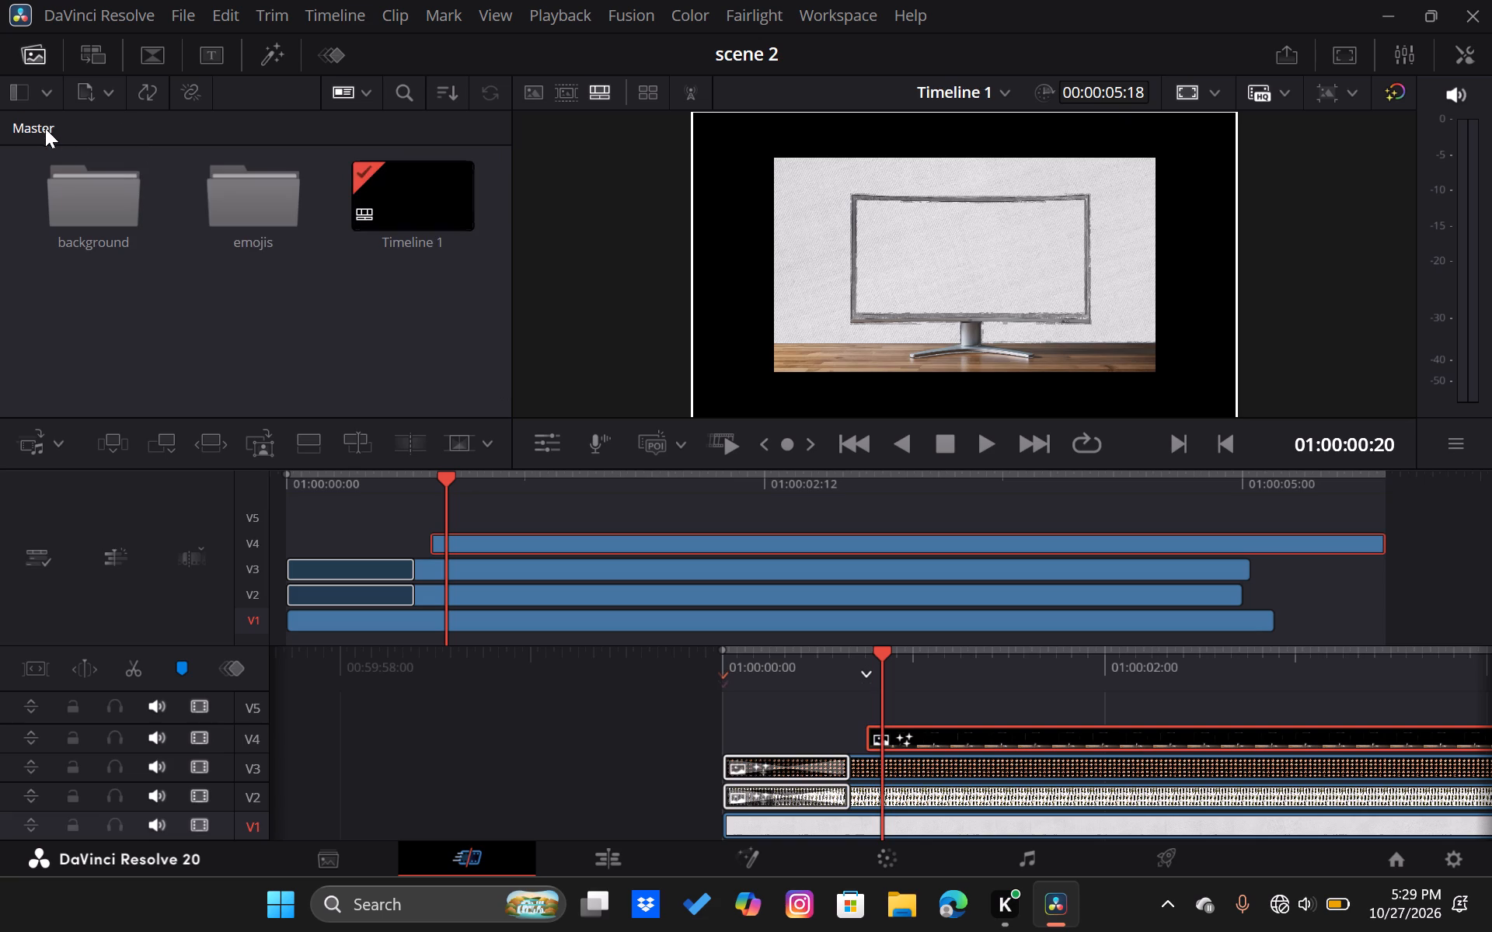
Open the emojis bin and look through its photos and videos.
double_click(232, 207)
scroll(226, 343, "down", 2)
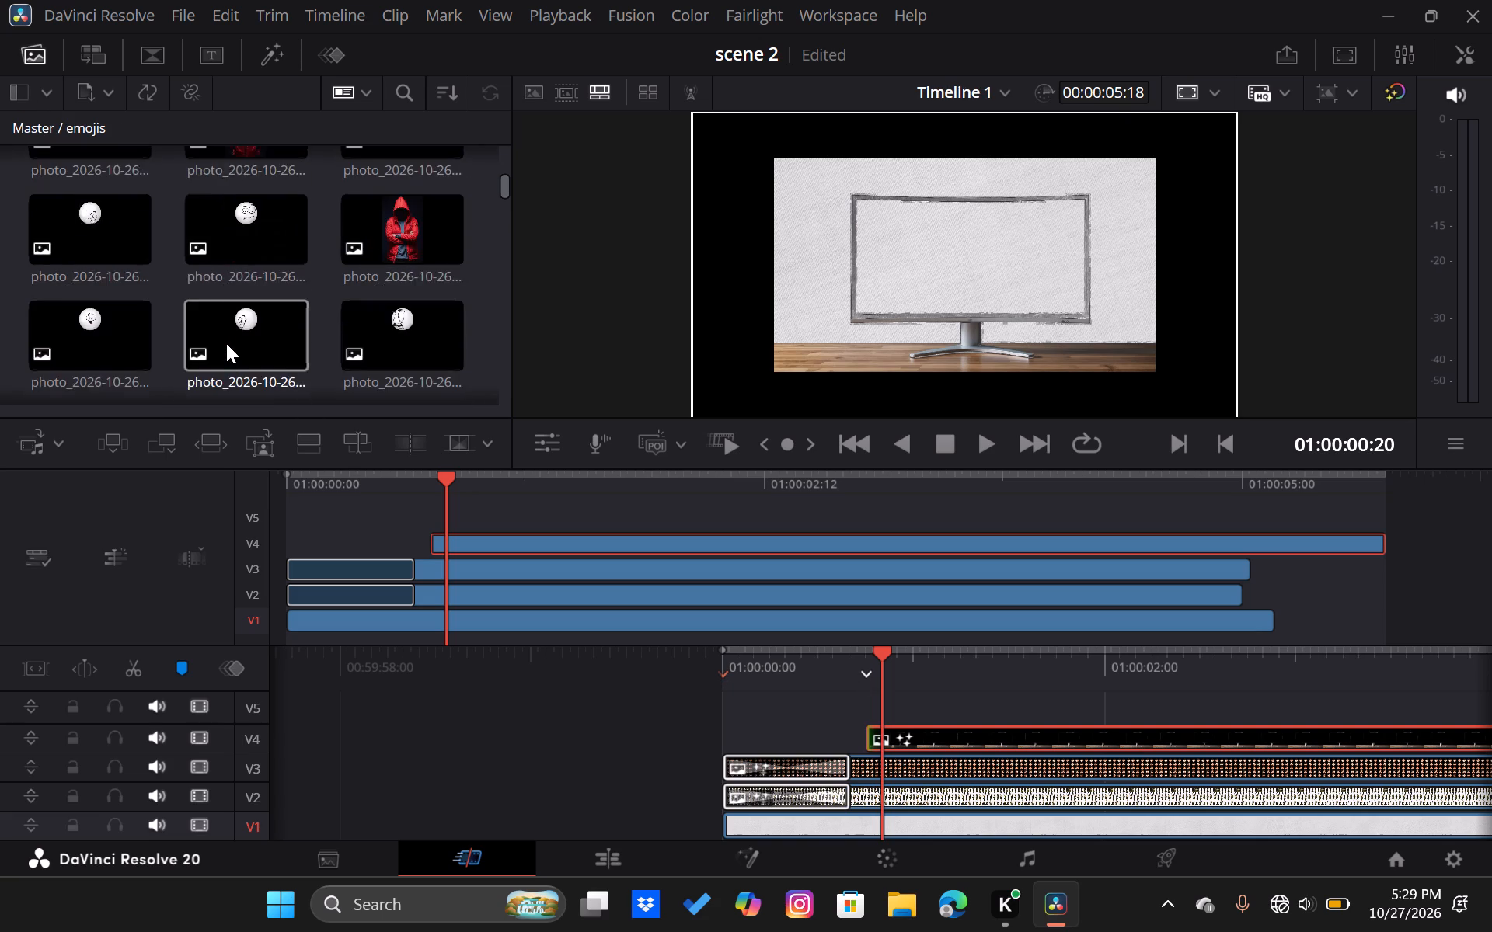
scroll(226, 343, "down", 5)
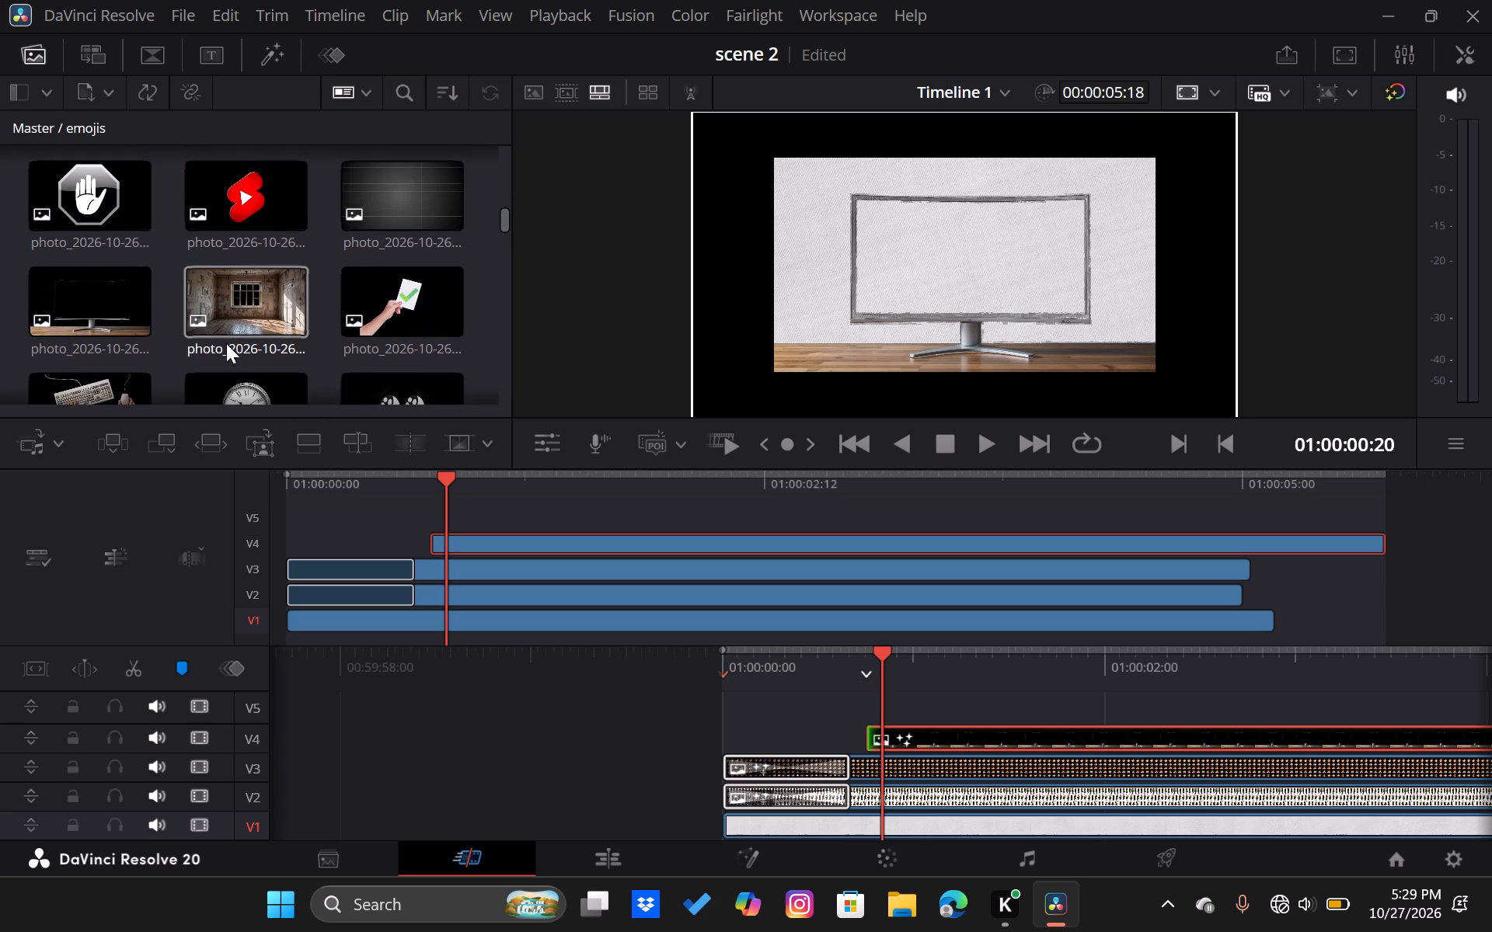
scroll(226, 343, "down", 5)
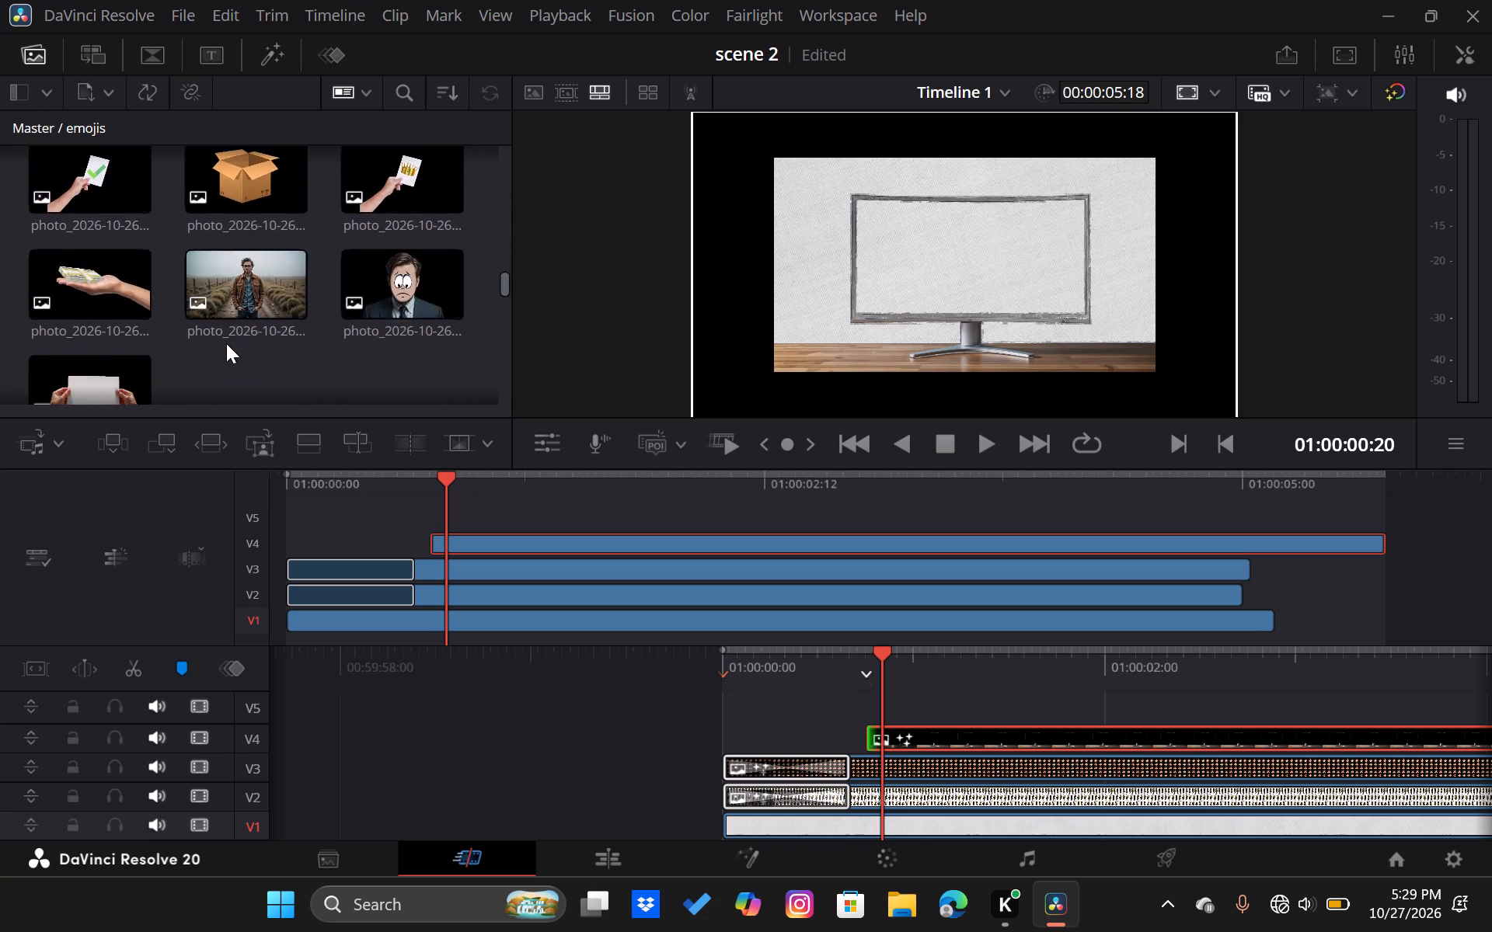
scroll(226, 343, "down", 4)
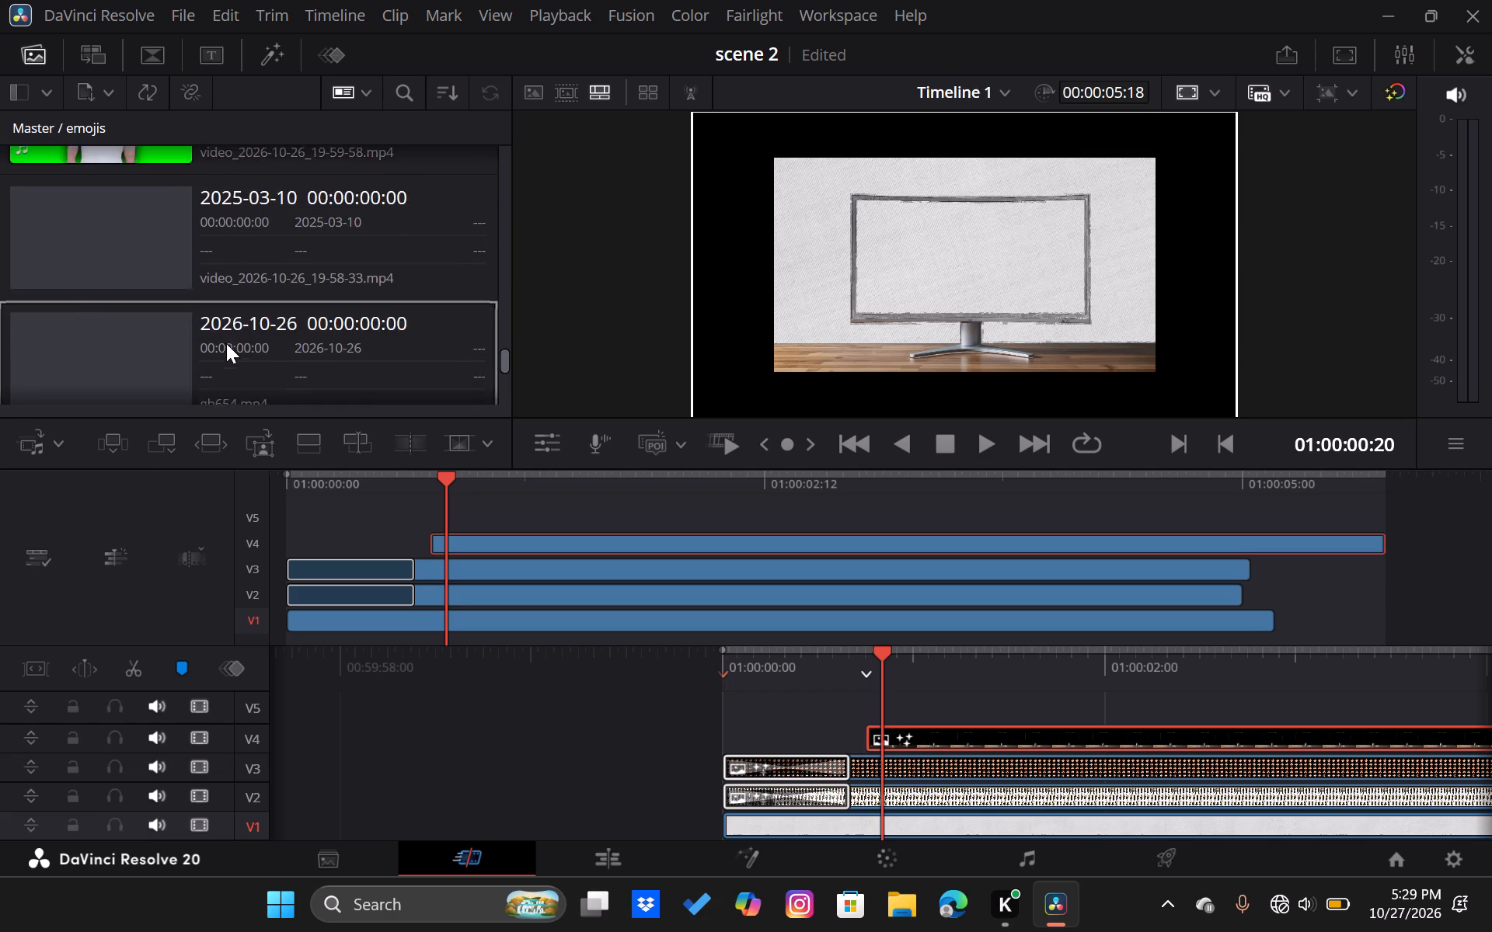
scroll(226, 343, "down", 4)
scroll(226, 343, "up", 7)
scroll(226, 343, "down", 2)
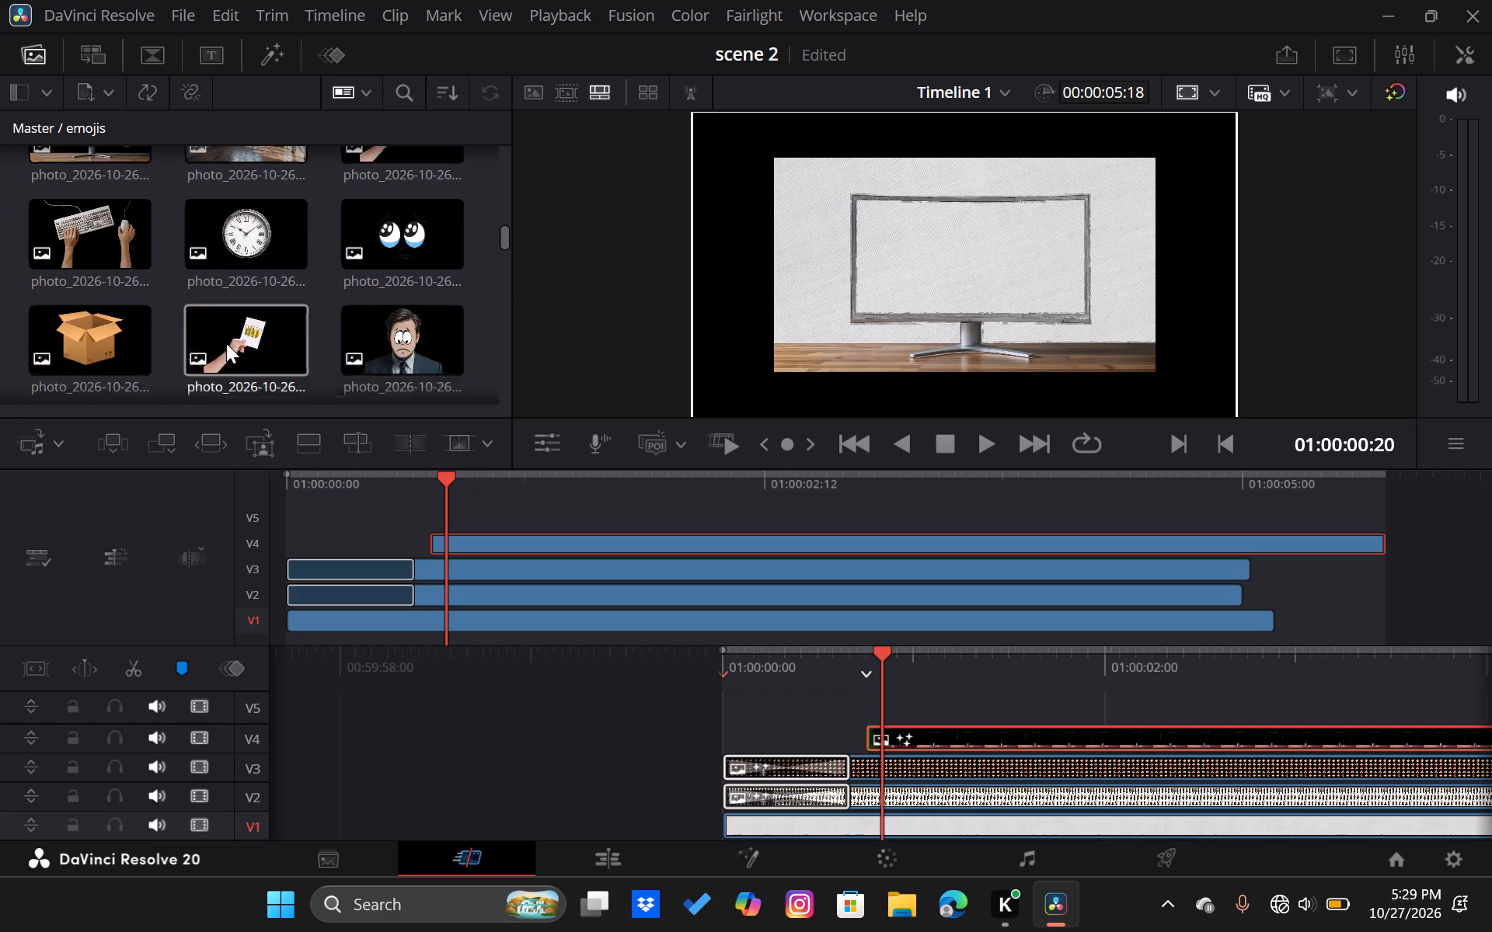
scroll(226, 343, "down", 4)
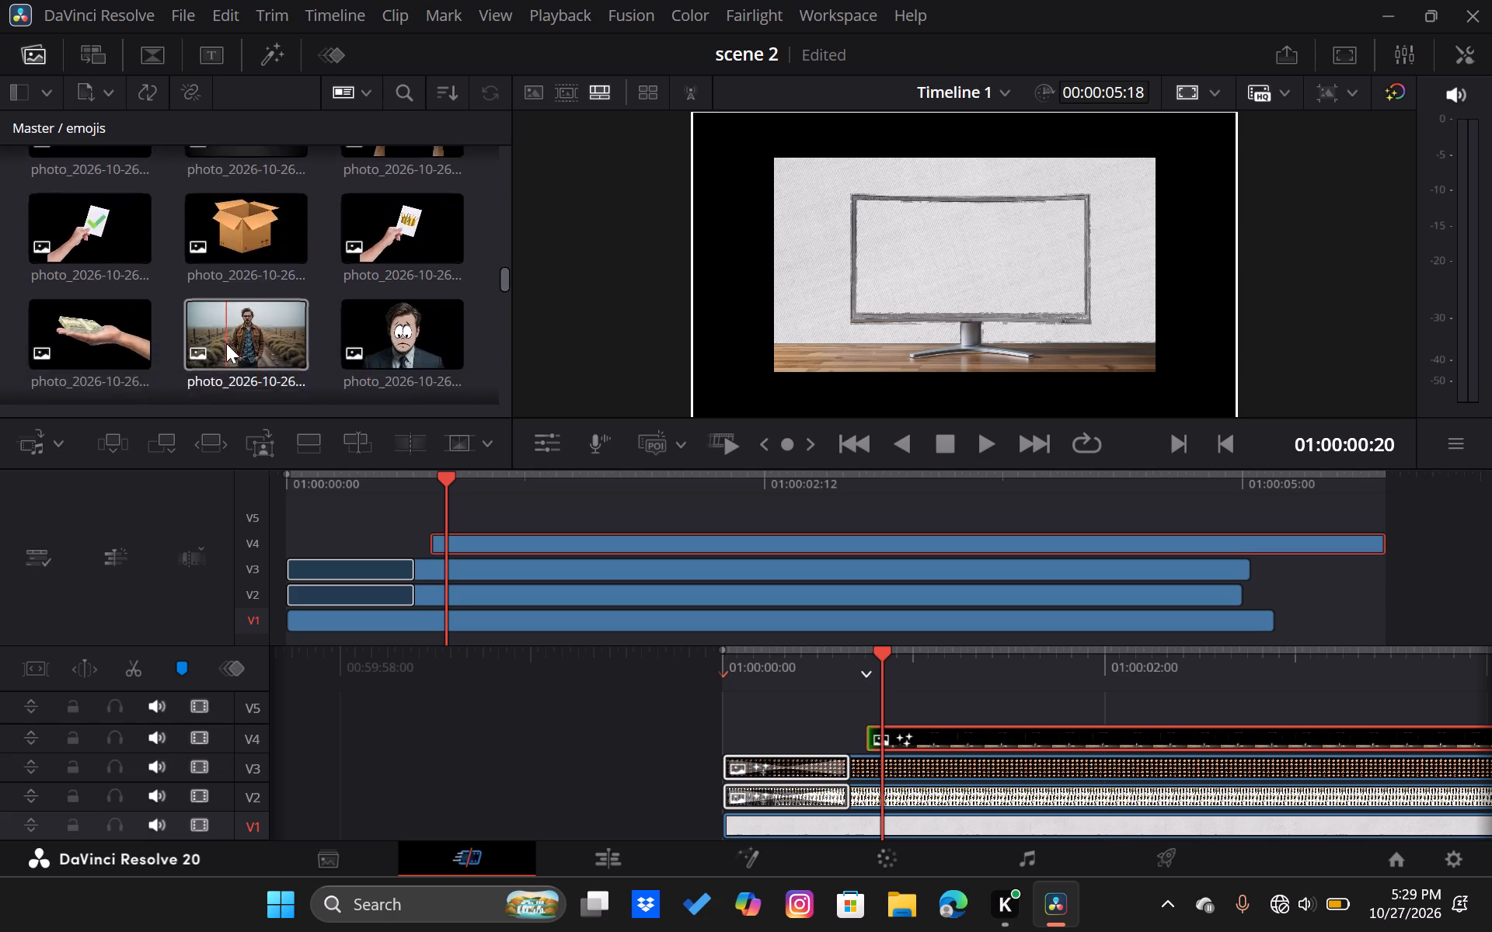
scroll(226, 343, "down", 1)
Import the Tally Prime logo image tally-prime-gold-multi-user-500x500 into the emojis bin.
right_click(257, 339)
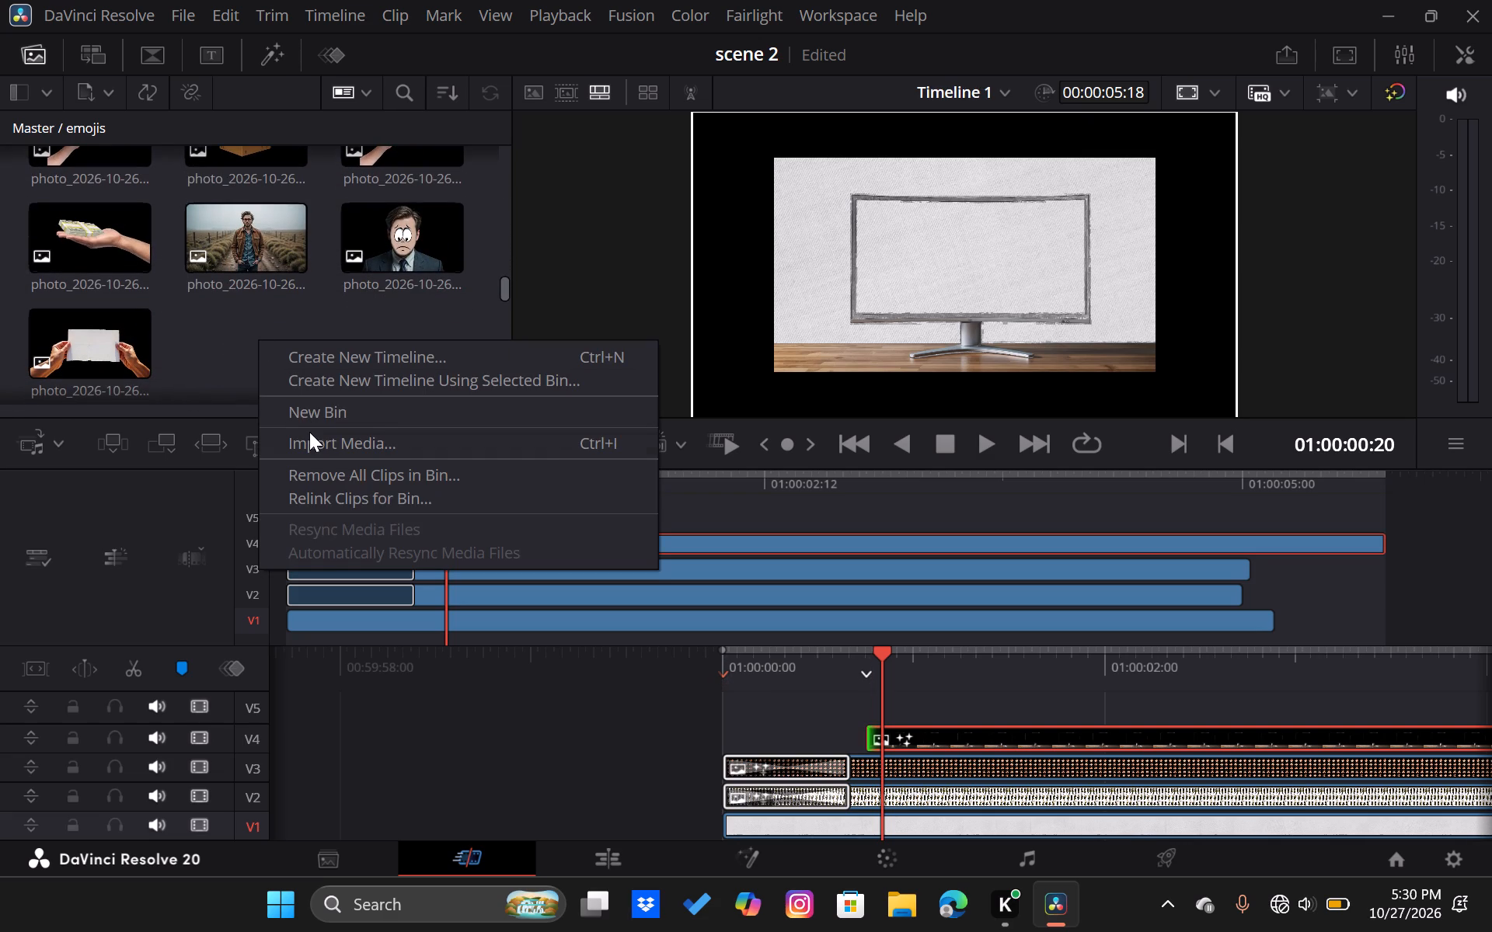
left_click(309, 435)
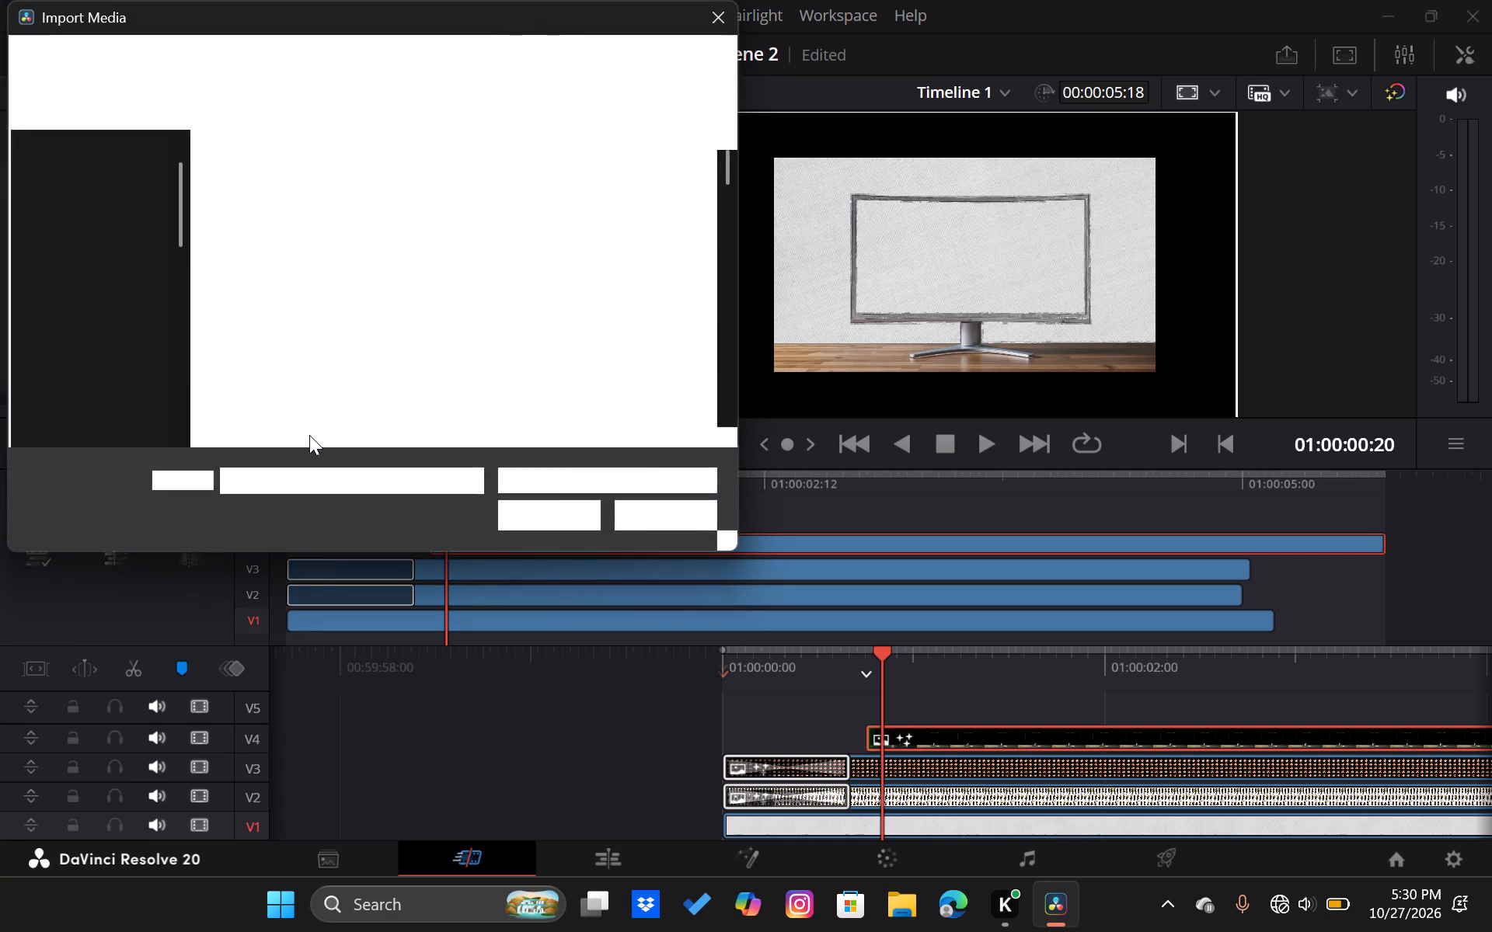
scroll(364, 313, "up", 1)
scroll(364, 313, "down", 2)
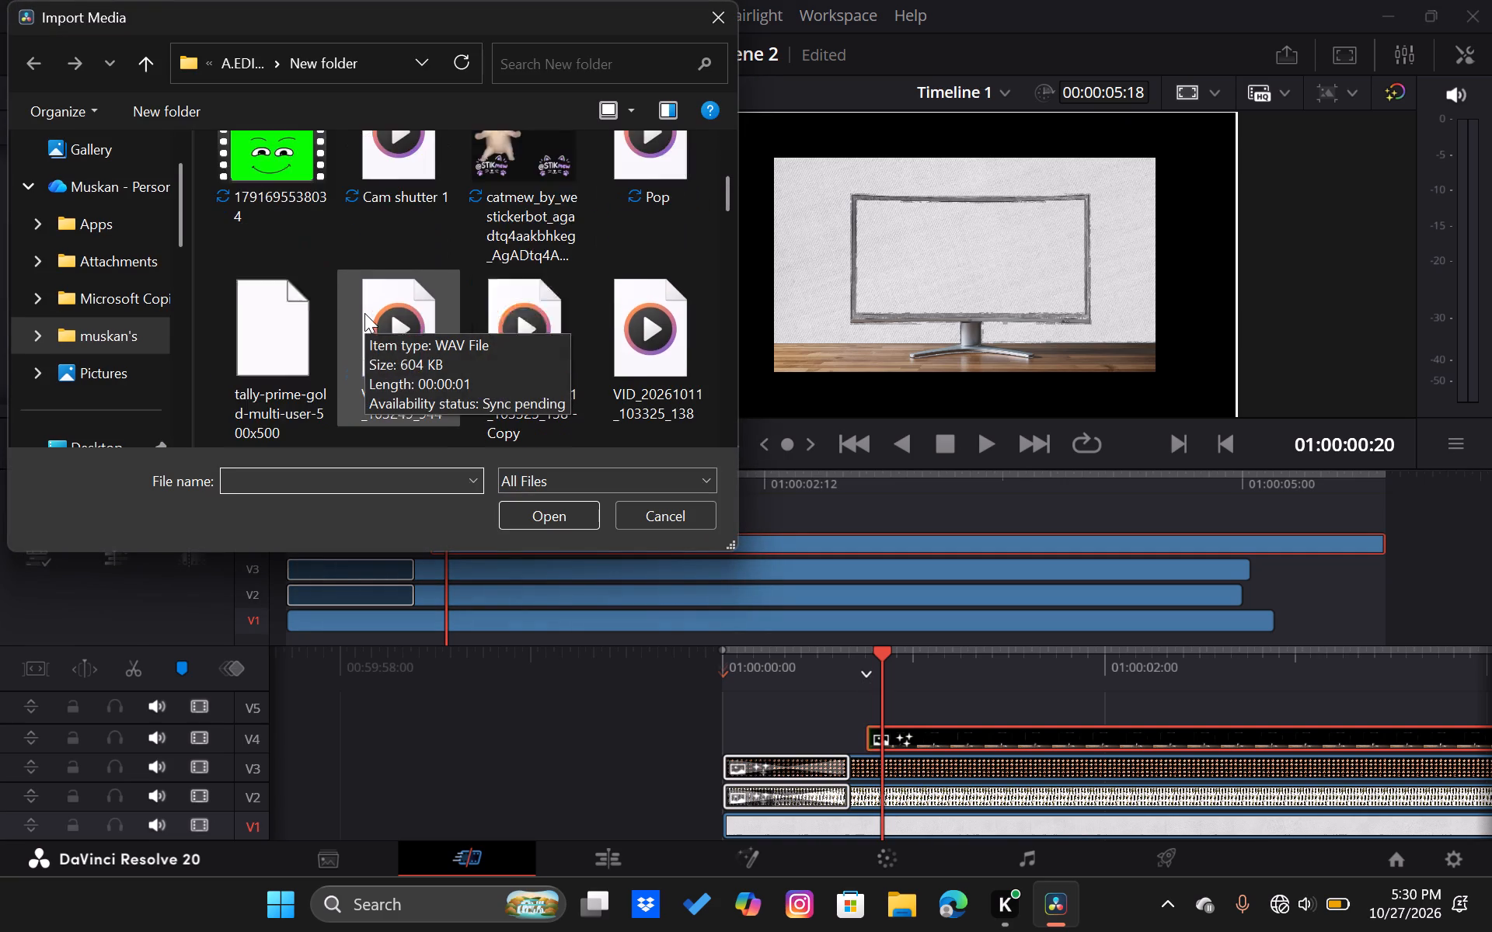
scroll(364, 313, "down", 1)
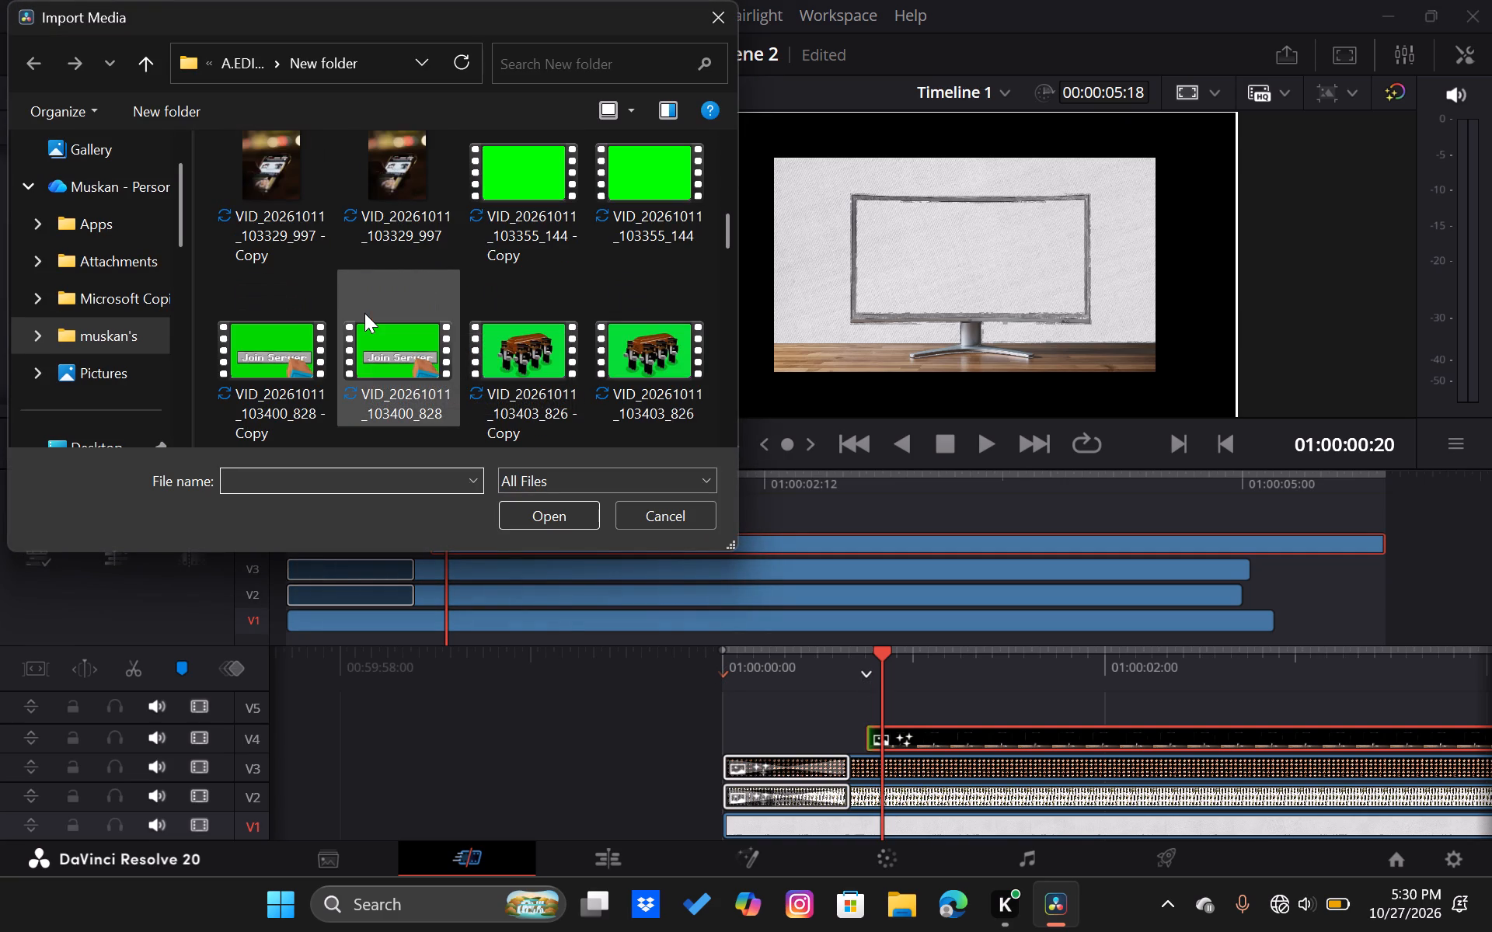
scroll(364, 313, "up", 2)
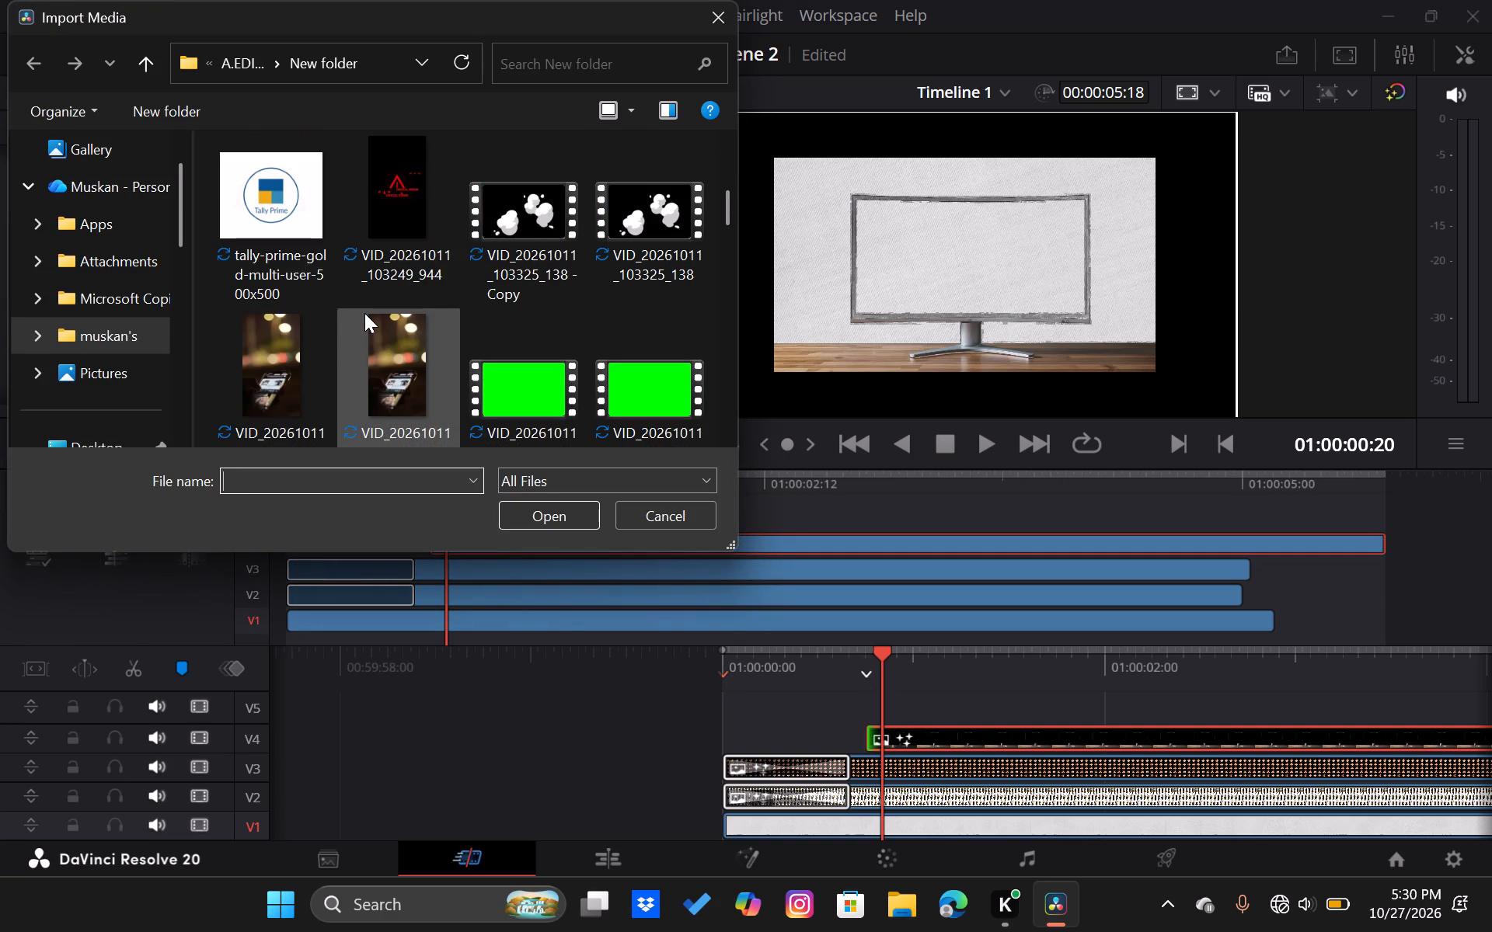
scroll(364, 313, "up", 1)
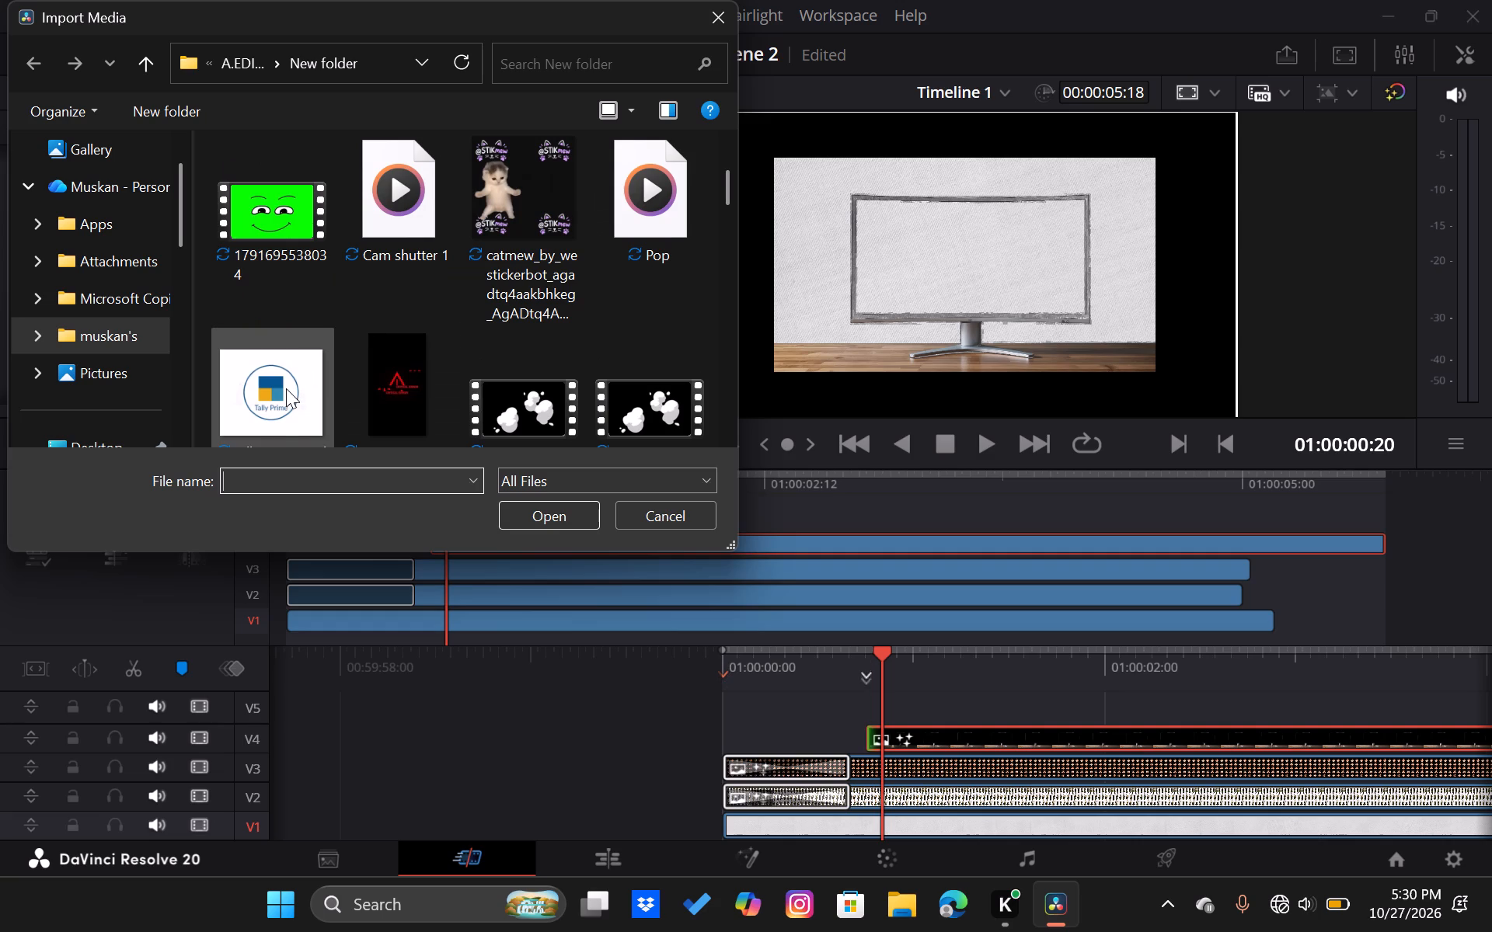
left_click(286, 388)
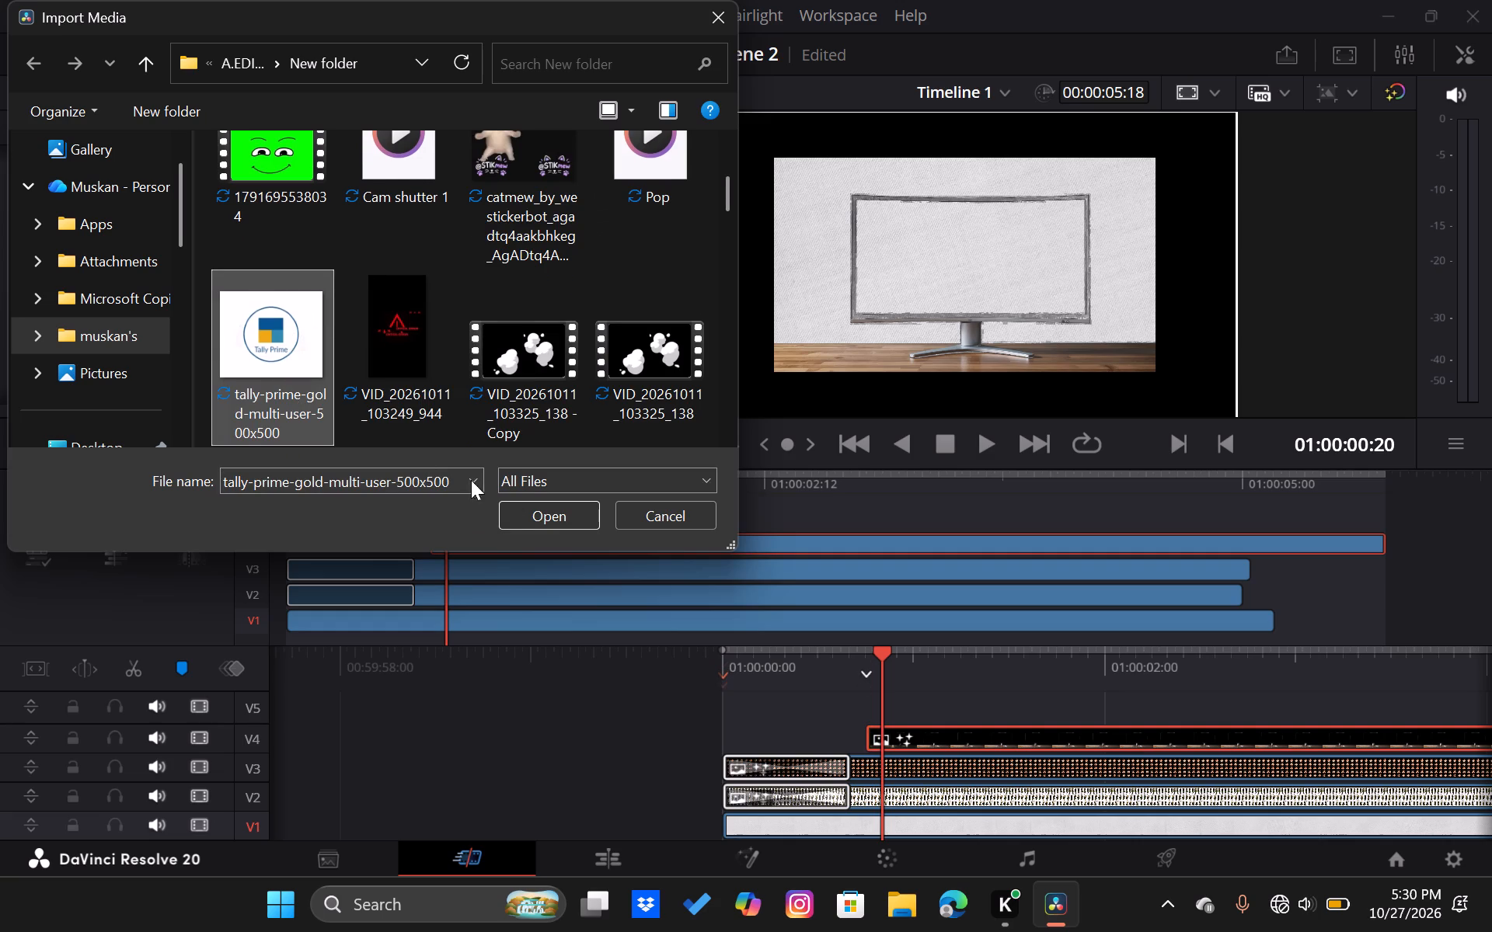
left_click(532, 520)
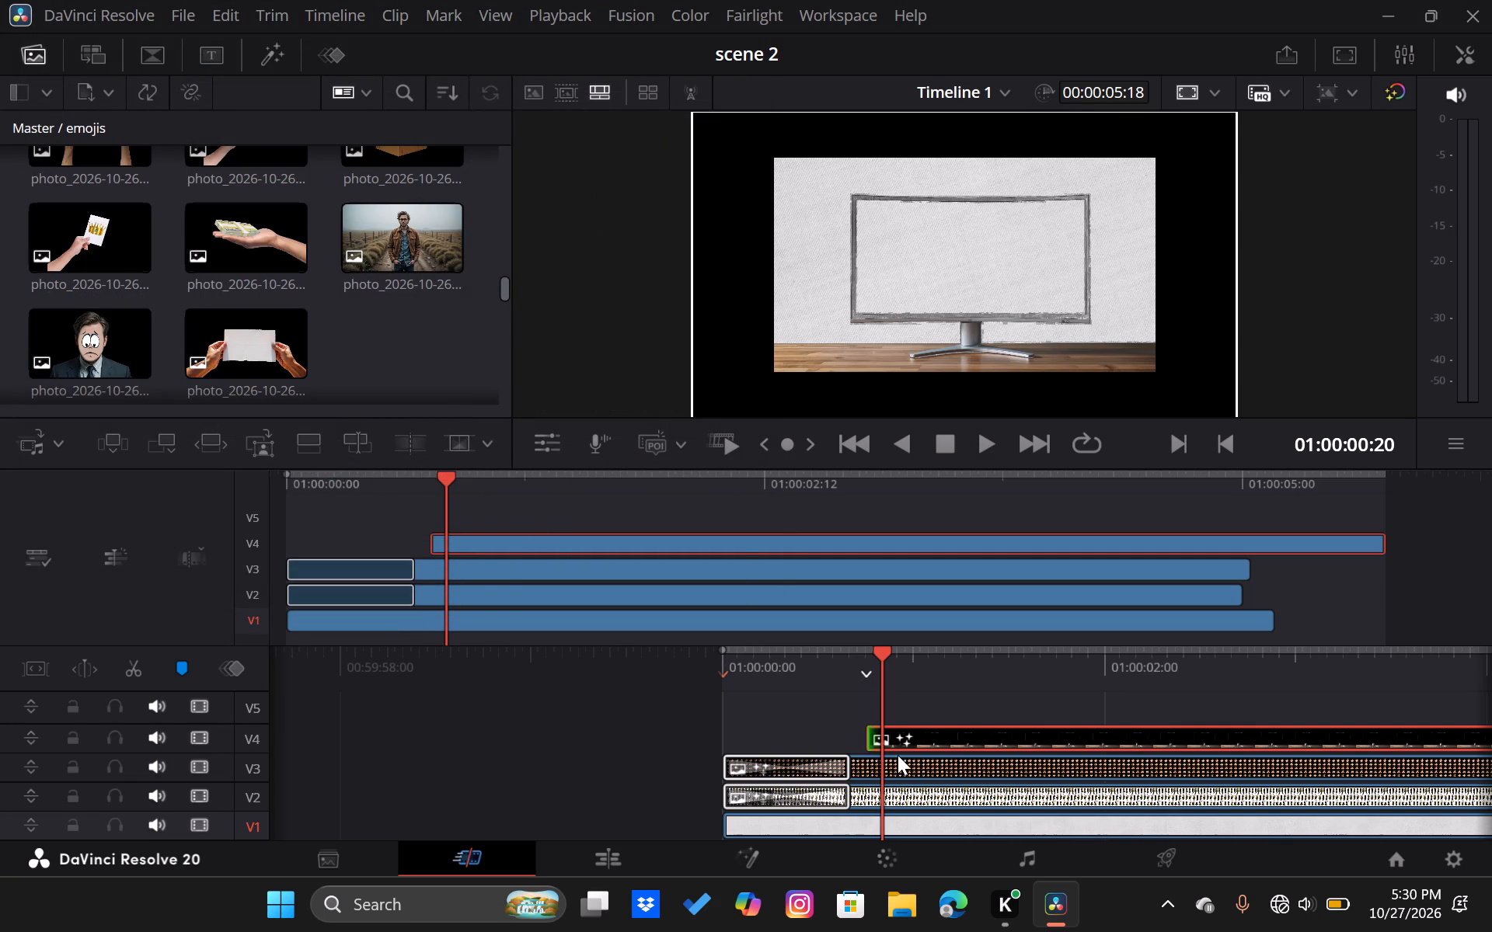
Find the Tally Prime logo image in the emojis bin and place it on track V5, starting just before the V4 monitor photo.
scroll(898, 755, "left", 1)
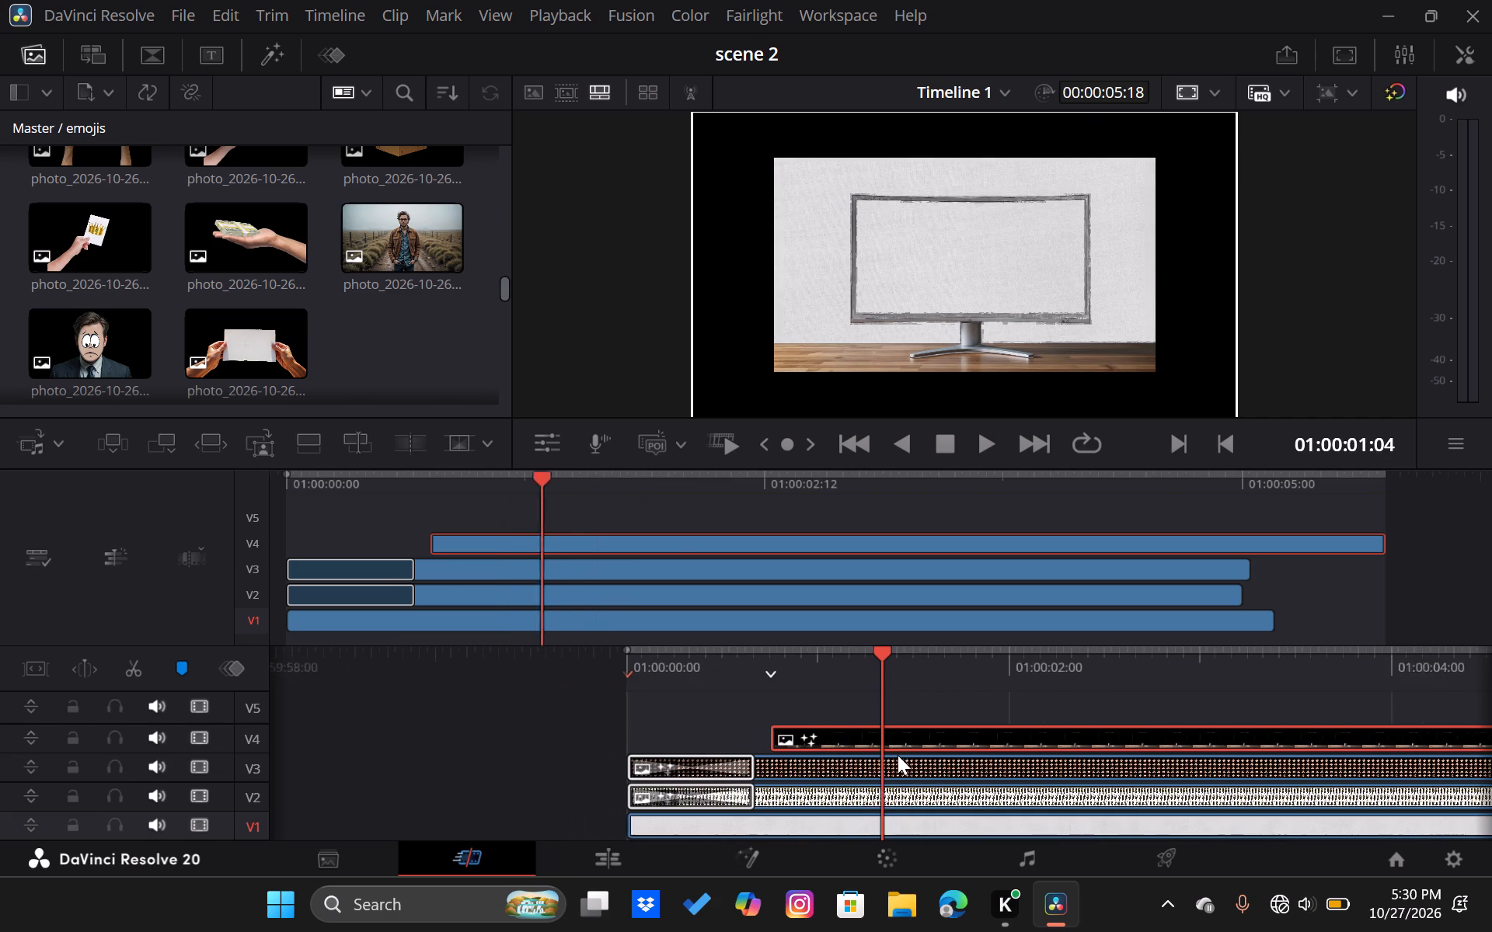
scroll(898, 755, "left", 1)
scroll(429, 282, "up", 1)
scroll(429, 282, "down", 3)
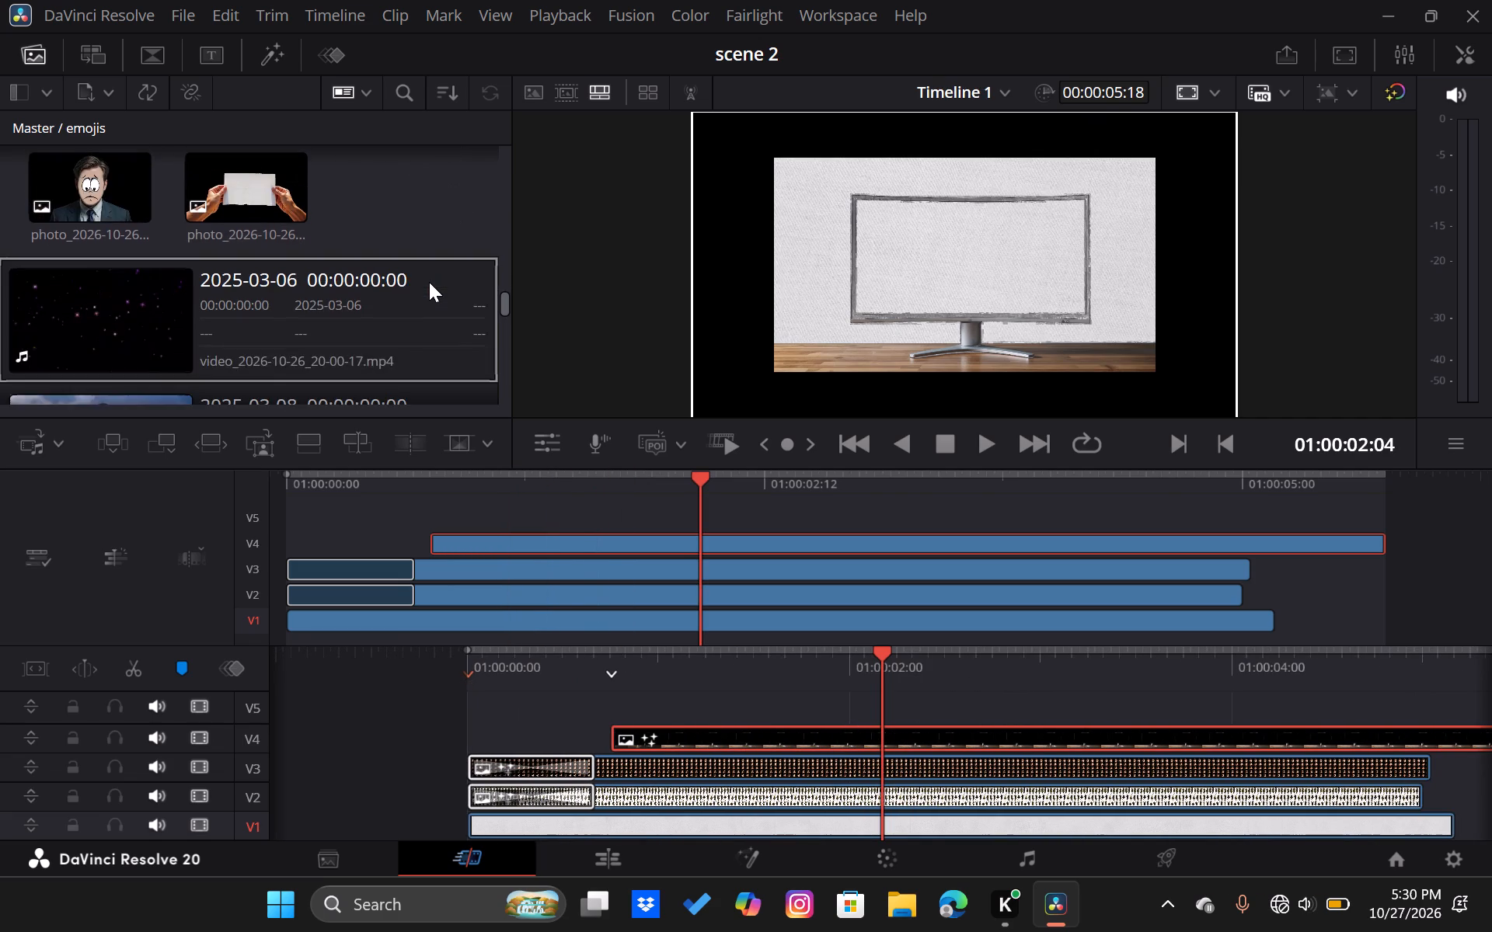
scroll(429, 282, "down", 9)
scroll(429, 282, "up", 2)
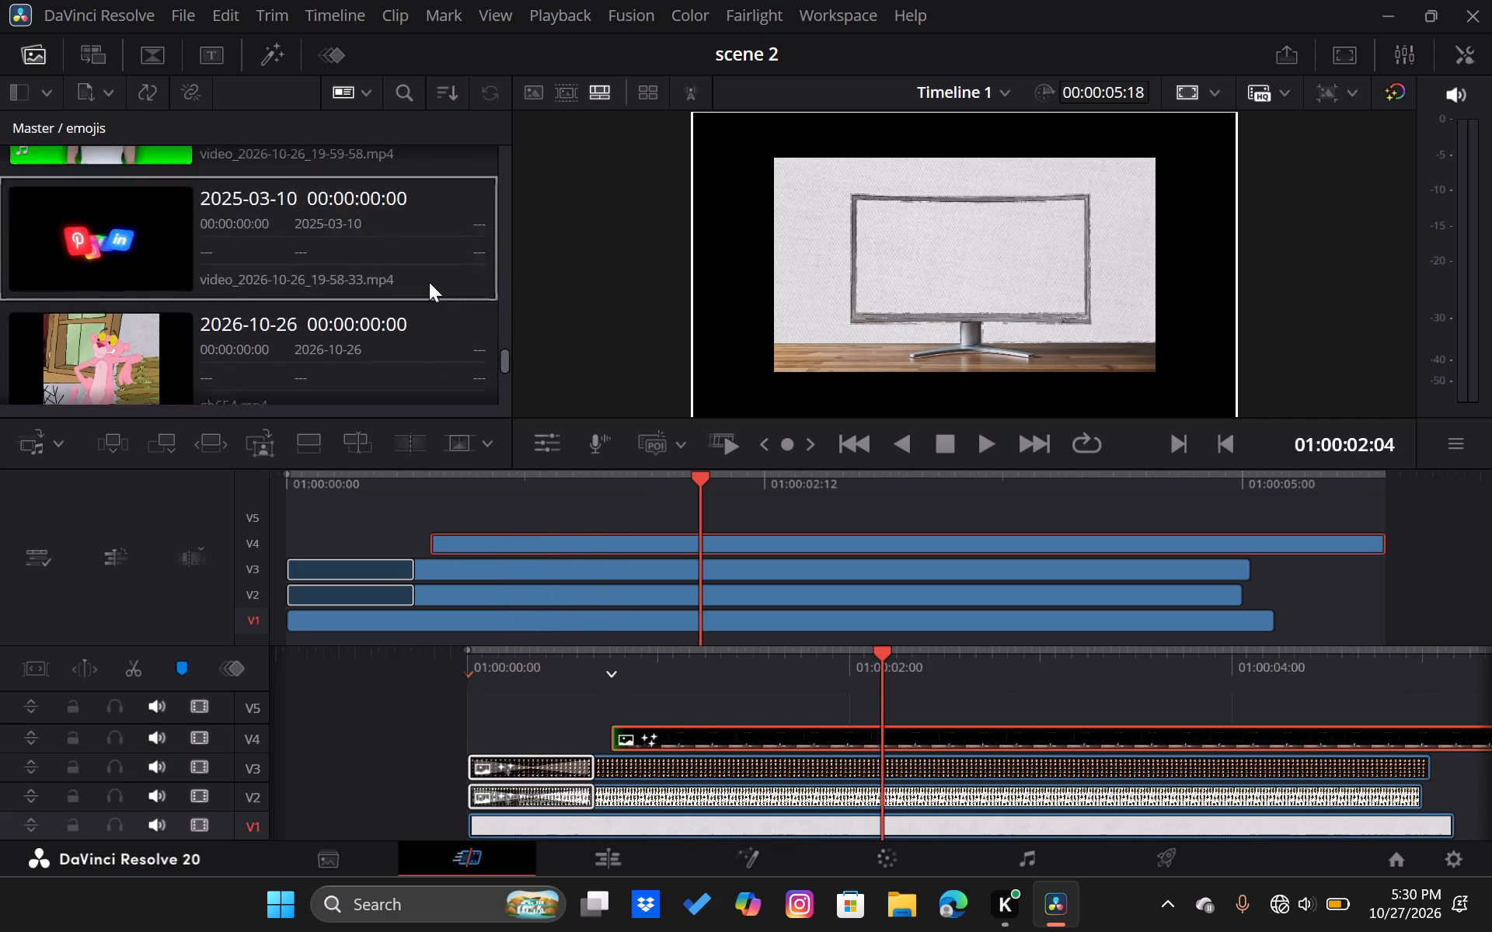
scroll(429, 282, "up", 7)
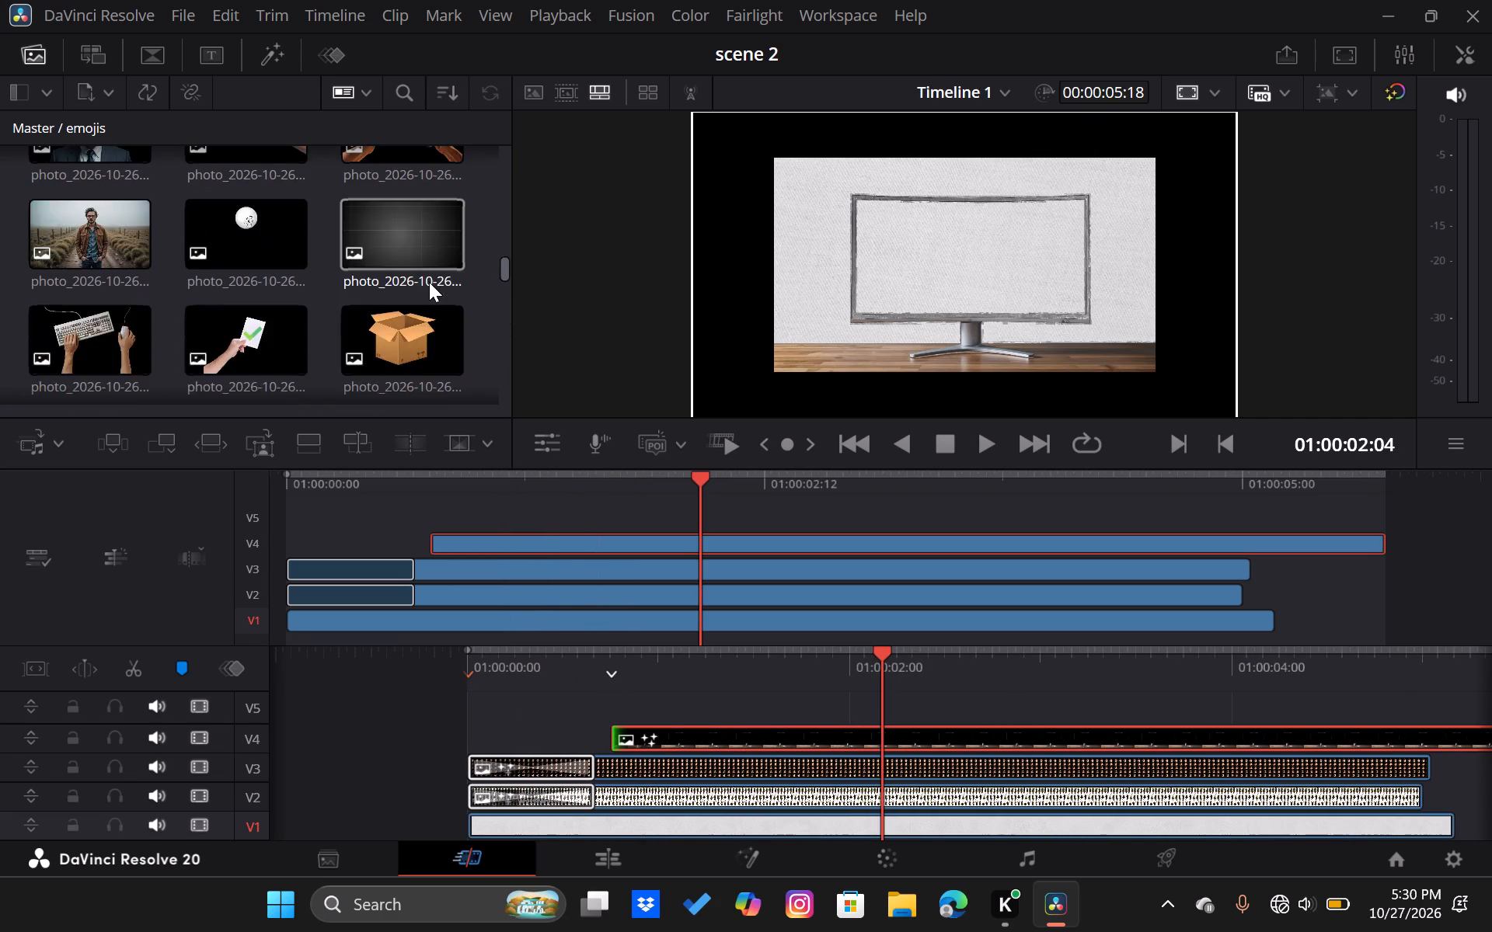
scroll(429, 282, "up", 7)
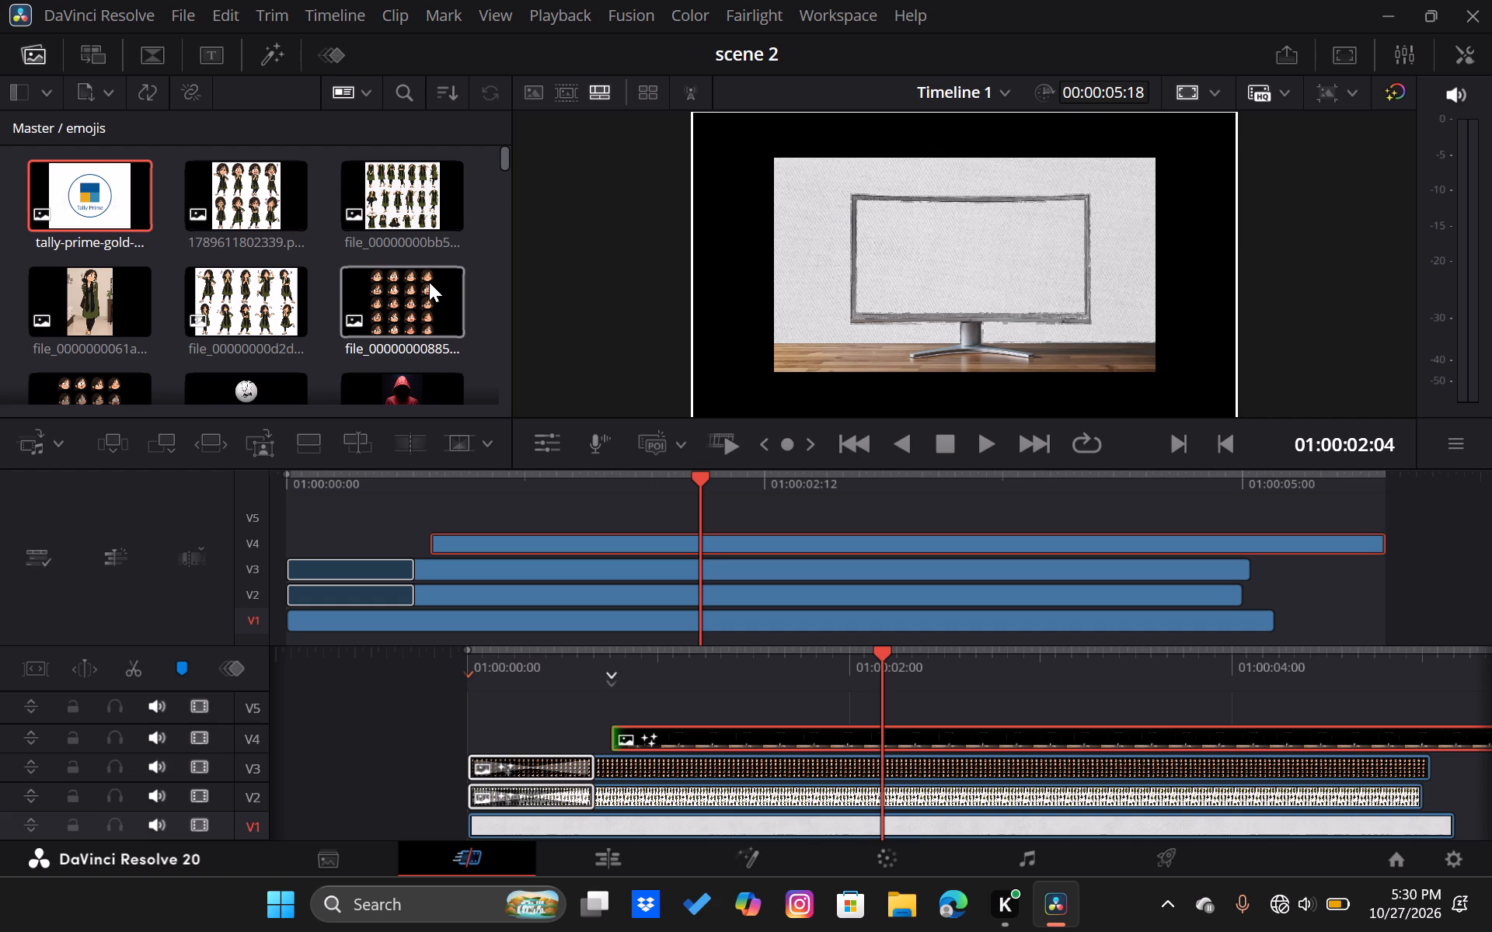
left_click_drag(79, 193, 267, 328)
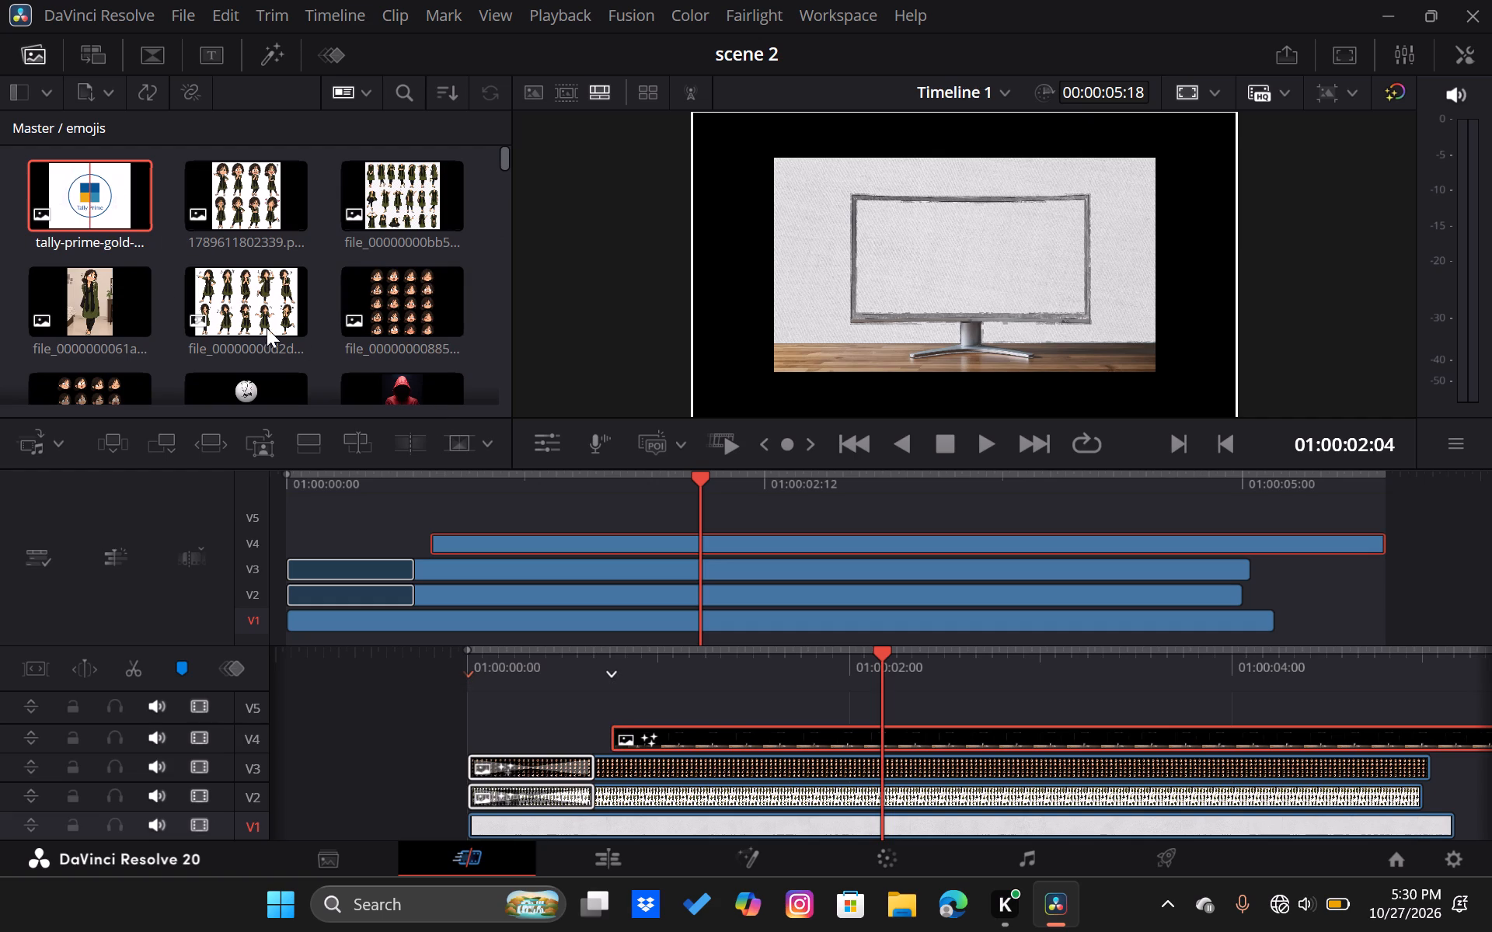
left_click_drag(267, 328, 99, 189)
left_click_drag(99, 189, 617, 642)
left_click_drag(617, 642, 606, 707)
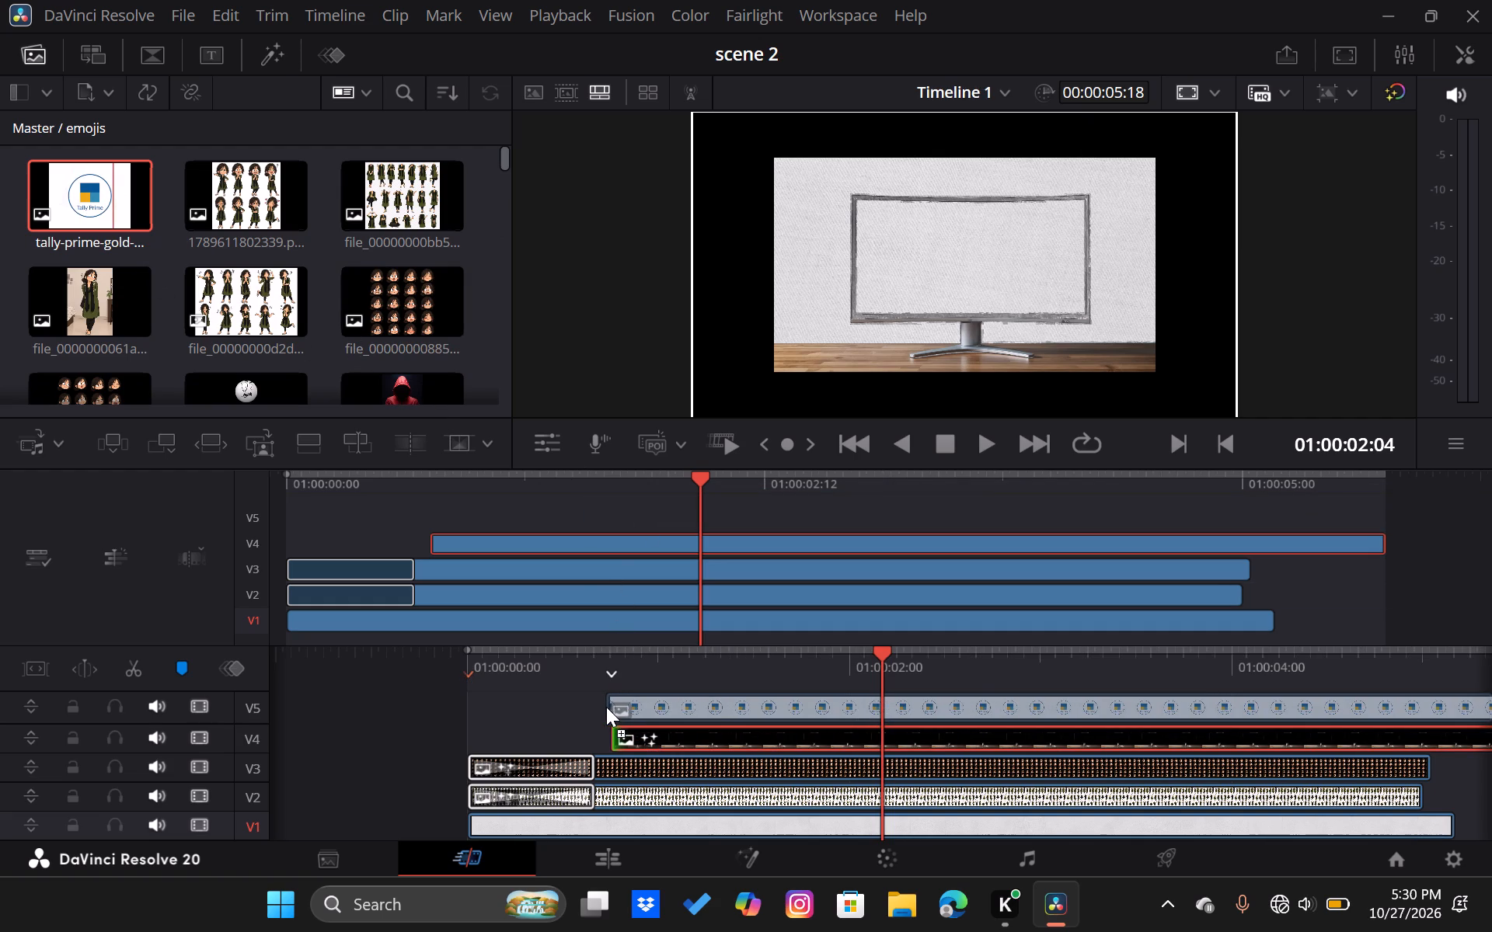
left_click_drag(606, 707, 609, 707)
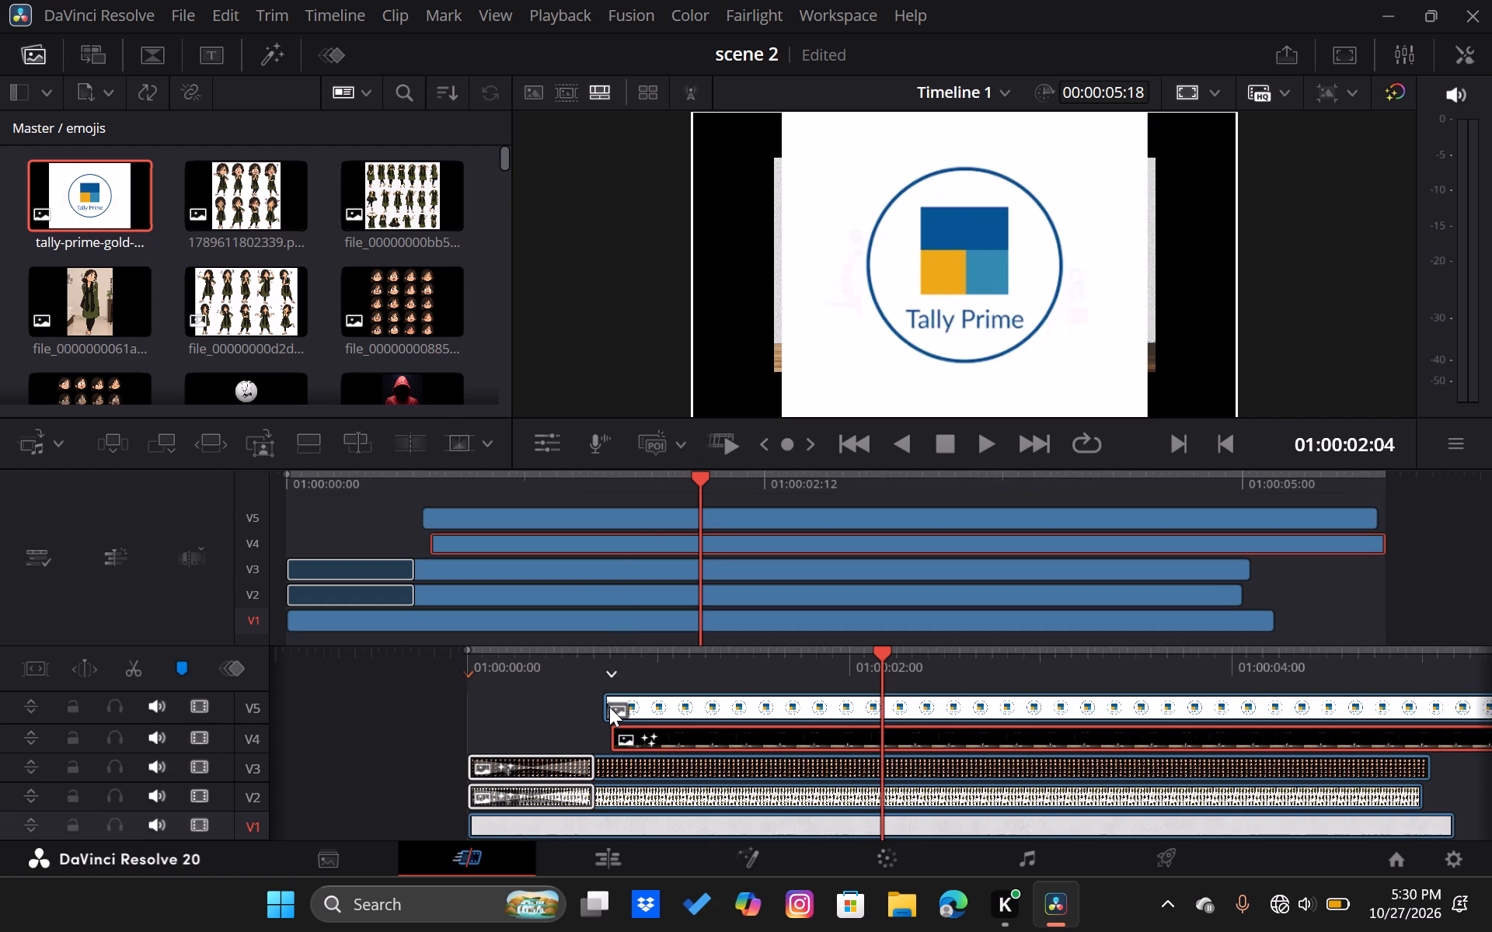
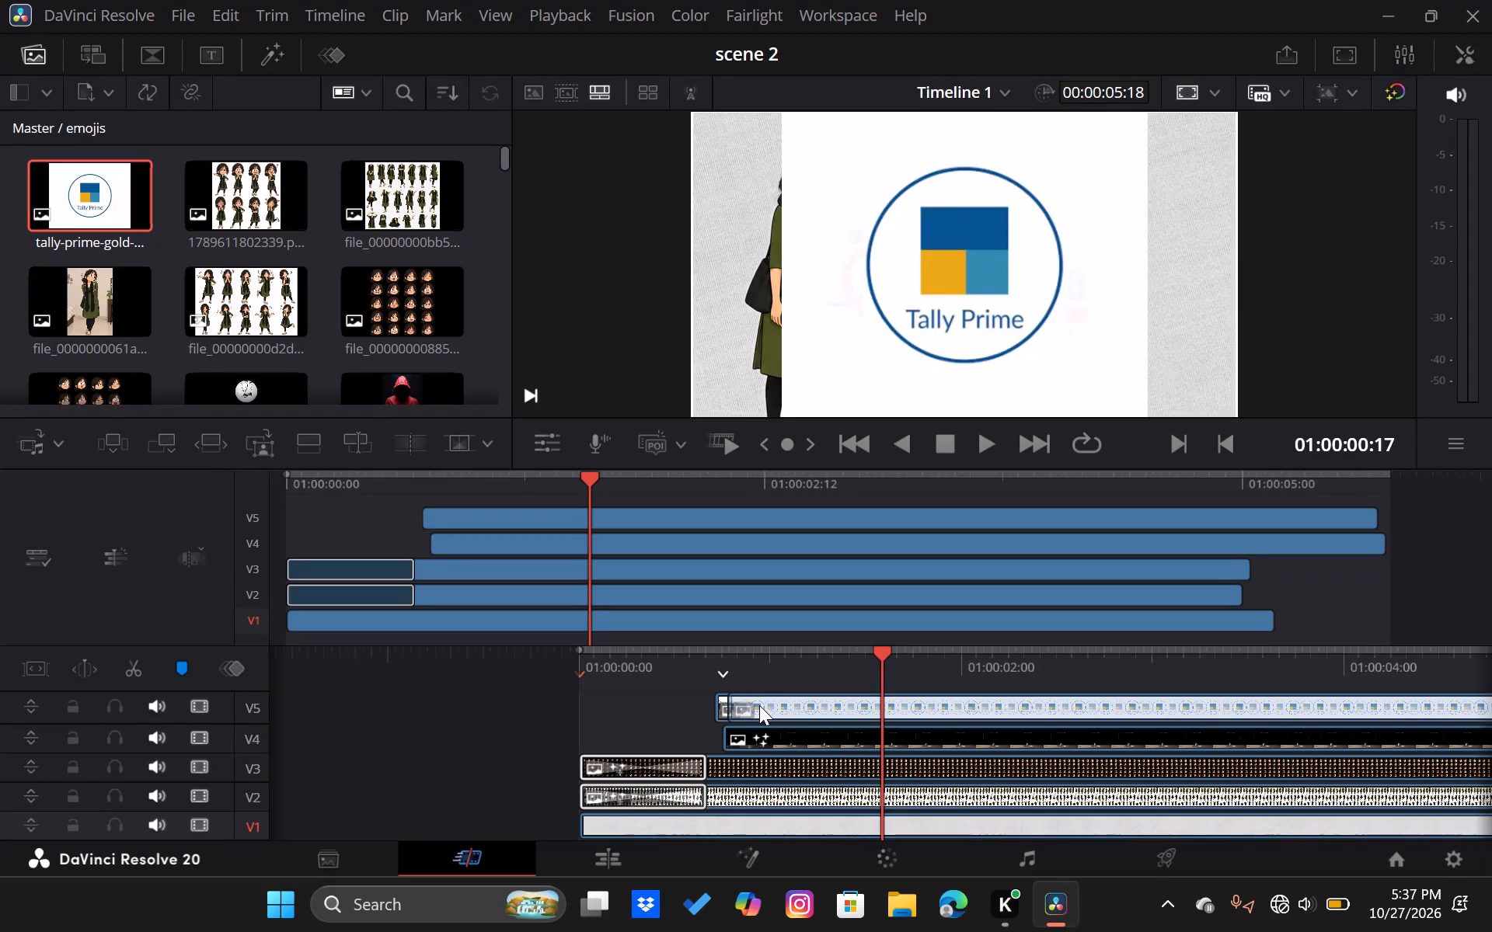
Move the logo clip on V5 so that it starts exactly at the start of the V4 clip.
left_click_drag(759, 705, 756, 705)
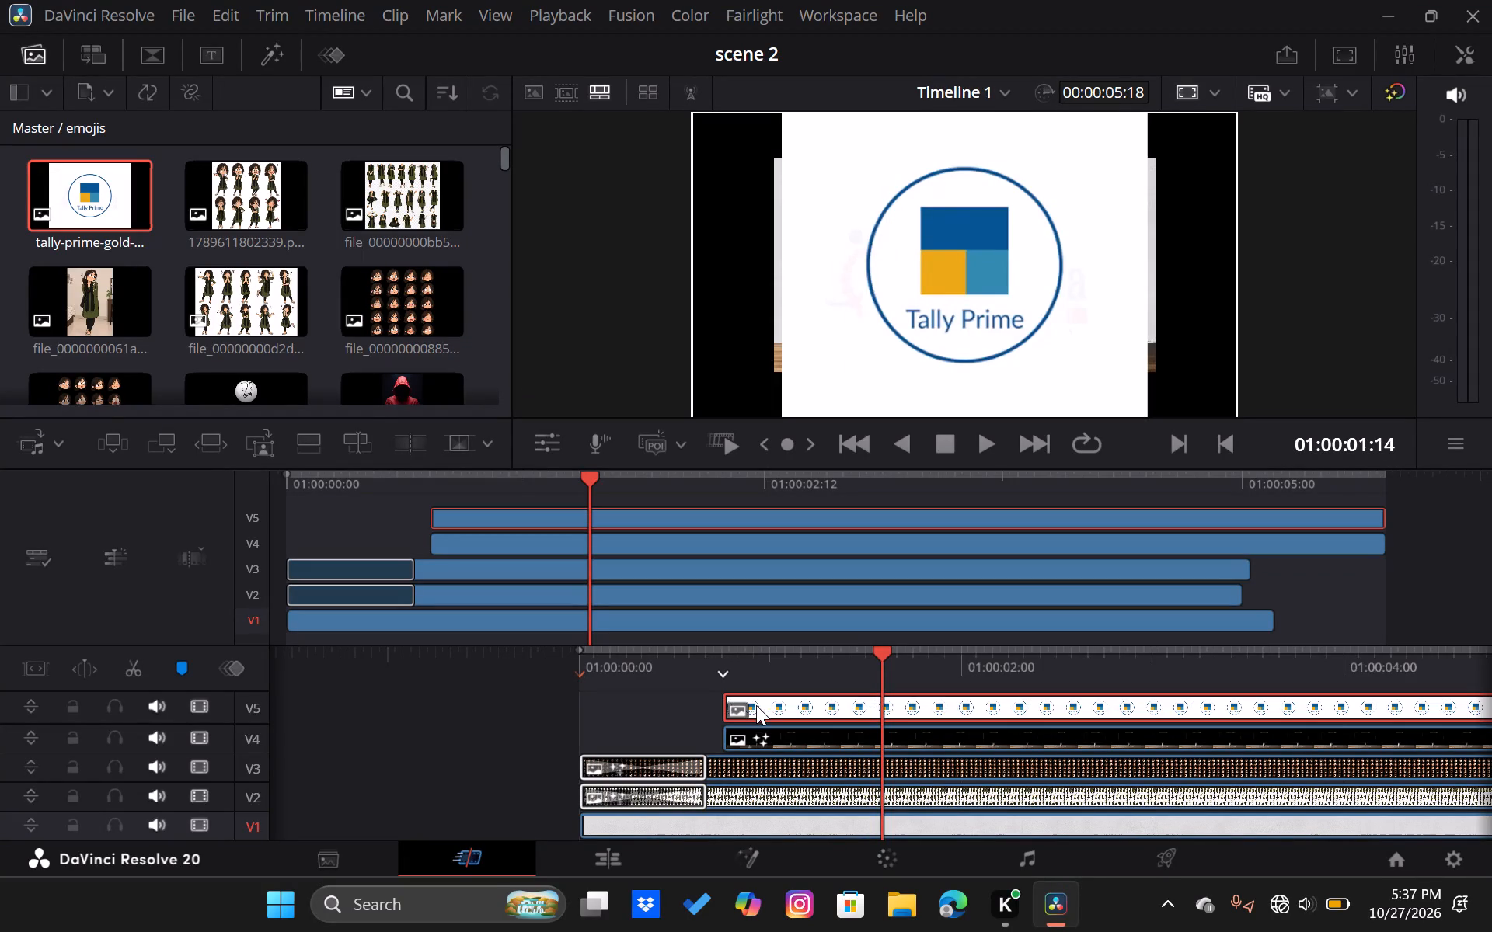
left_click(685, 697)
scroll(685, 697, "right", 1)
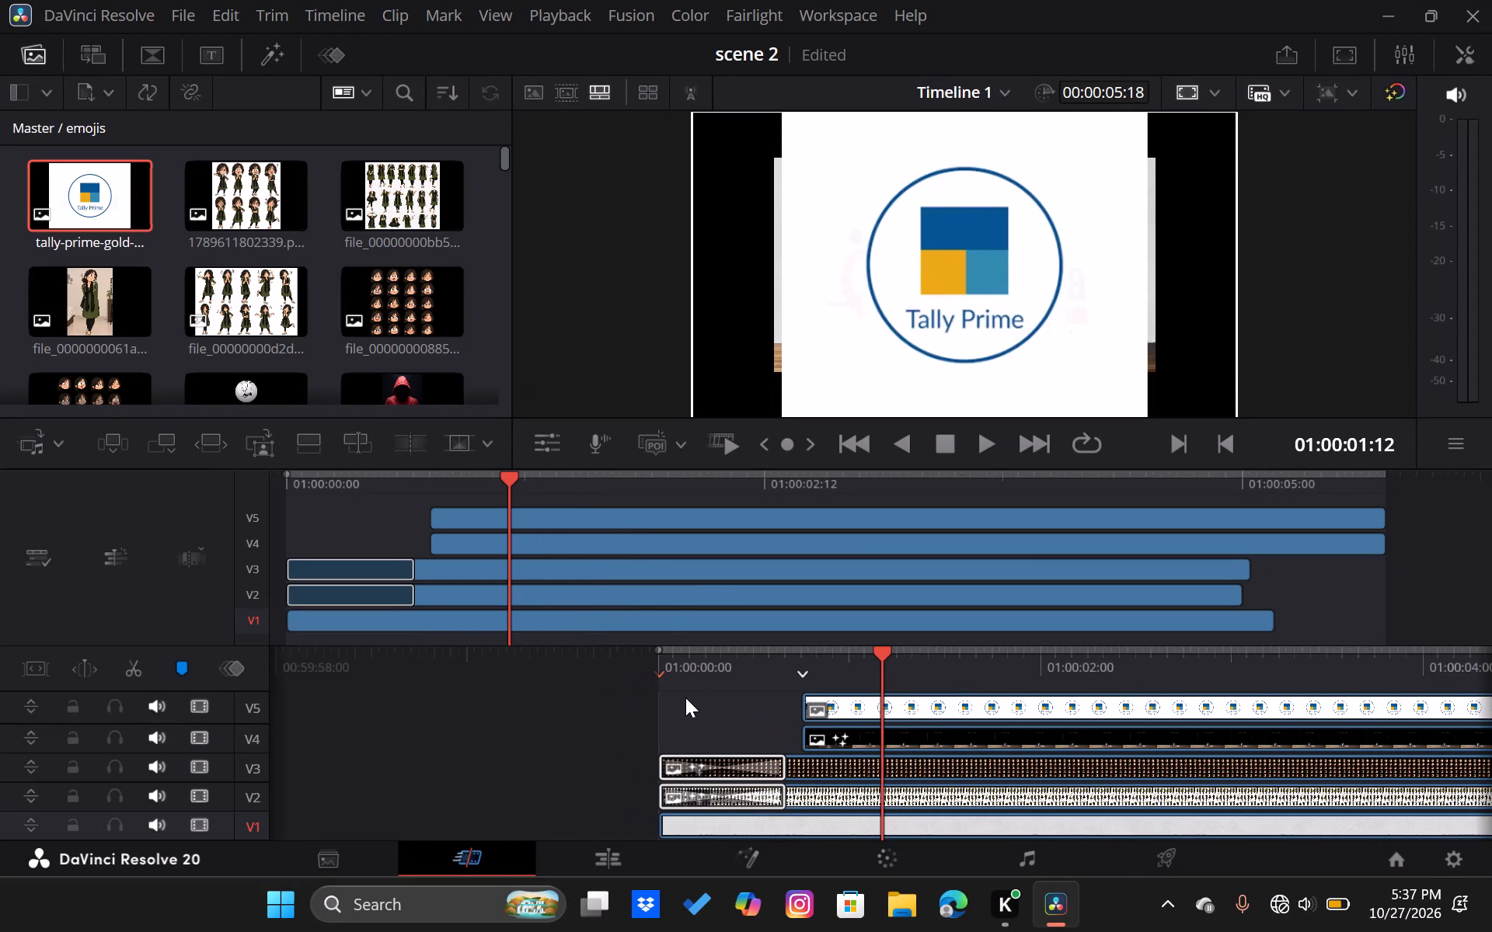
scroll(685, 697, "right", 1)
Open the V5 logo clip's node composition on the Fusion page.
left_click(857, 708)
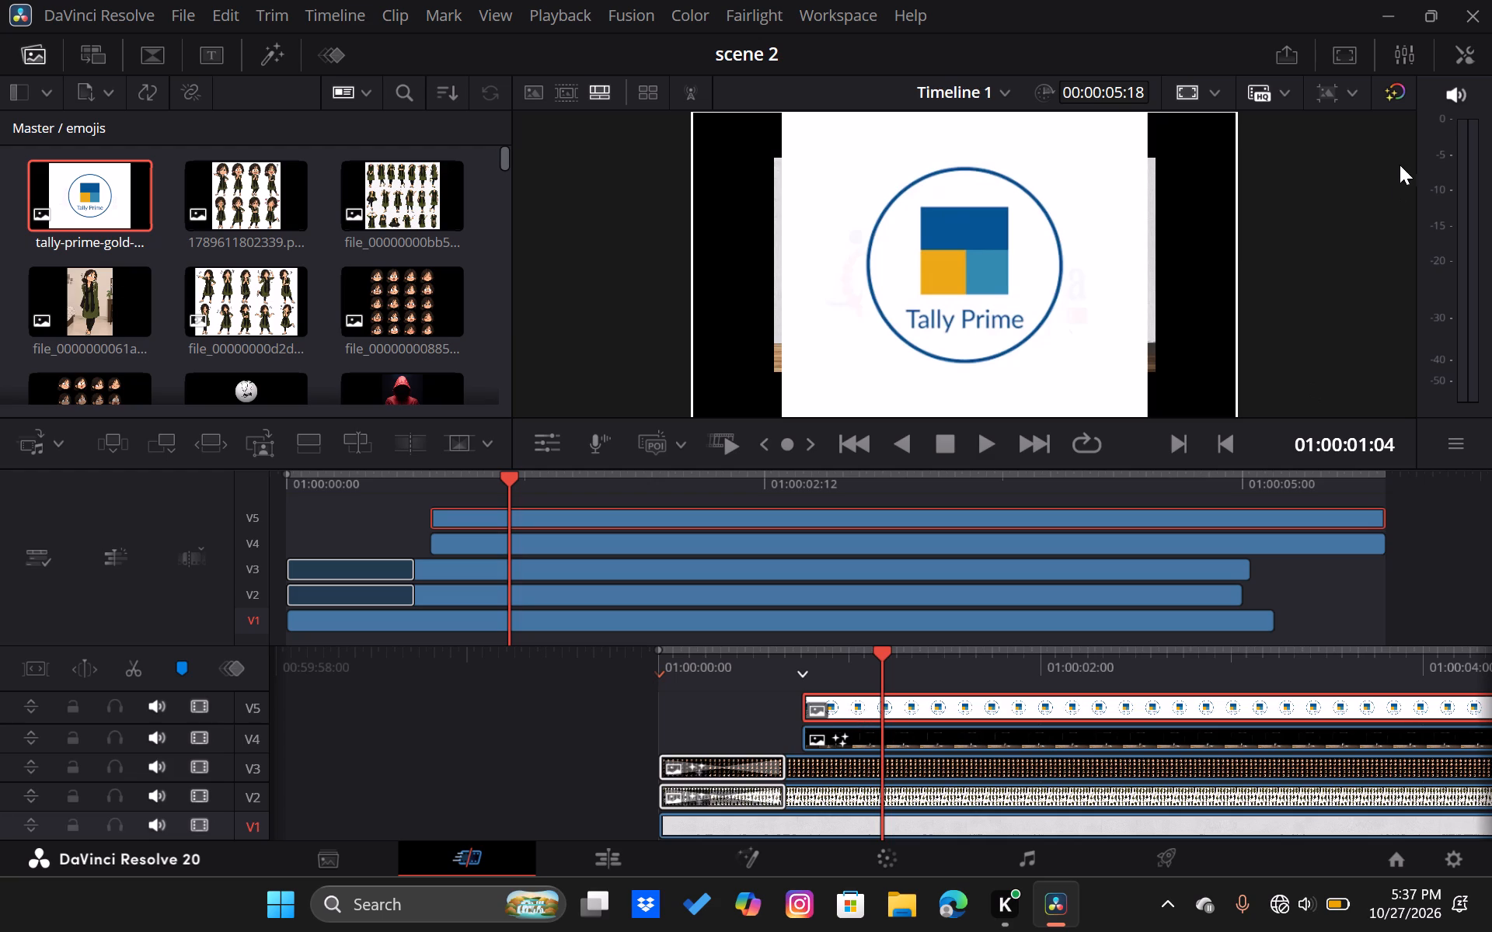
left_click(1460, 64)
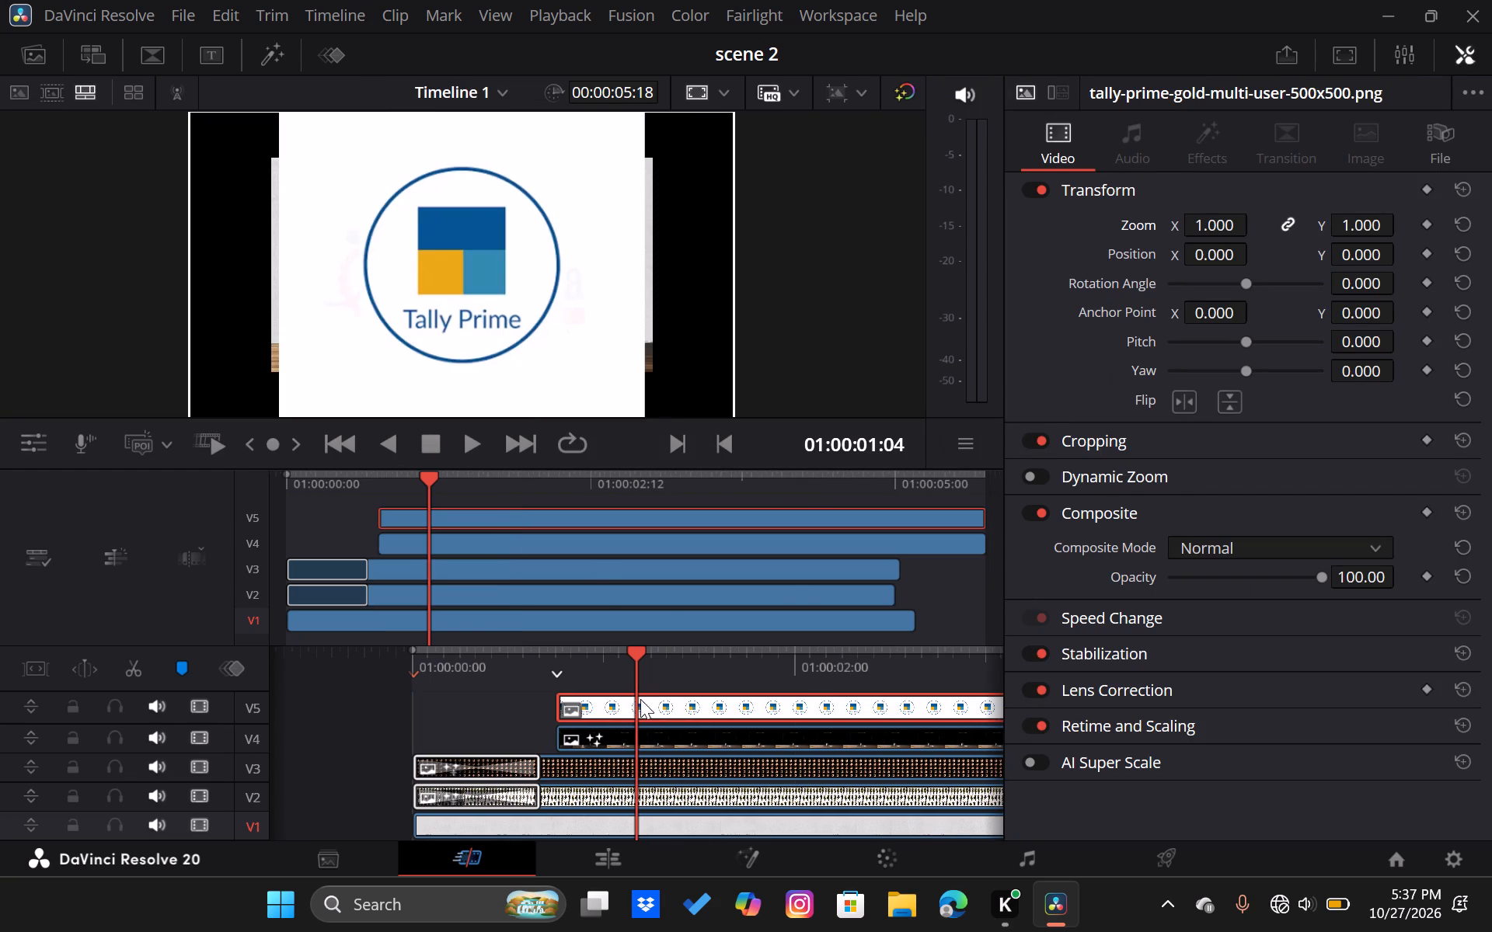
left_click(730, 849)
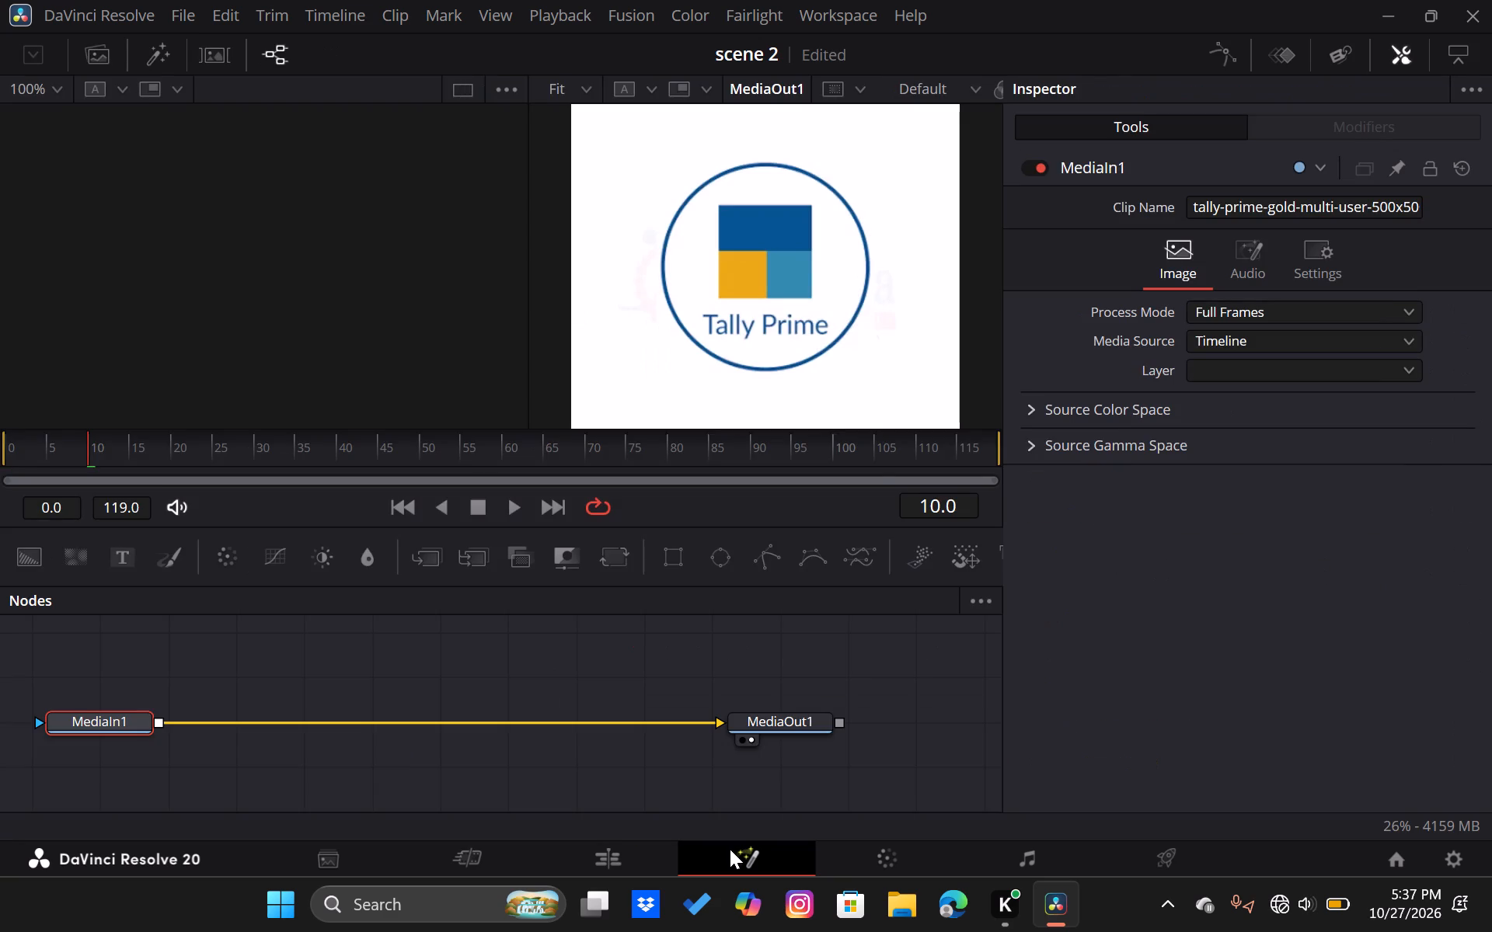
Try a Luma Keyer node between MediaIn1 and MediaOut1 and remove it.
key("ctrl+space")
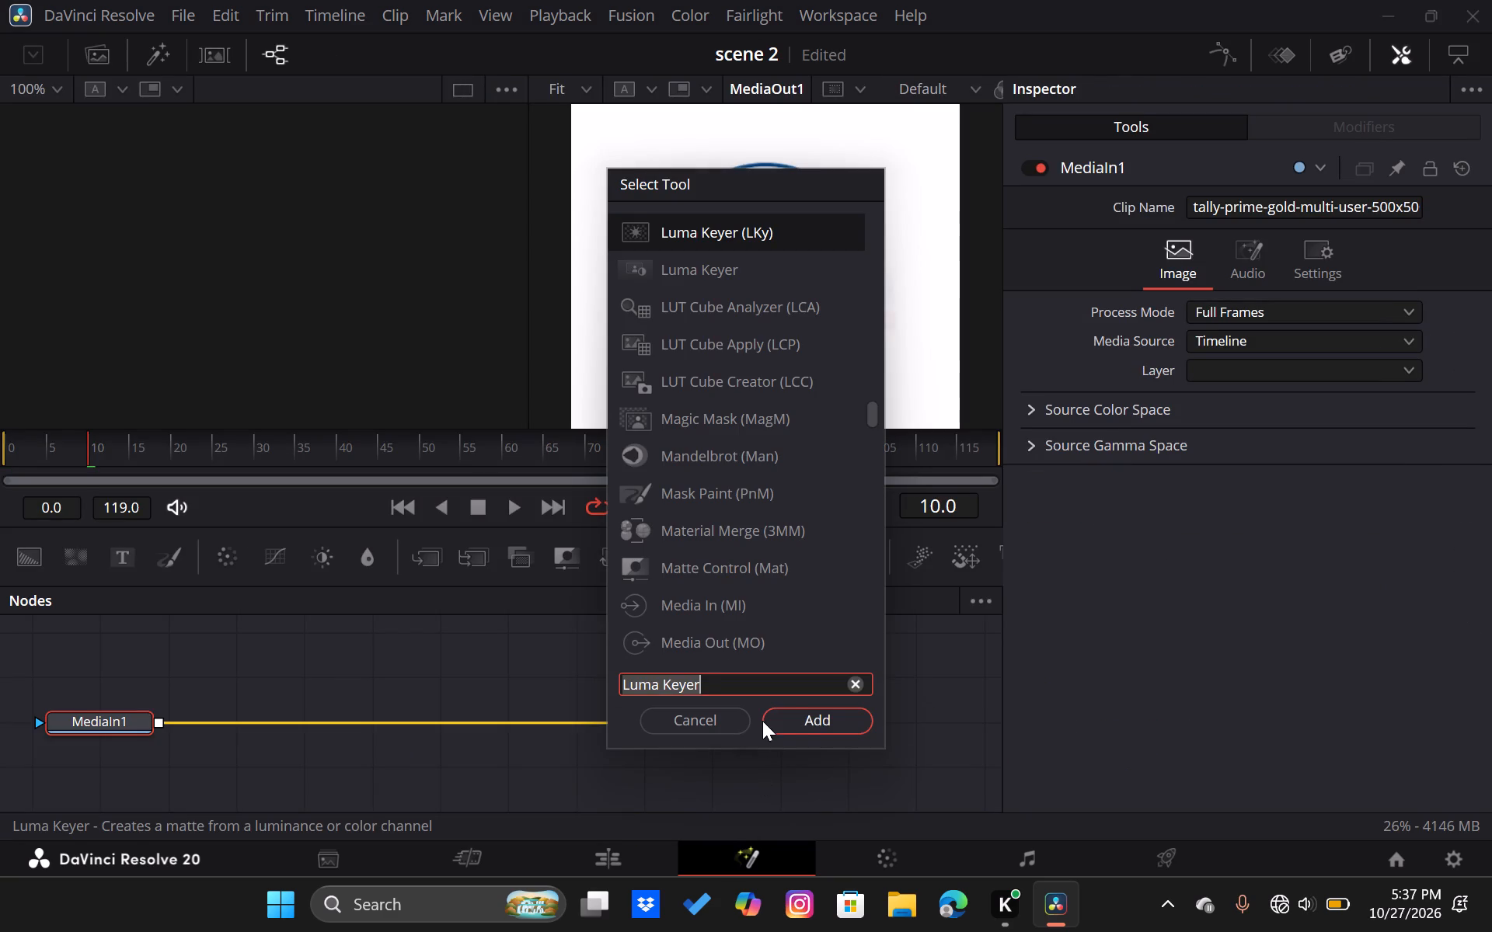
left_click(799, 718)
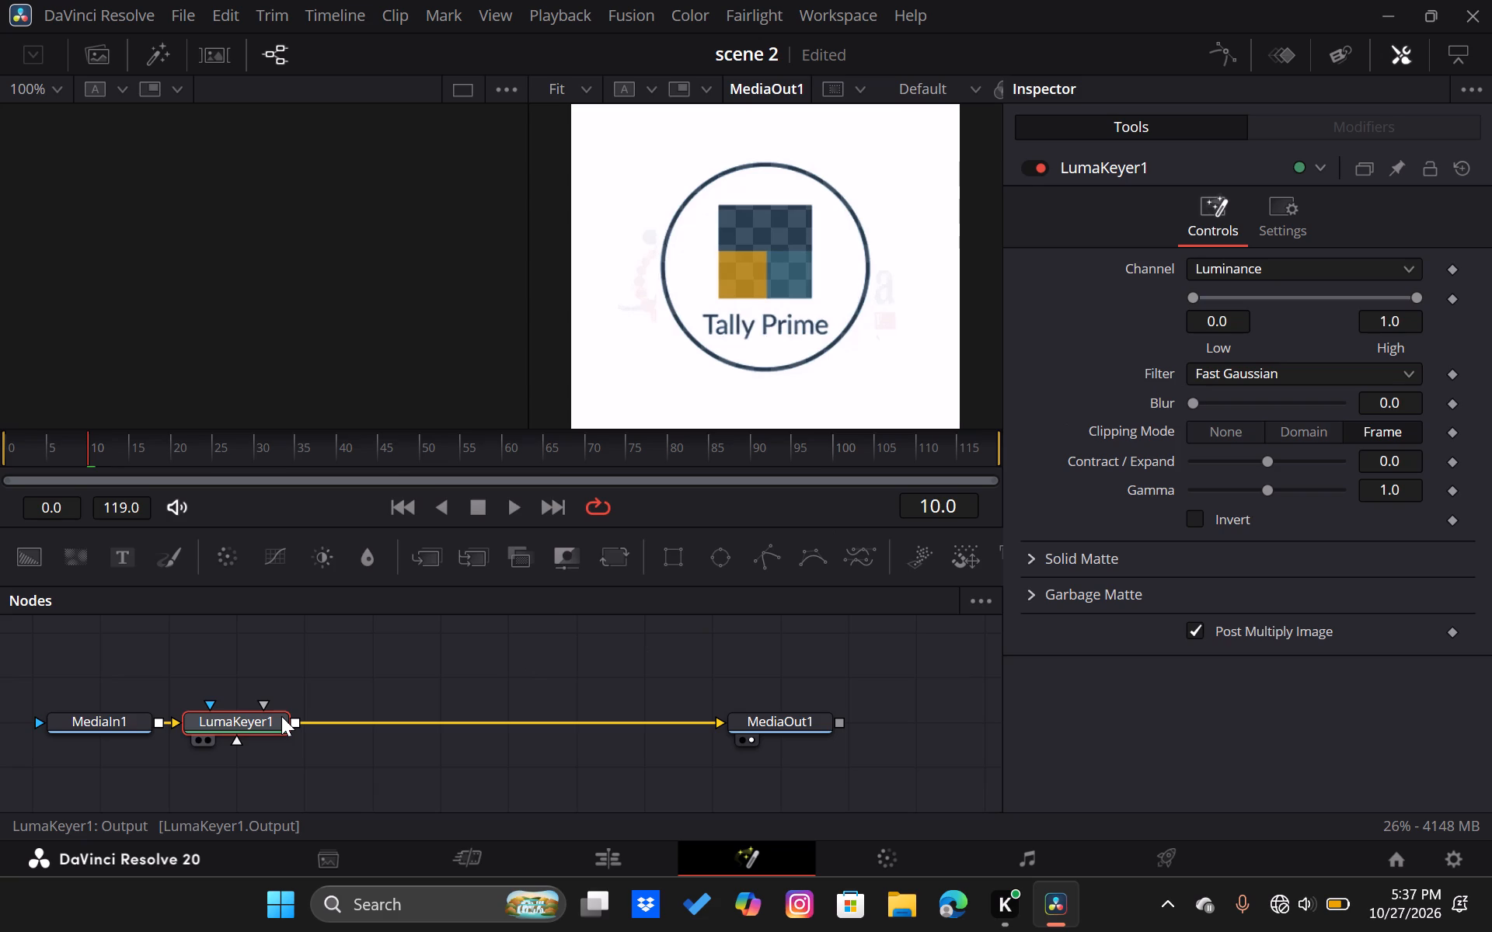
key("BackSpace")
Add a 3D Keyer node between MediaIn1 and MediaOut1.
left_click(109, 730)
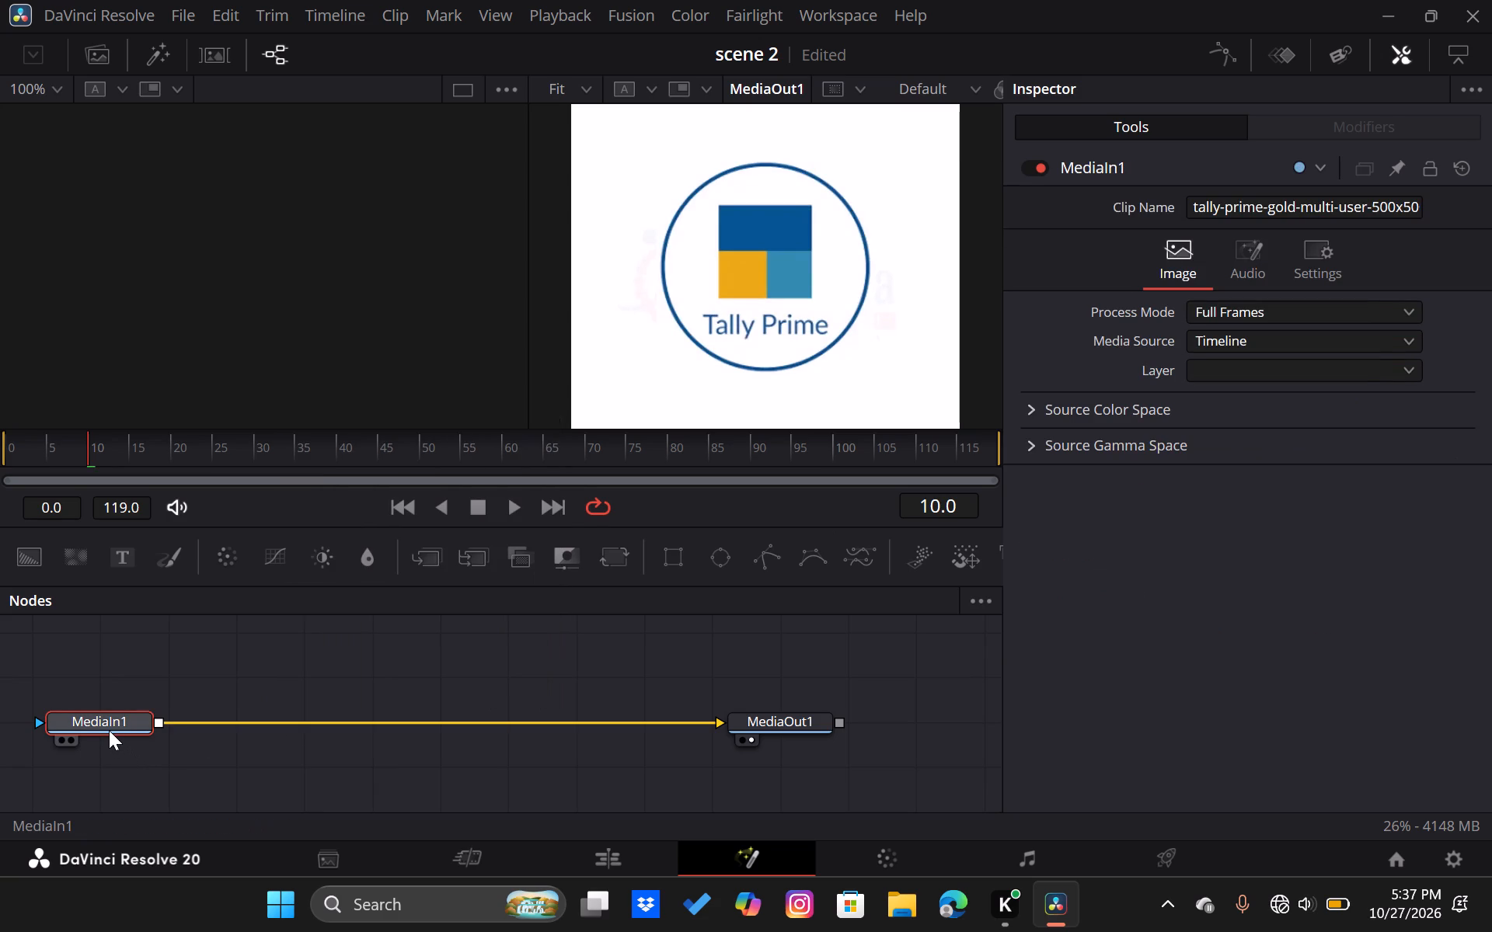
left_click(109, 726)
key("ctrl+space")
scroll(758, 327, "up", 9)
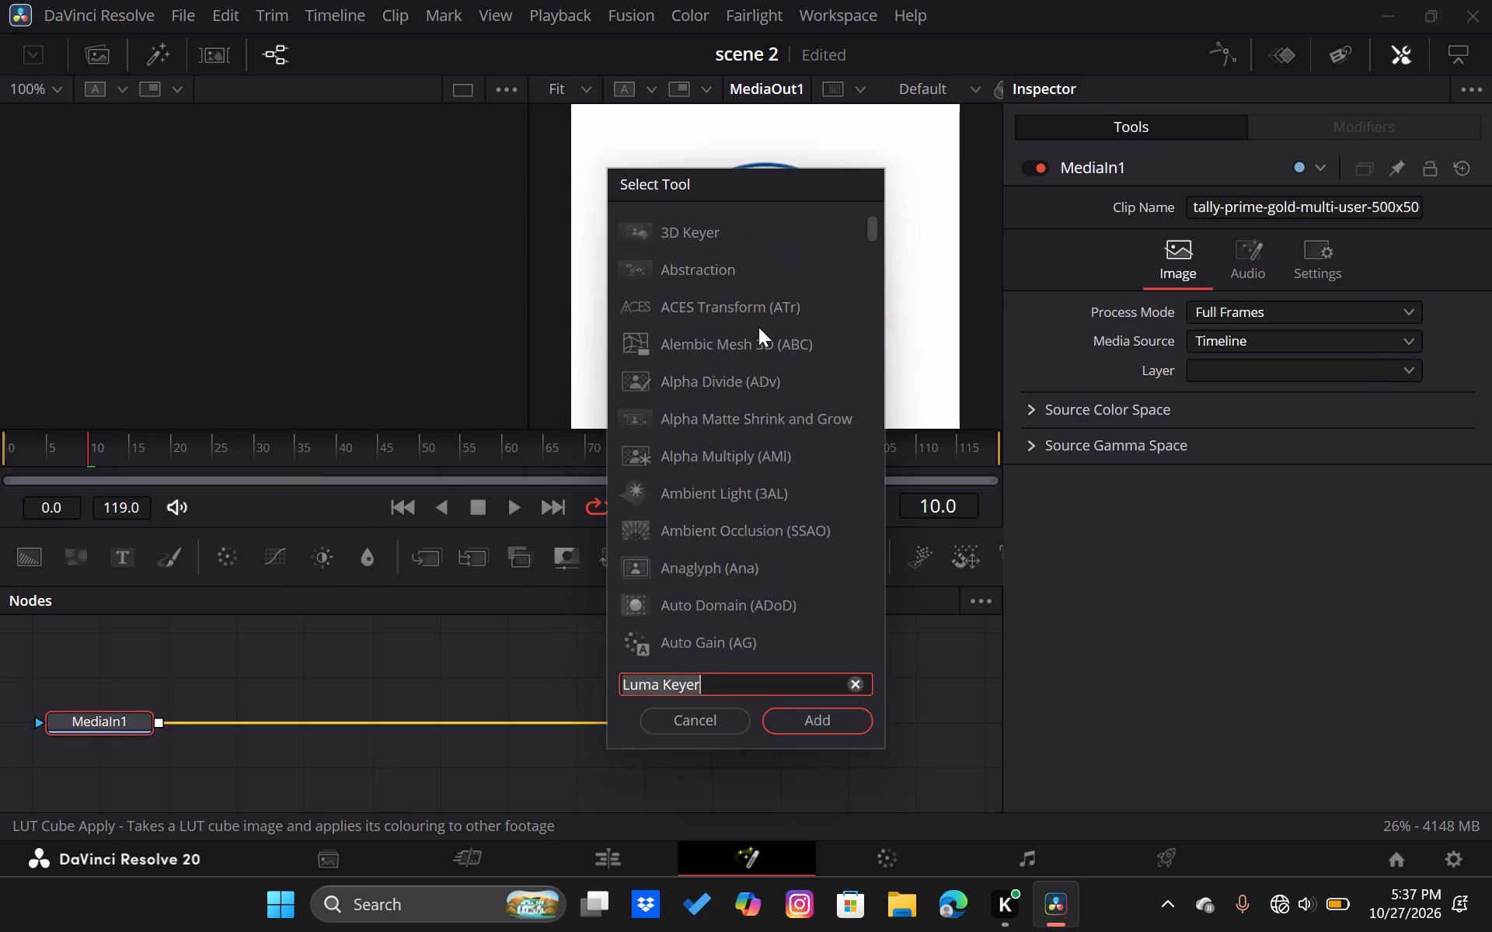
scroll(758, 327, "up", 6)
left_click(752, 228)
key("Return")
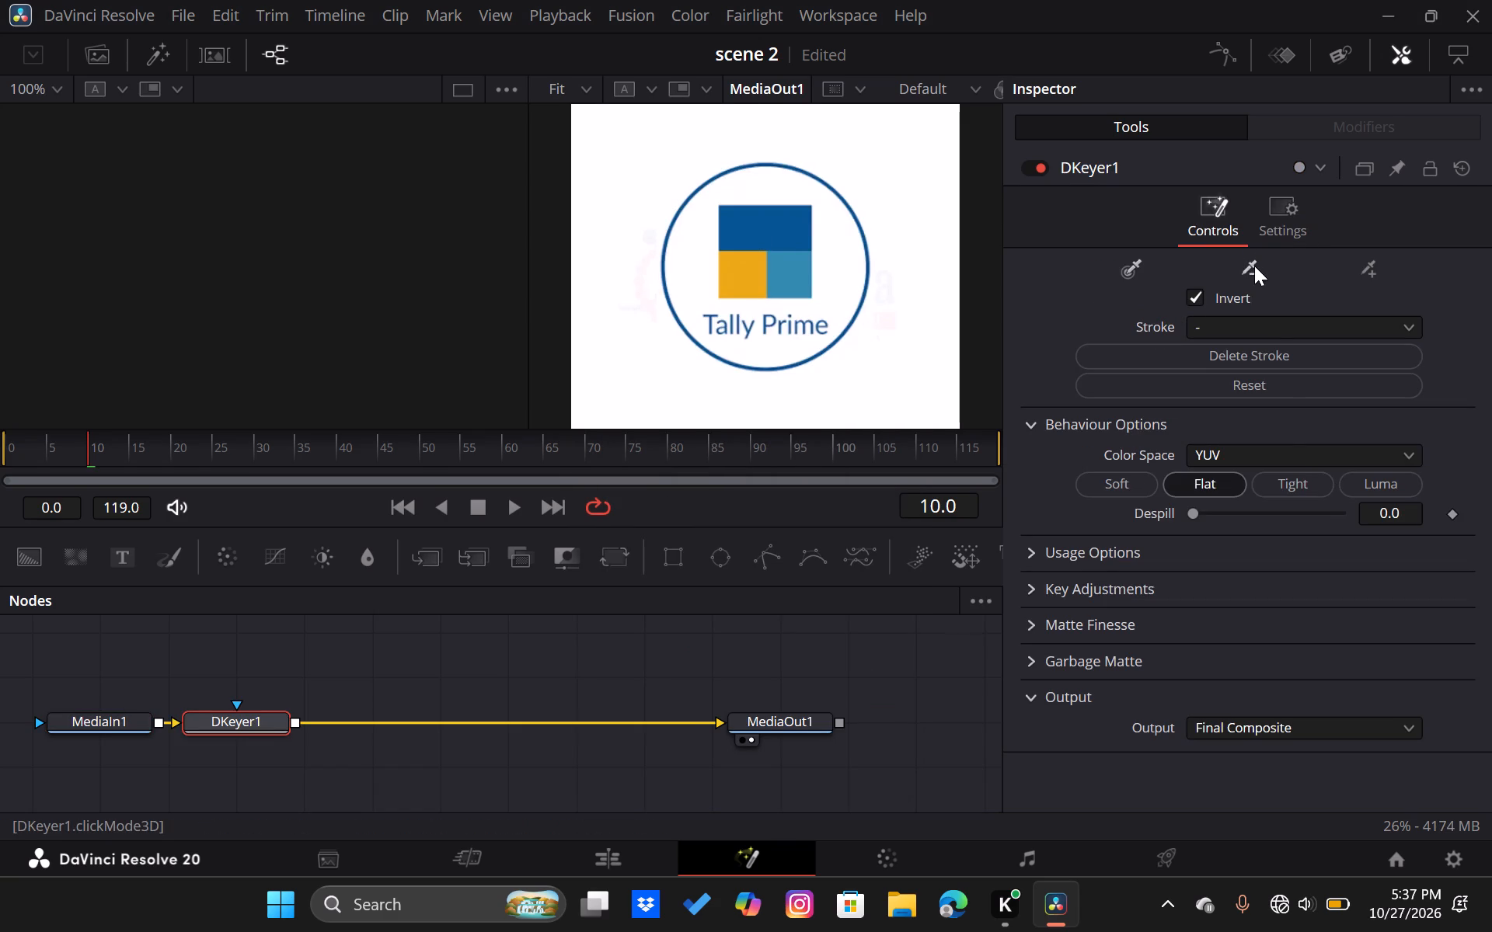
Key out the logo's white background by sampling it and the faint marks beside the circle with the 3D Keyer's pickers.
left_click(1254, 266)
left_click(921, 341)
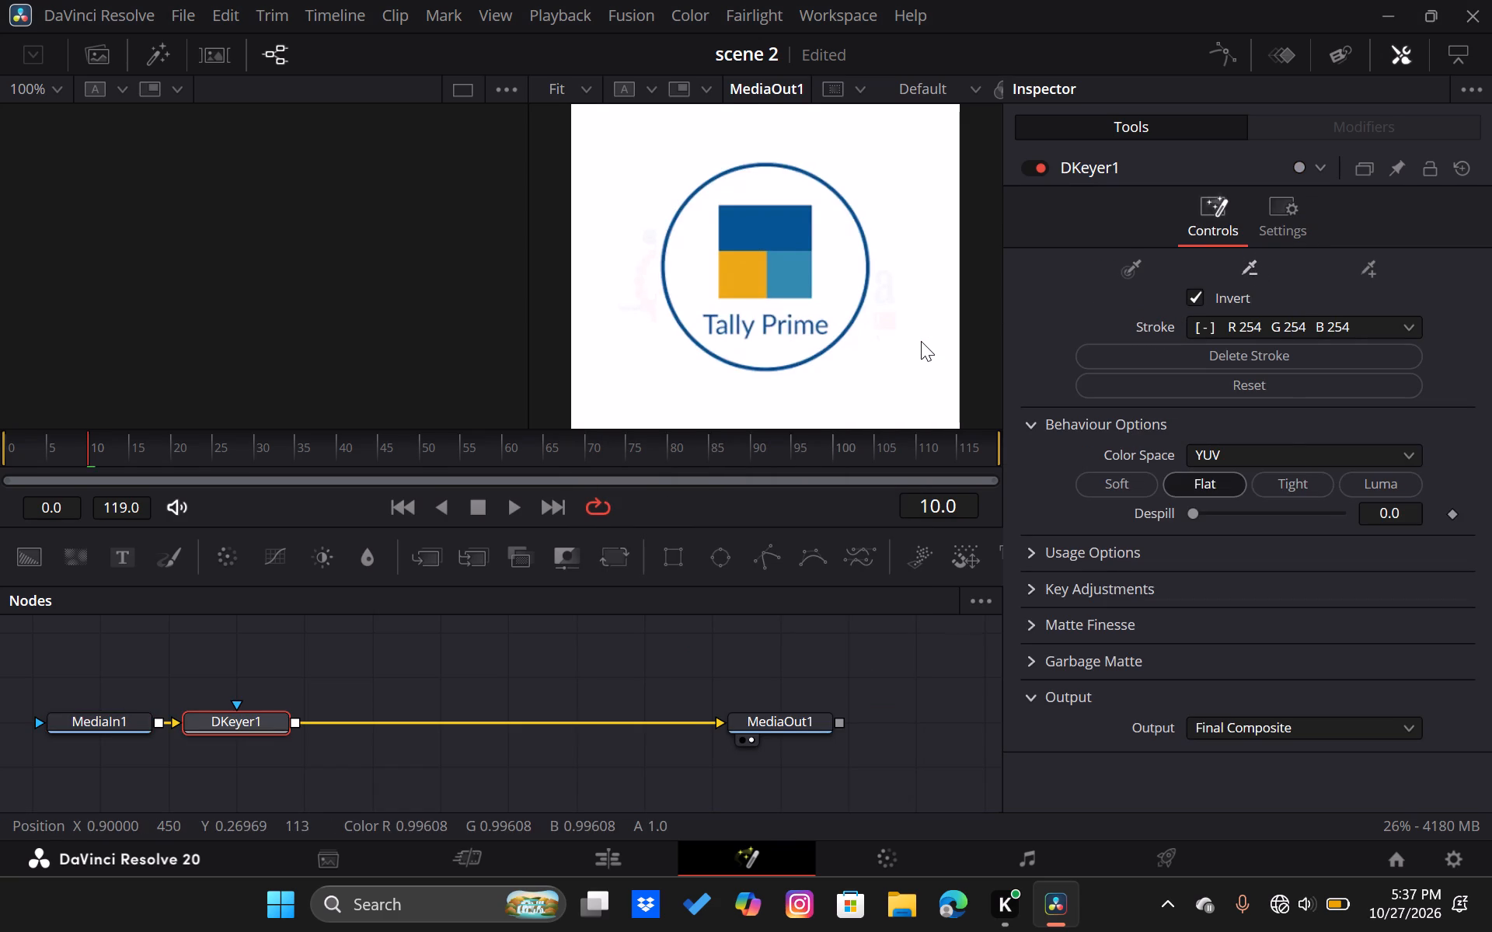
left_click_drag(921, 341, 918, 349)
left_click(1124, 271)
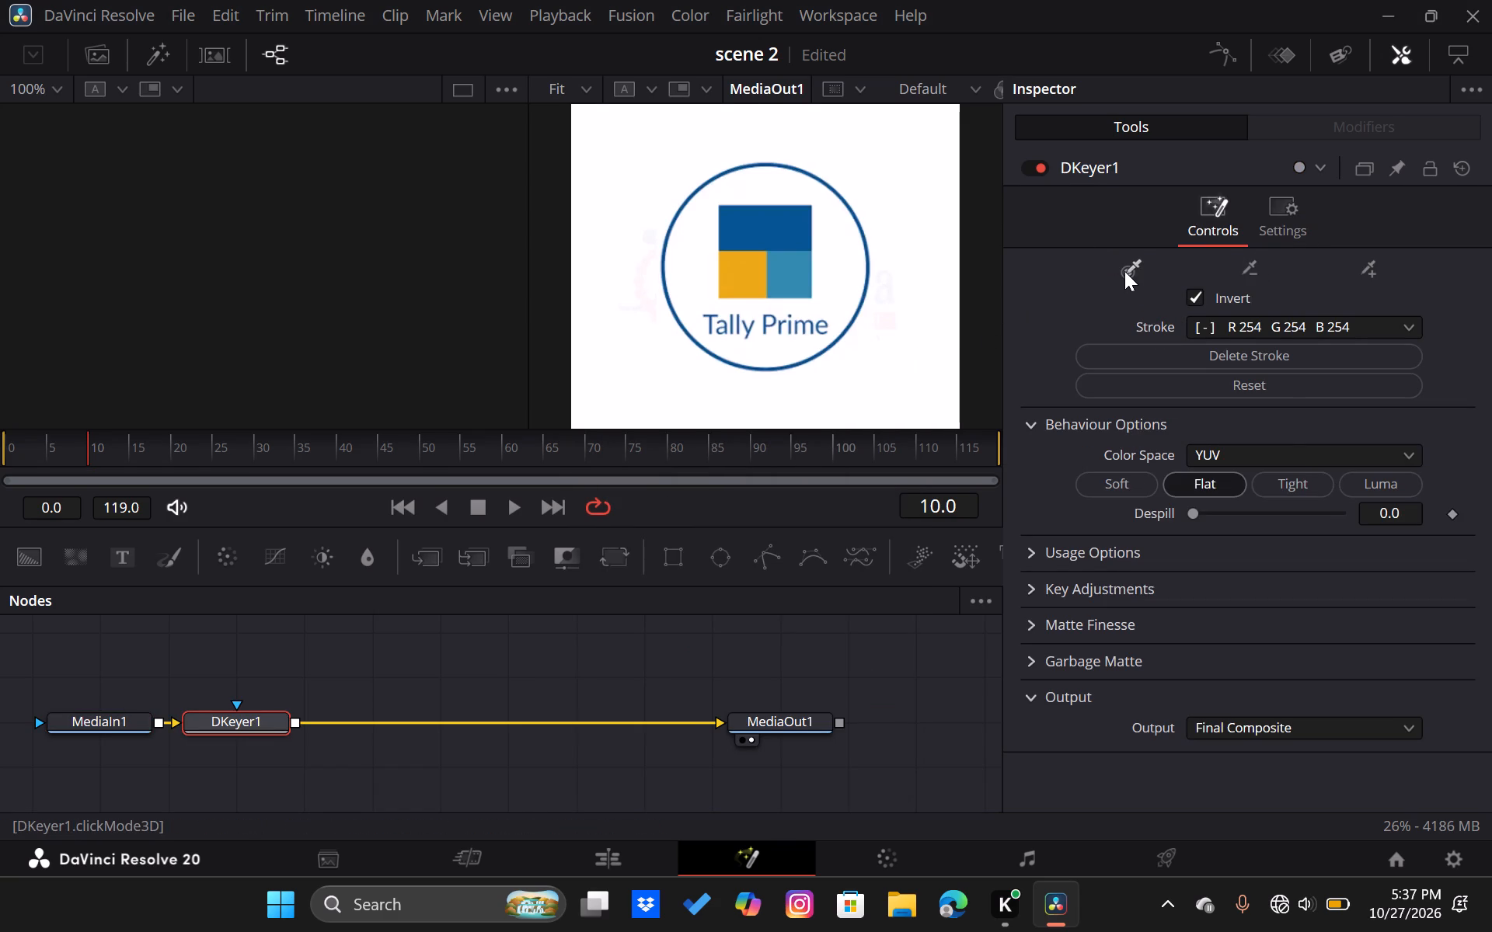
left_click(922, 341)
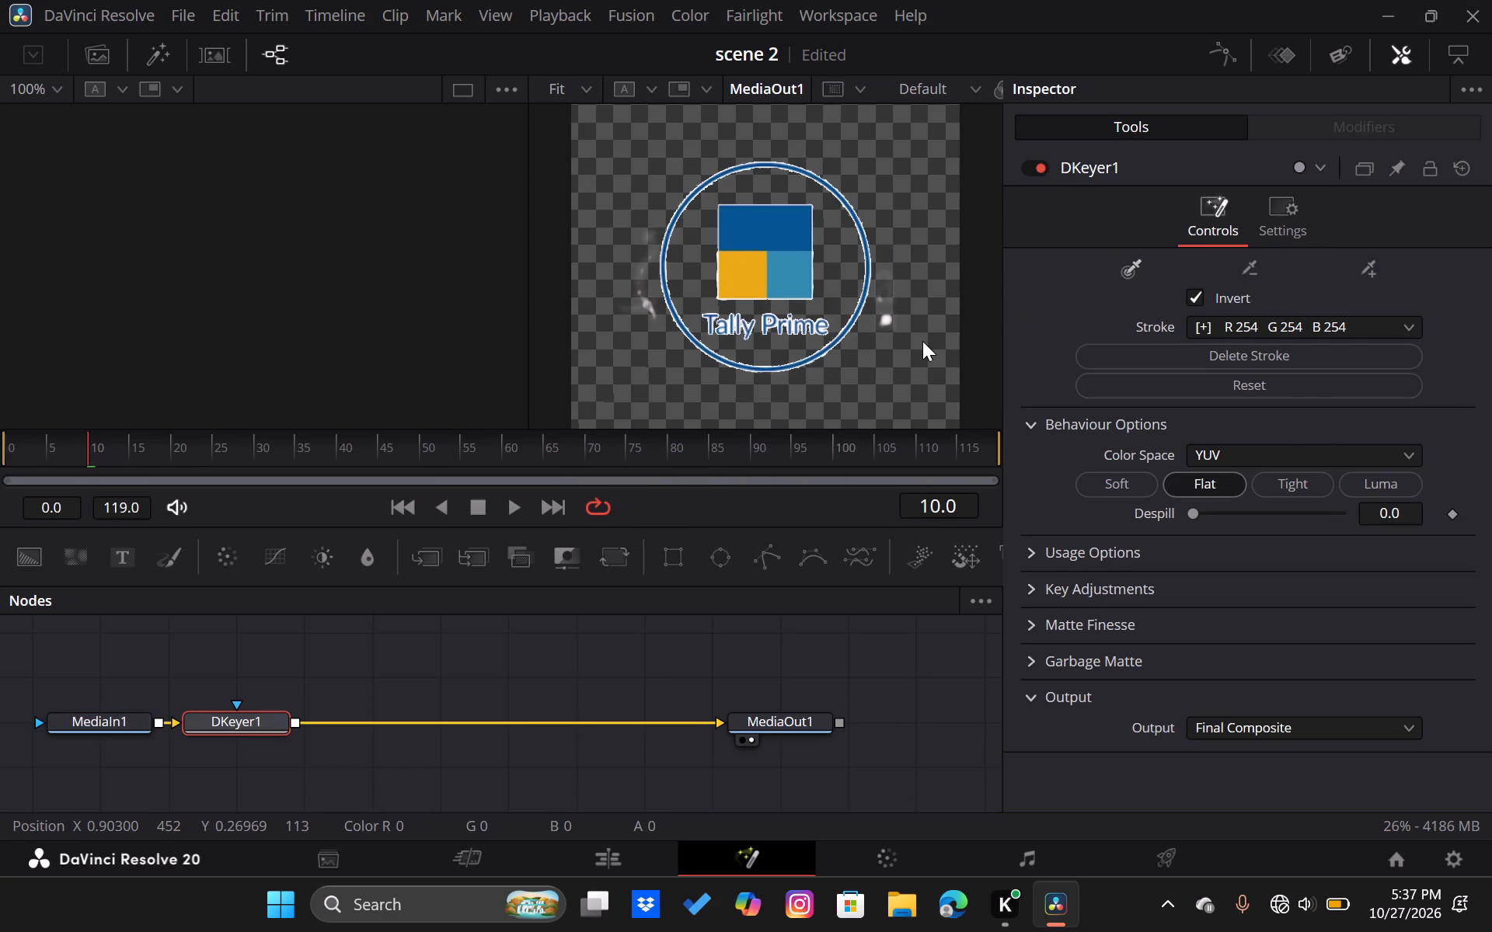
left_click_drag(922, 341, 881, 320)
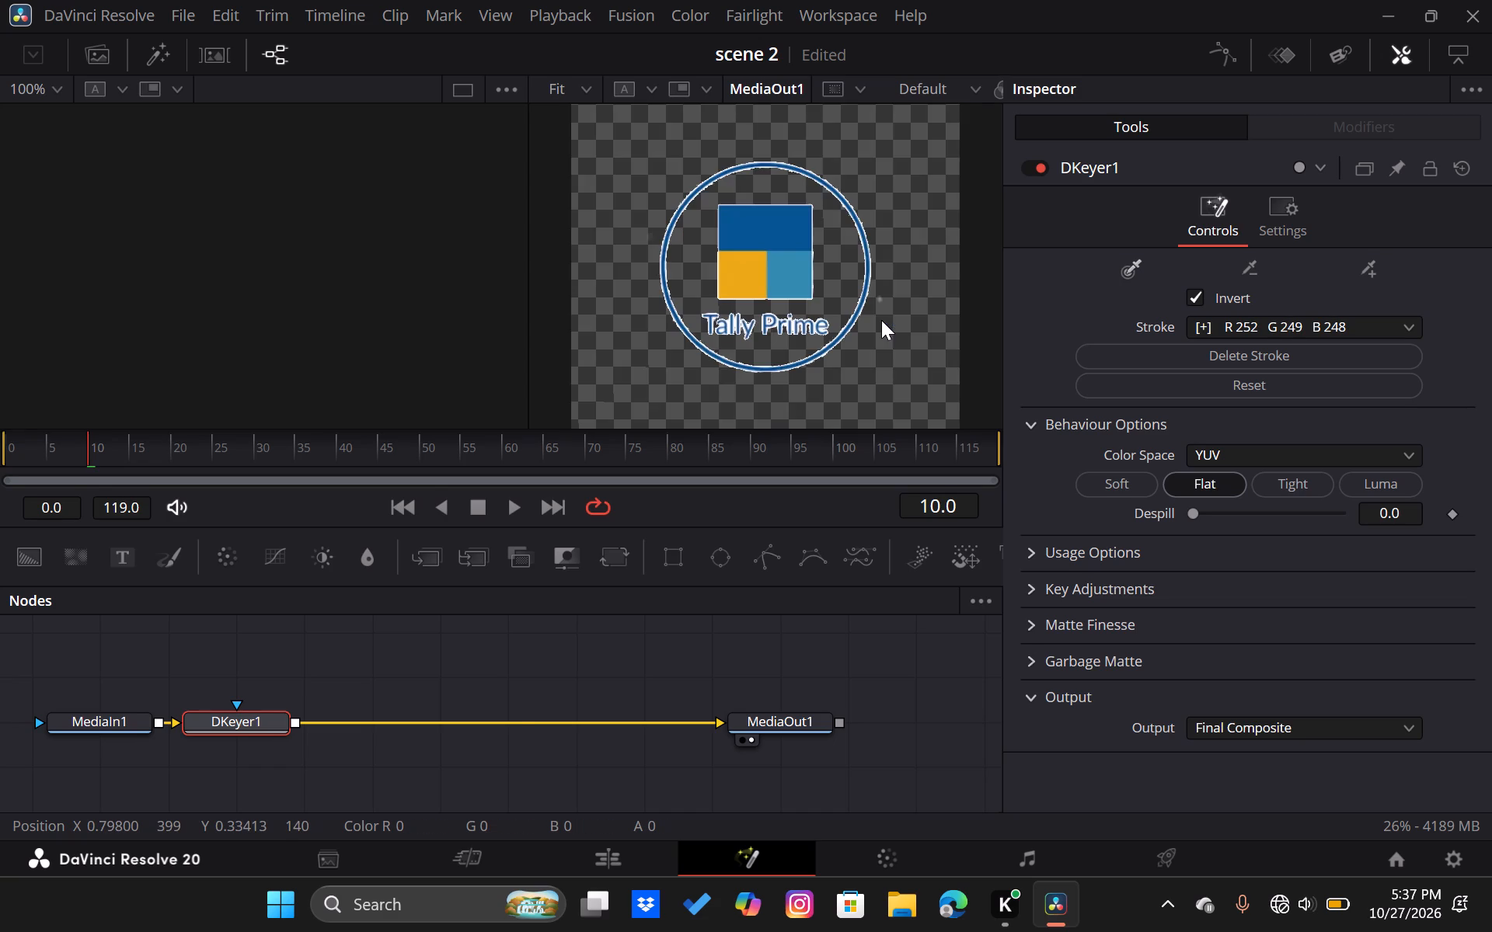
left_click_drag(881, 320, 884, 300)
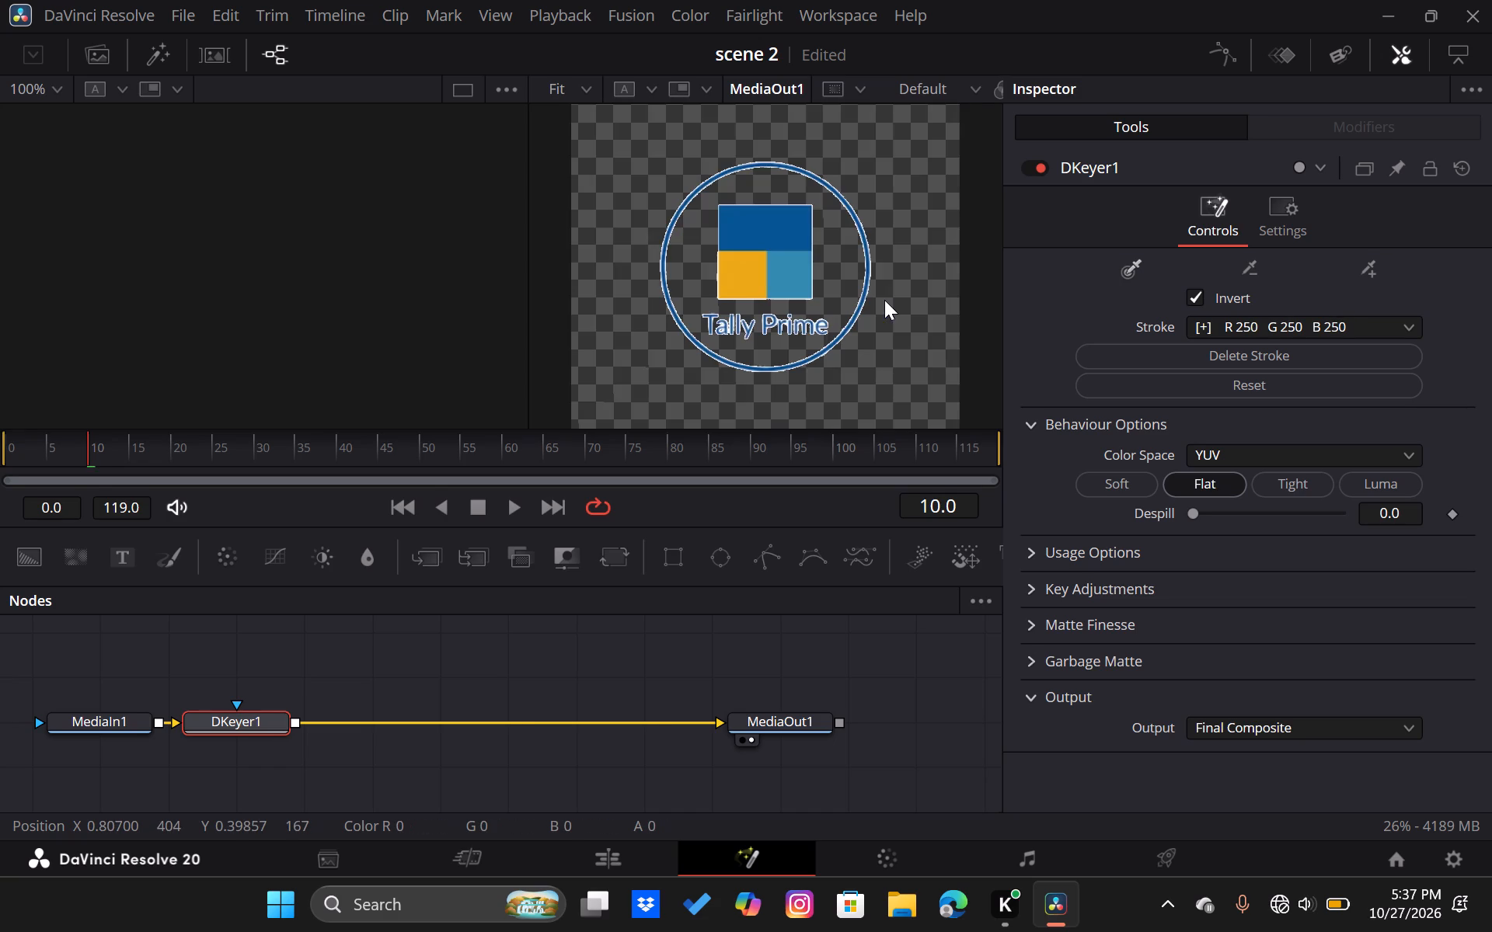
left_click_drag(884, 300, 877, 324)
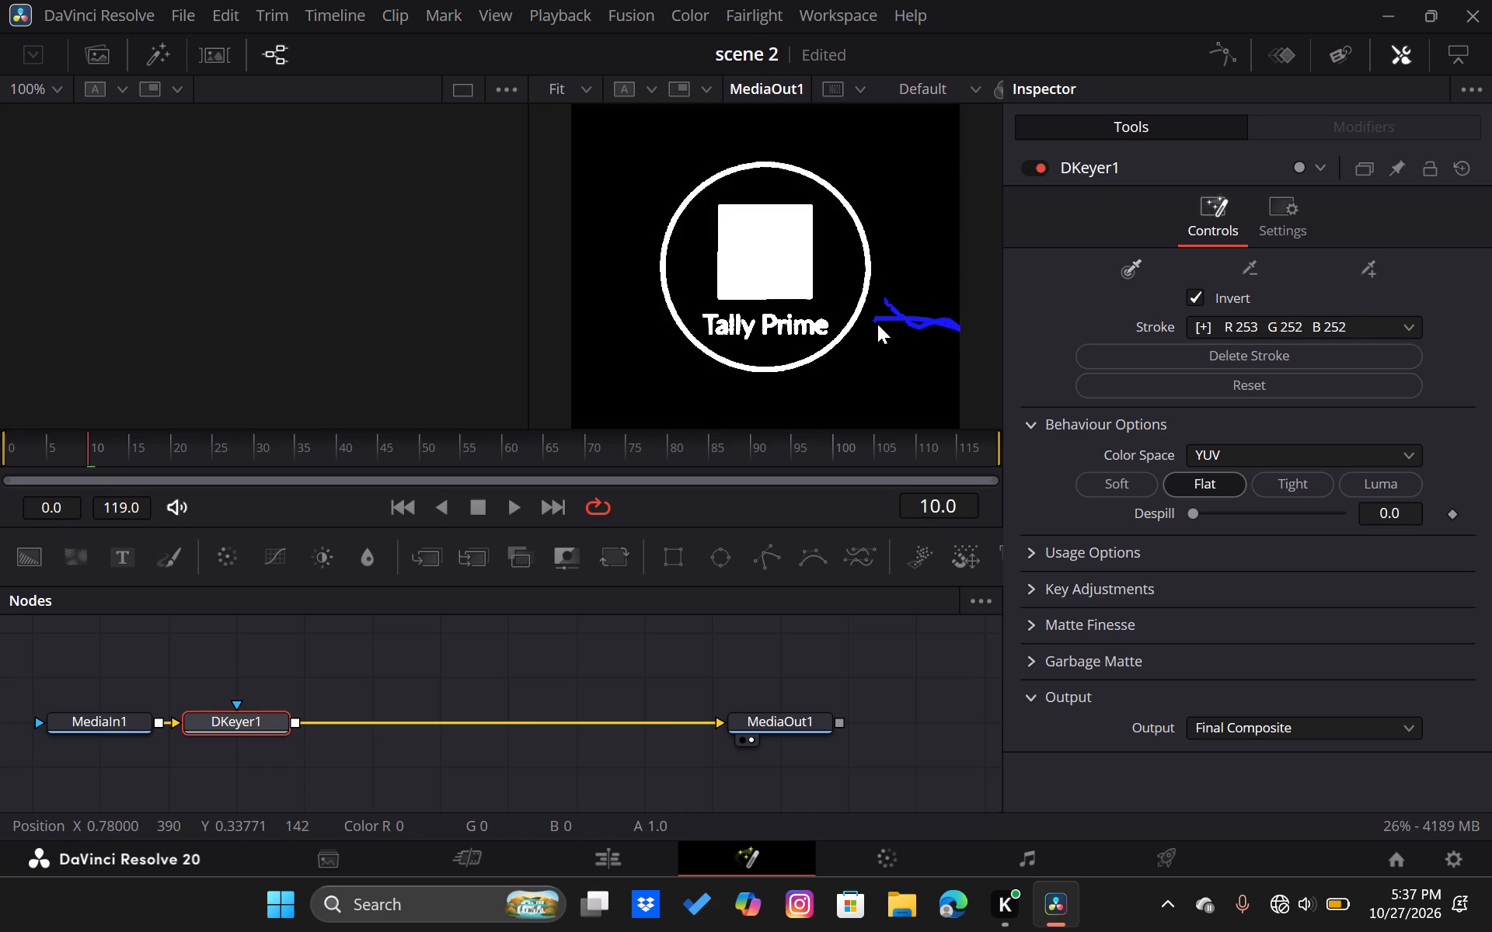
left_click_drag(877, 324, 878, 346)
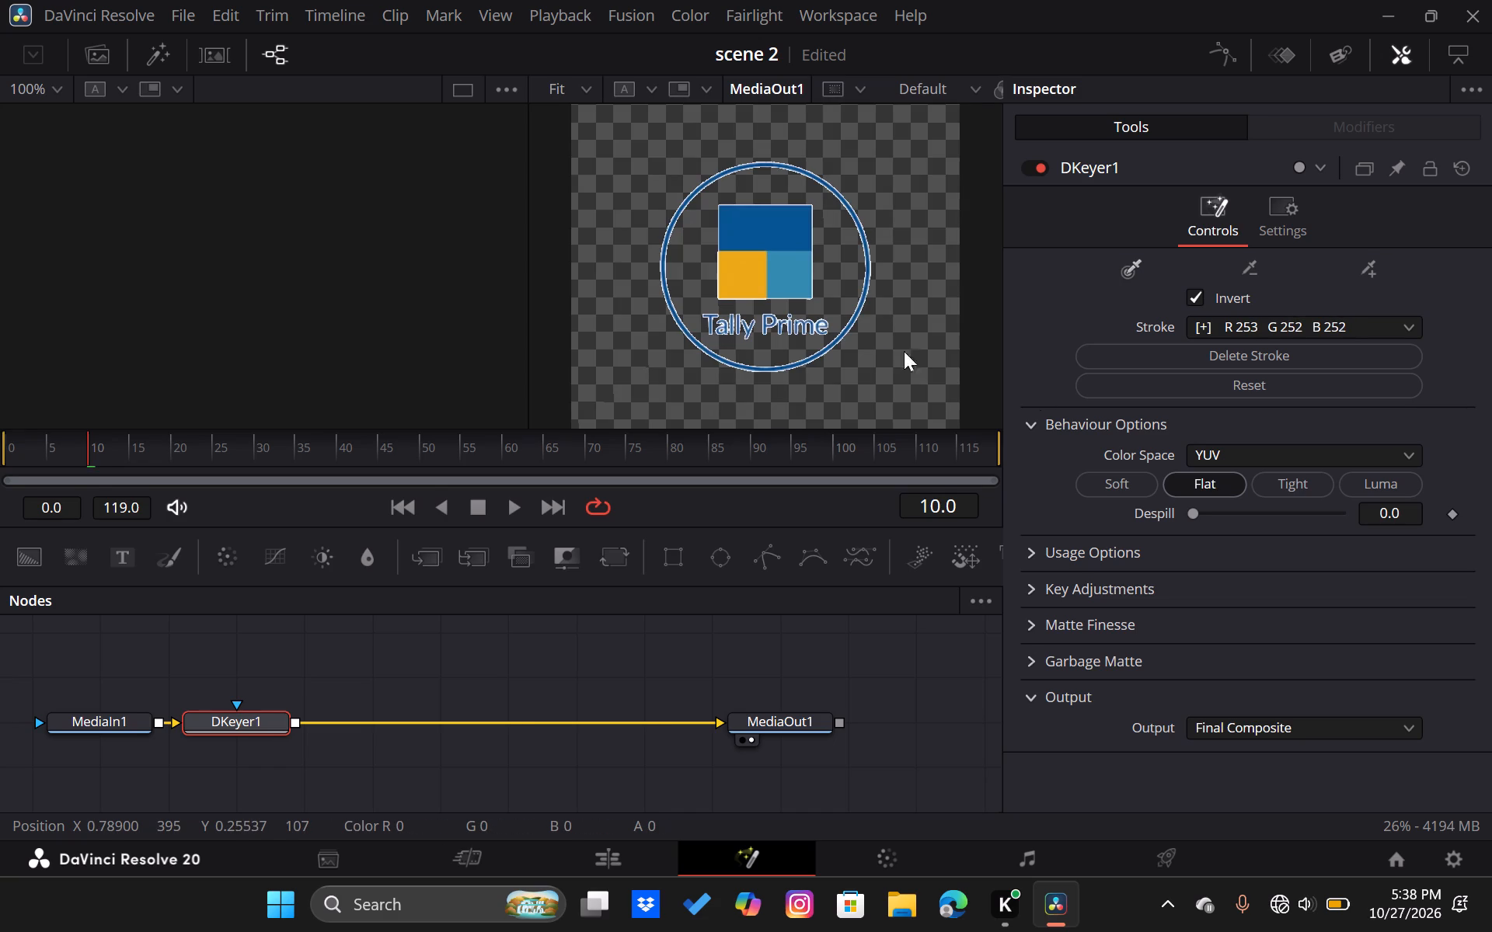
Try the HSL and HSP color spaces for the 3D Keyer and set it to Lab.
left_click(1267, 460)
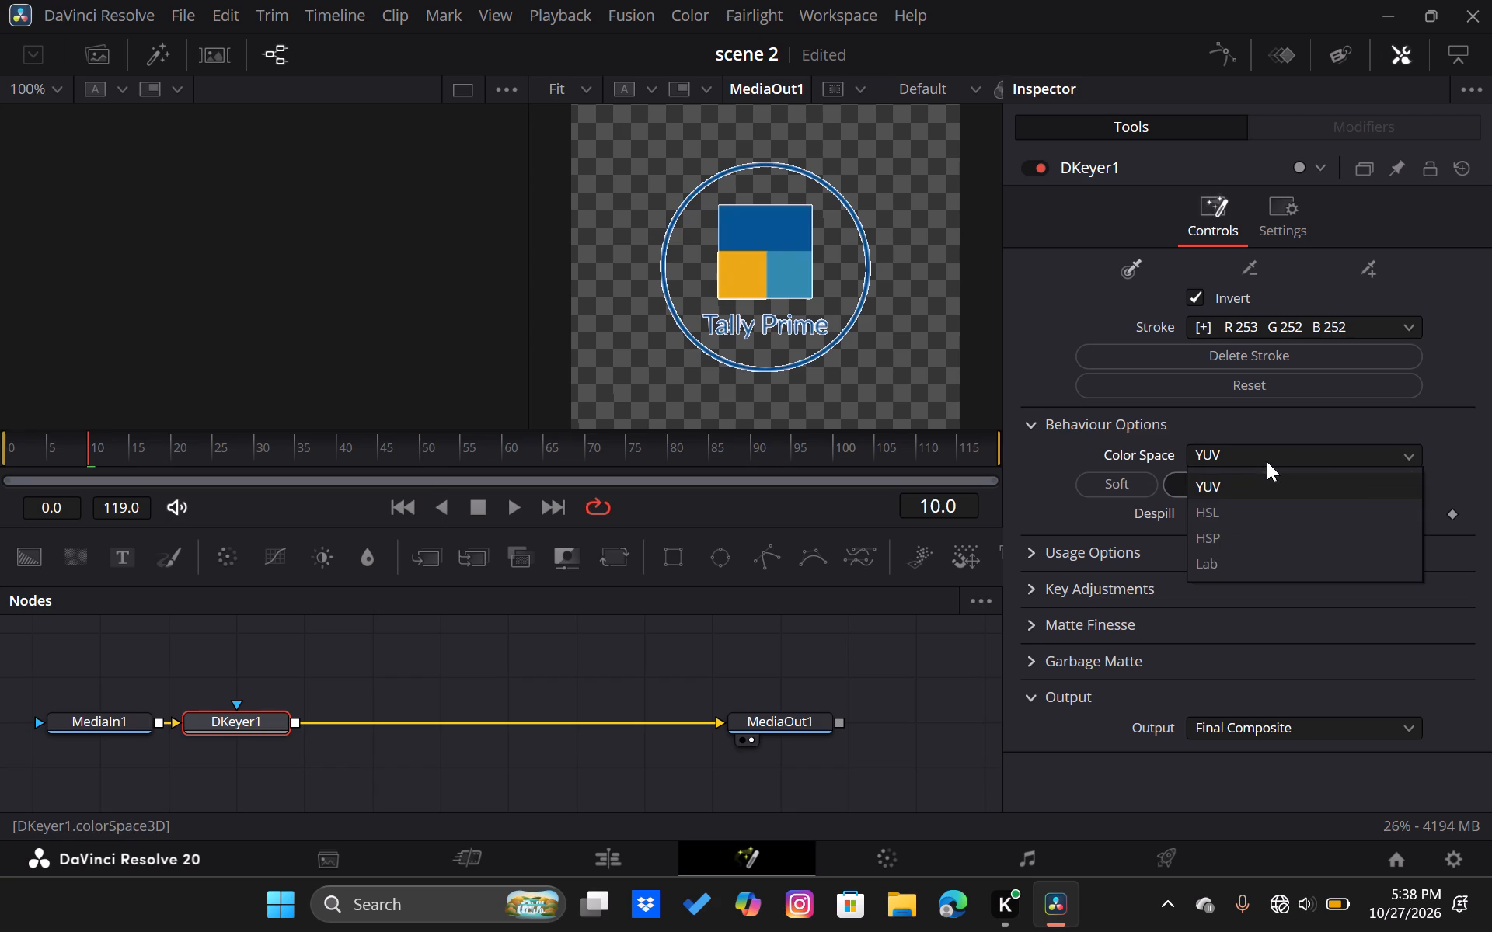
left_click(1256, 520)
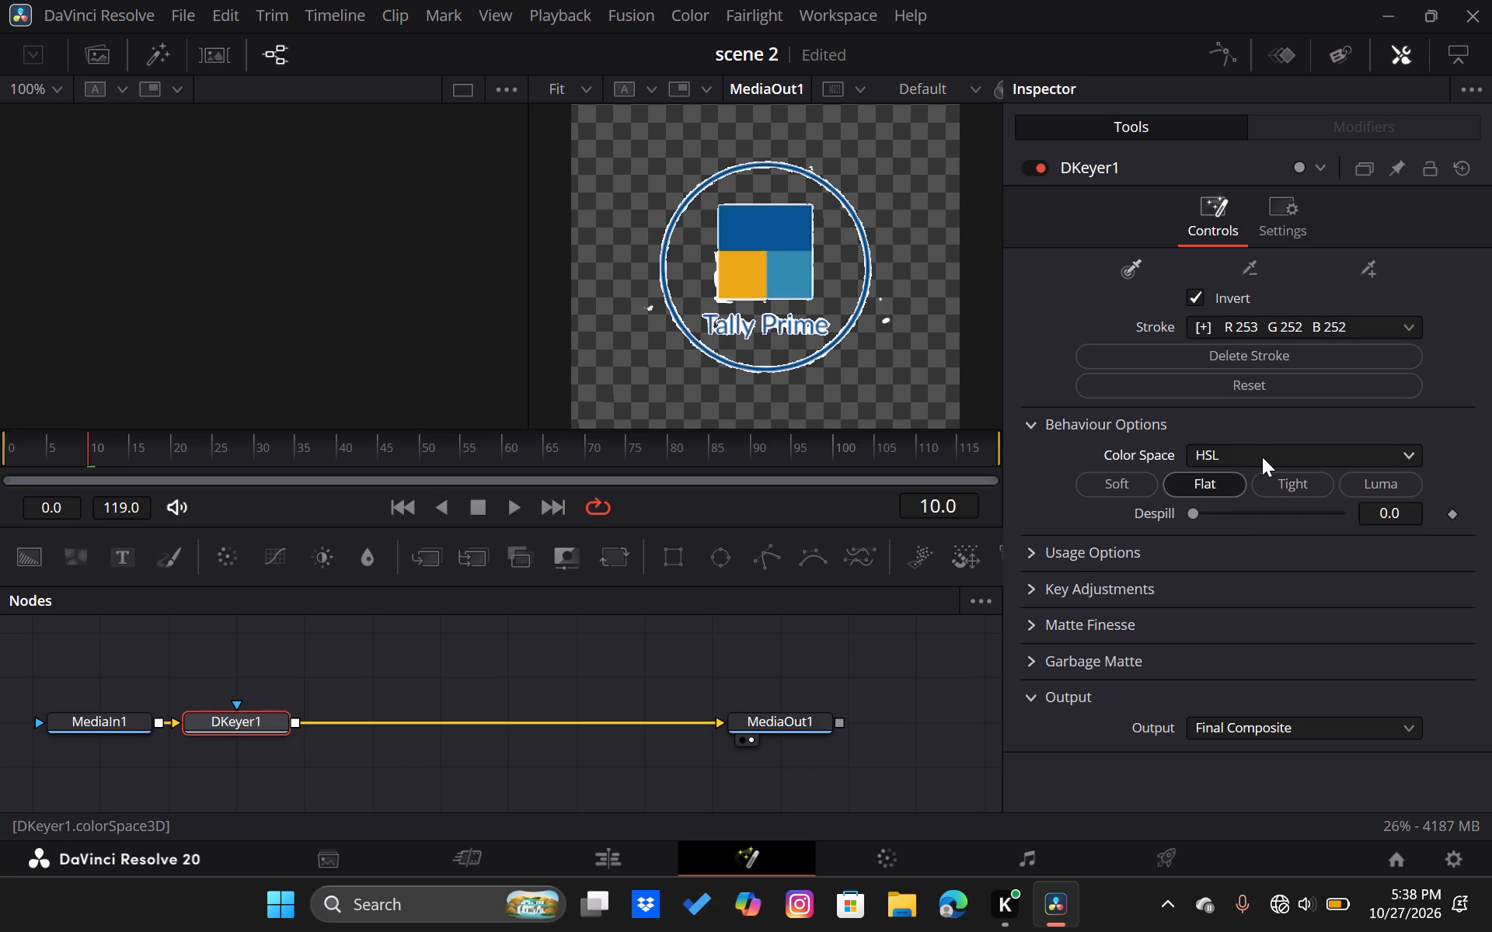
left_click_drag(1253, 454, 1239, 527)
left_click(1239, 527)
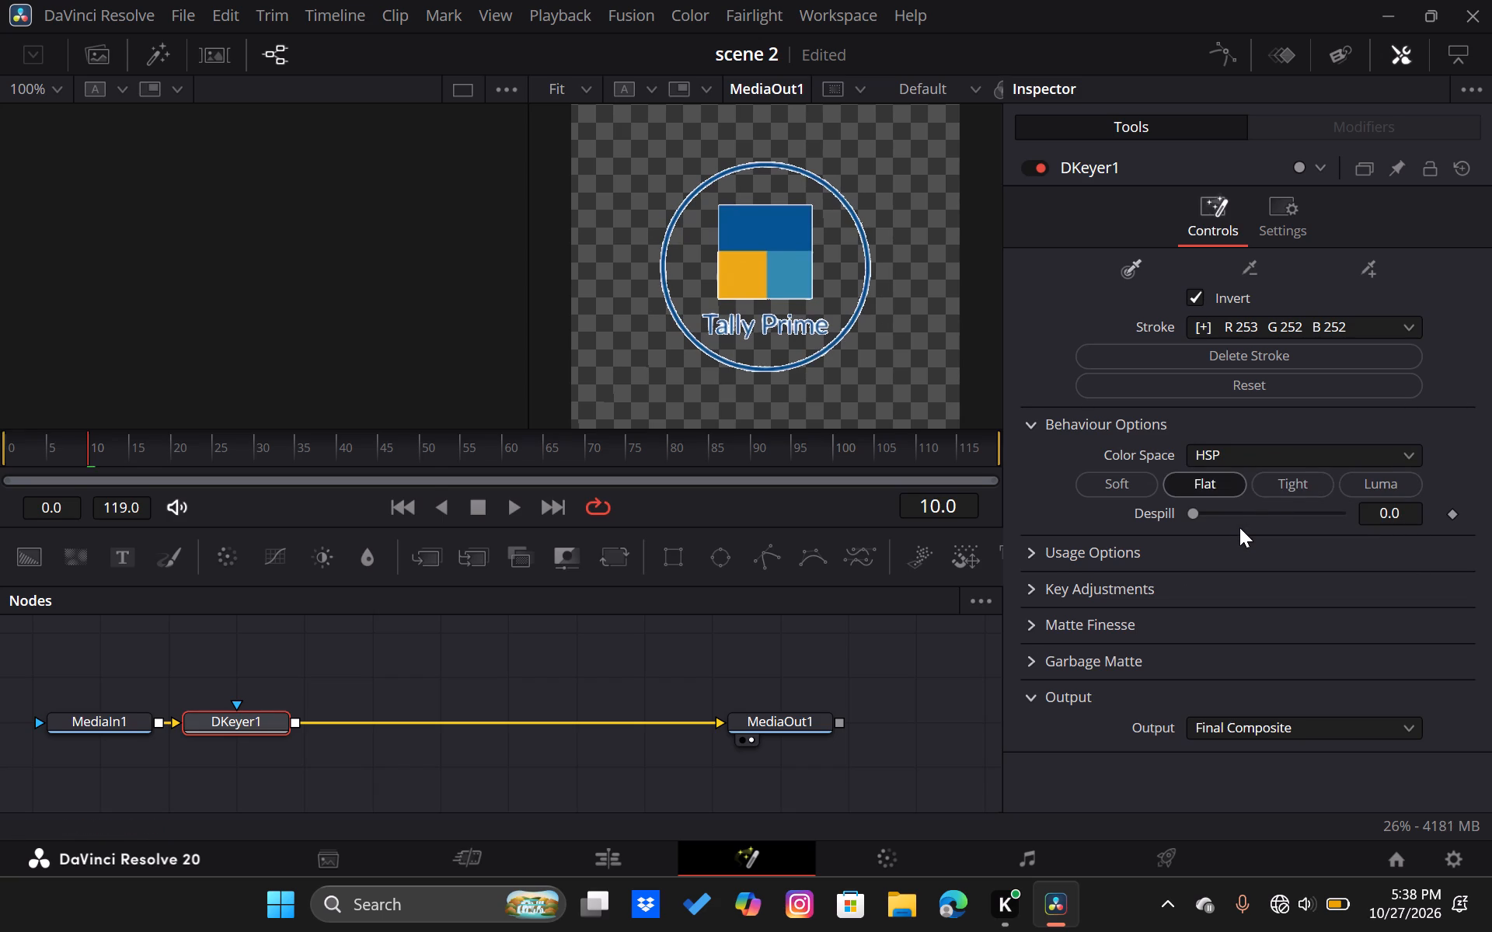
left_click(1245, 454)
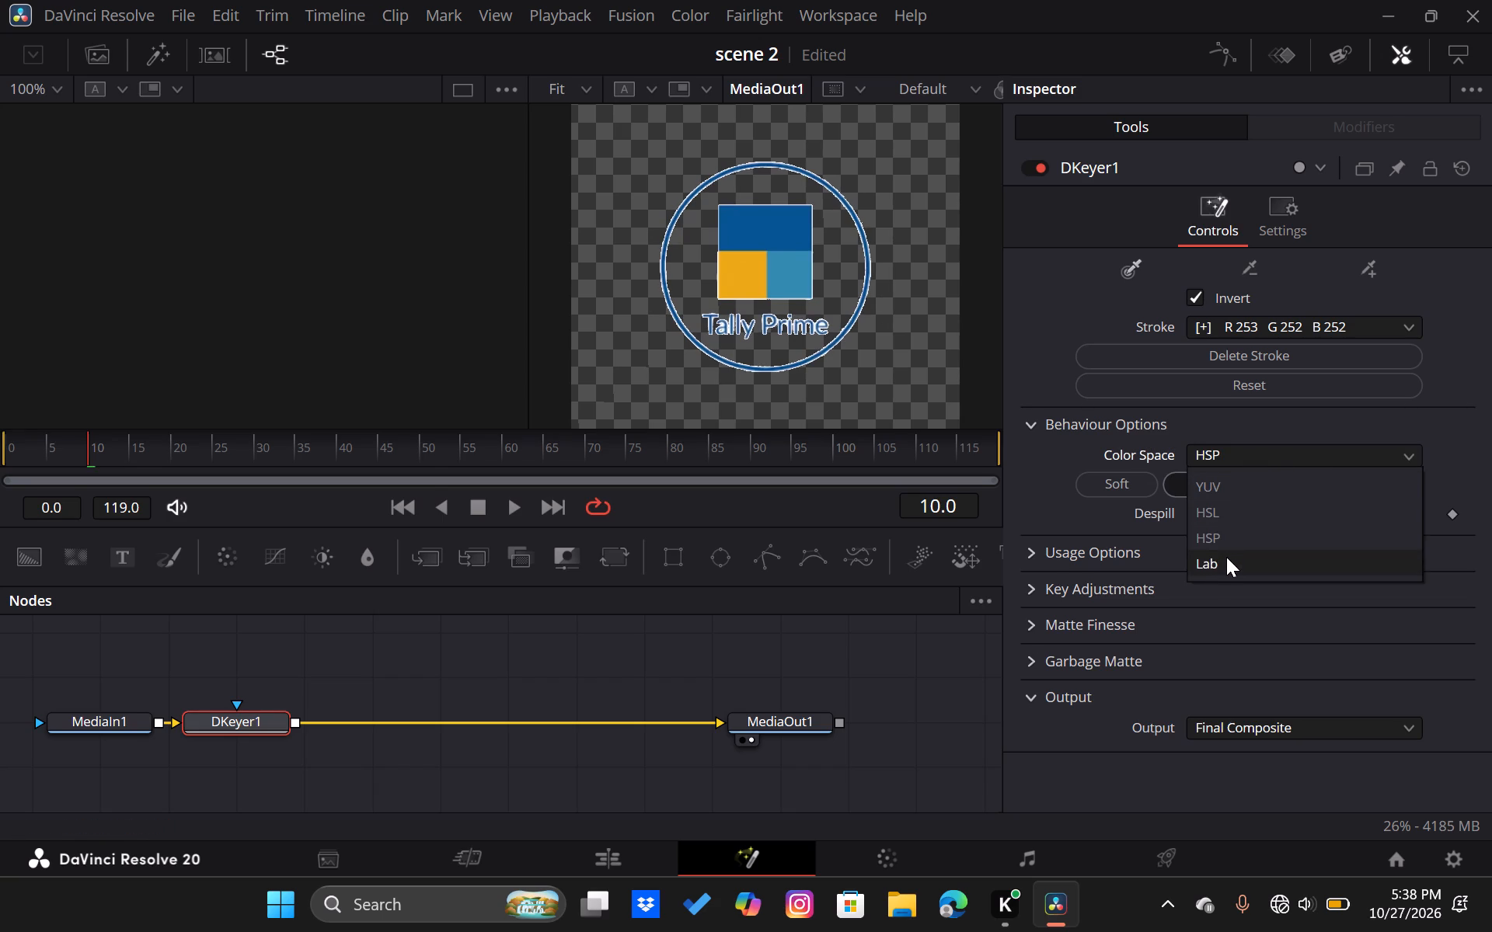
left_click(1226, 557)
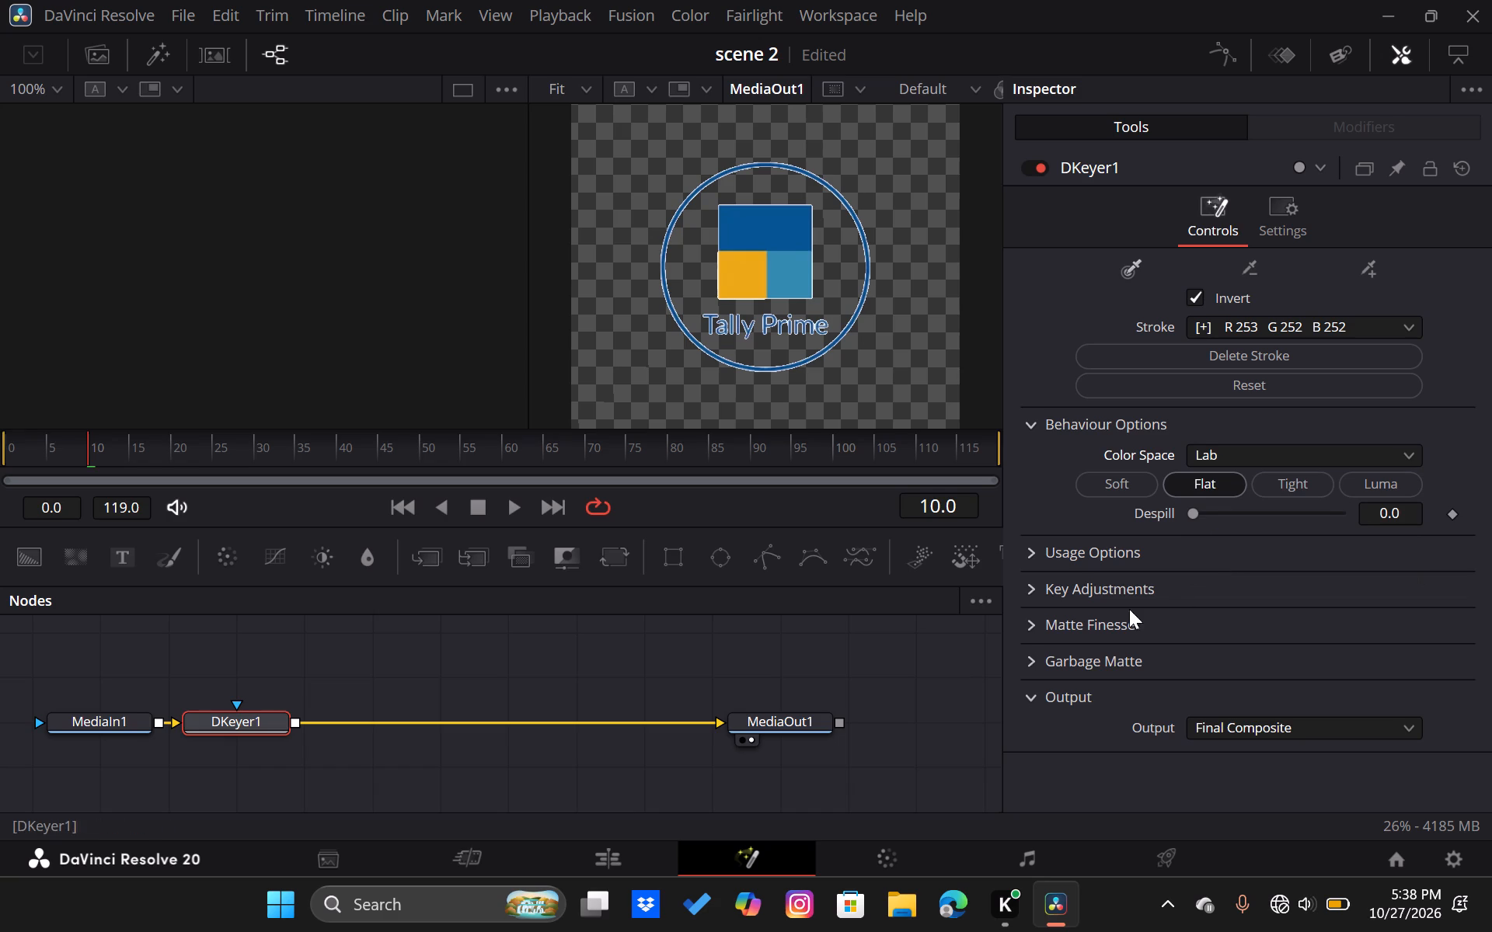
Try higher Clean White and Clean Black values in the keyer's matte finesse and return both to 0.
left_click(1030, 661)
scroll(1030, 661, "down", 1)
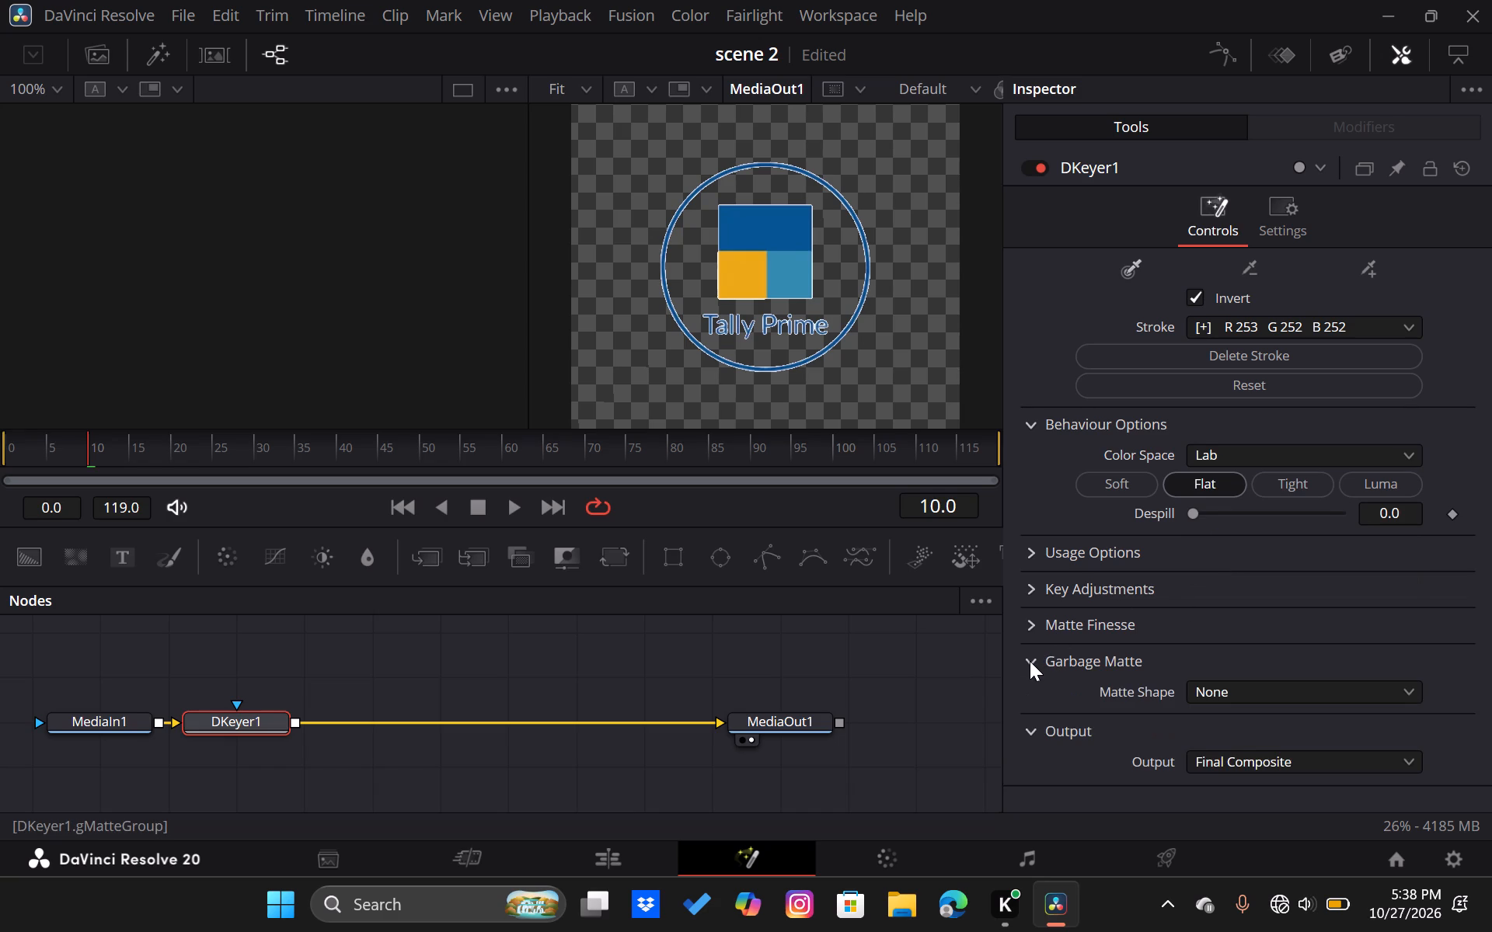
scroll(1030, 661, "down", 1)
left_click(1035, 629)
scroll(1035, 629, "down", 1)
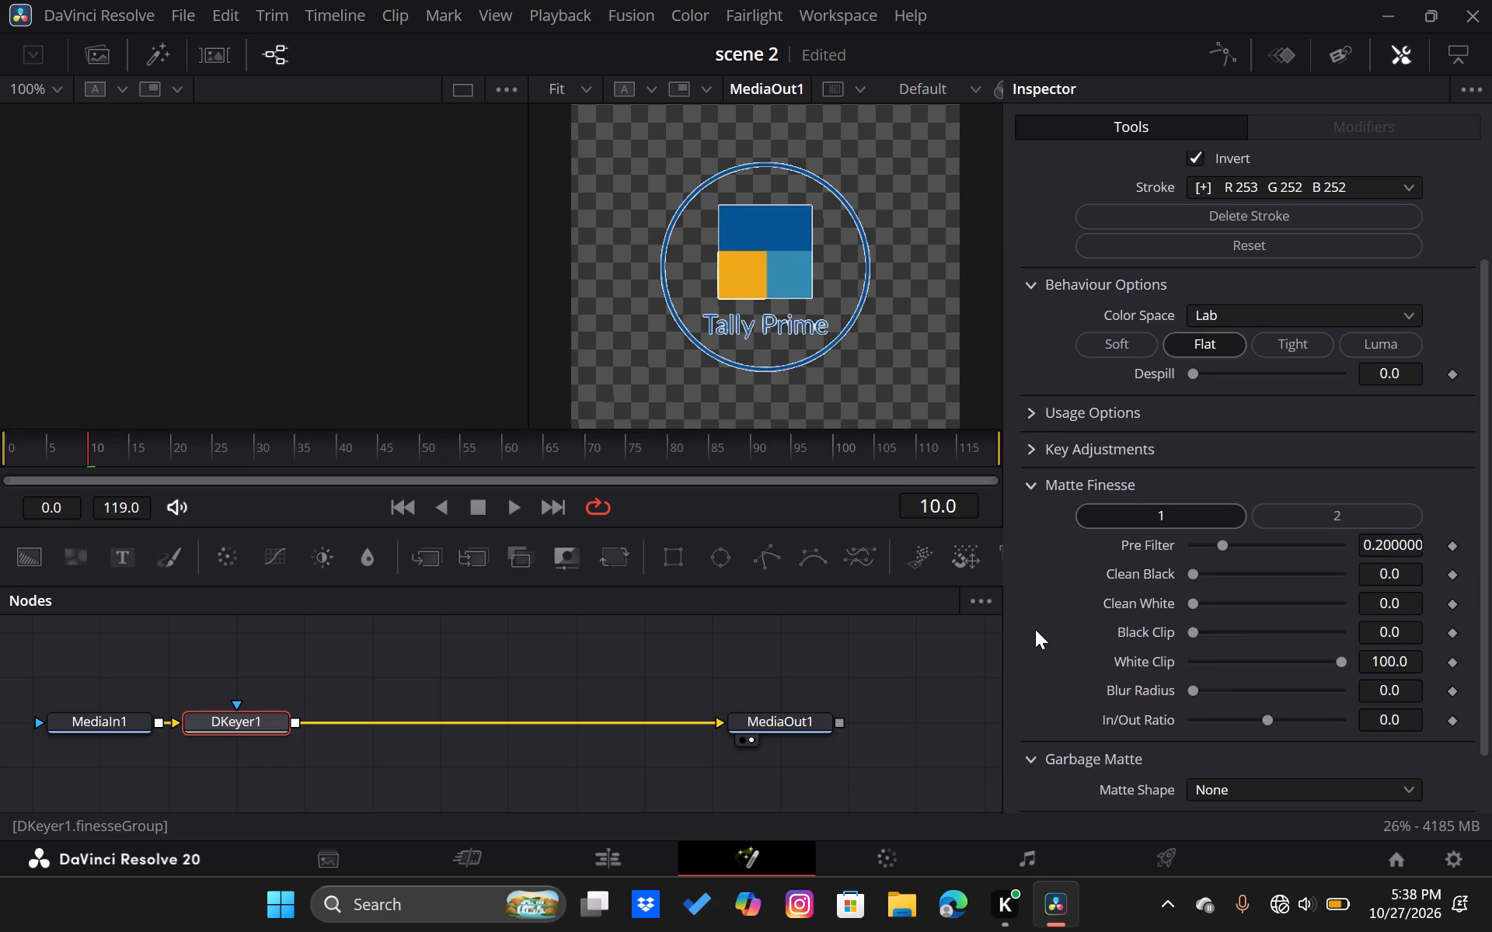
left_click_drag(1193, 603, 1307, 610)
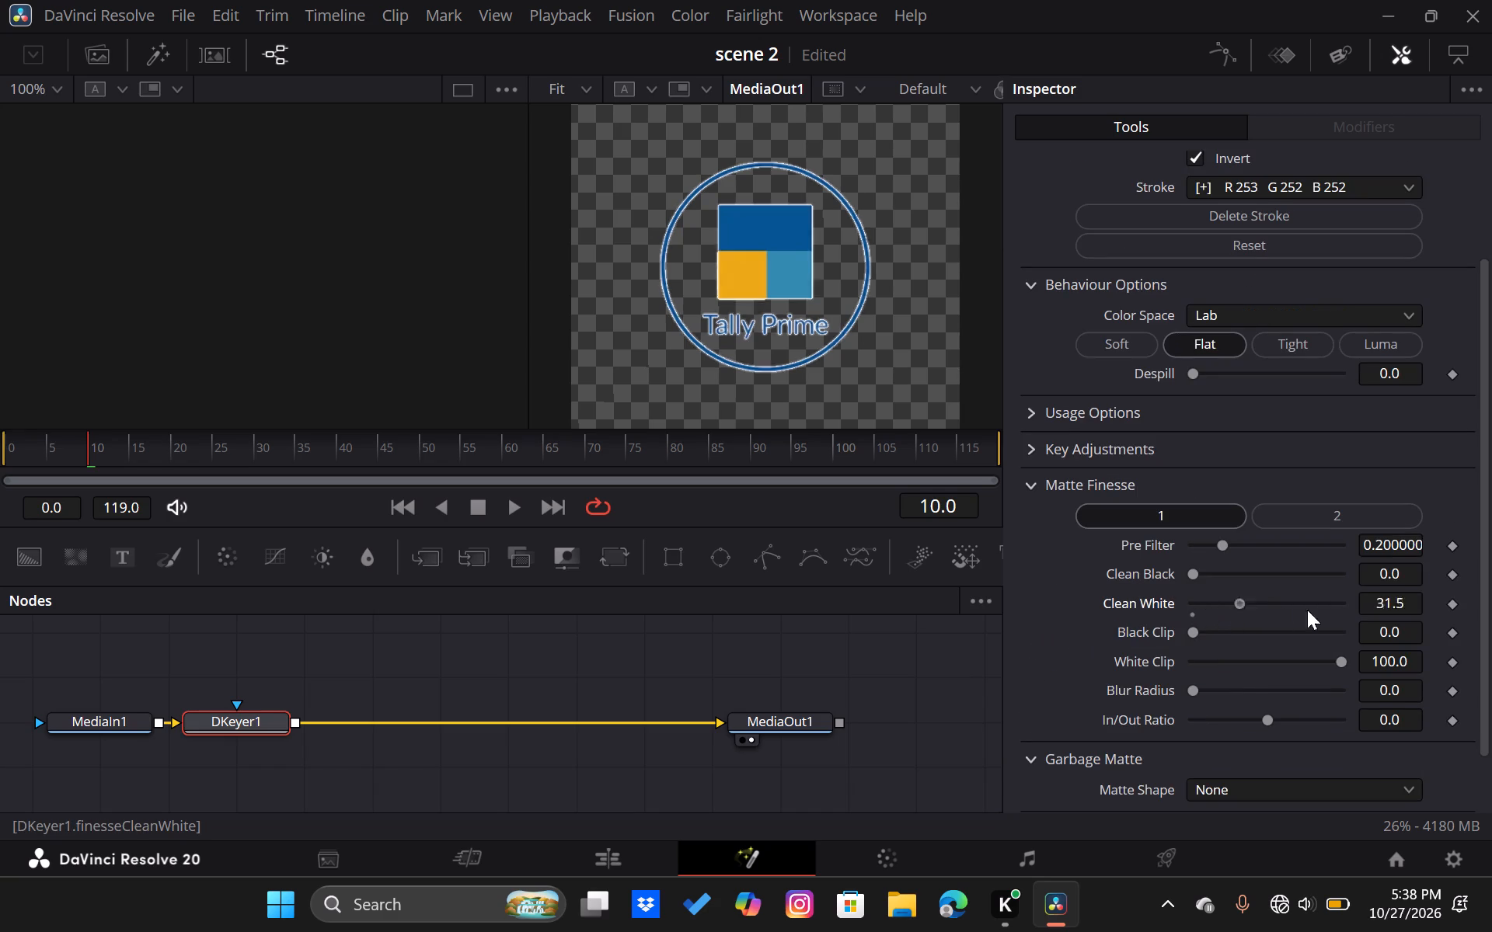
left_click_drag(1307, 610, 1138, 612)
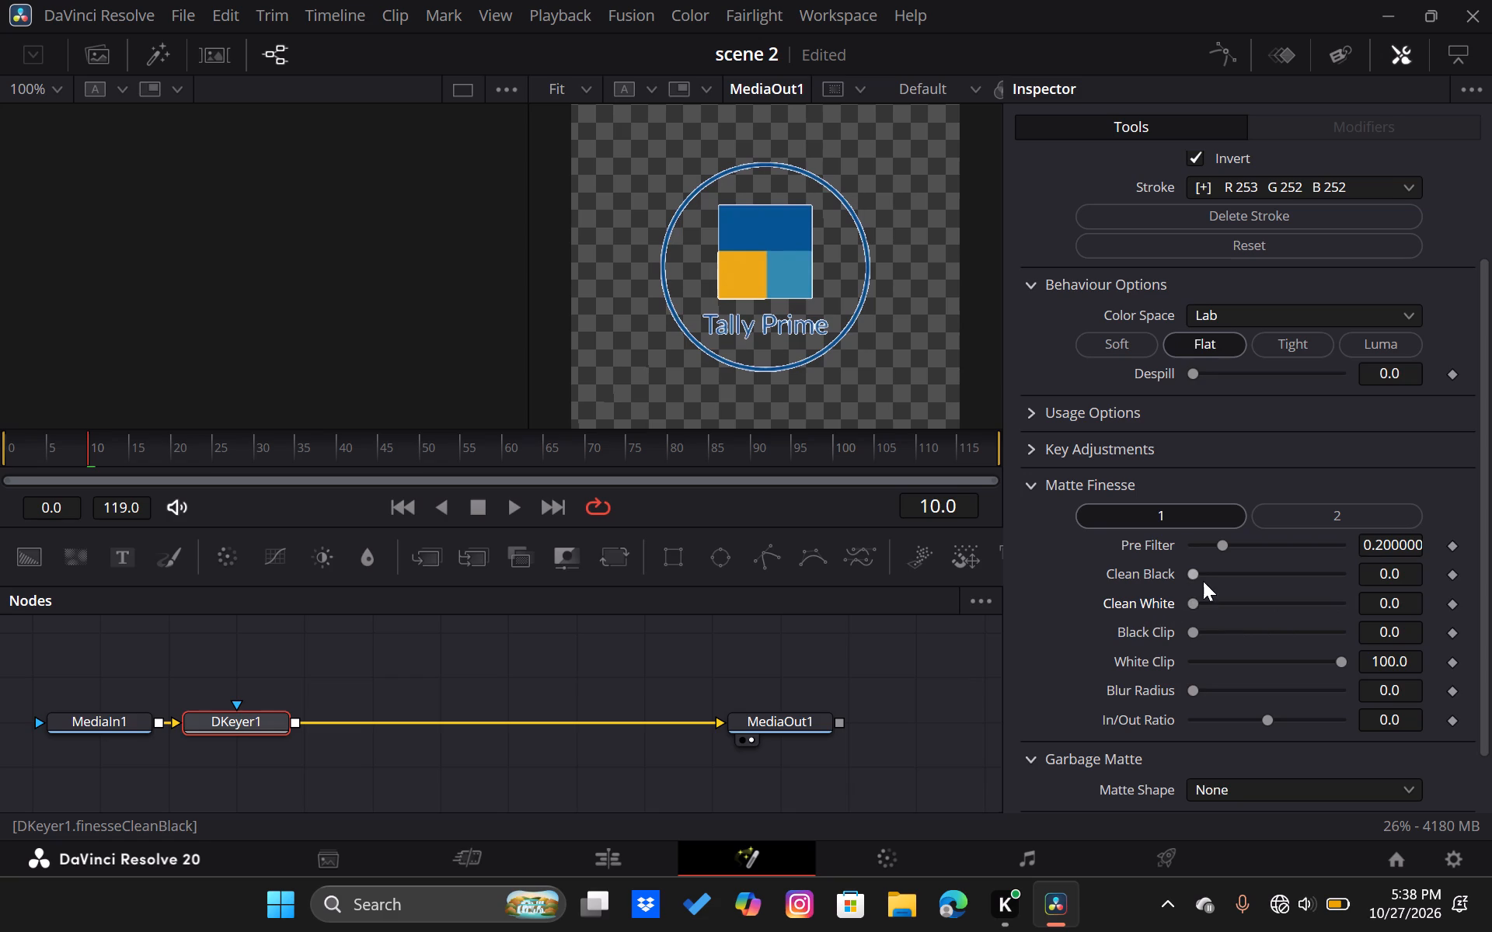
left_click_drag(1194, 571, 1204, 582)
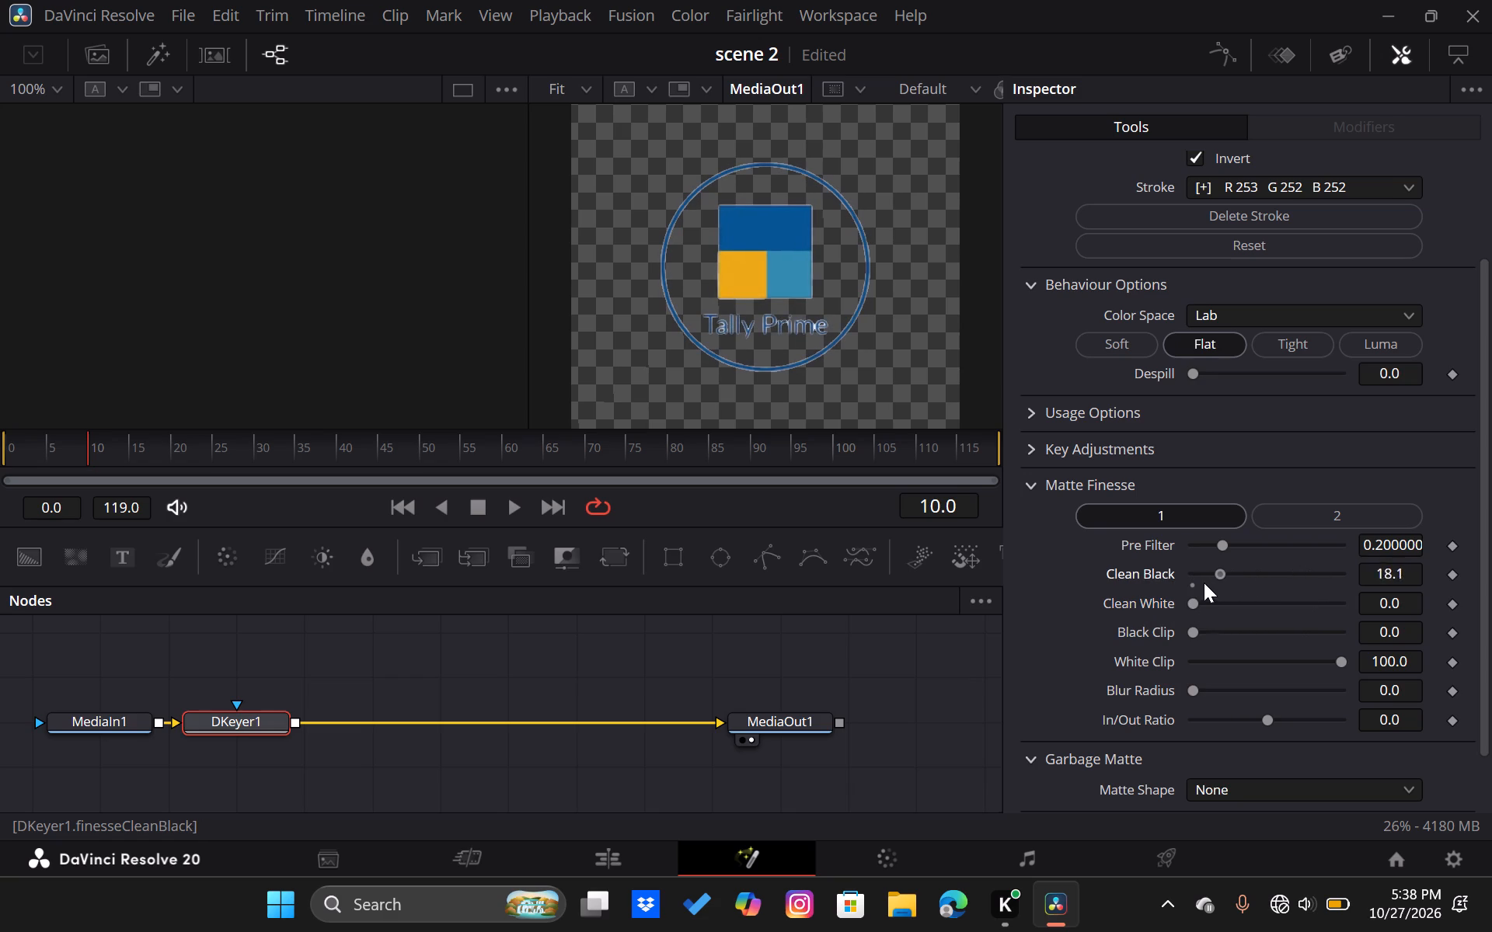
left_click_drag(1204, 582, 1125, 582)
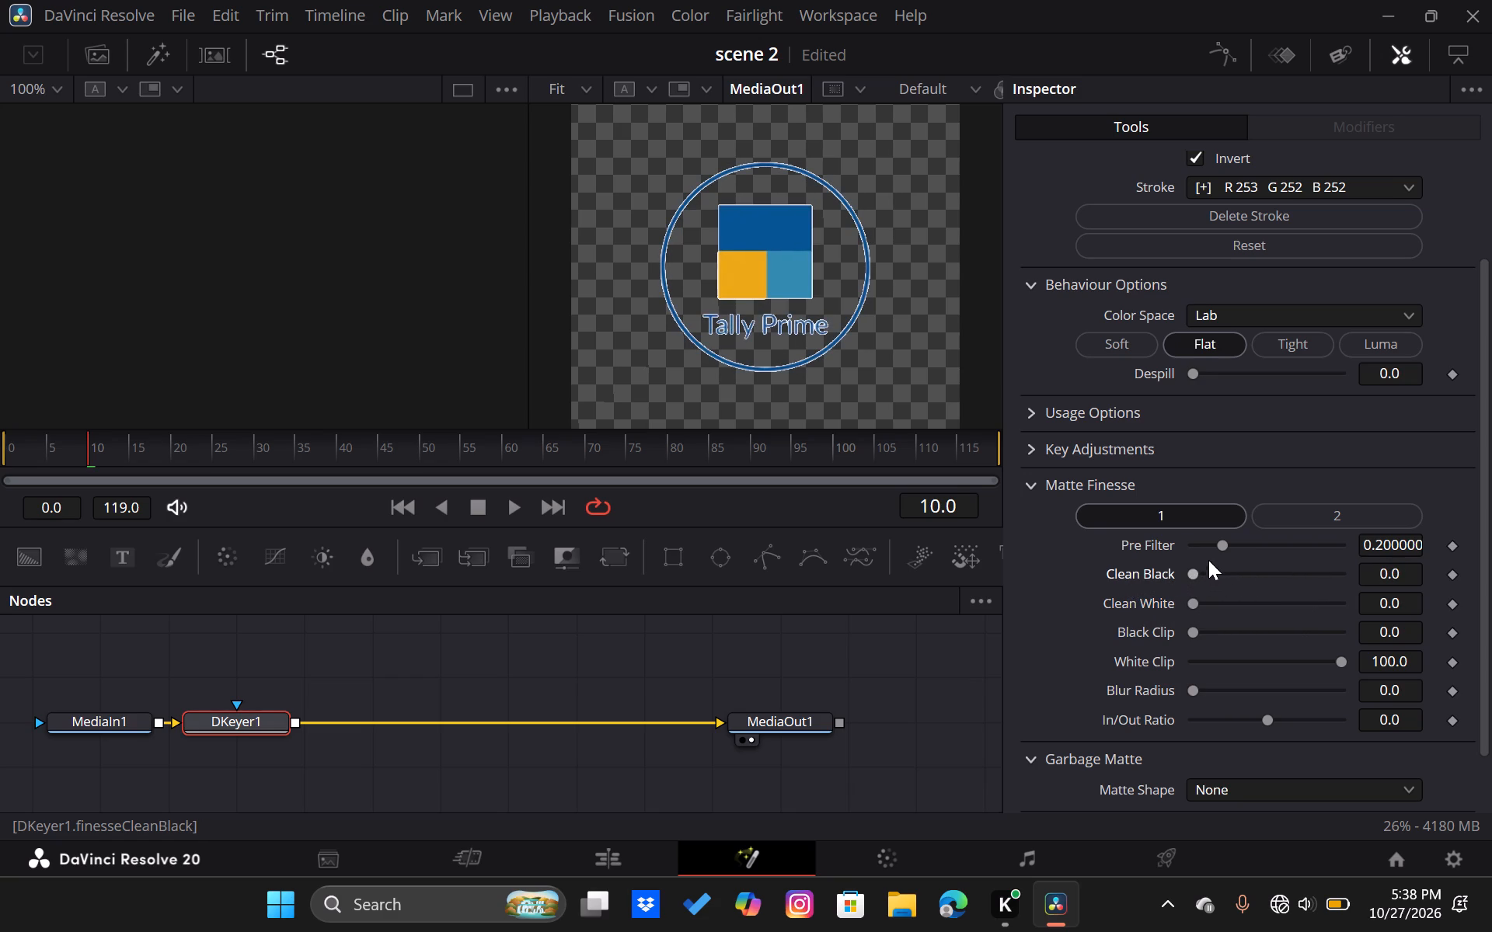
Set the matte finesse Pre Filter to 1.0.
left_click_drag(1222, 545, 1355, 537)
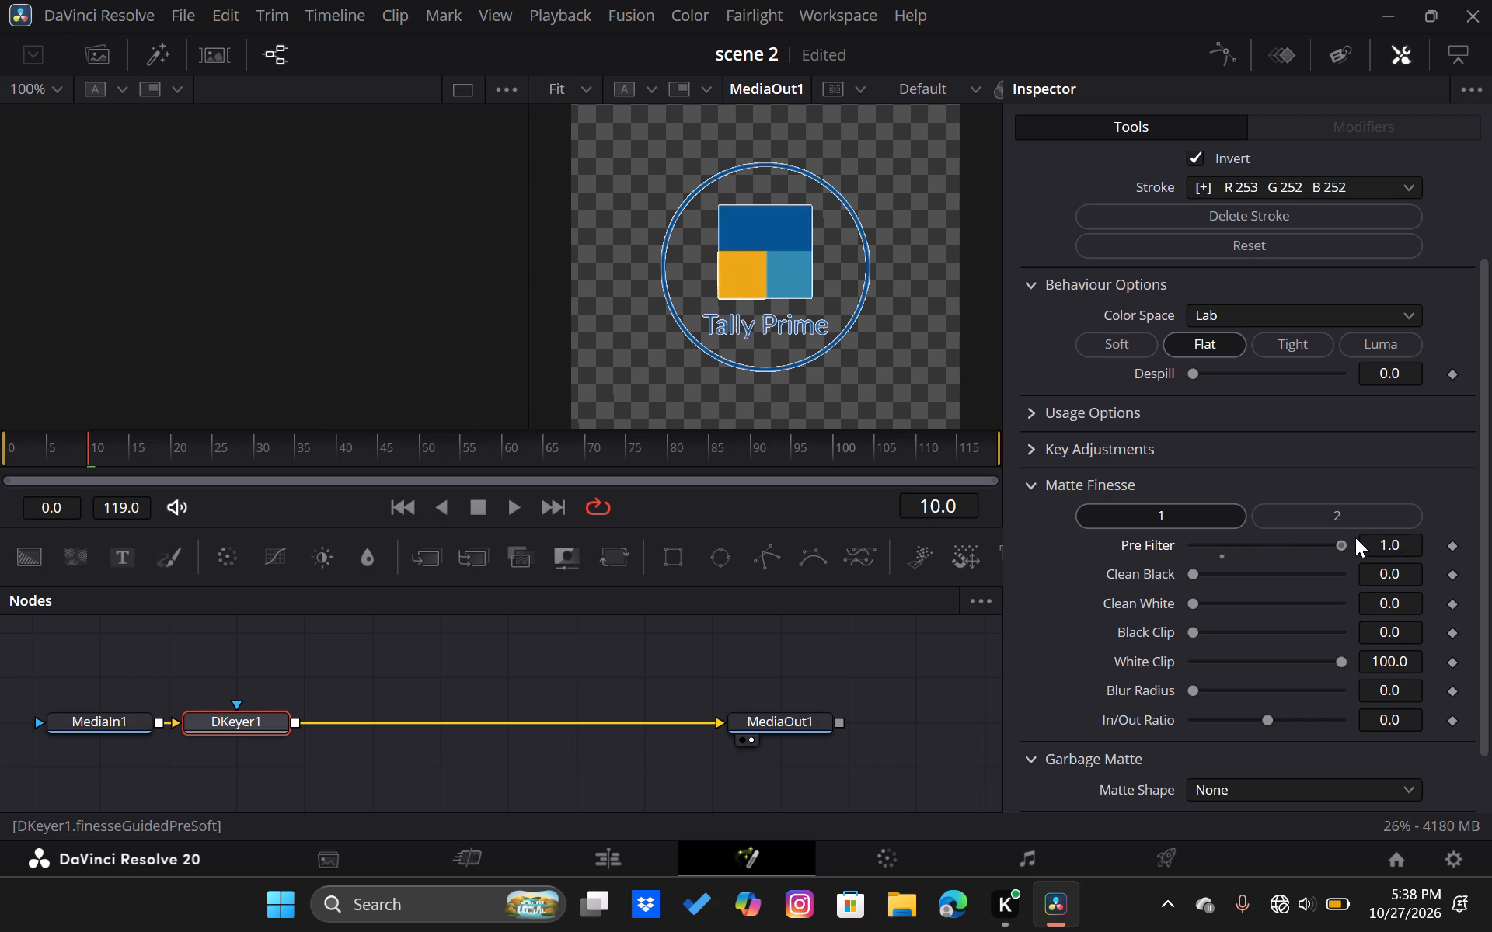
left_click_drag(1355, 537, 1383, 596)
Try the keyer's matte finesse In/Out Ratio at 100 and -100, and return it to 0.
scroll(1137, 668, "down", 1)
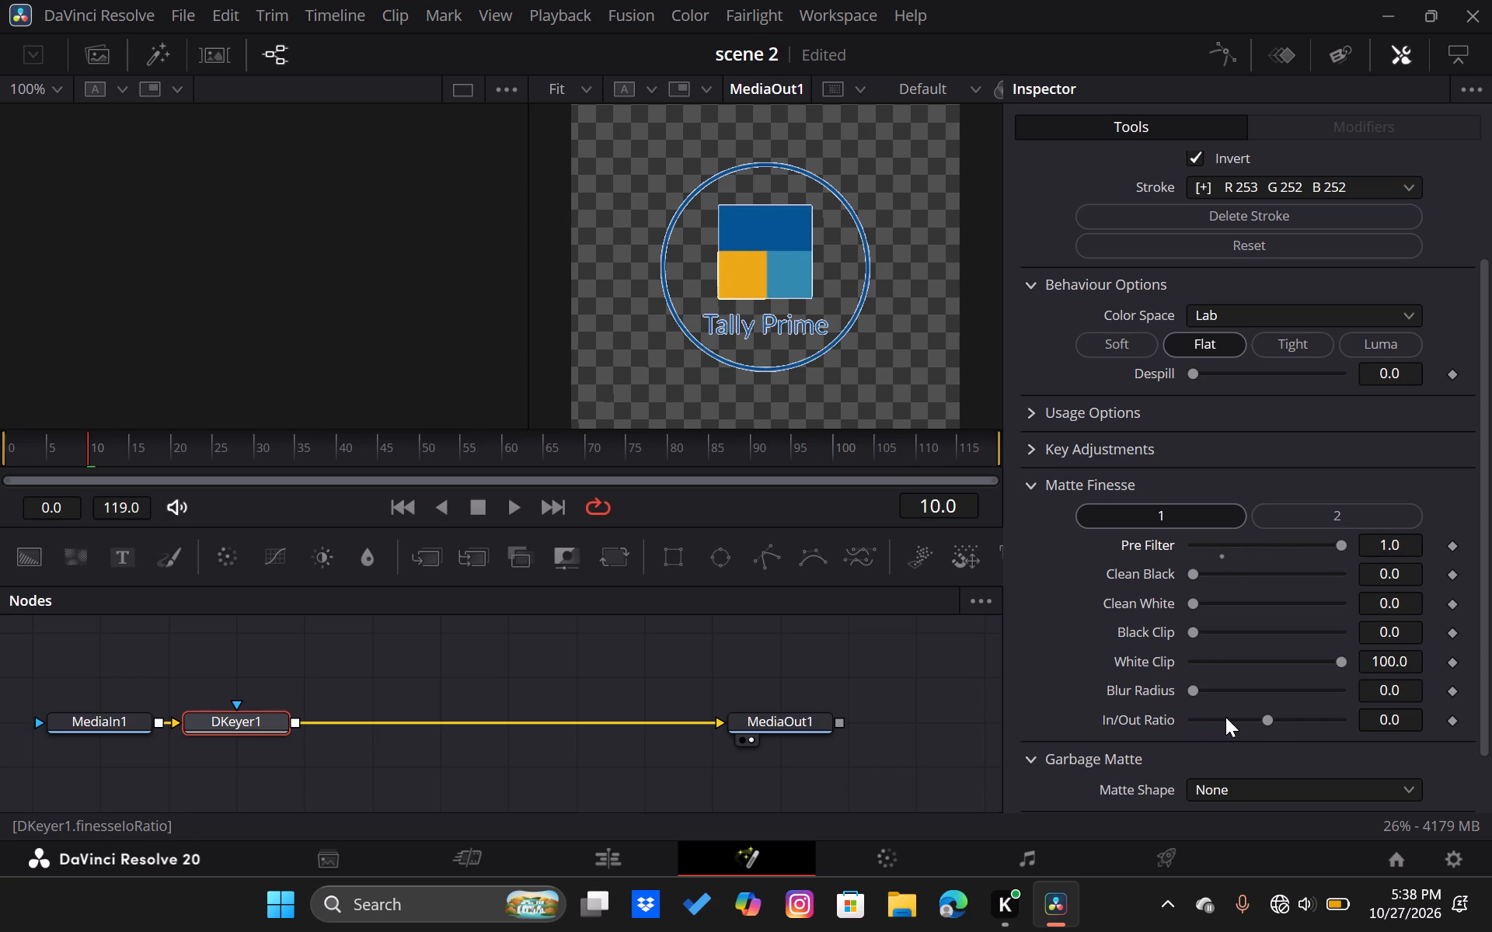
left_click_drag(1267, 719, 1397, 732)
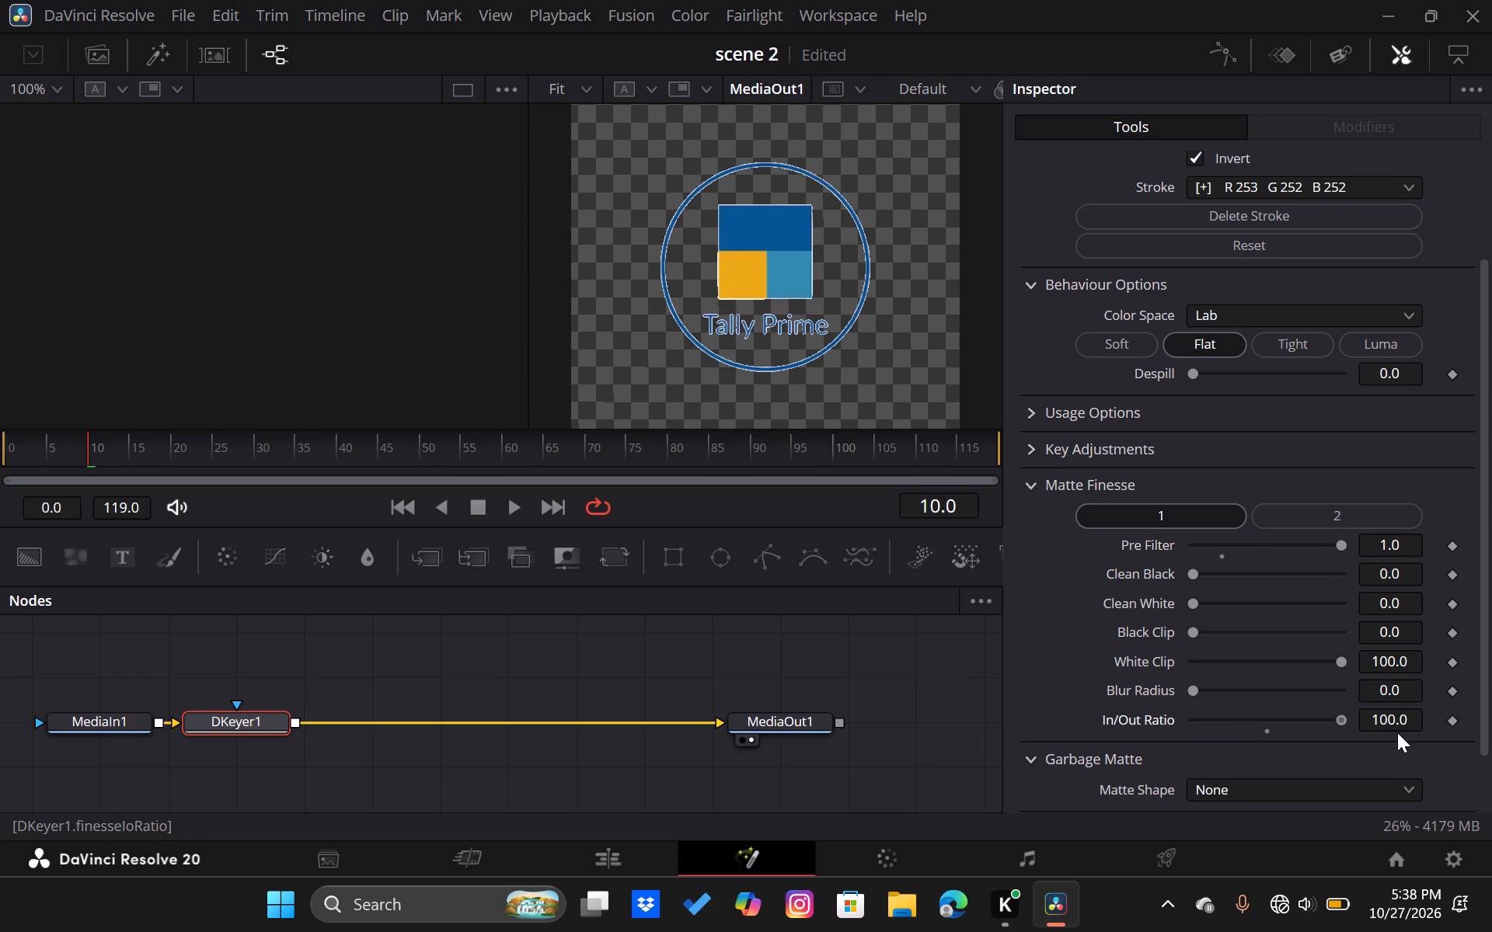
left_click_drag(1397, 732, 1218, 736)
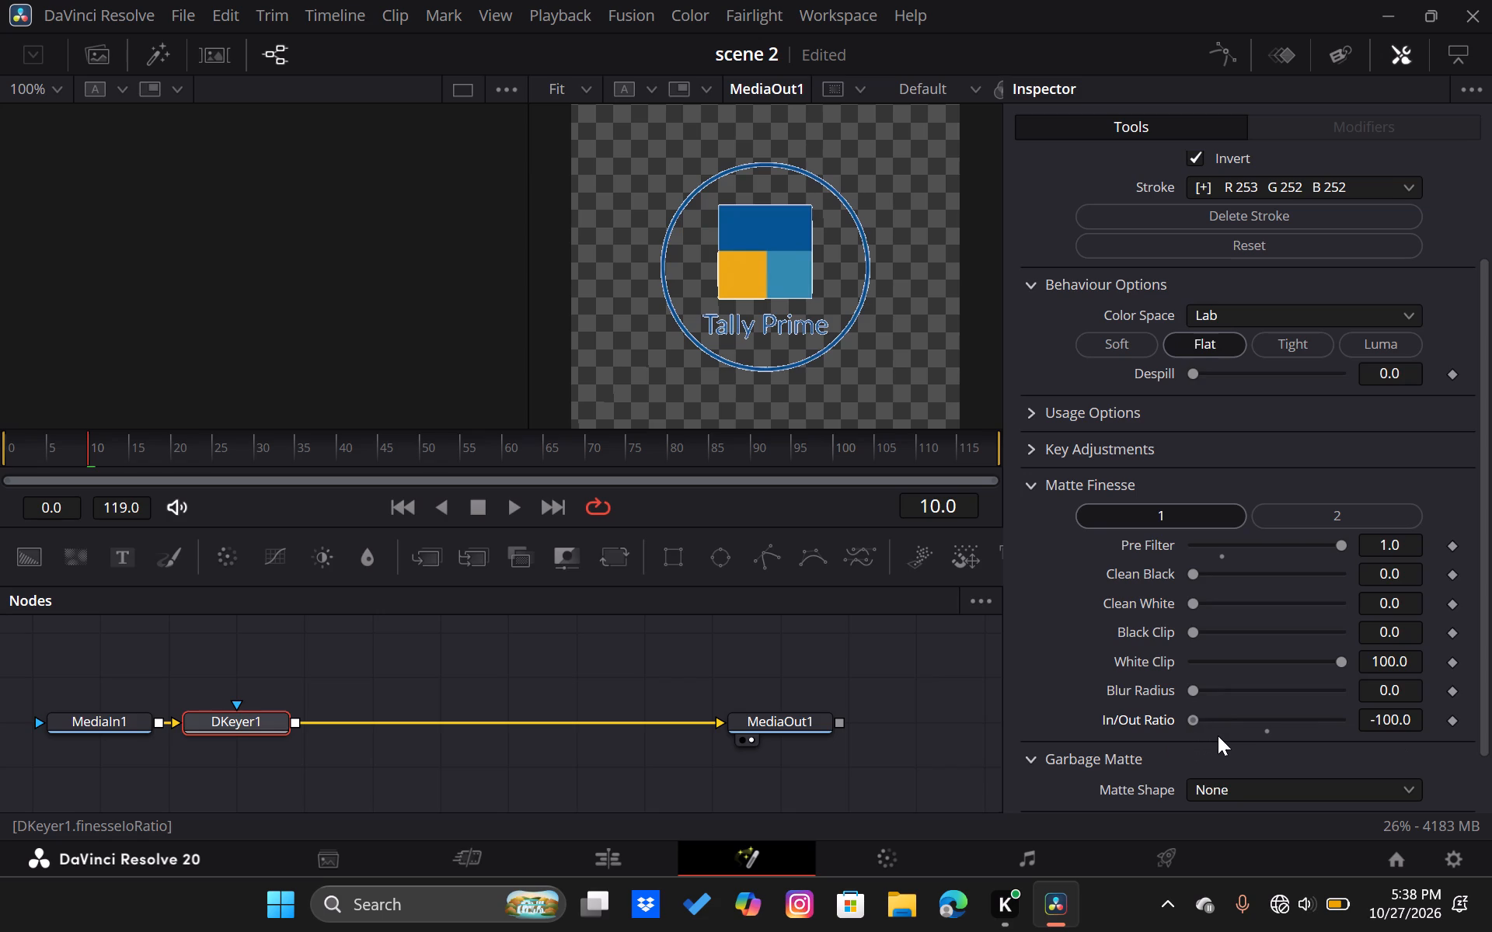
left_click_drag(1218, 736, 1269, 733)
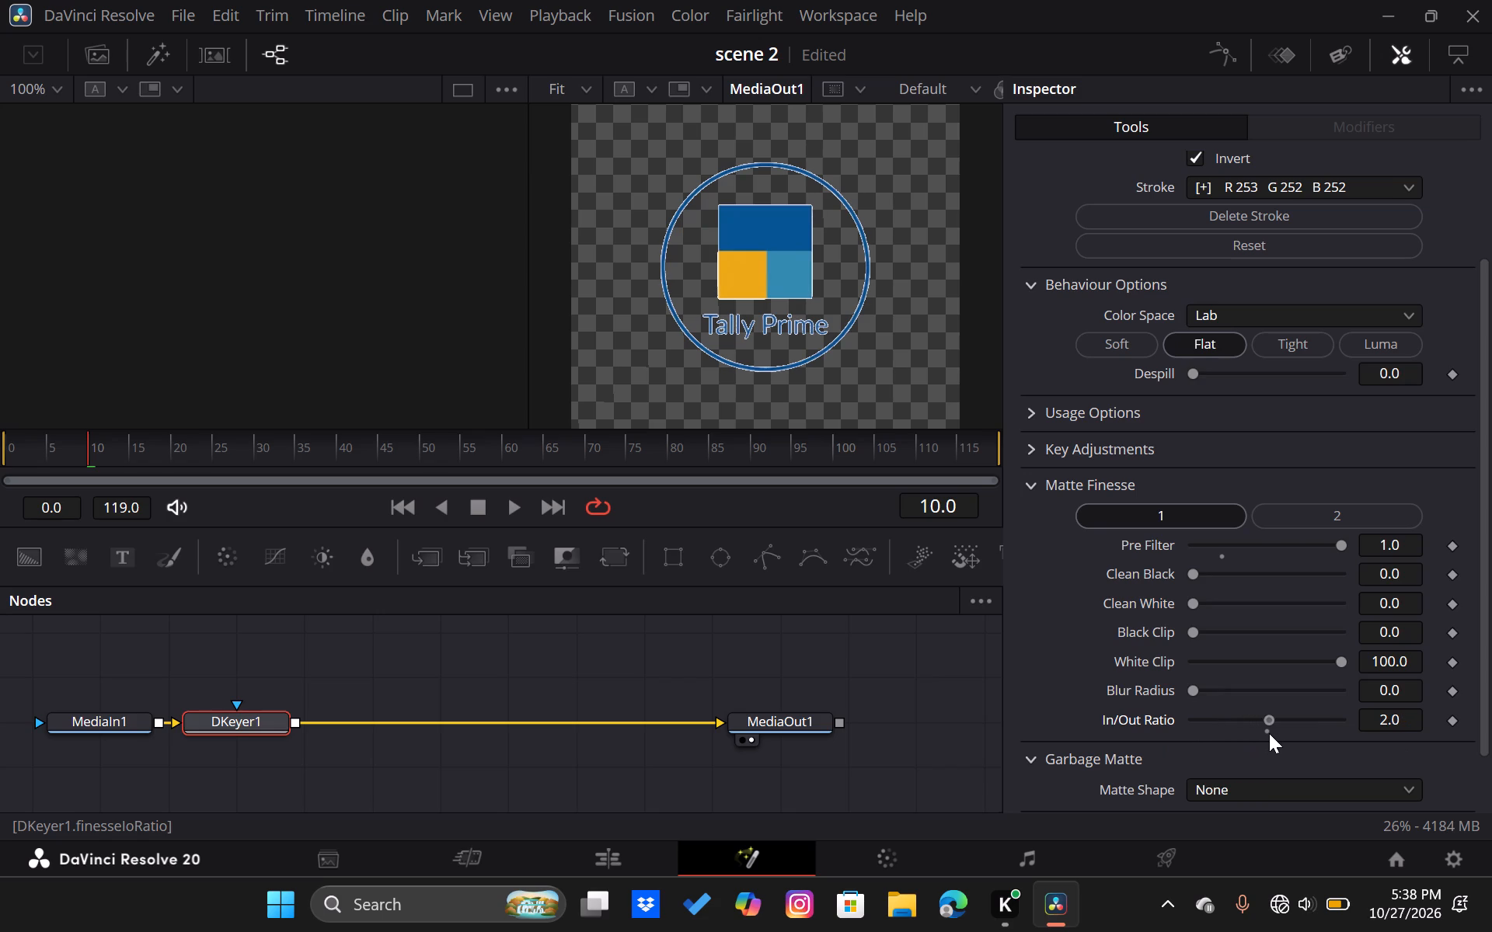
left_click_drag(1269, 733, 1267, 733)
Return to the Edit page and set the zoom of the selected file_00000000bb5881f5a580c2bd6b085cc0.png clip to 2.380.
left_click(624, 861)
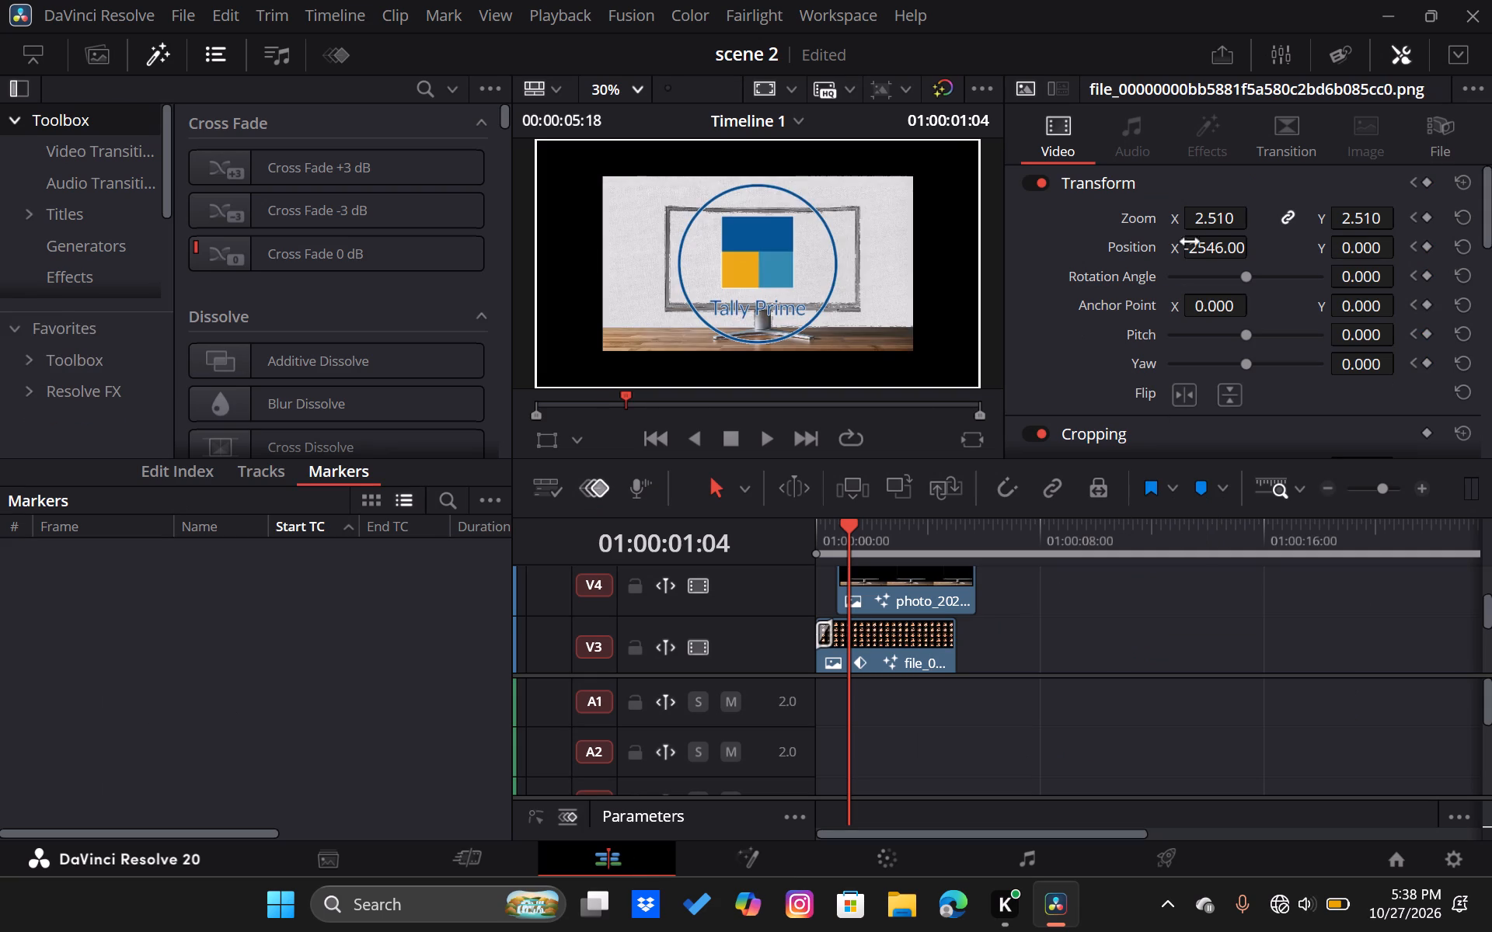
left_click_drag(1212, 219, 1236, 221)
left_click_drag(1236, 221, 1173, 227)
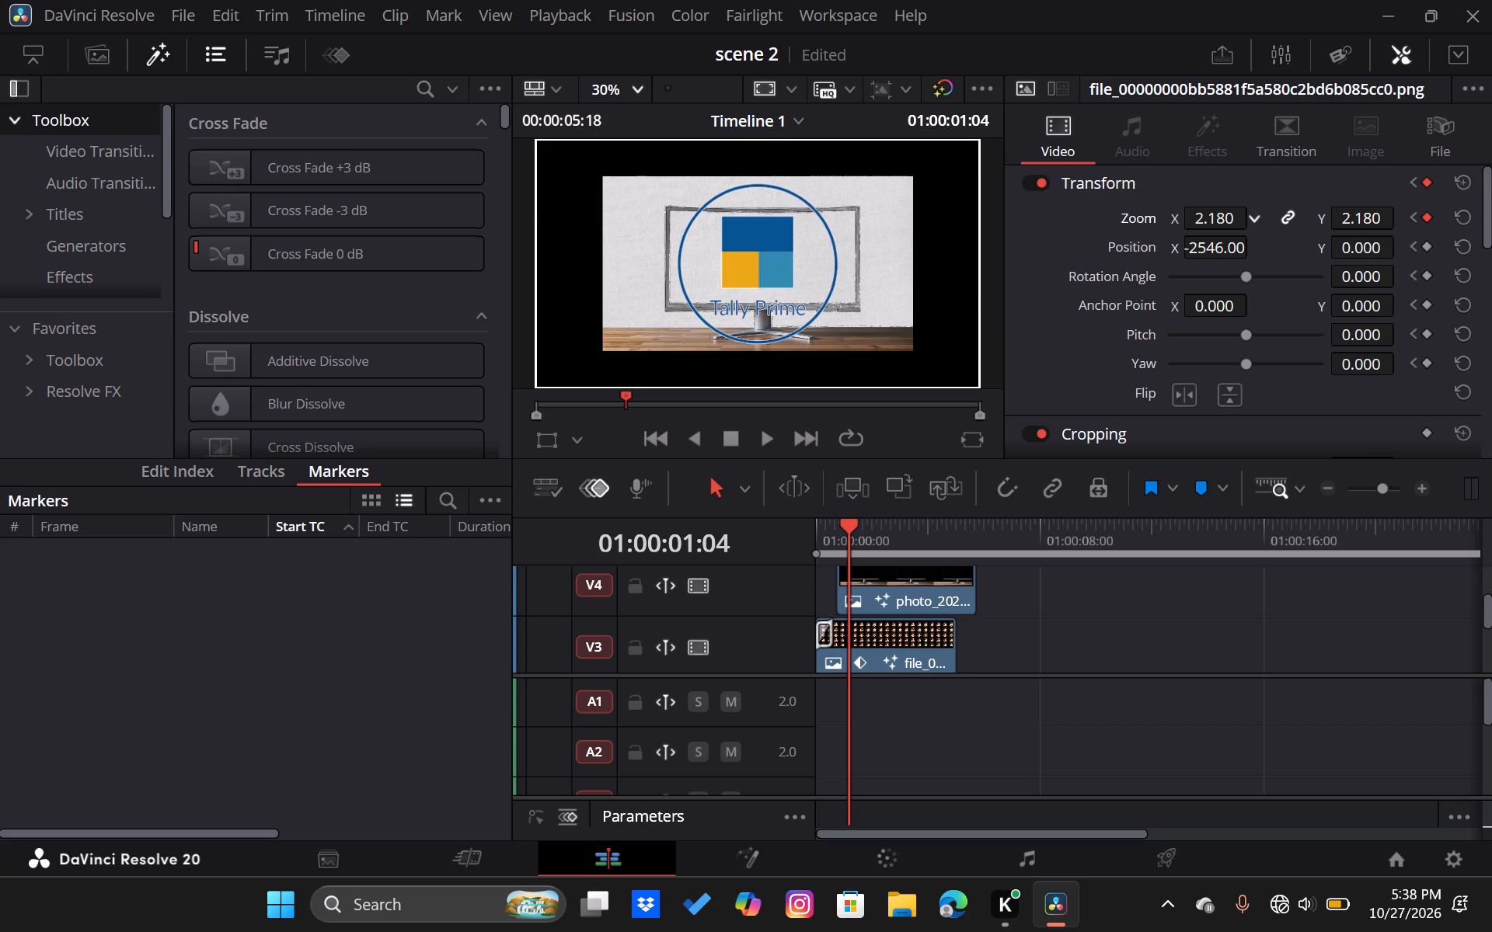
left_click_drag(1173, 227, 1197, 231)
Scale the Tally Prime logo clip on track V5 down to a zoom of 0.300.
scroll(1023, 596, "up", 1)
left_click(940, 598)
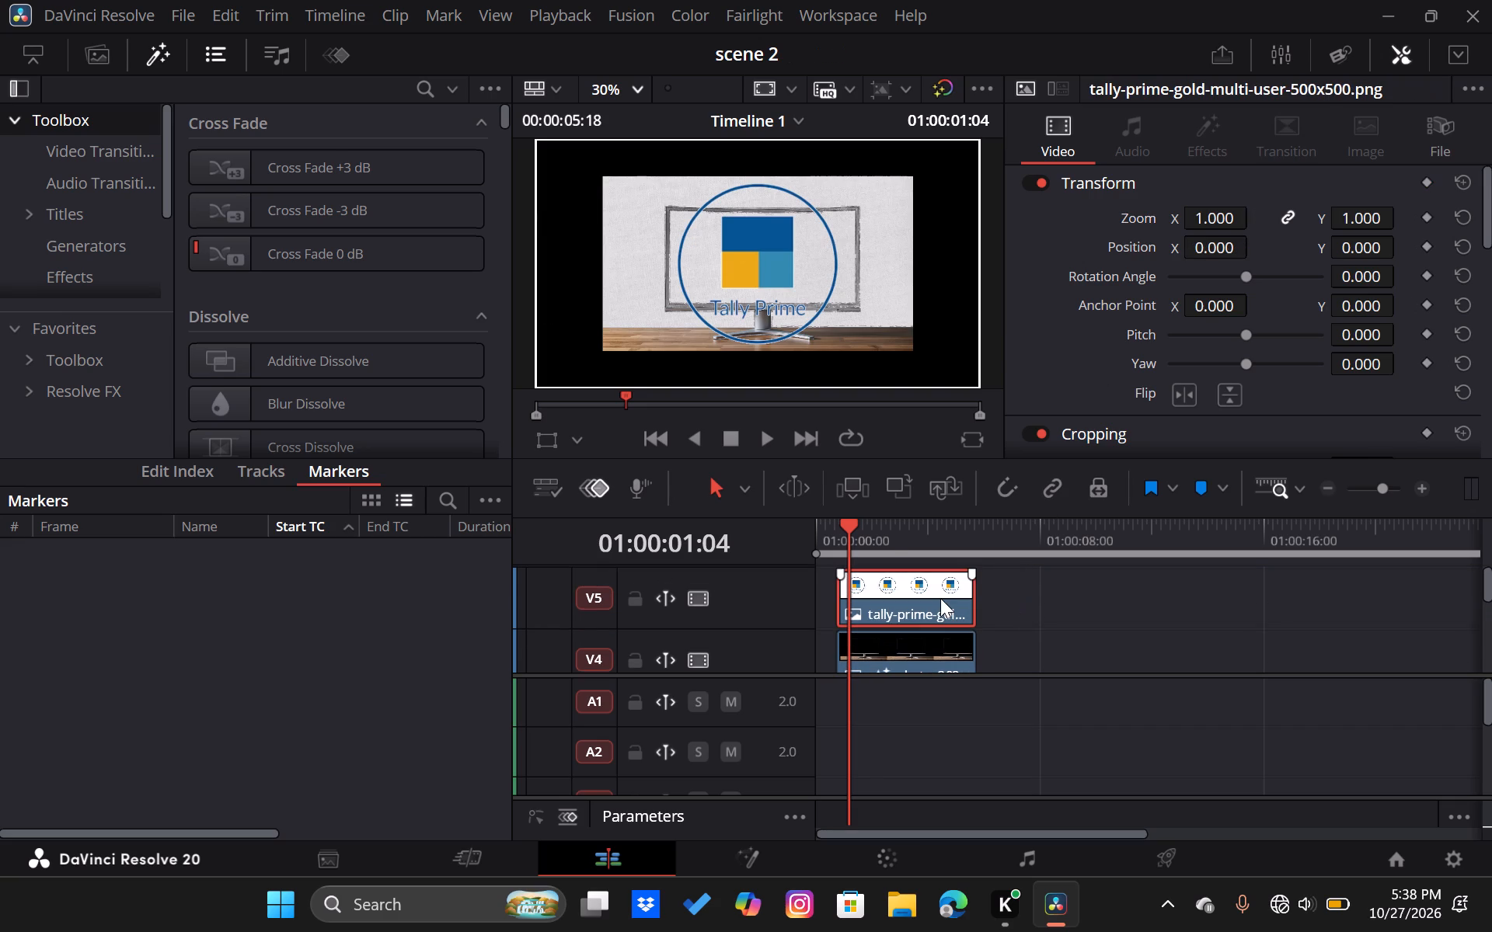
left_click_drag(1216, 217, 1234, 217)
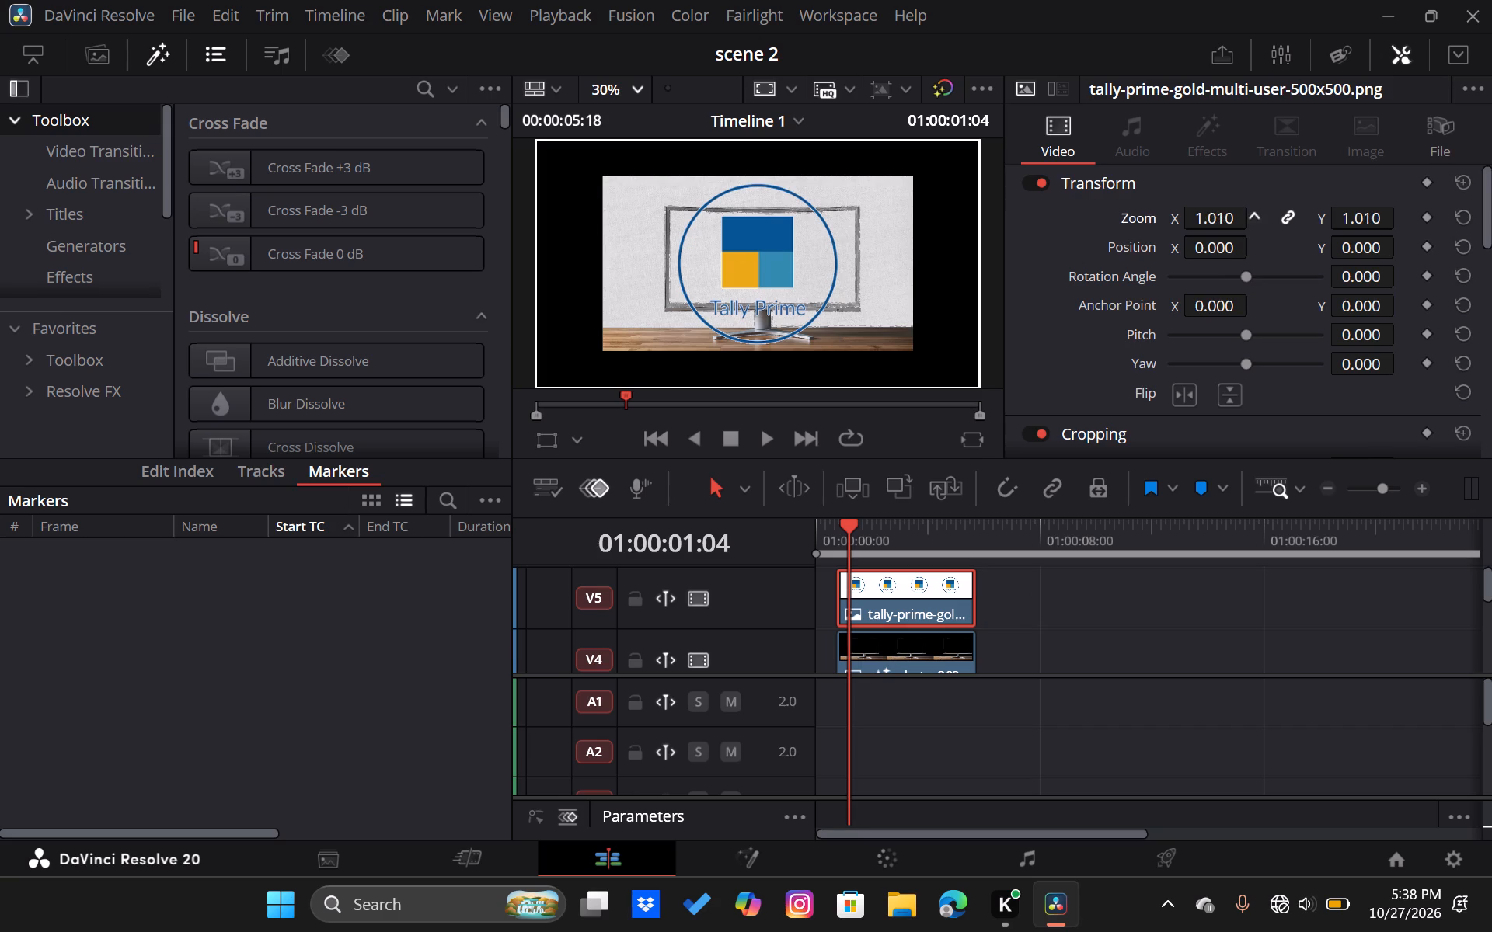
left_click_drag(1234, 217, 1208, 224)
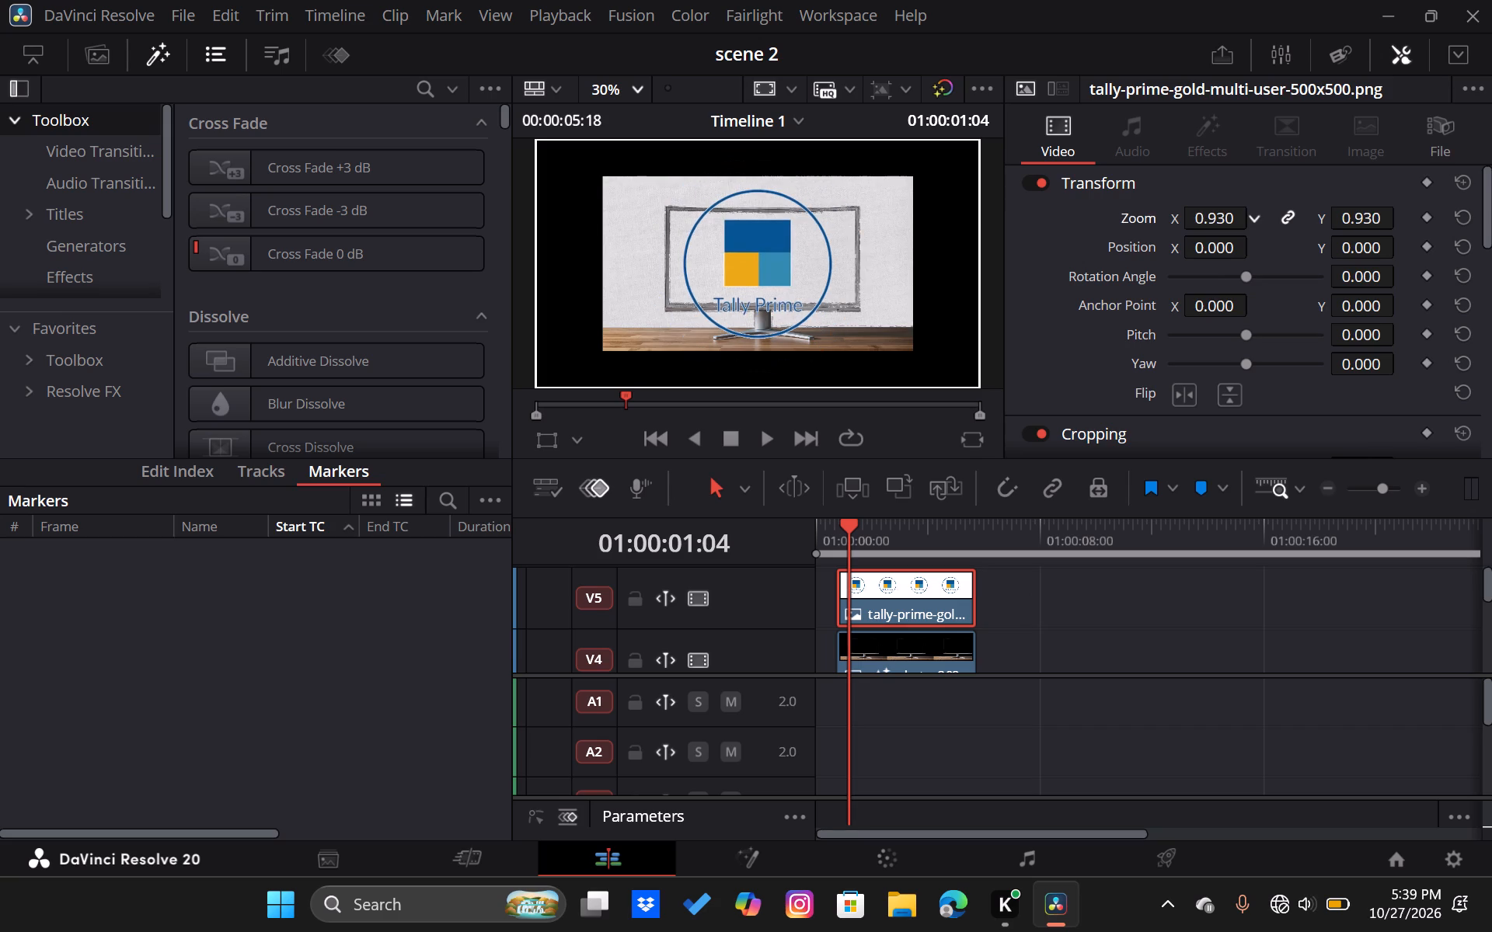
left_click_drag(1208, 224, 1150, 231)
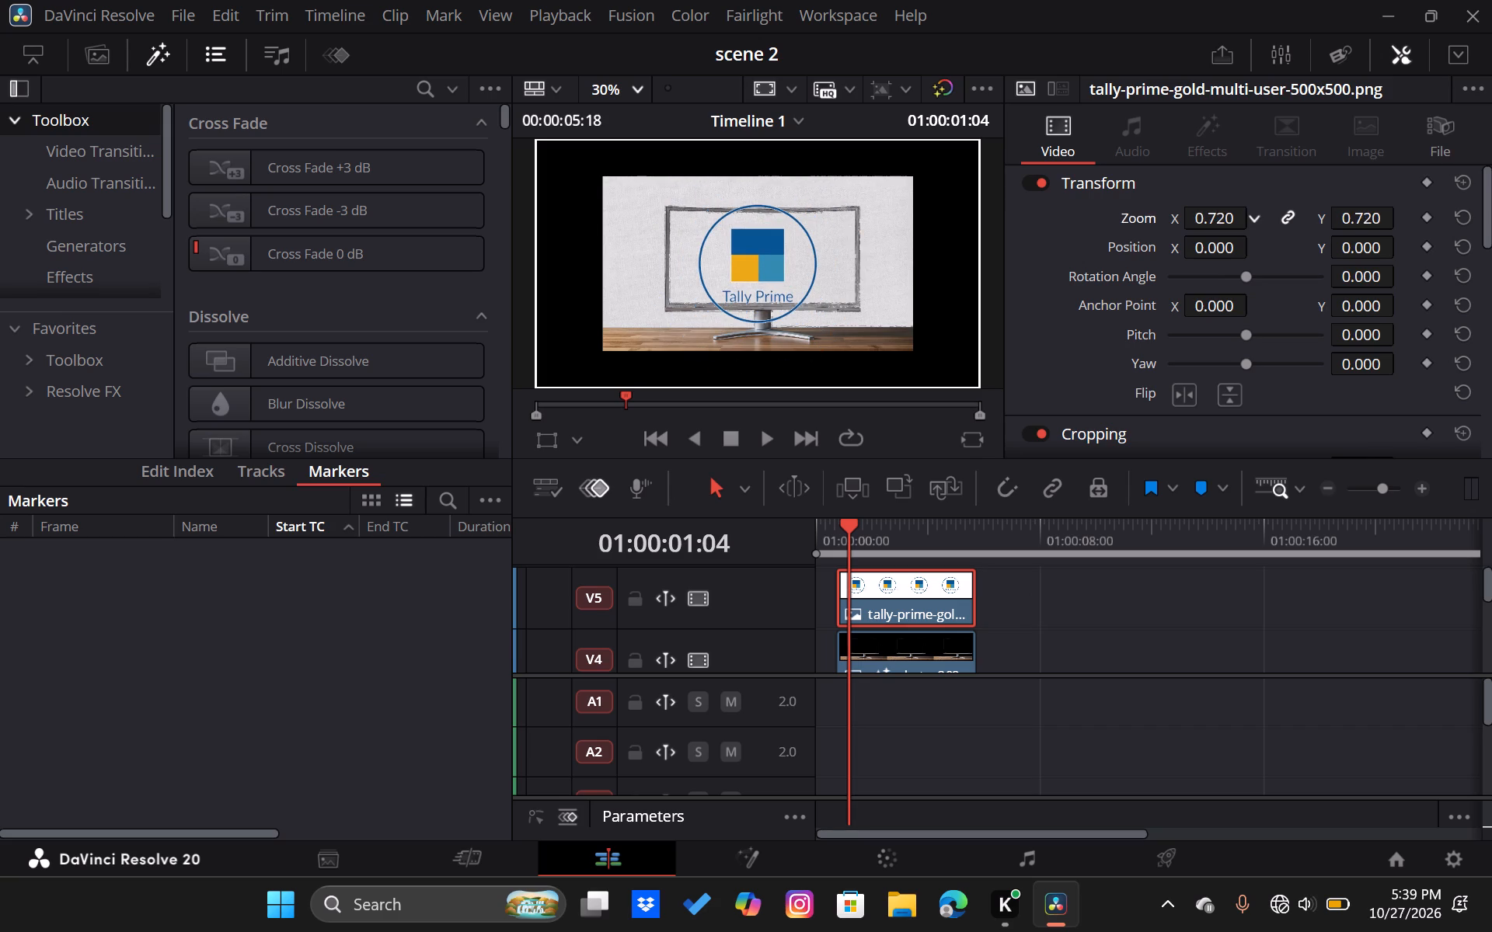
left_click_drag(1150, 231, 1148, 231)
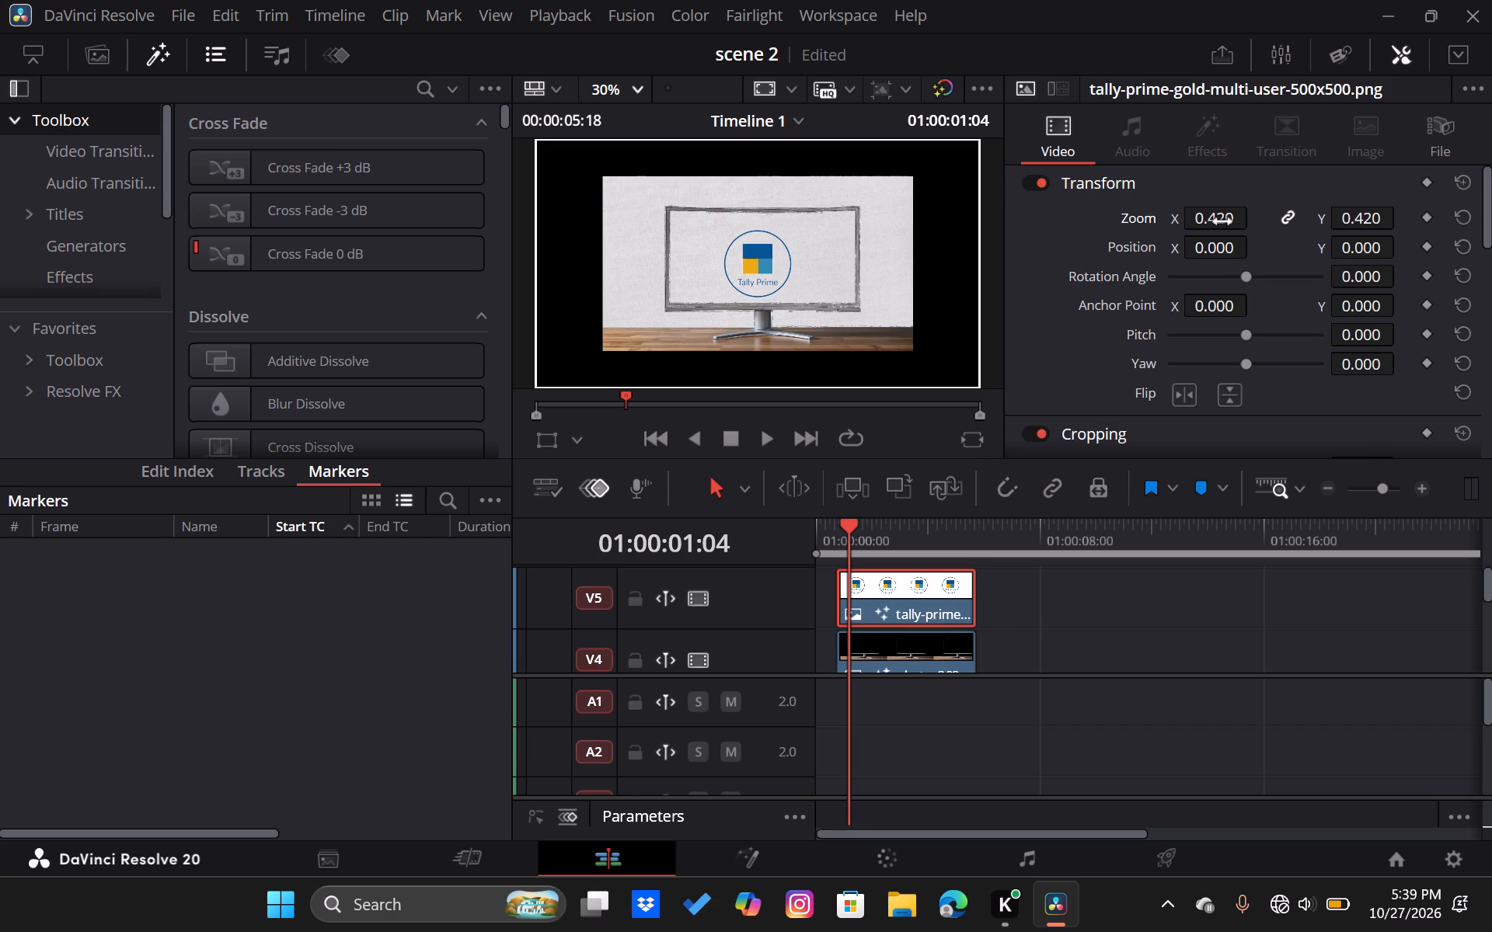
left_click_drag(1227, 219, 1201, 219)
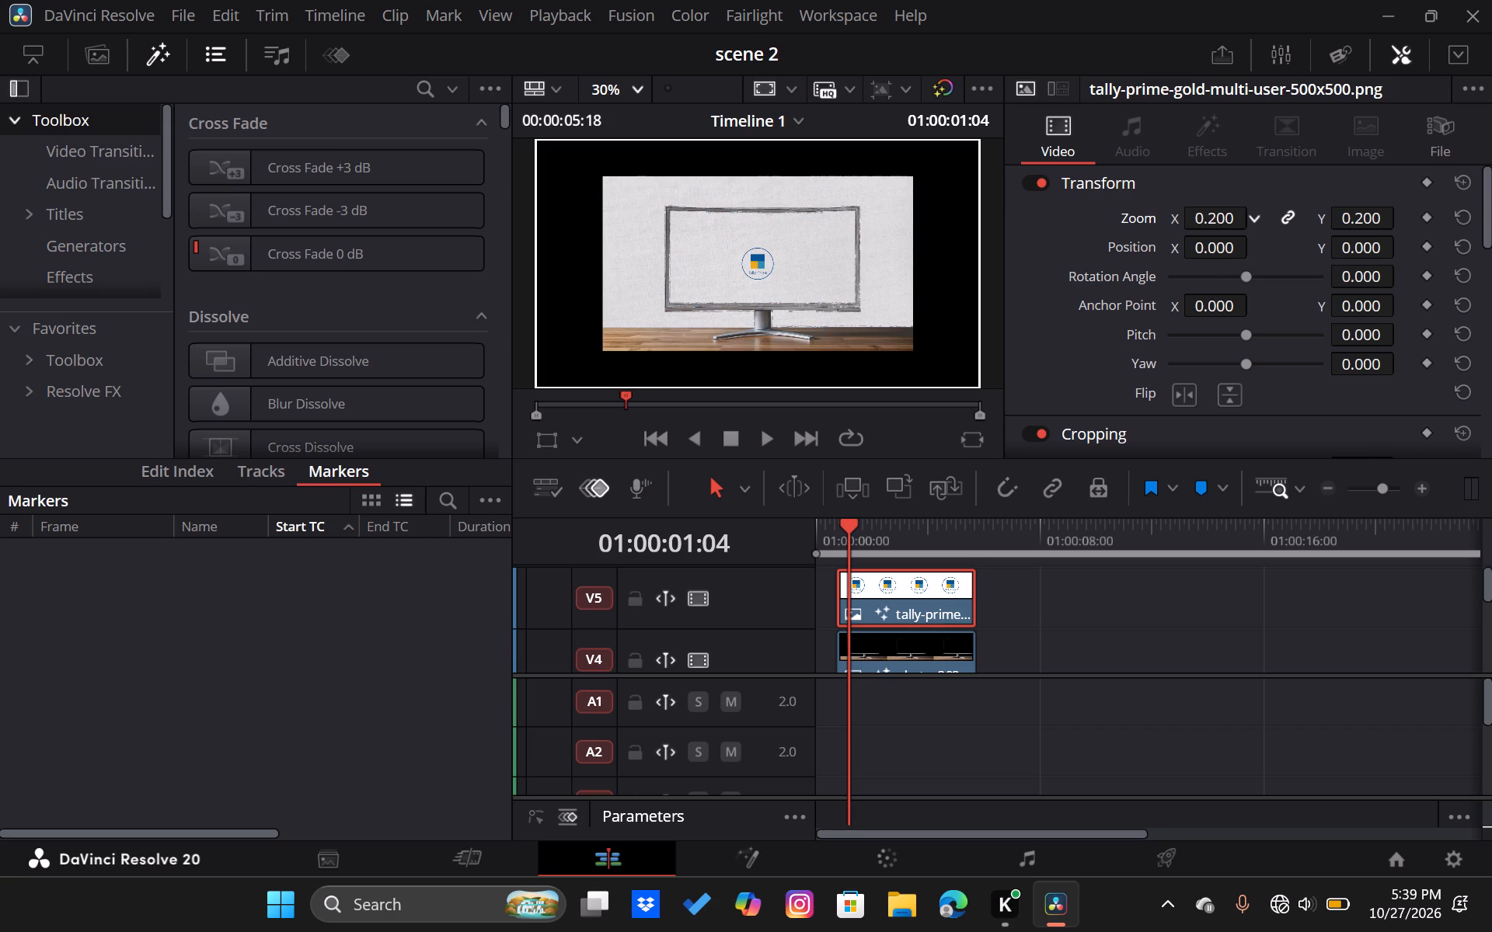
left_click_drag(1201, 219, 1214, 219)
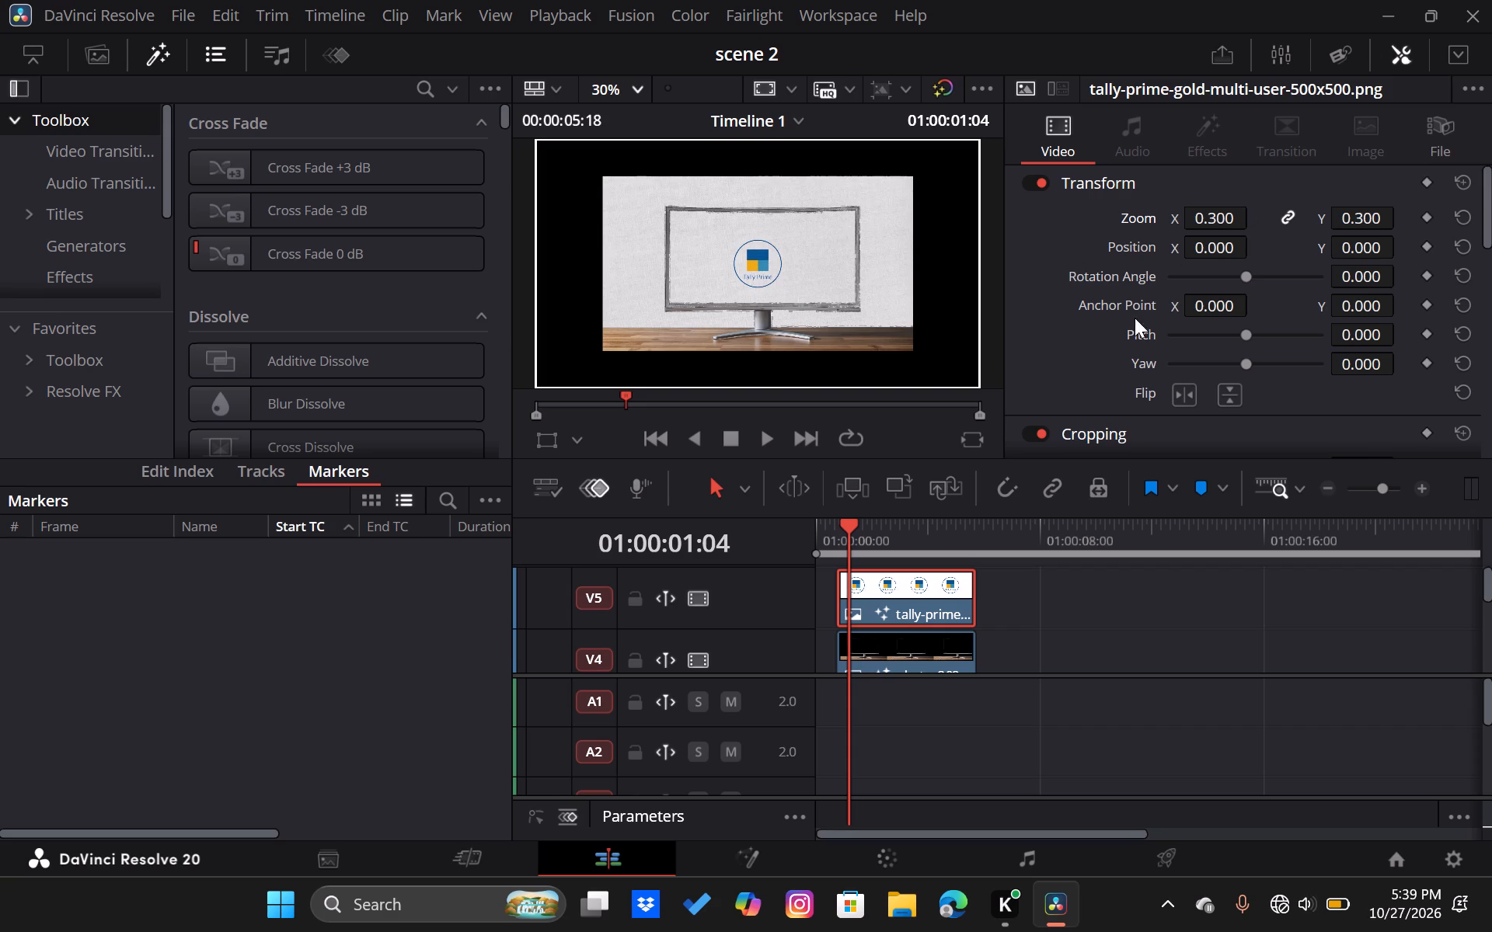
Move the logo to the right side of the pictured monitor's screen, at position X 431 and Y 104.
left_click_drag(1213, 246, 1254, 244)
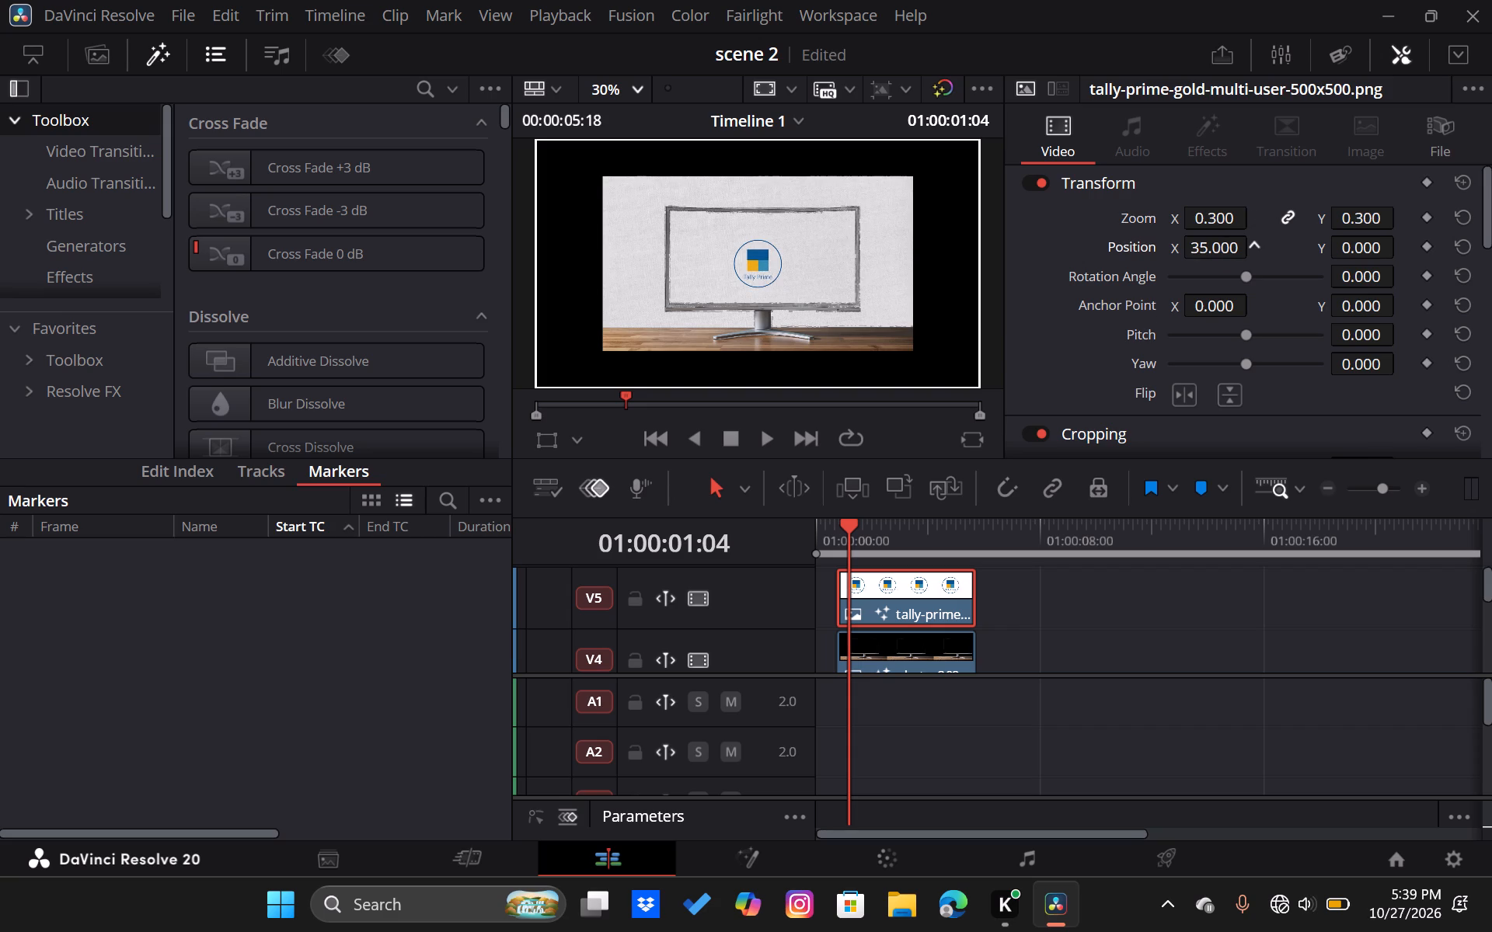
left_click_drag(1254, 244, 1316, 238)
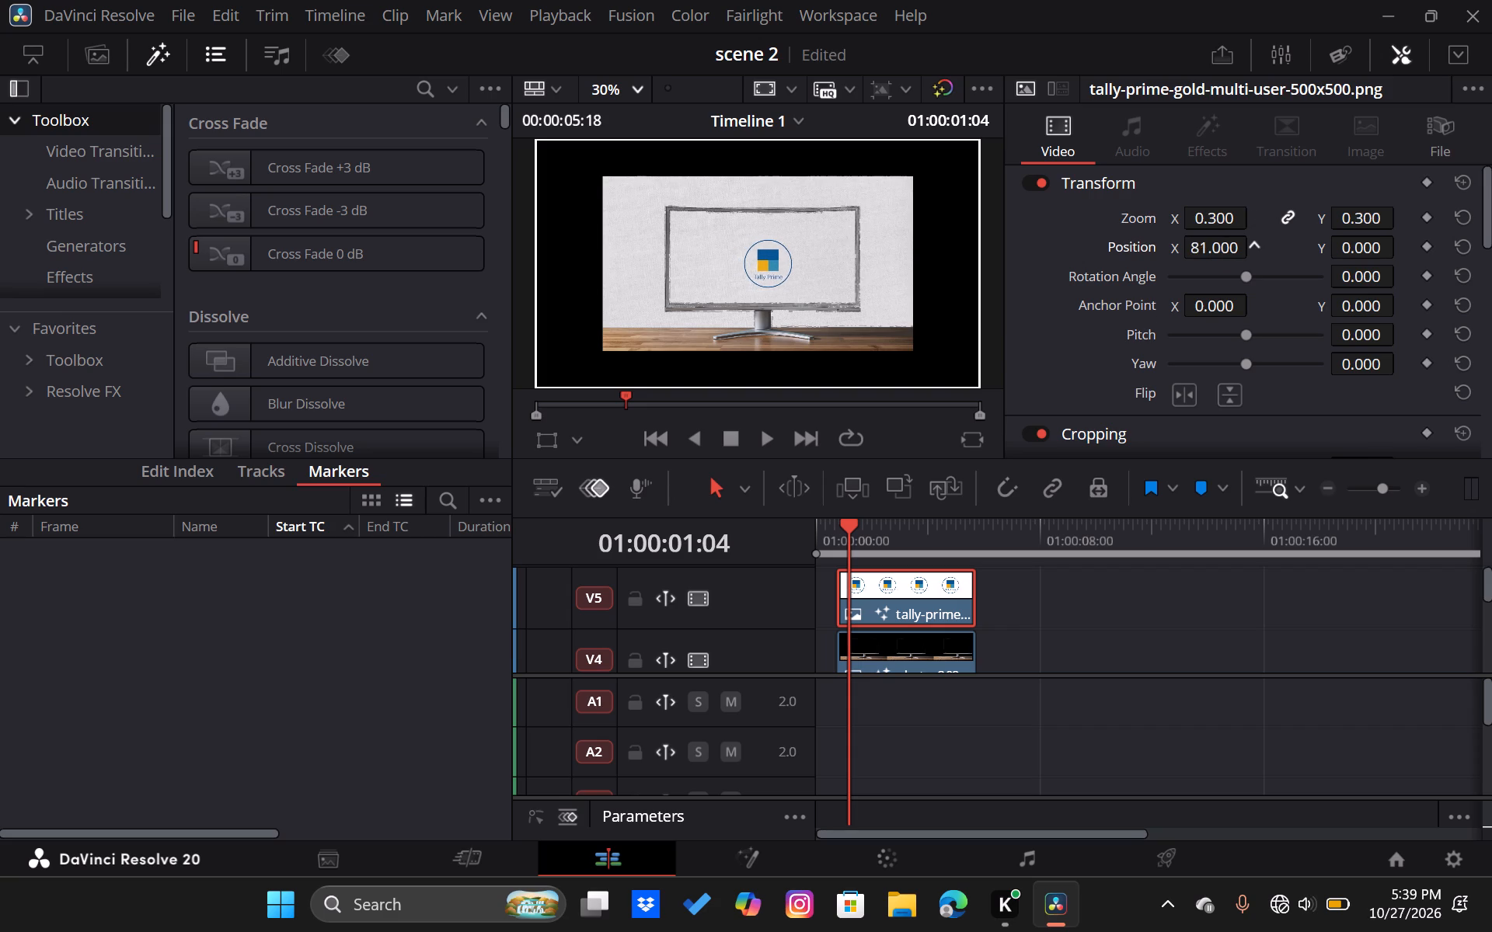
left_click_drag(1316, 238, 1334, 238)
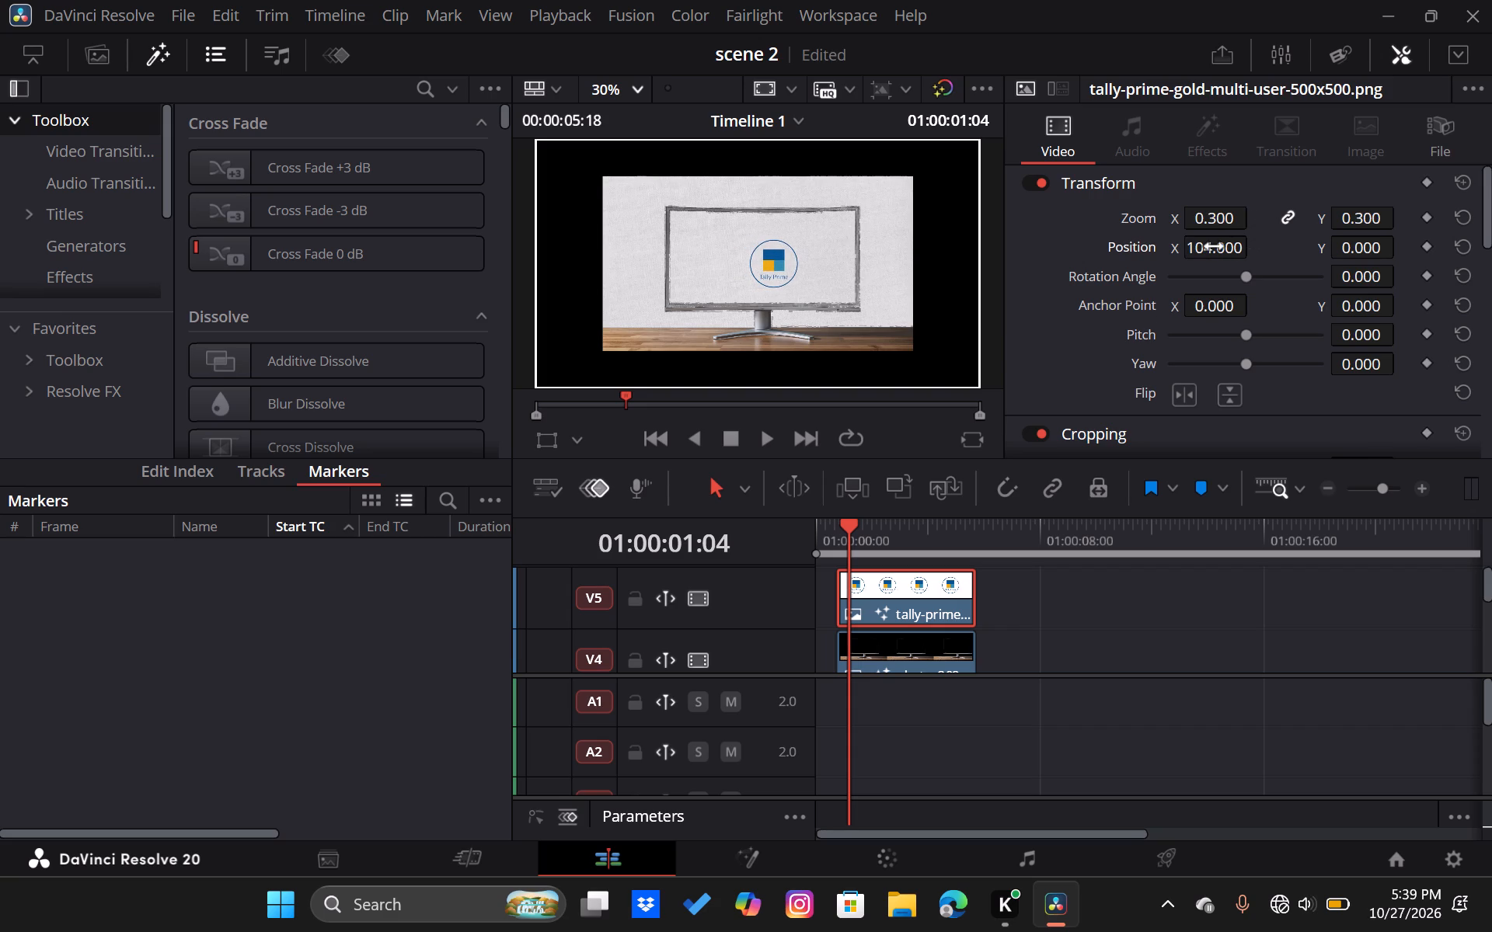
left_click_drag(1214, 246, 1285, 246)
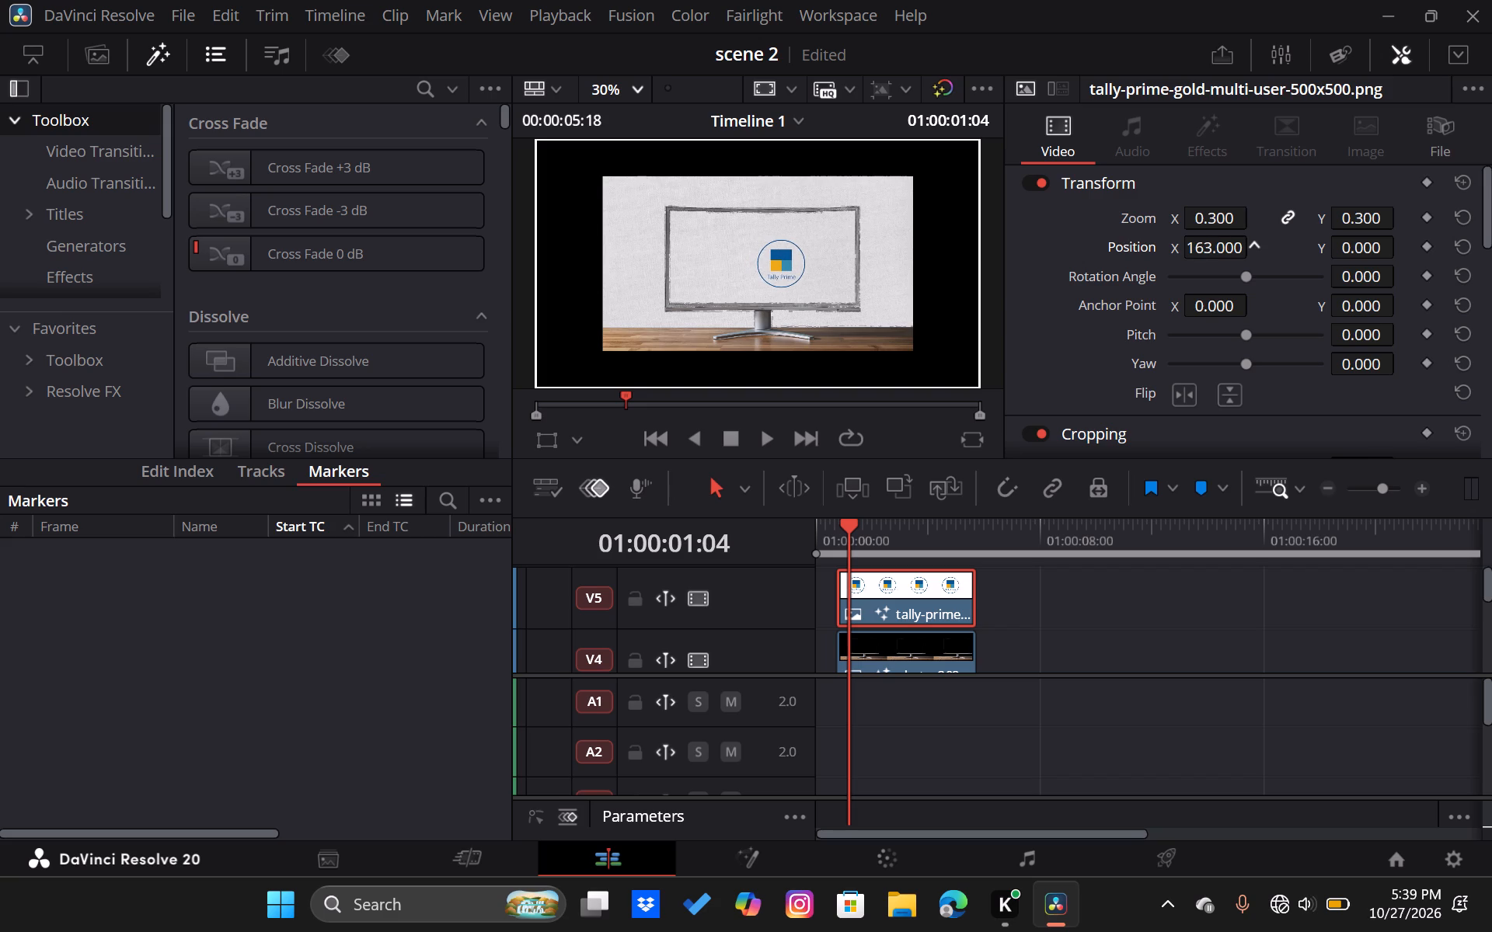
left_click_drag(1285, 246, 1393, 238)
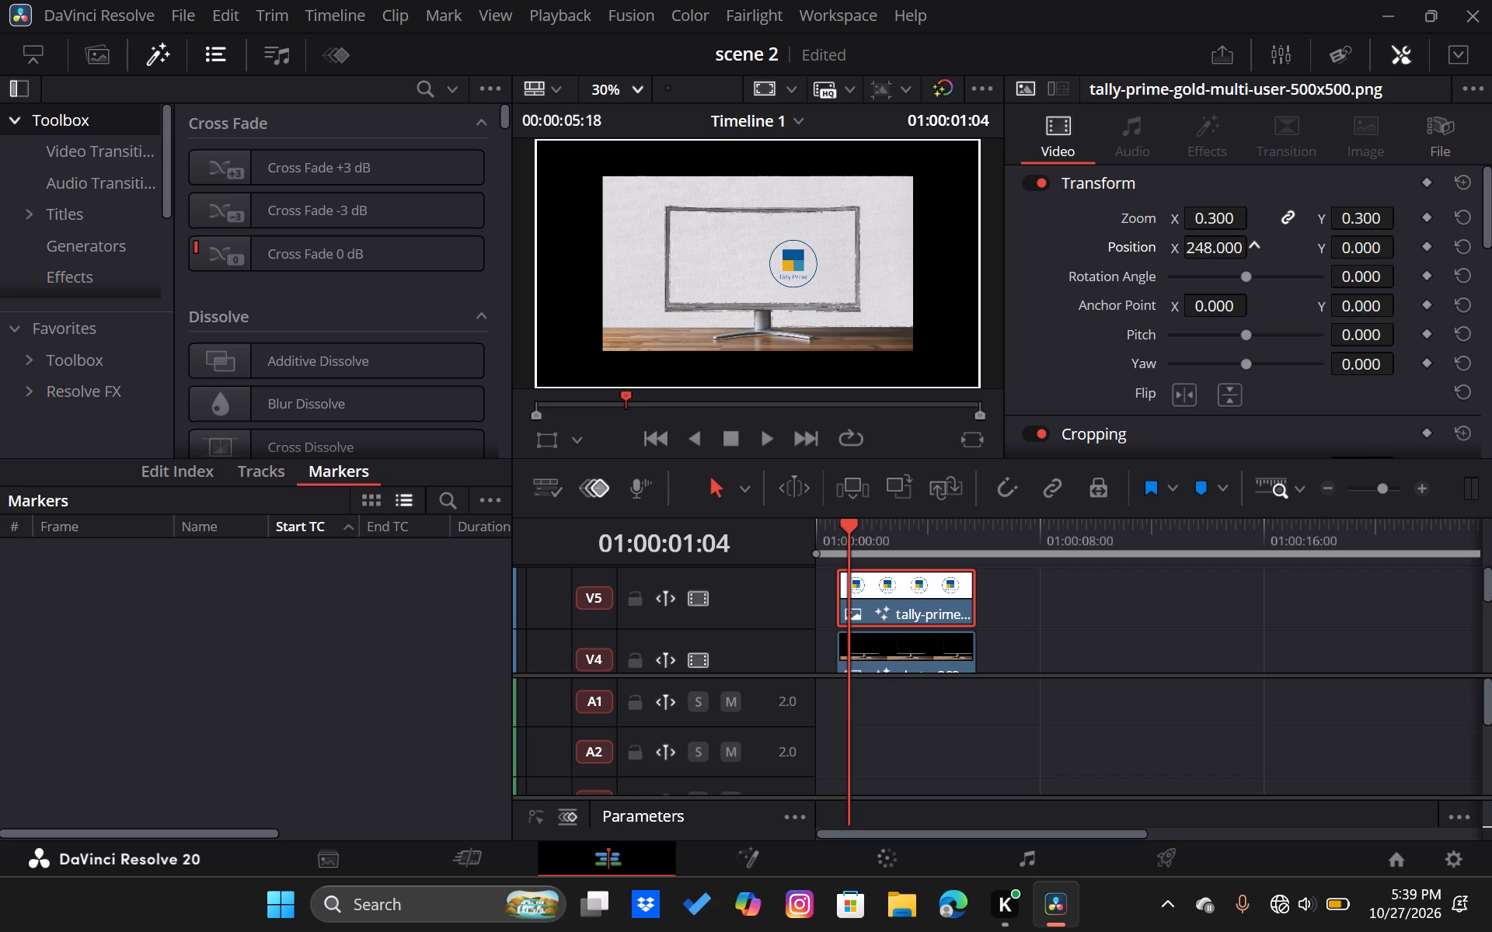
left_click_drag(1393, 238, 1431, 236)
left_click_drag(1214, 246, 1349, 245)
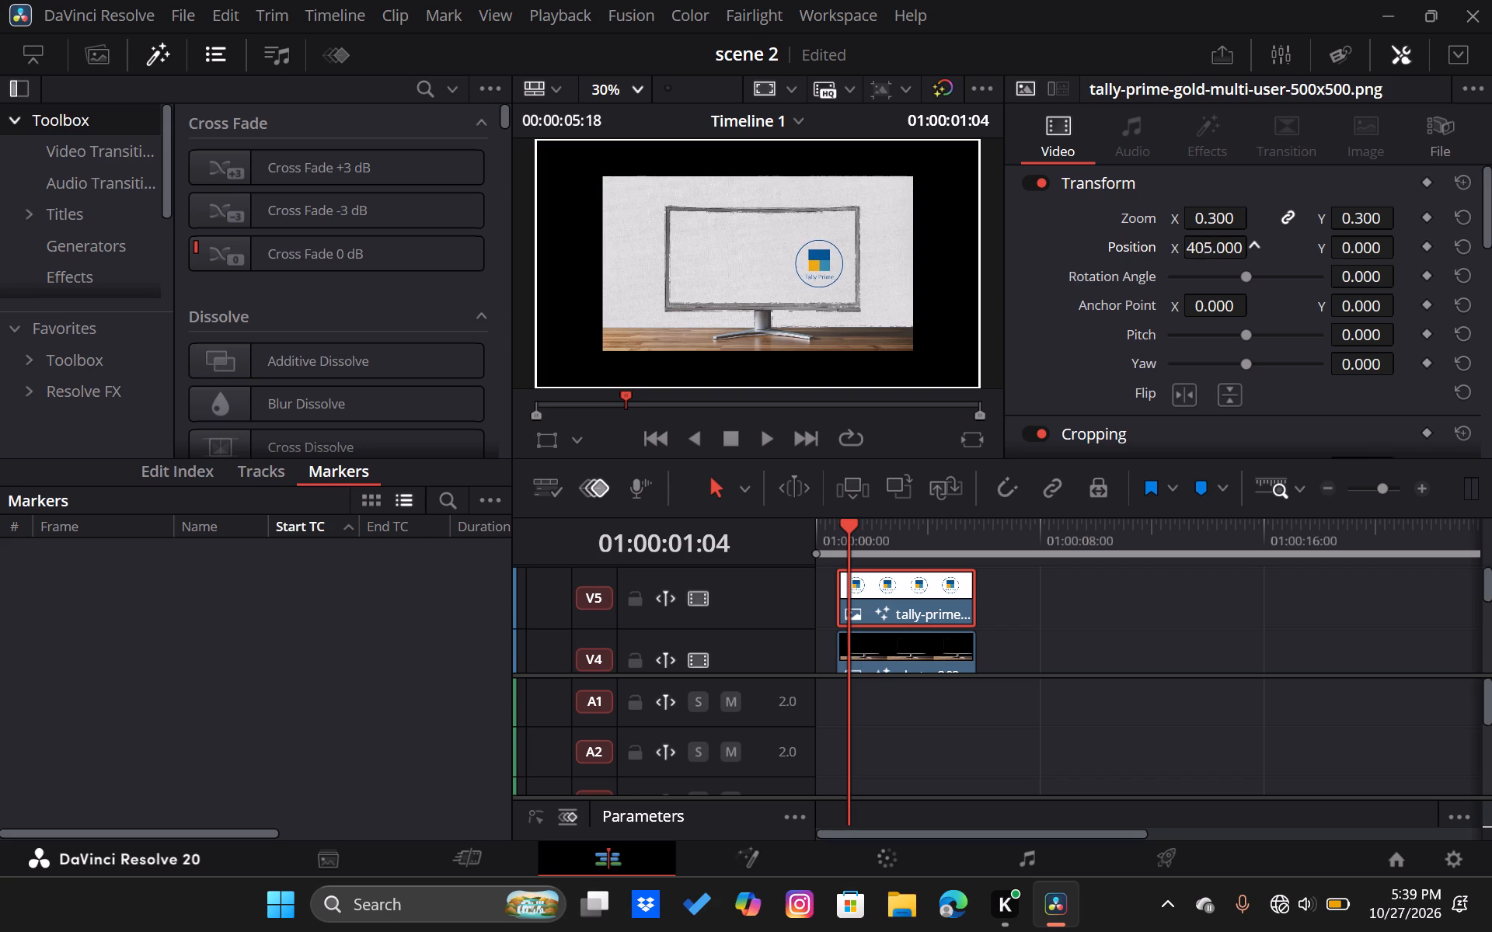
left_click_drag(1349, 245, 1376, 244)
left_click_drag(1371, 245, 1412, 258)
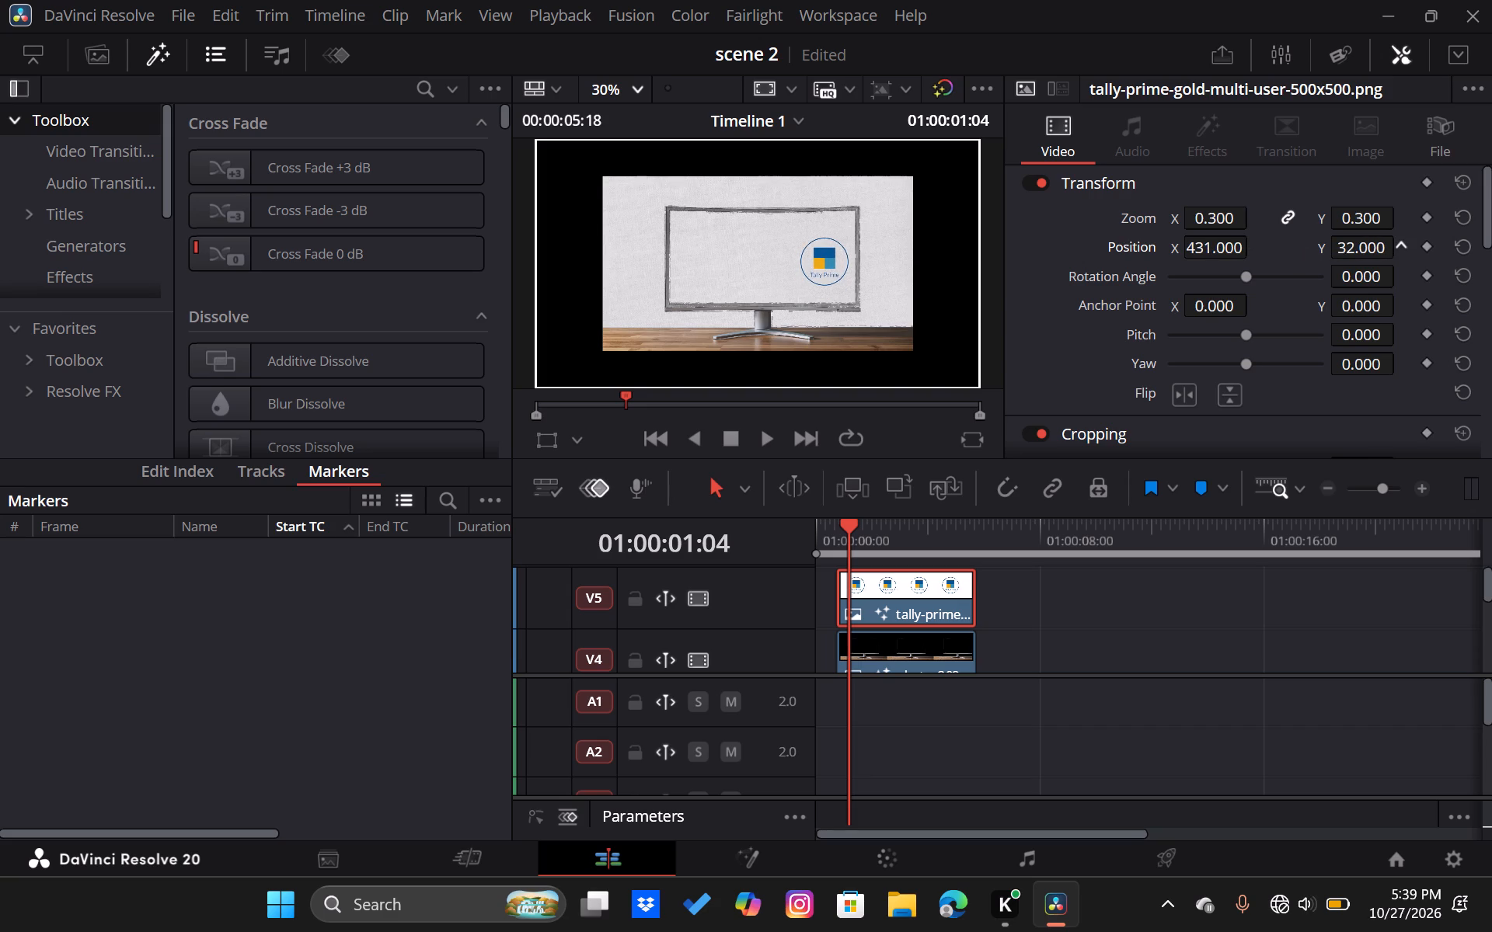
left_click_drag(1412, 258, 759, 468)
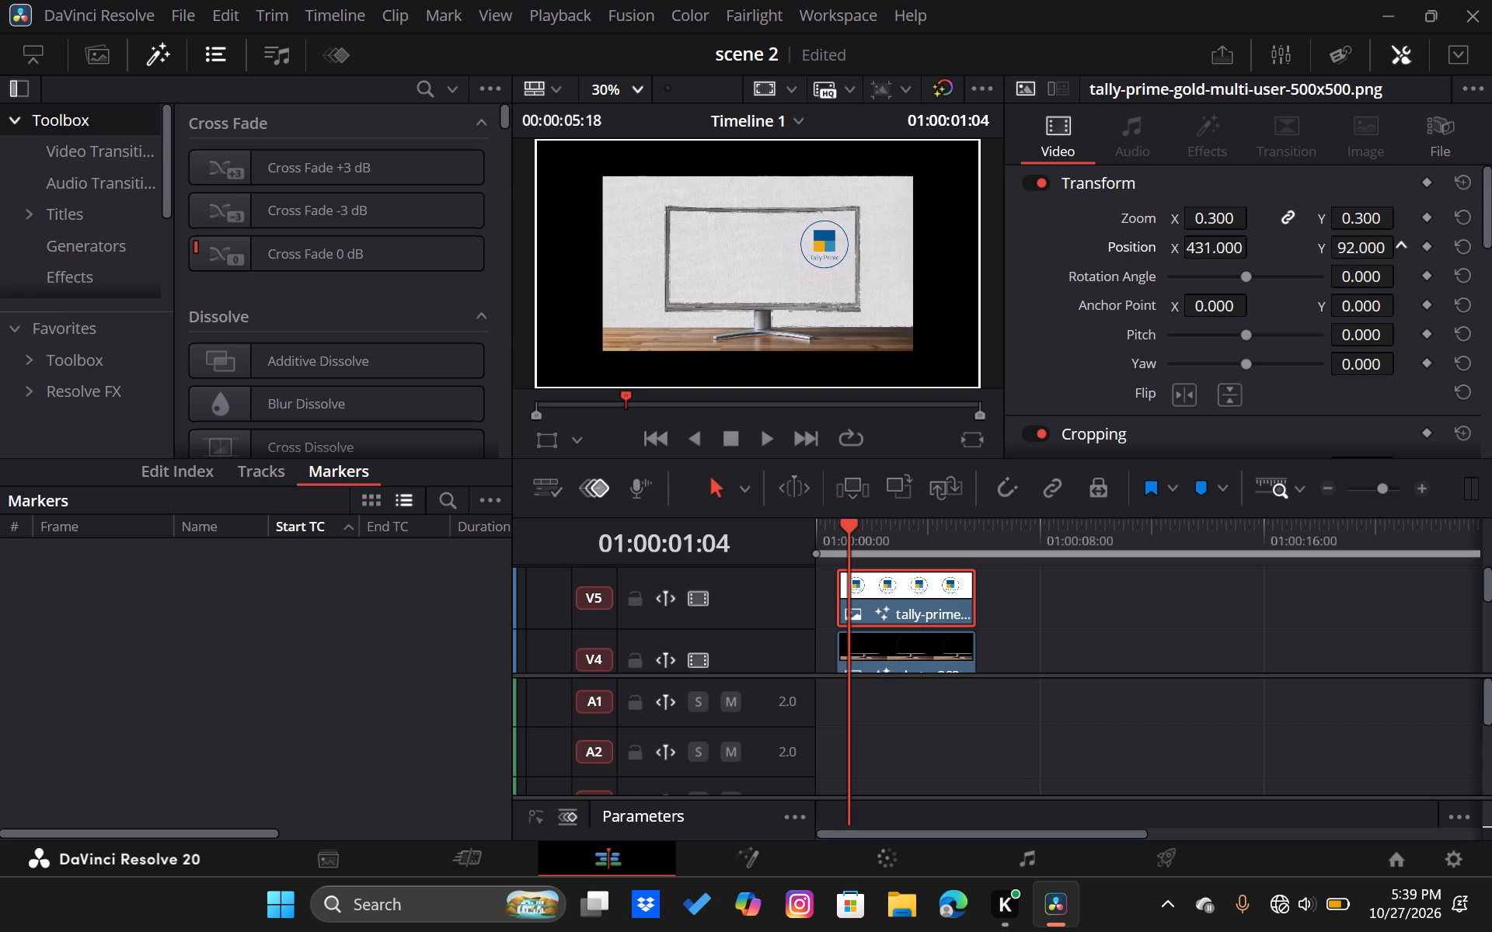
left_click_drag(759, 468, 769, 470)
Reduce the logo's zoom to 0.150.
left_click_drag(1217, 219, 1197, 224)
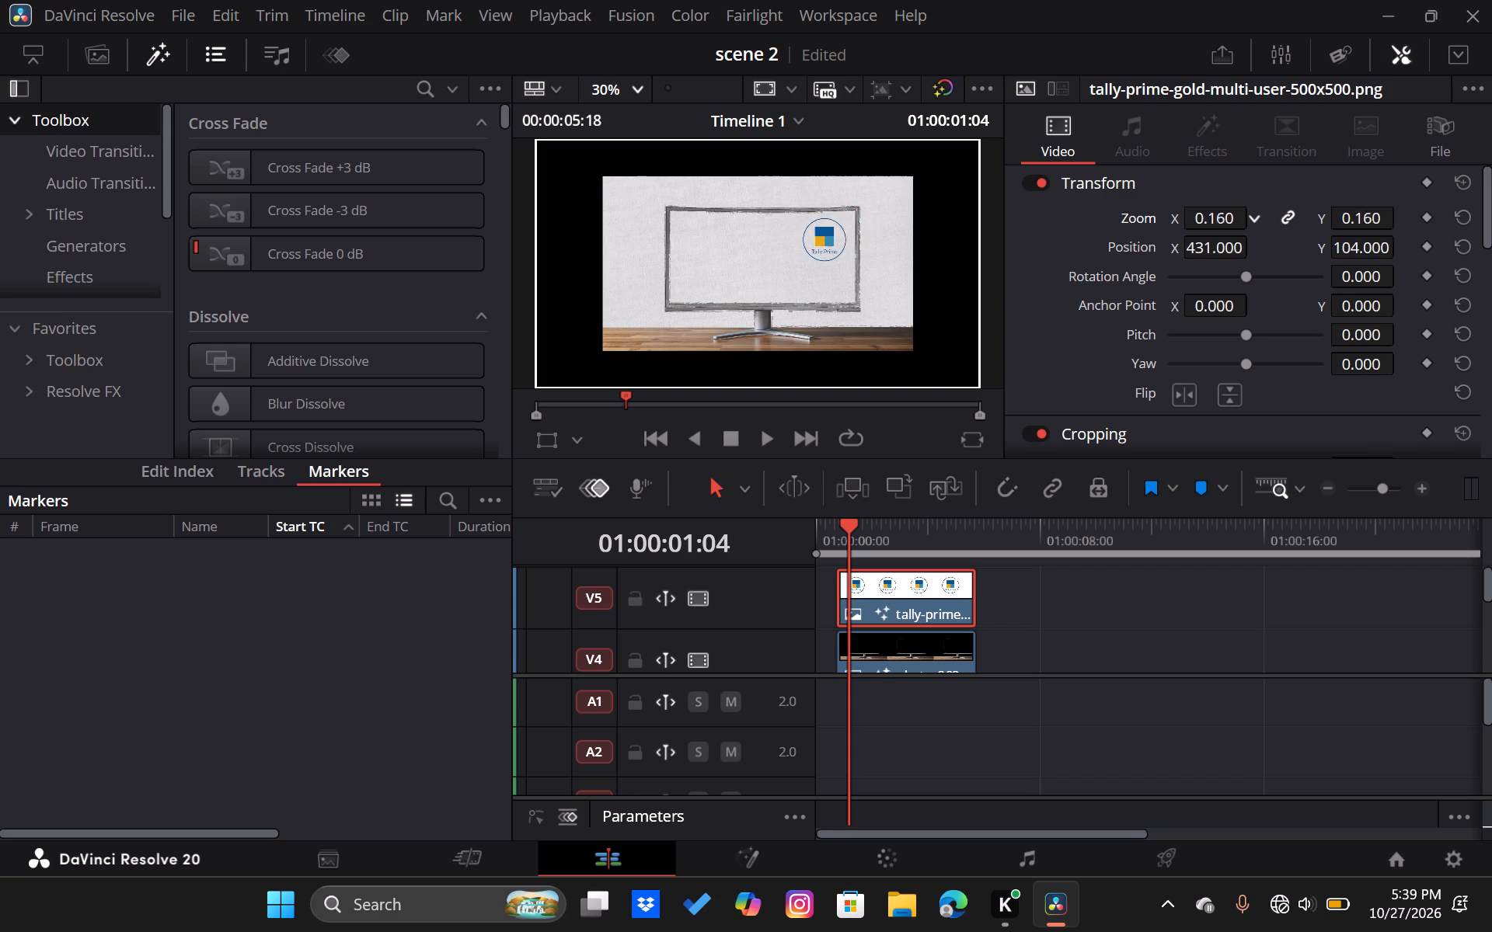
left_click_drag(1197, 224, 1200, 228)
Move the Tally Prime logo closer to the upper-right corner of the pictured monitor's screen, at position X 498 and Y 151.
left_click_drag(1211, 252, 1232, 252)
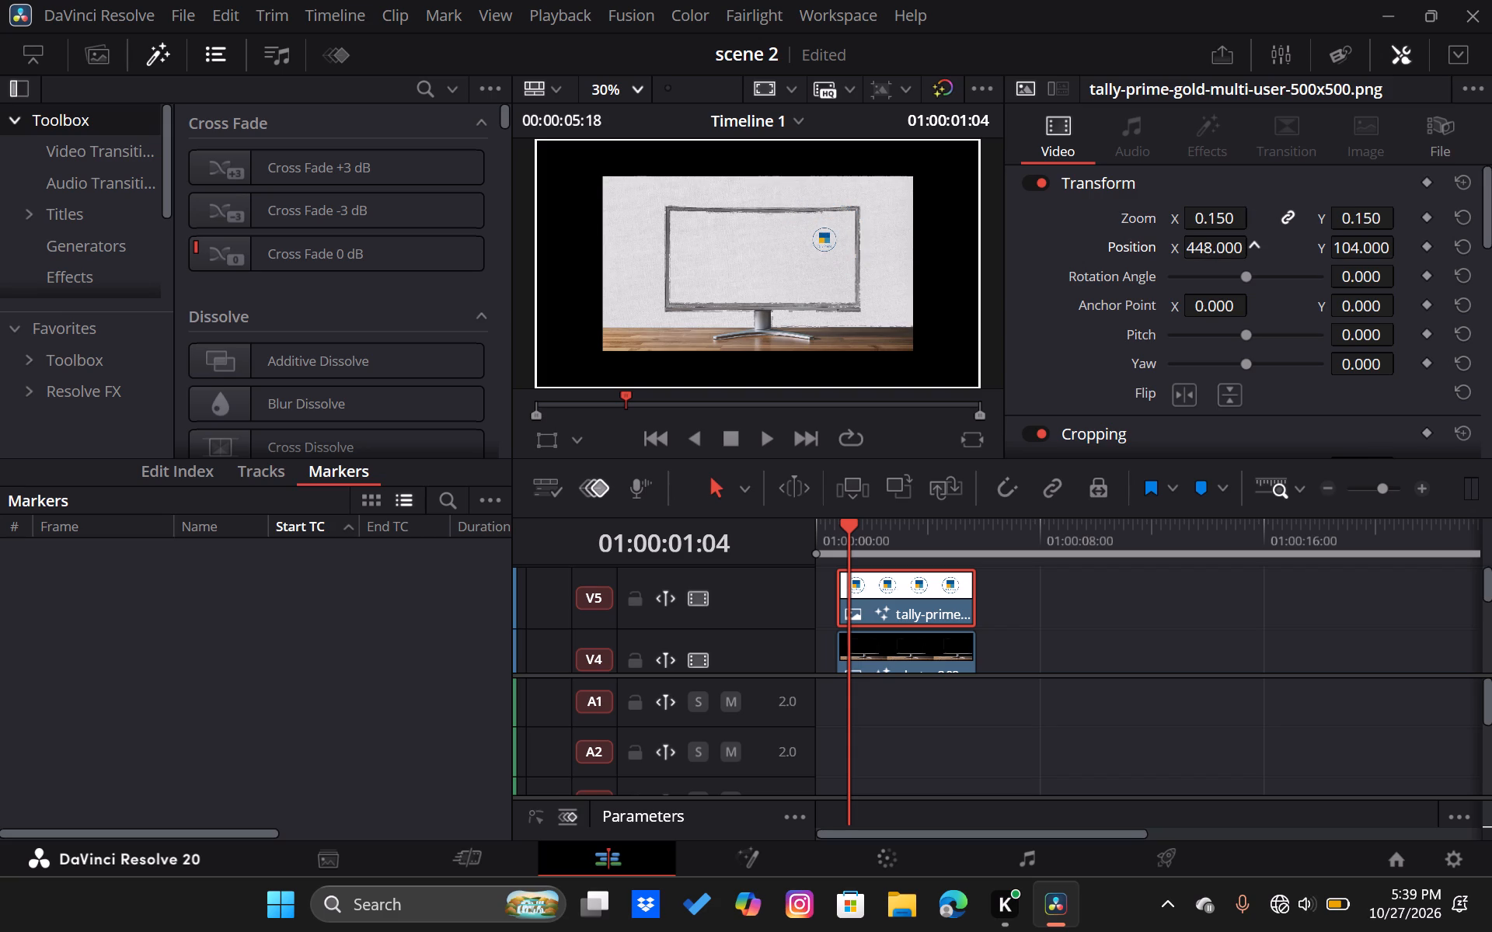
left_click_drag(1232, 252, 1246, 252)
left_click_drag(1246, 252, 1278, 249)
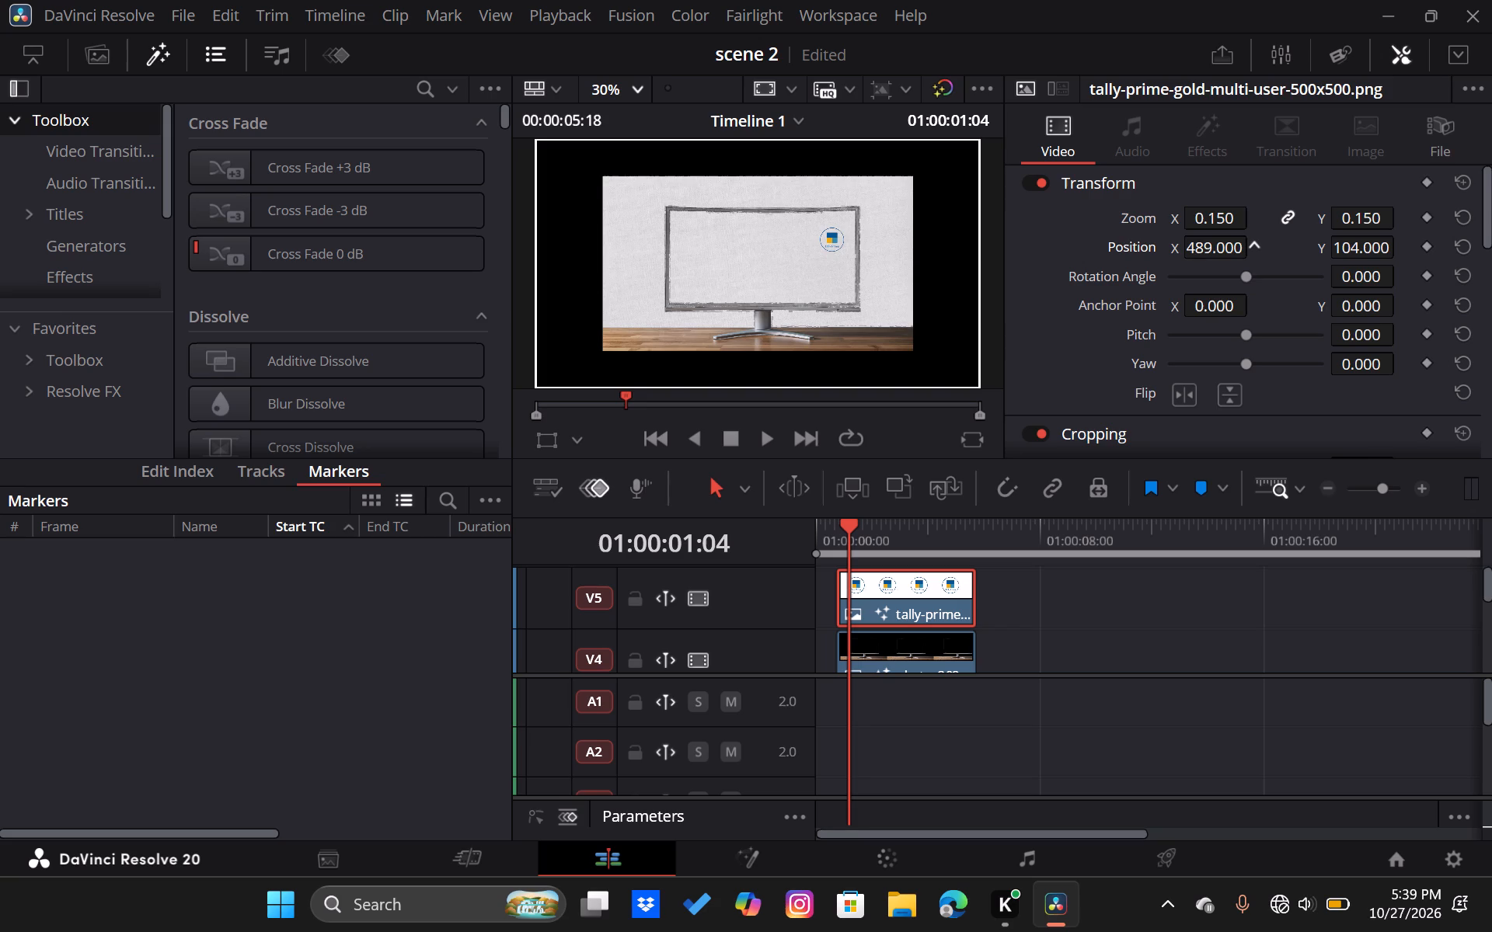
left_click_drag(1278, 249, 1285, 249)
left_click_drag(1285, 249, 1289, 250)
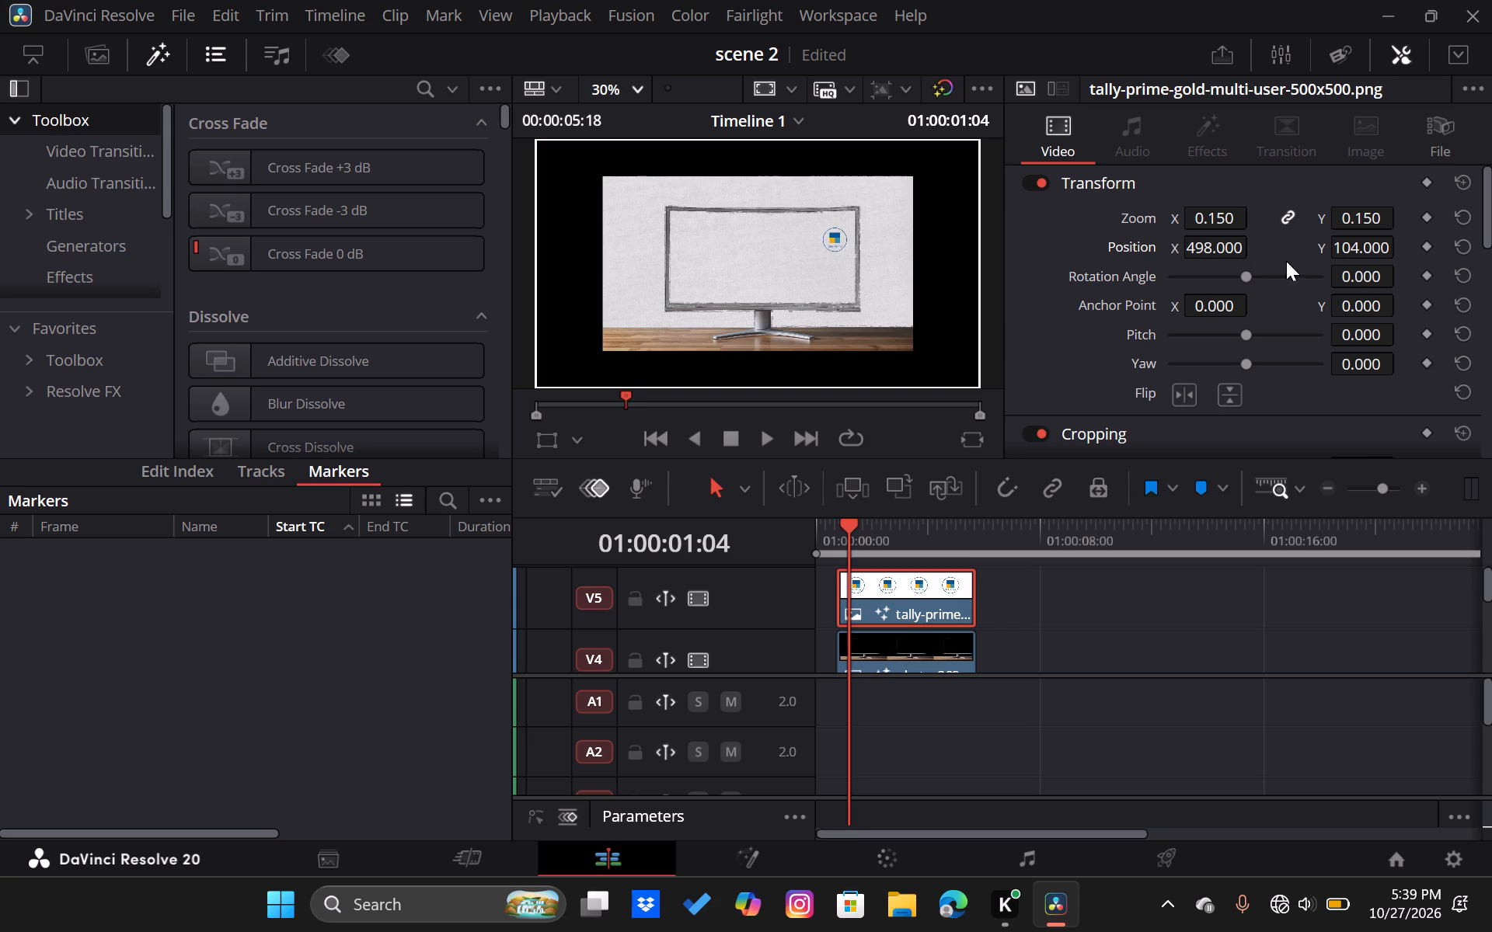
left_click_drag(1368, 252, 1354, 252)
left_click_drag(1354, 252, 1399, 256)
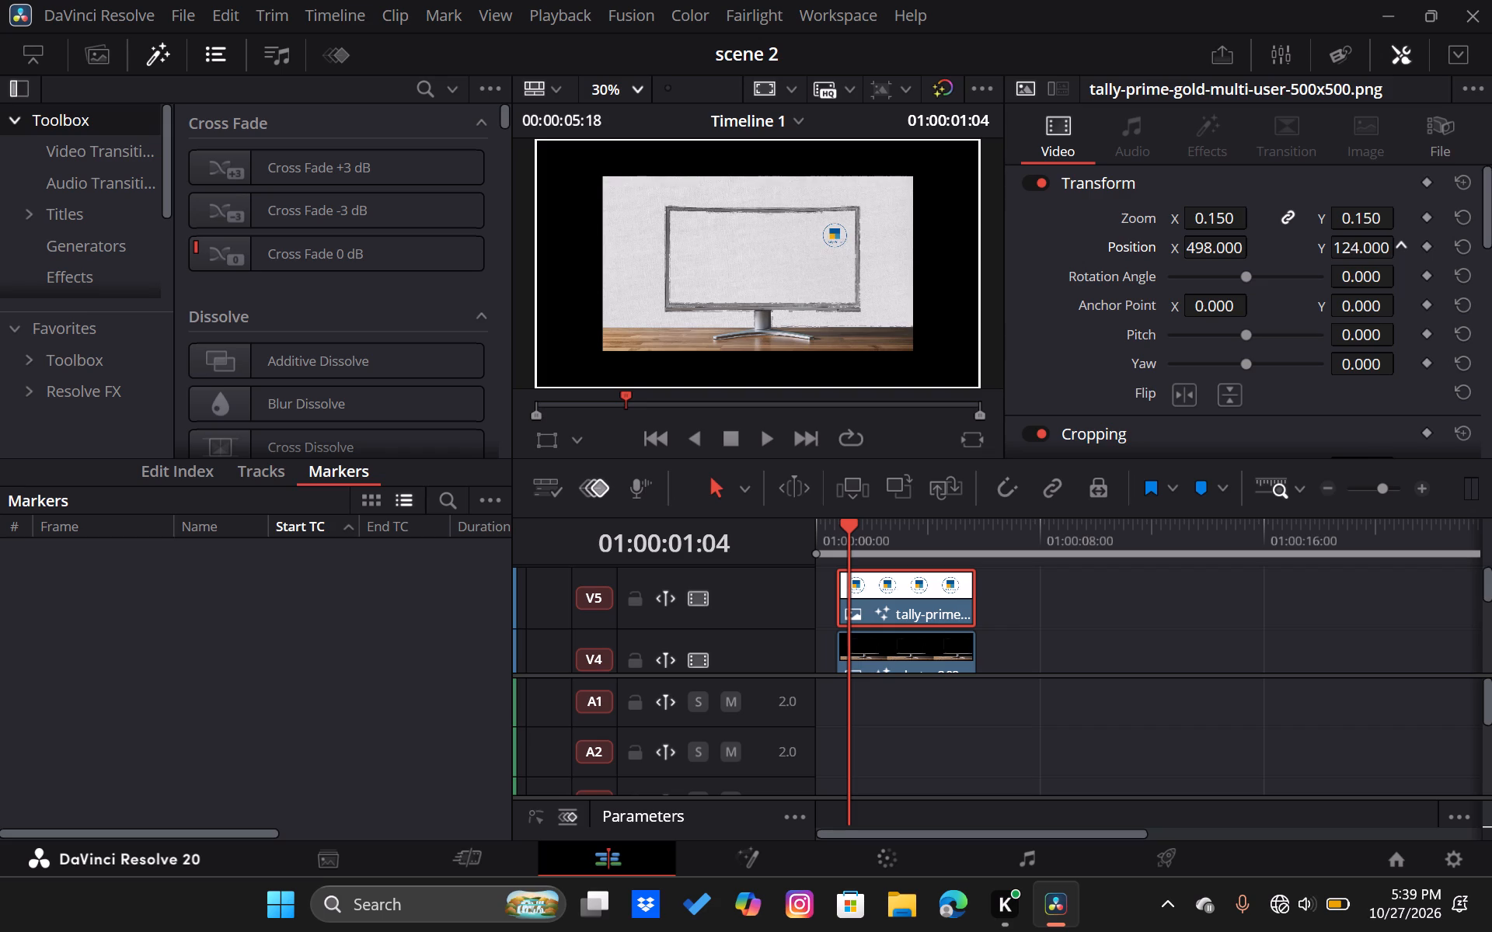
left_click_drag(1399, 256, 1412, 253)
left_click_drag(1412, 253, 1423, 253)
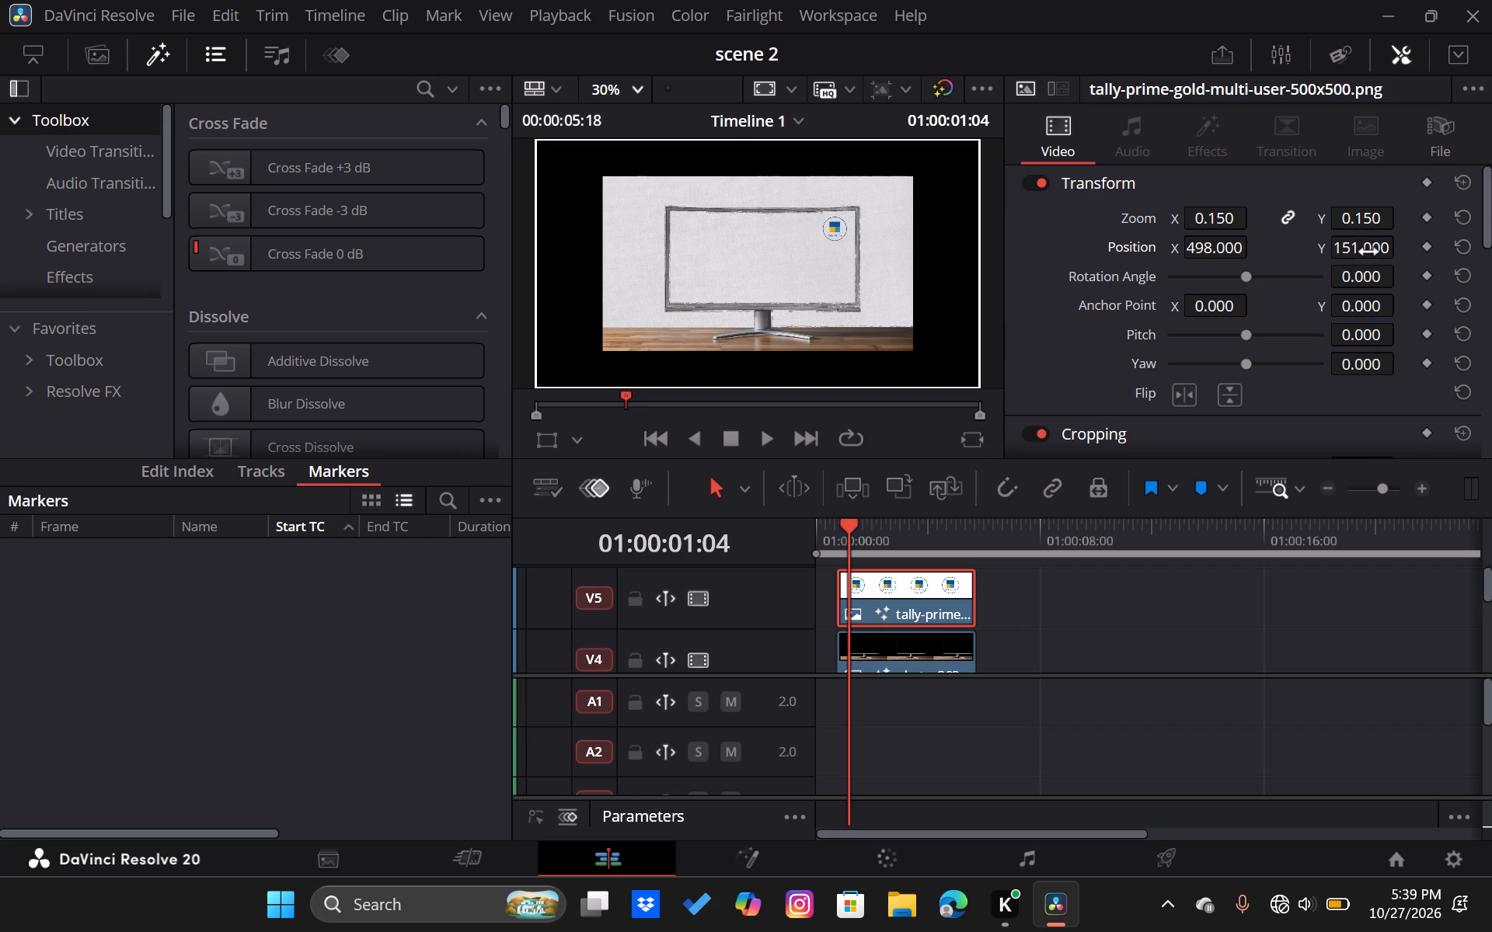
Nudge the logo further into the screen's upper-right corner, at position X 527 and Y 166, and deselect its clip.
left_click_drag(1204, 248, 1218, 248)
left_click_drag(1218, 248, 1229, 248)
left_click_drag(1345, 249, 1360, 249)
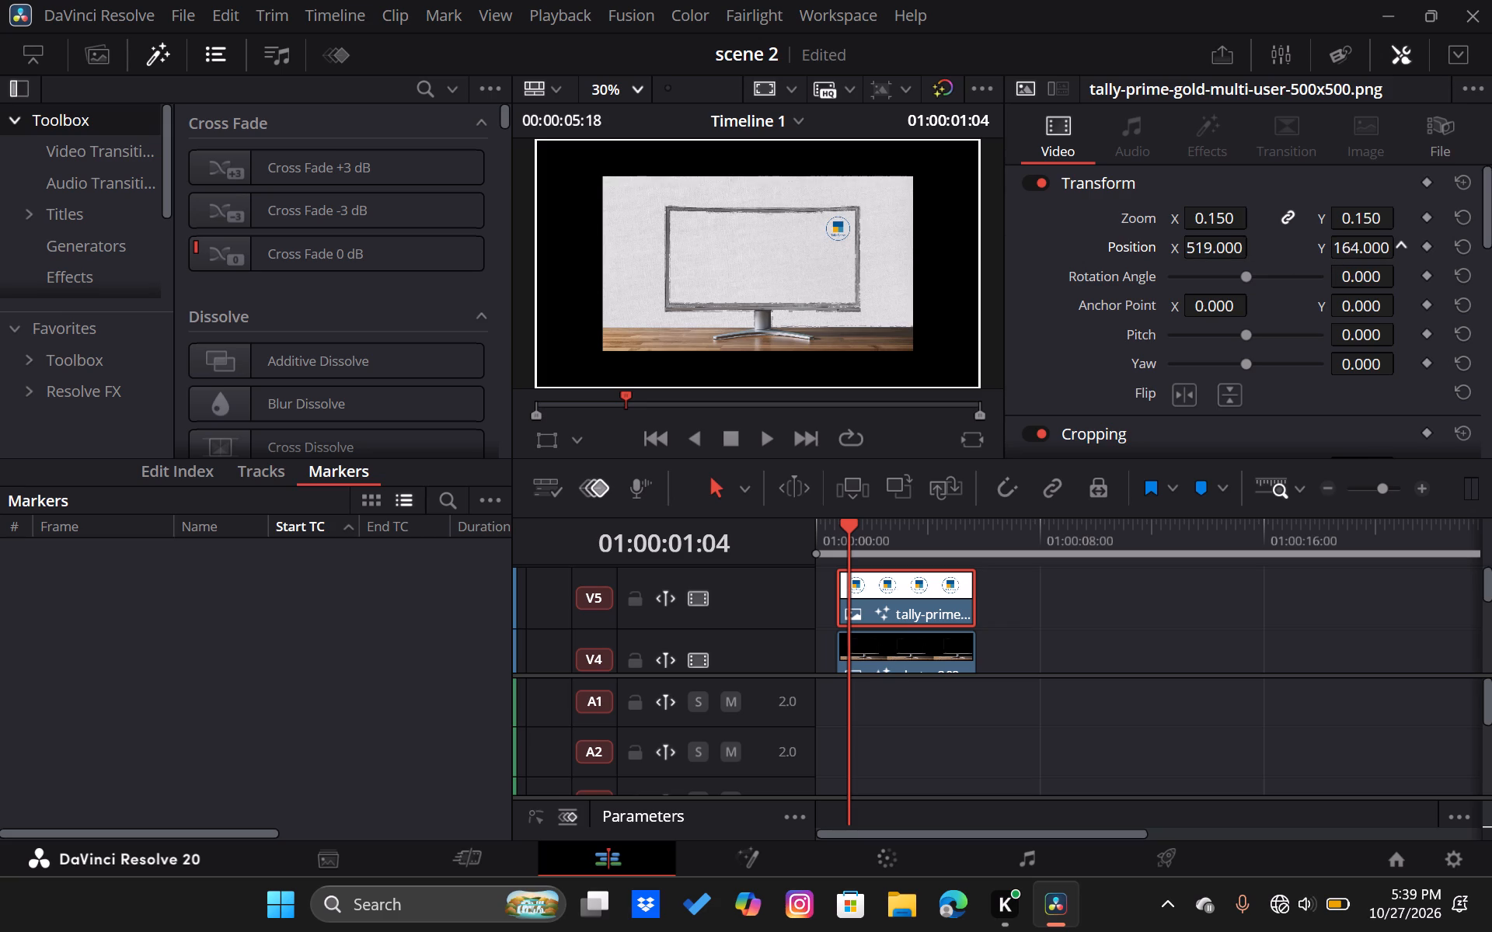
left_click_drag(1360, 249, 1363, 250)
left_click_drag(1363, 250, 1362, 250)
left_click_drag(1211, 254, 1218, 254)
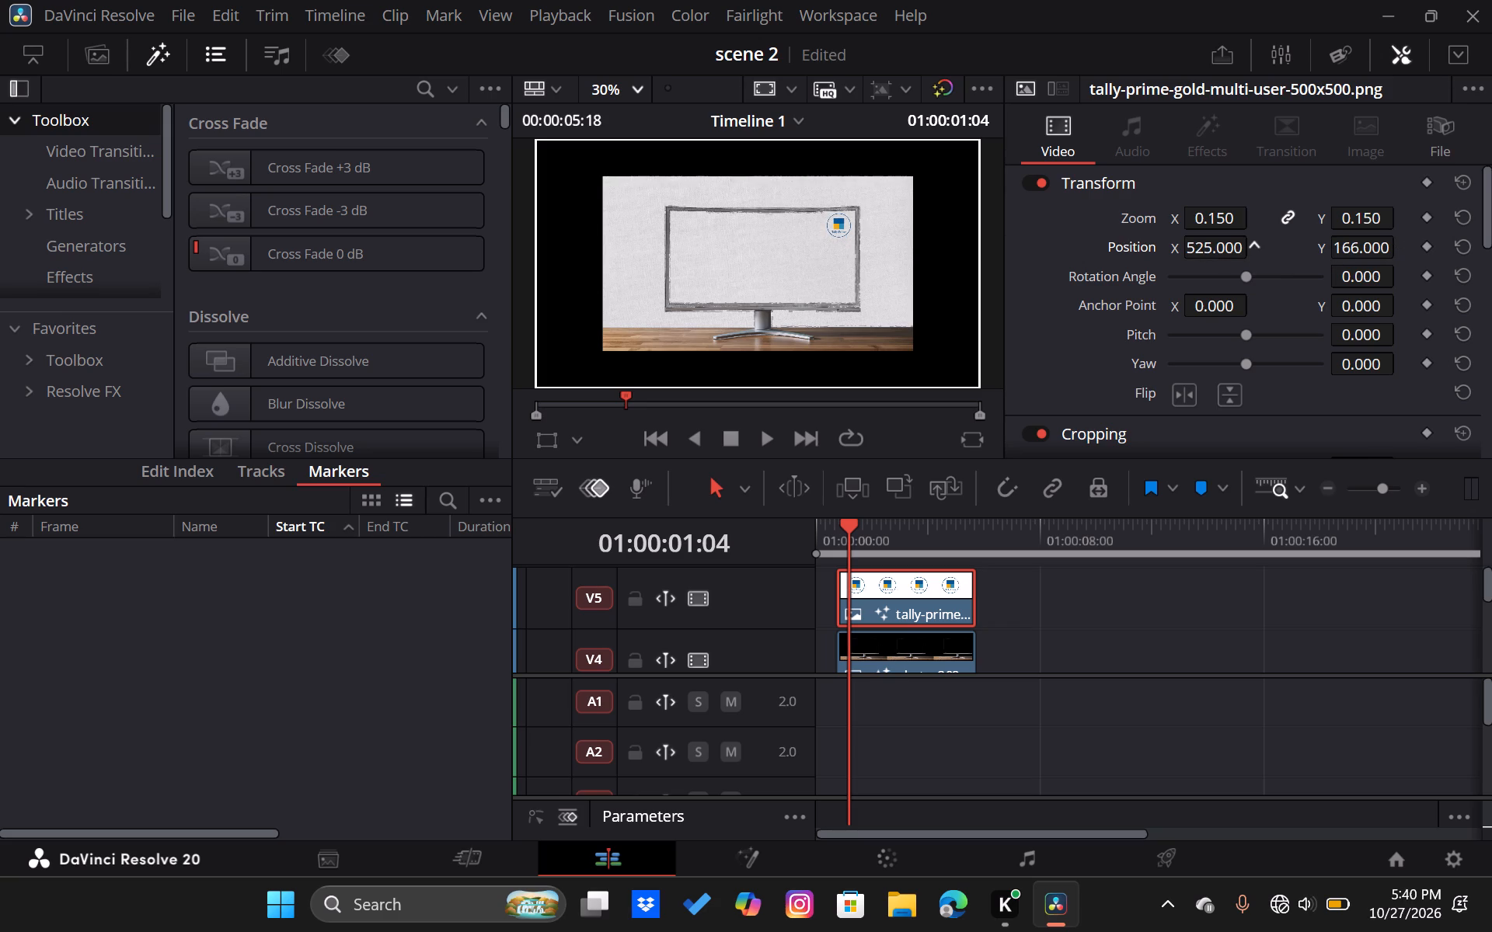
left_click_drag(1218, 254, 1220, 253)
left_click(1016, 676)
left_click(1008, 603)
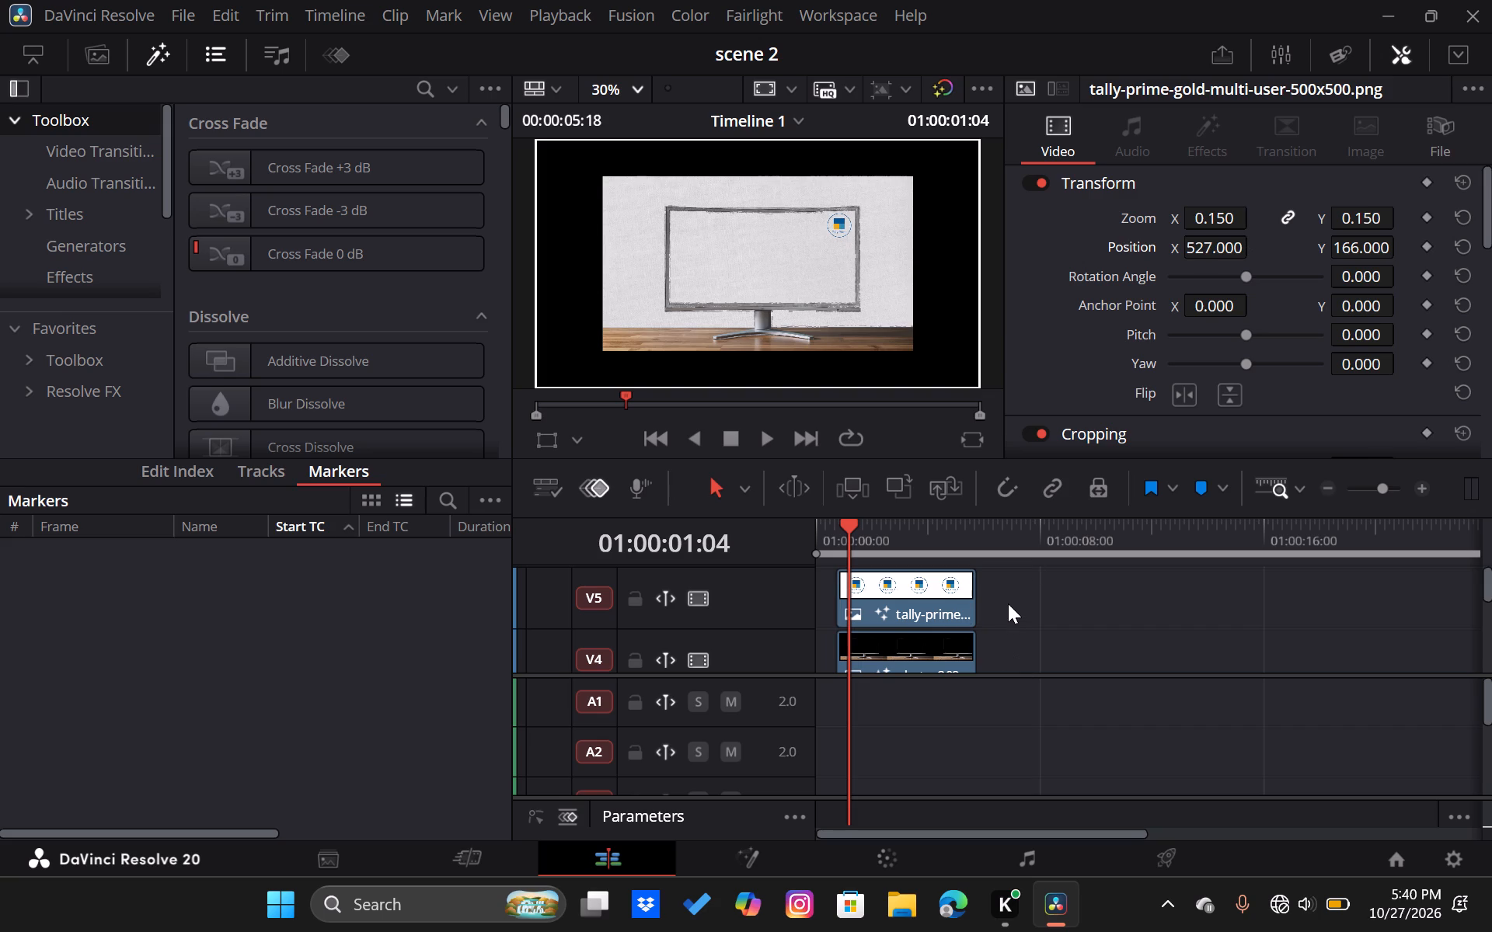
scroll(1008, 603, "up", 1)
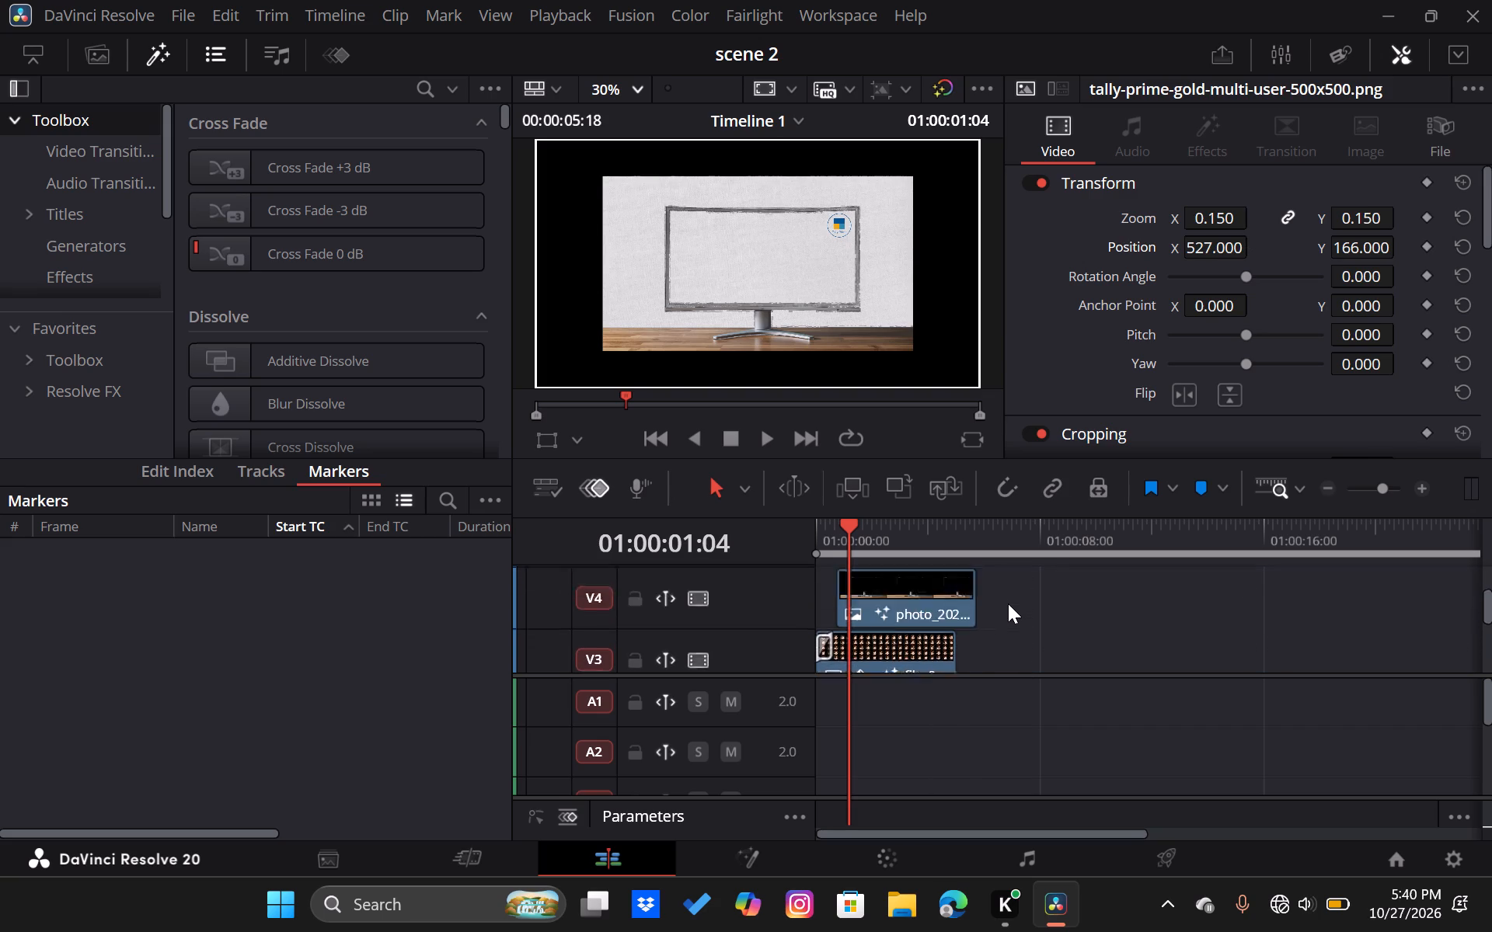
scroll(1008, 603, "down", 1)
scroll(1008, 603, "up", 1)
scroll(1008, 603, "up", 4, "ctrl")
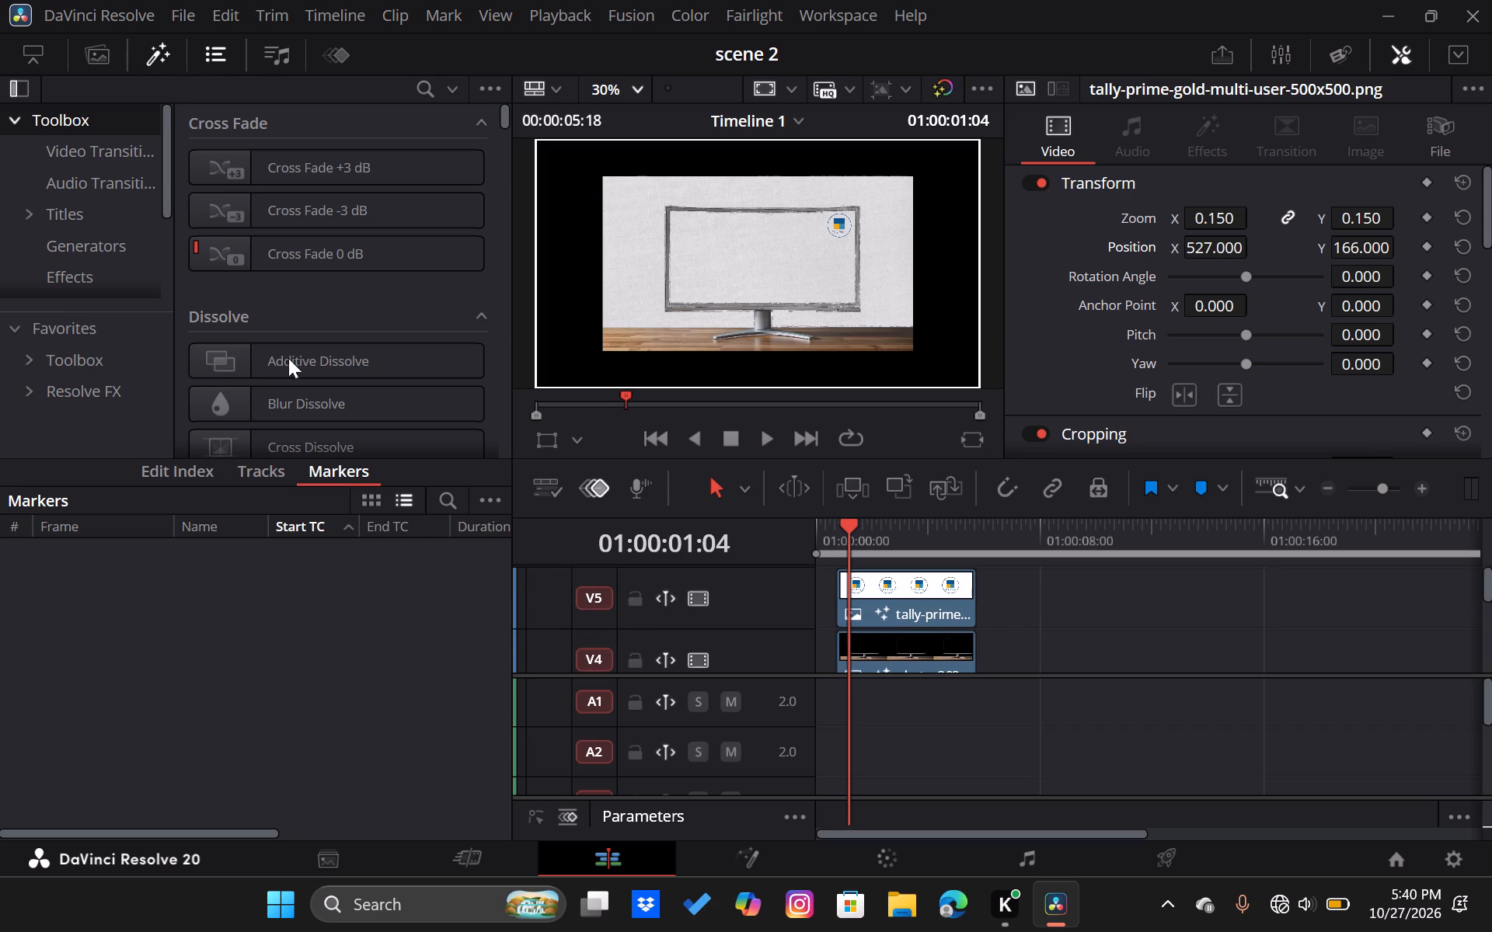
On the Cut page, preview the Fusion and basic title templates to choose one for the monitor's screen.
left_click(480, 864)
left_click(232, 47)
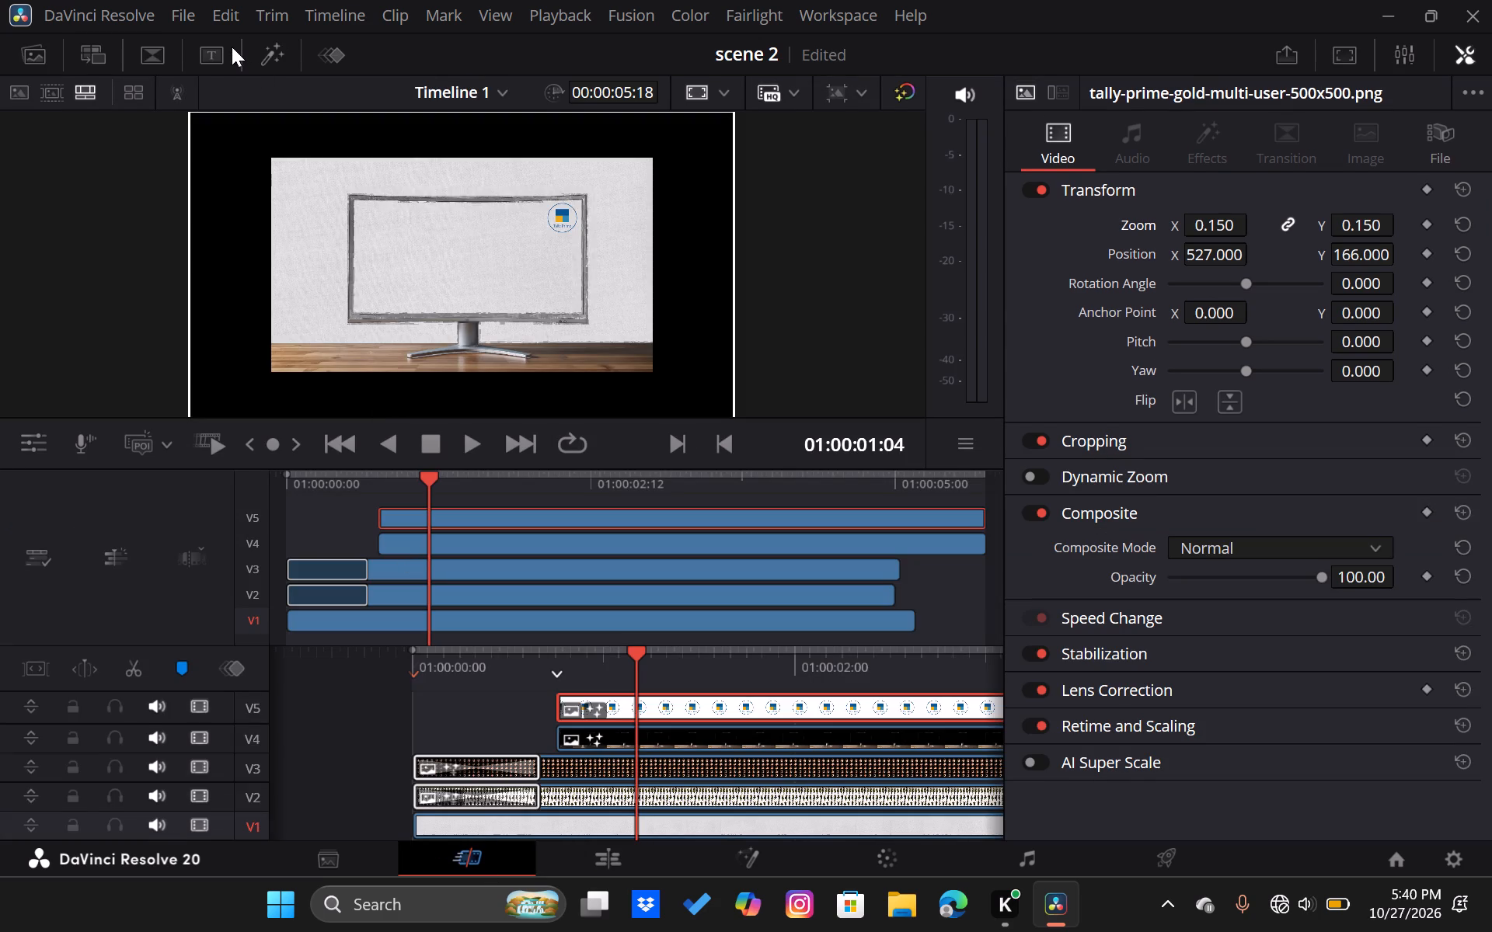
left_click(218, 50)
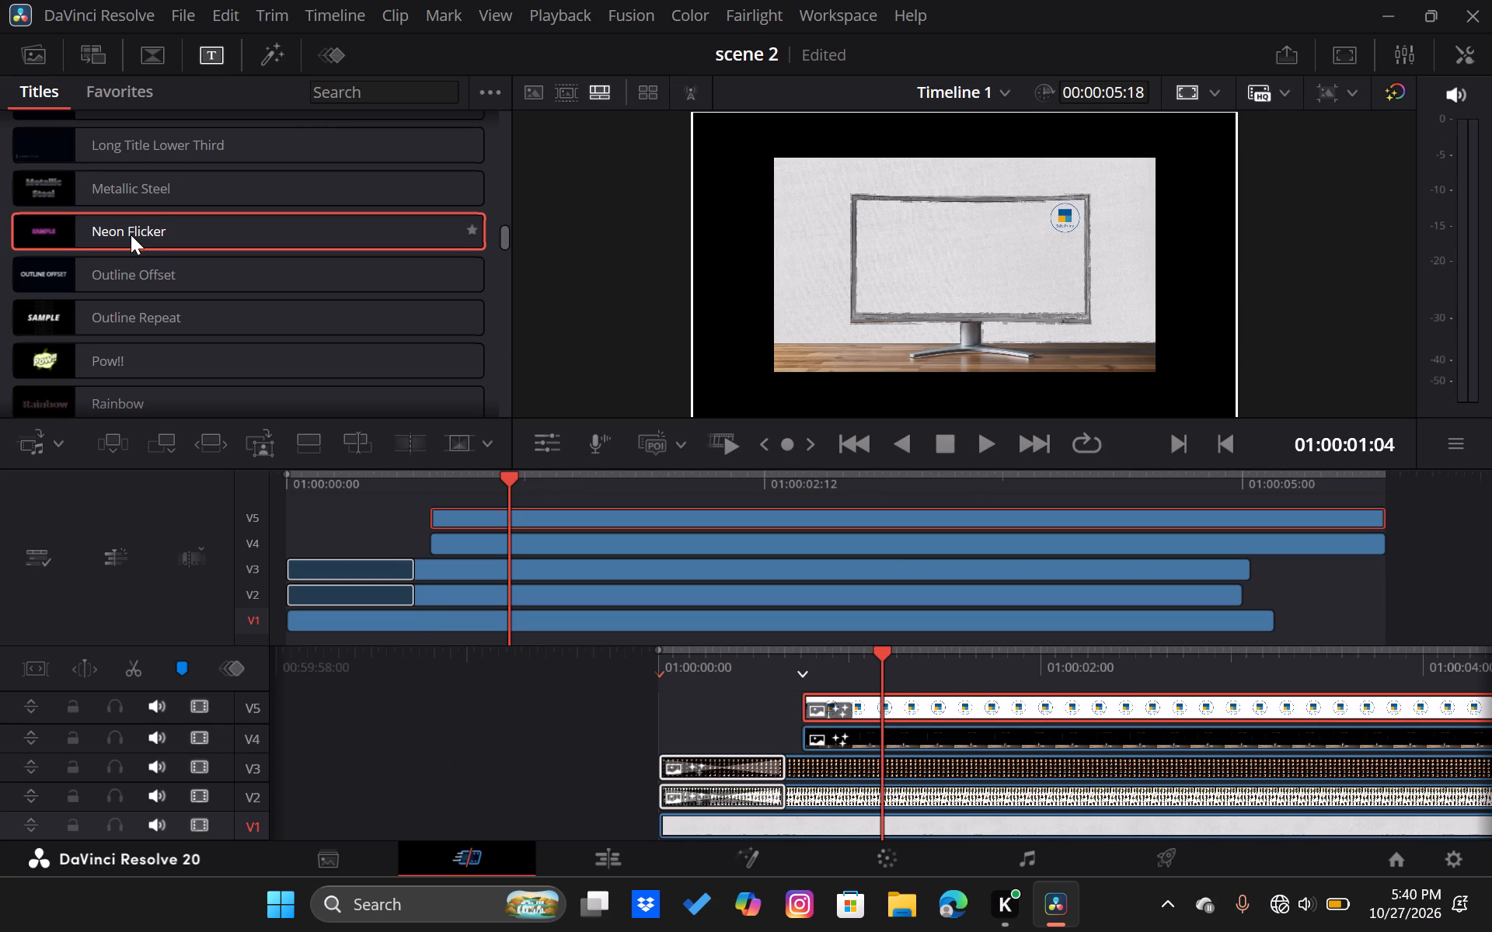
scroll(131, 235, "up", 1)
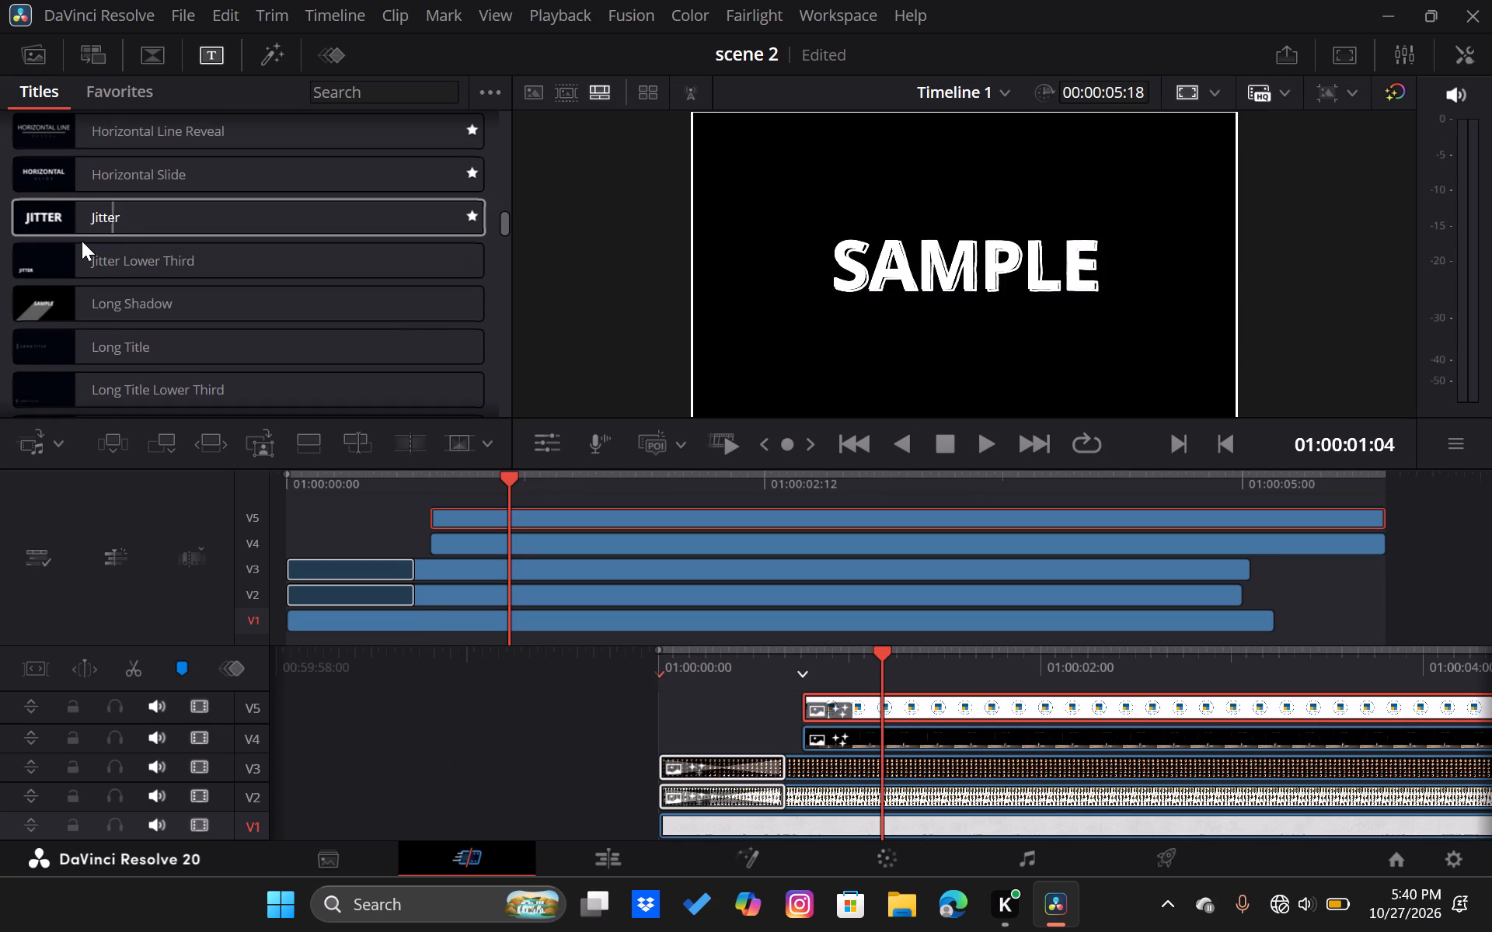
scroll(71, 251, "up", 1)
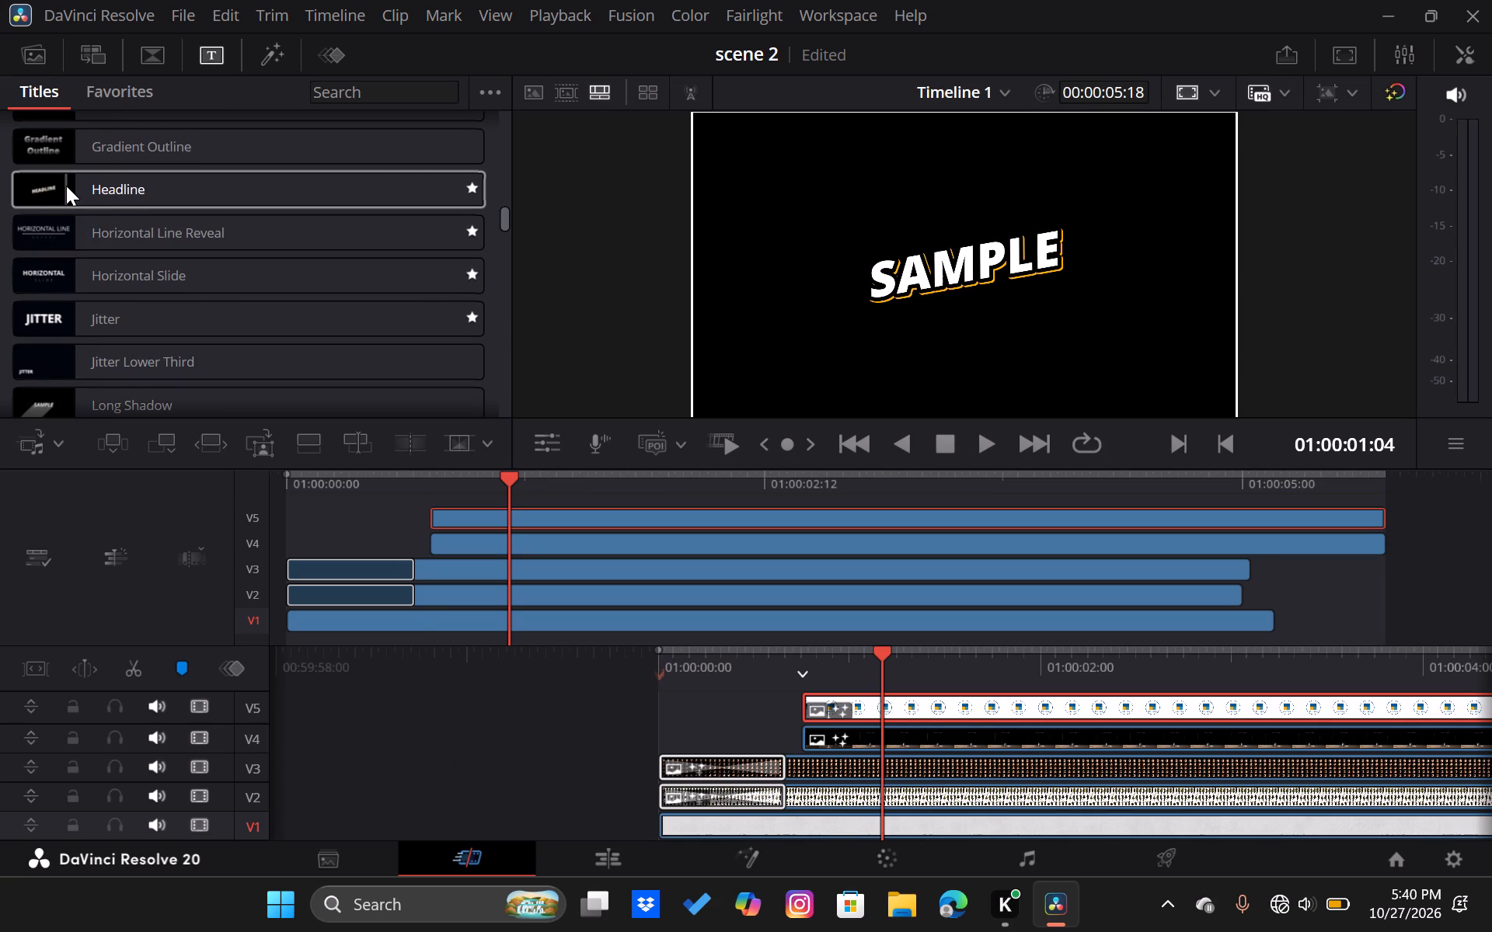
scroll(117, 190, "up", 1)
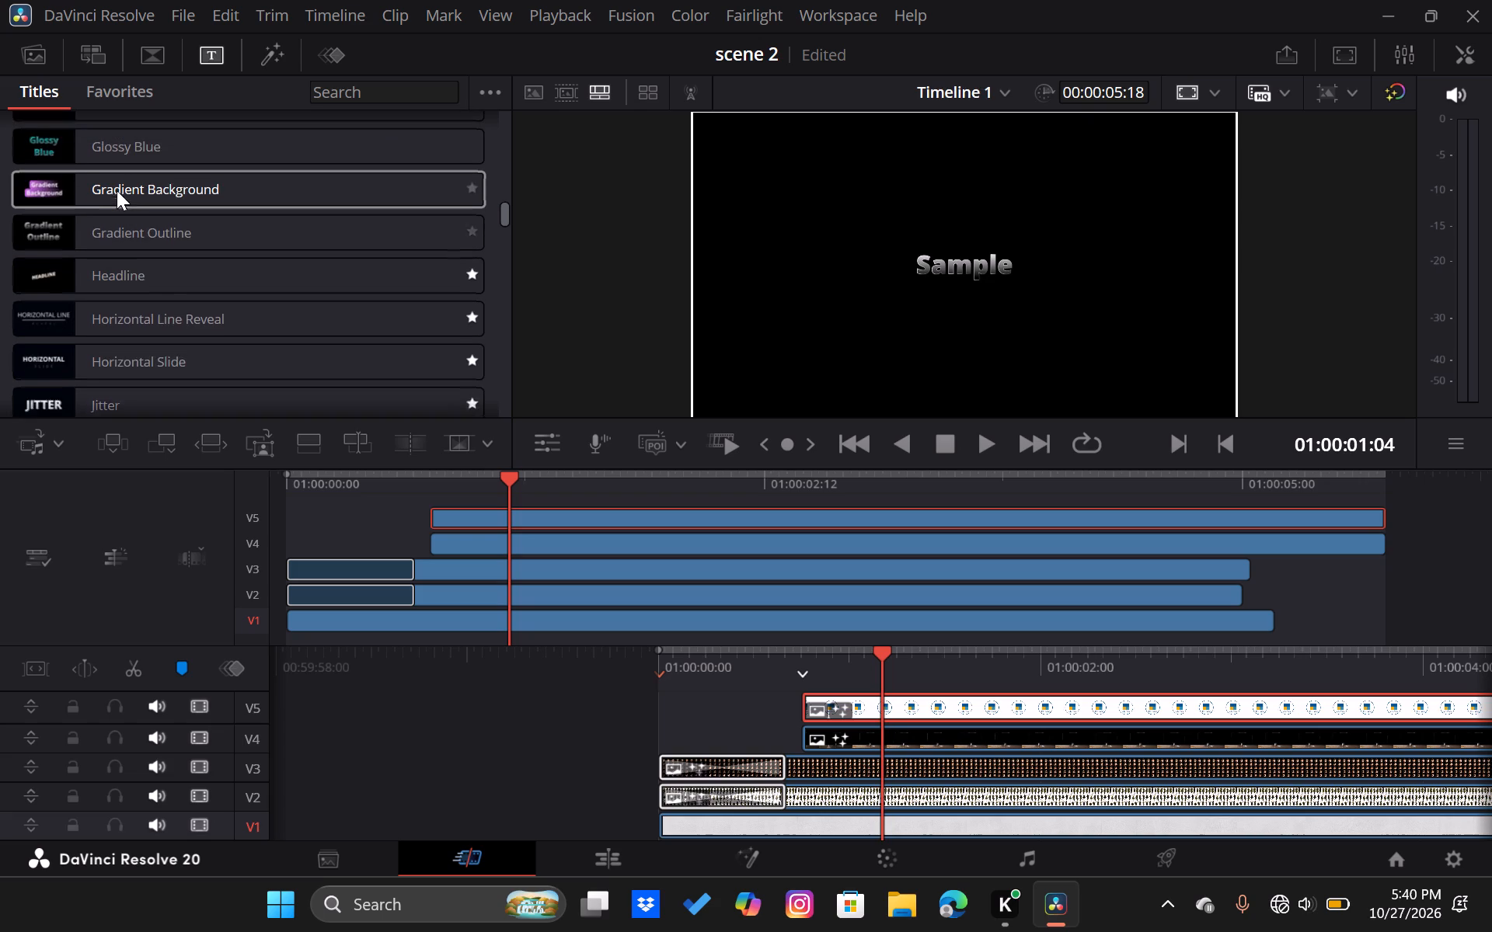
scroll(117, 190, "up", 1)
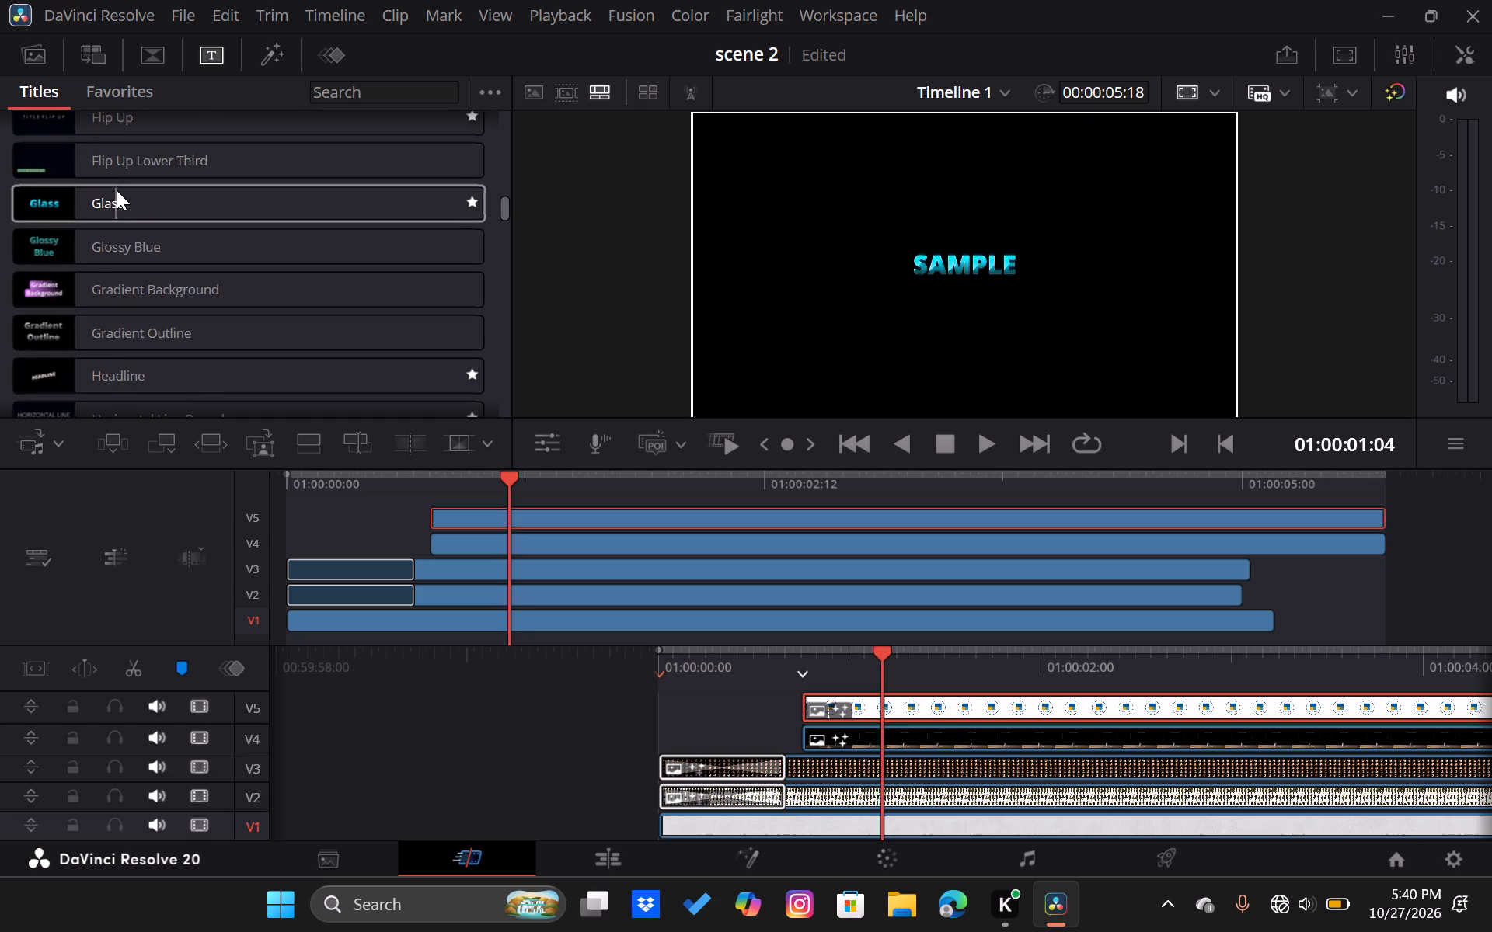
scroll(117, 190, "up", 1)
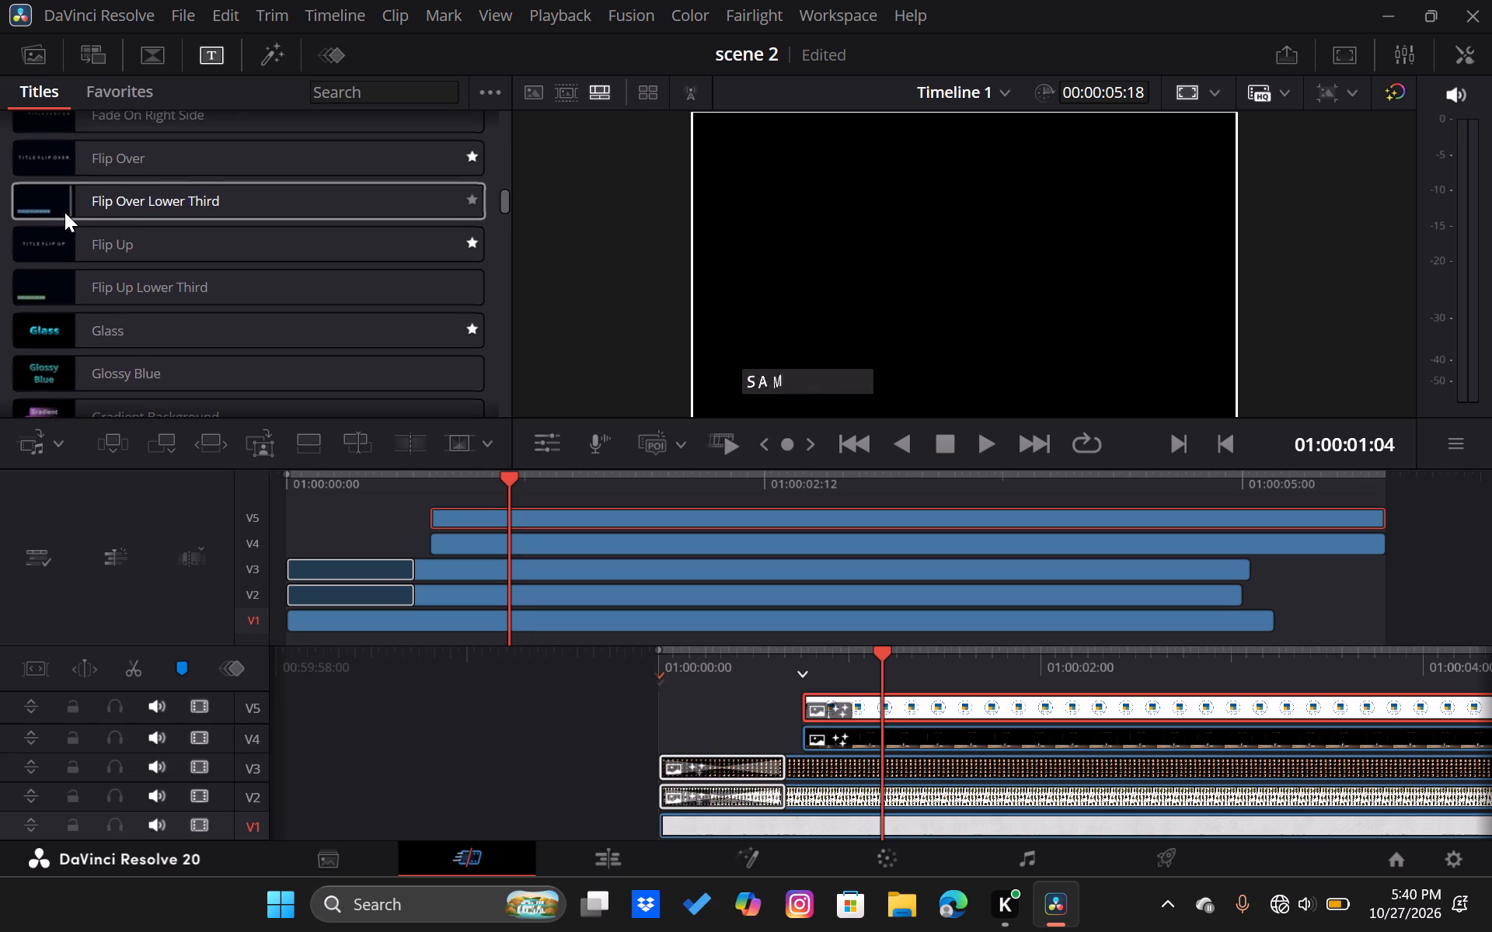
scroll(187, 215, "up", 1)
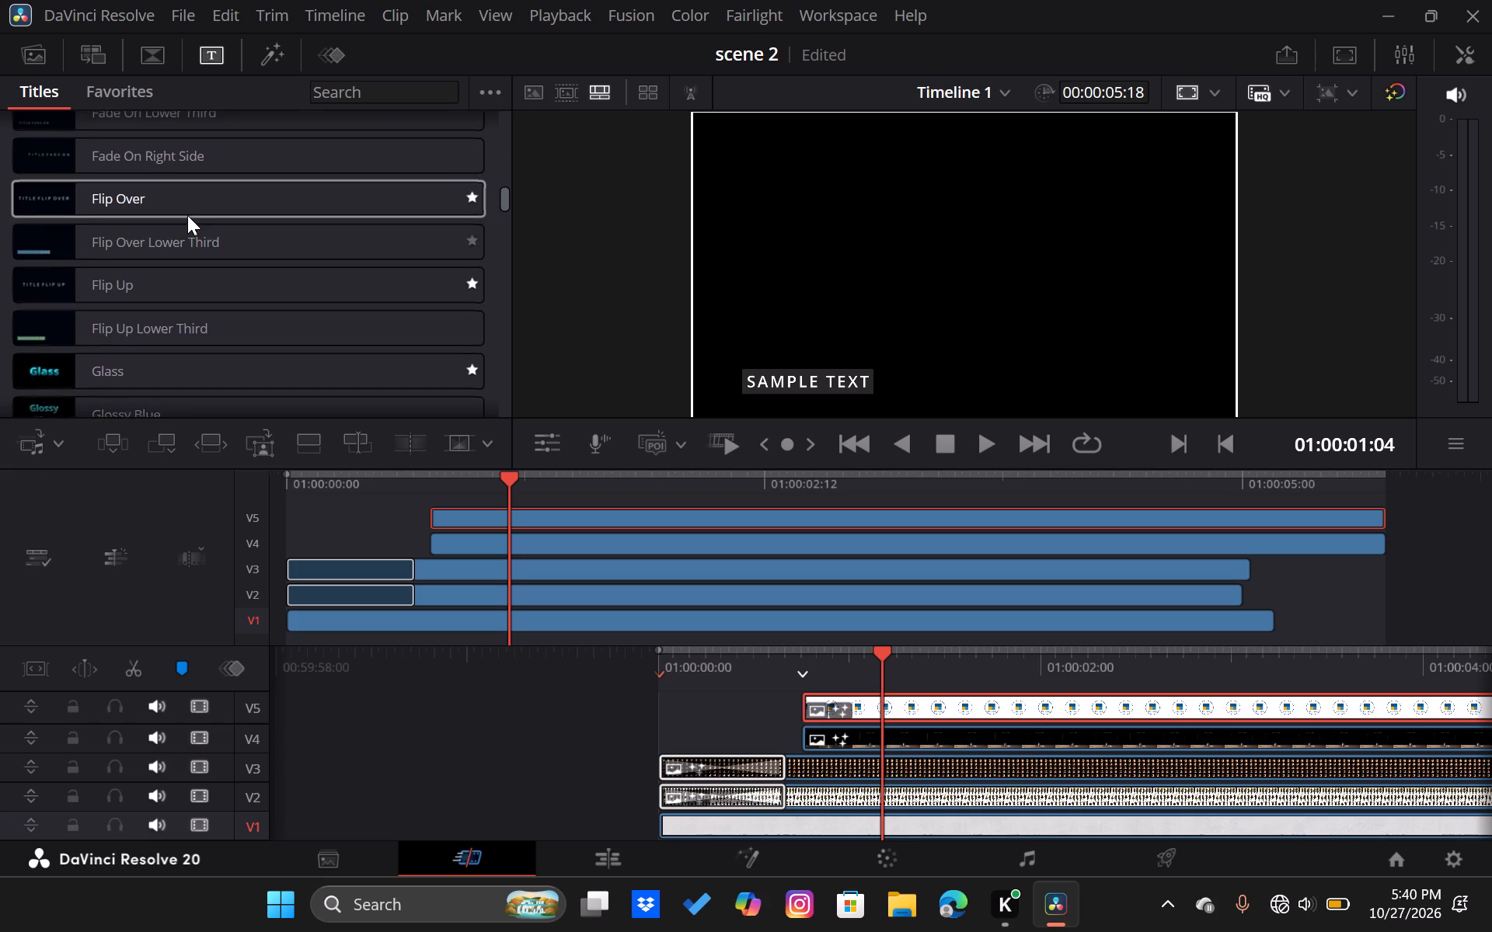
scroll(187, 215, "up", 1)
scroll(73, 239, "up", 1)
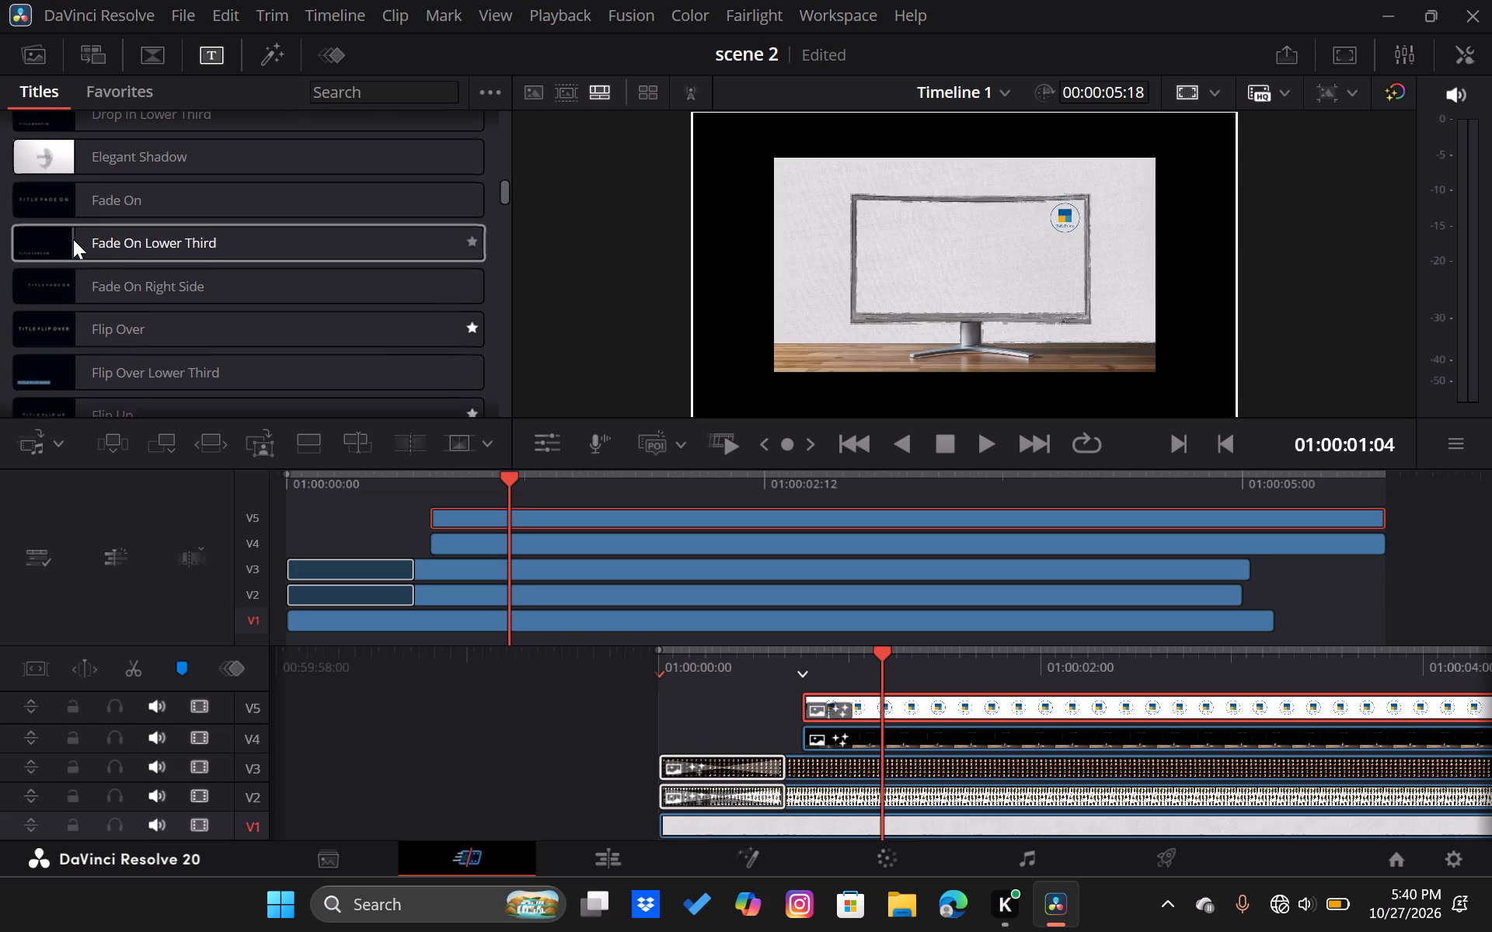
scroll(73, 239, "up", 1)
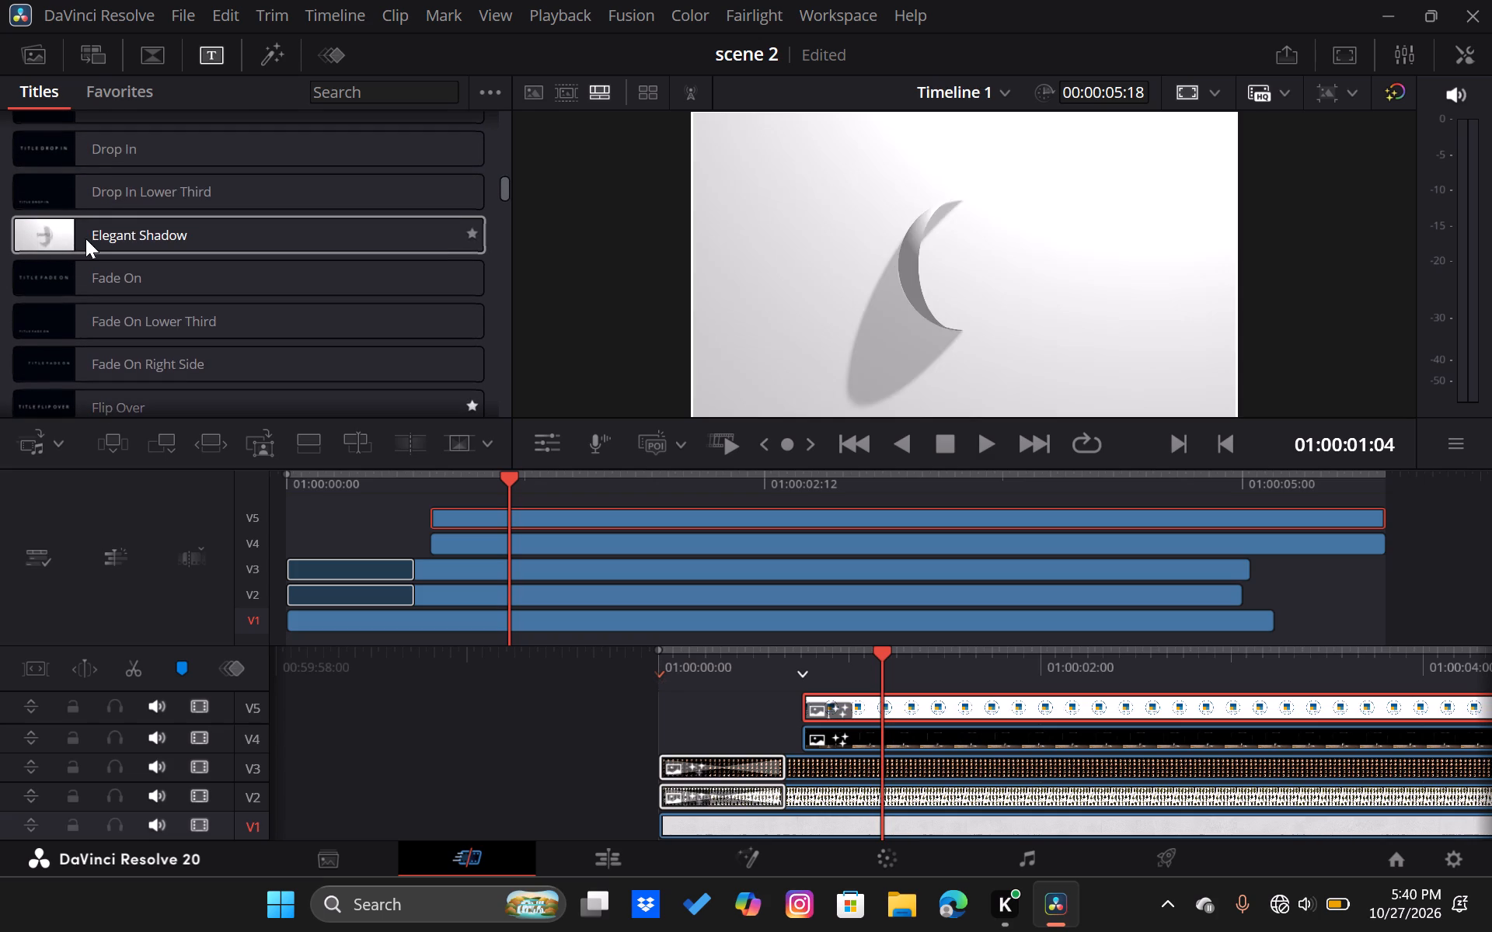
scroll(92, 238, "up", 1)
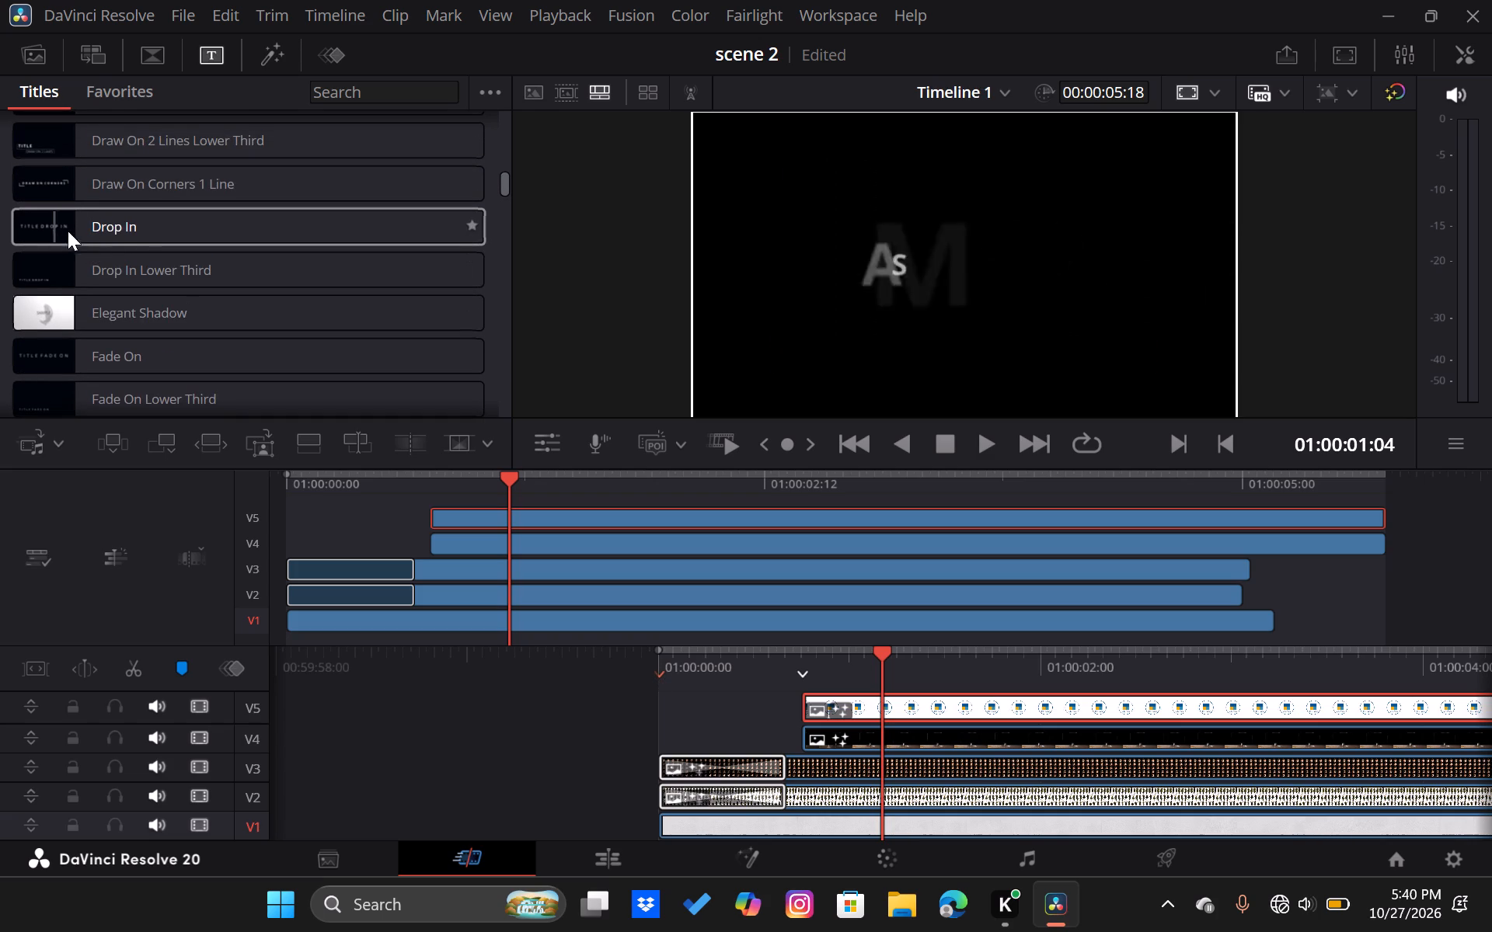
scroll(134, 224, "up", 3)
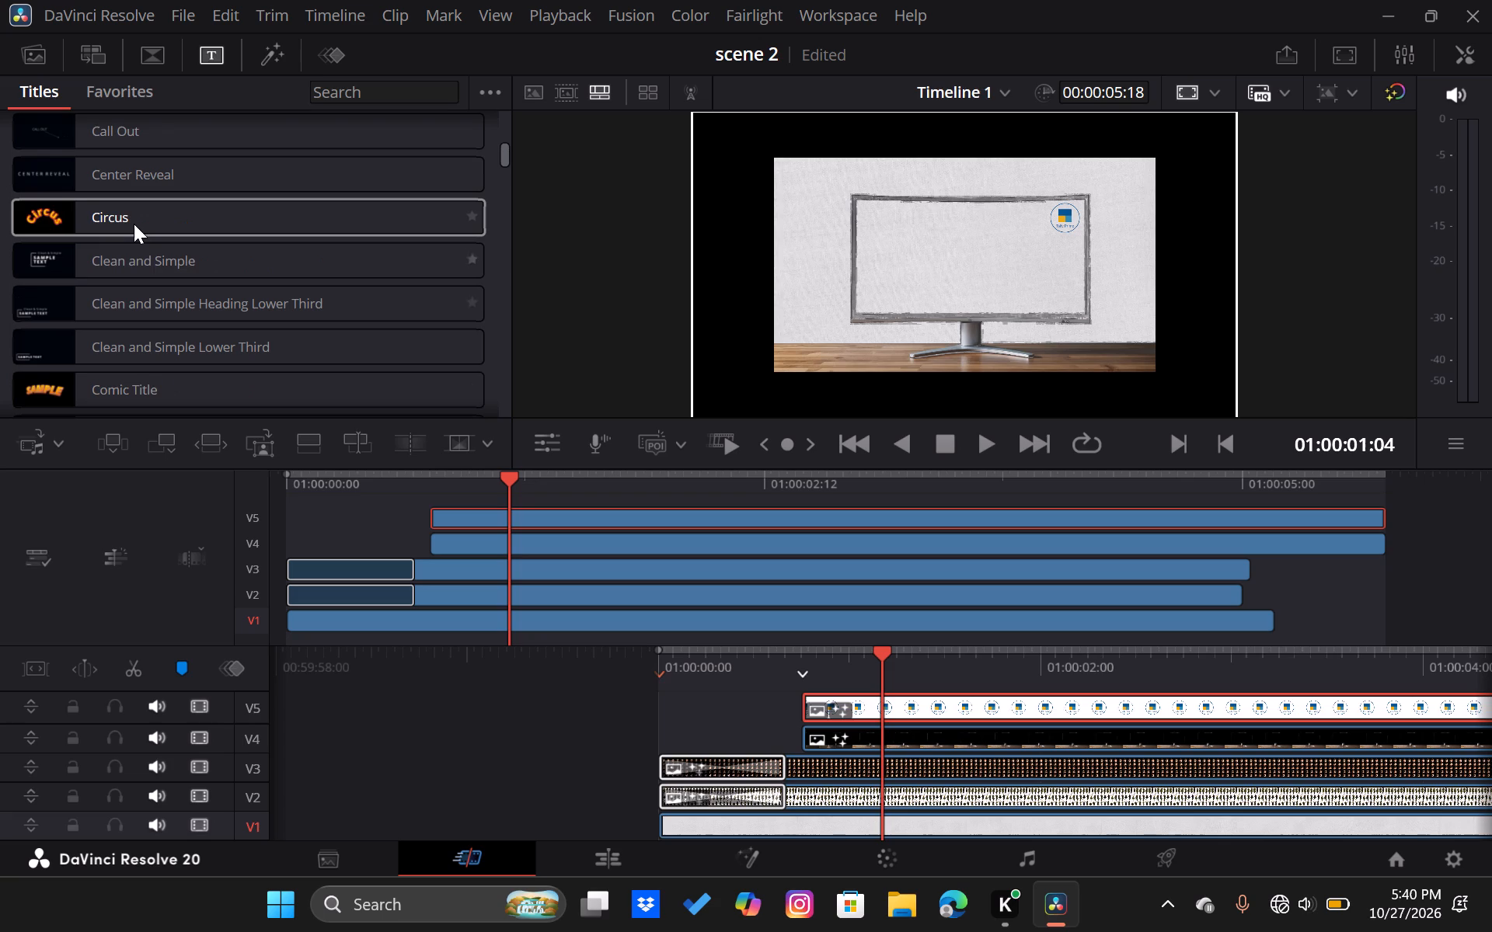
scroll(134, 224, "up", 1)
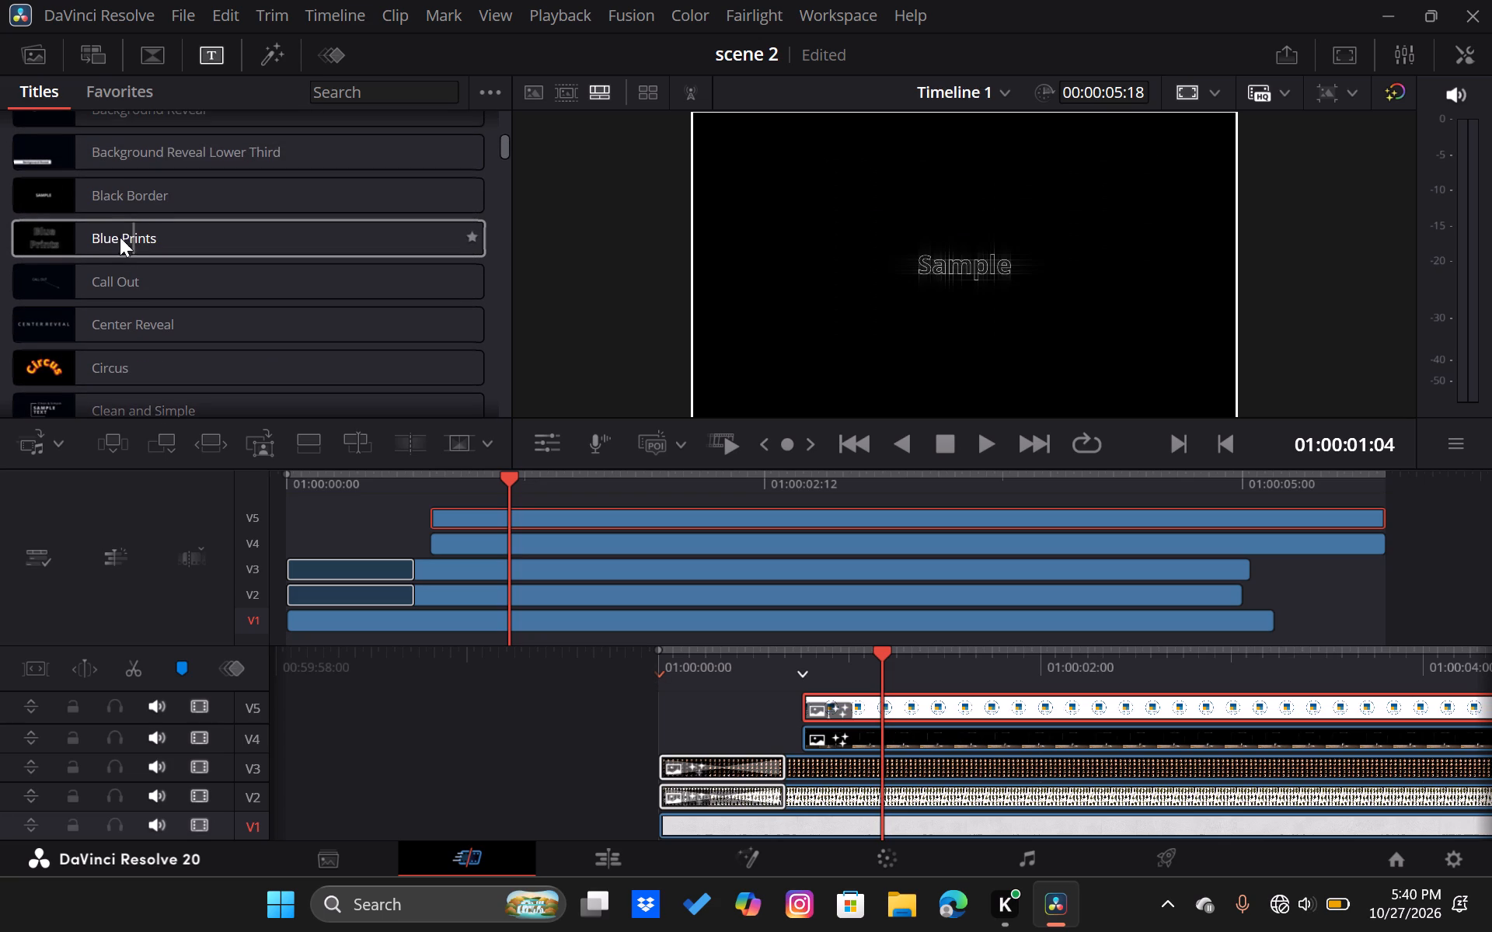
scroll(215, 242, "up", 1)
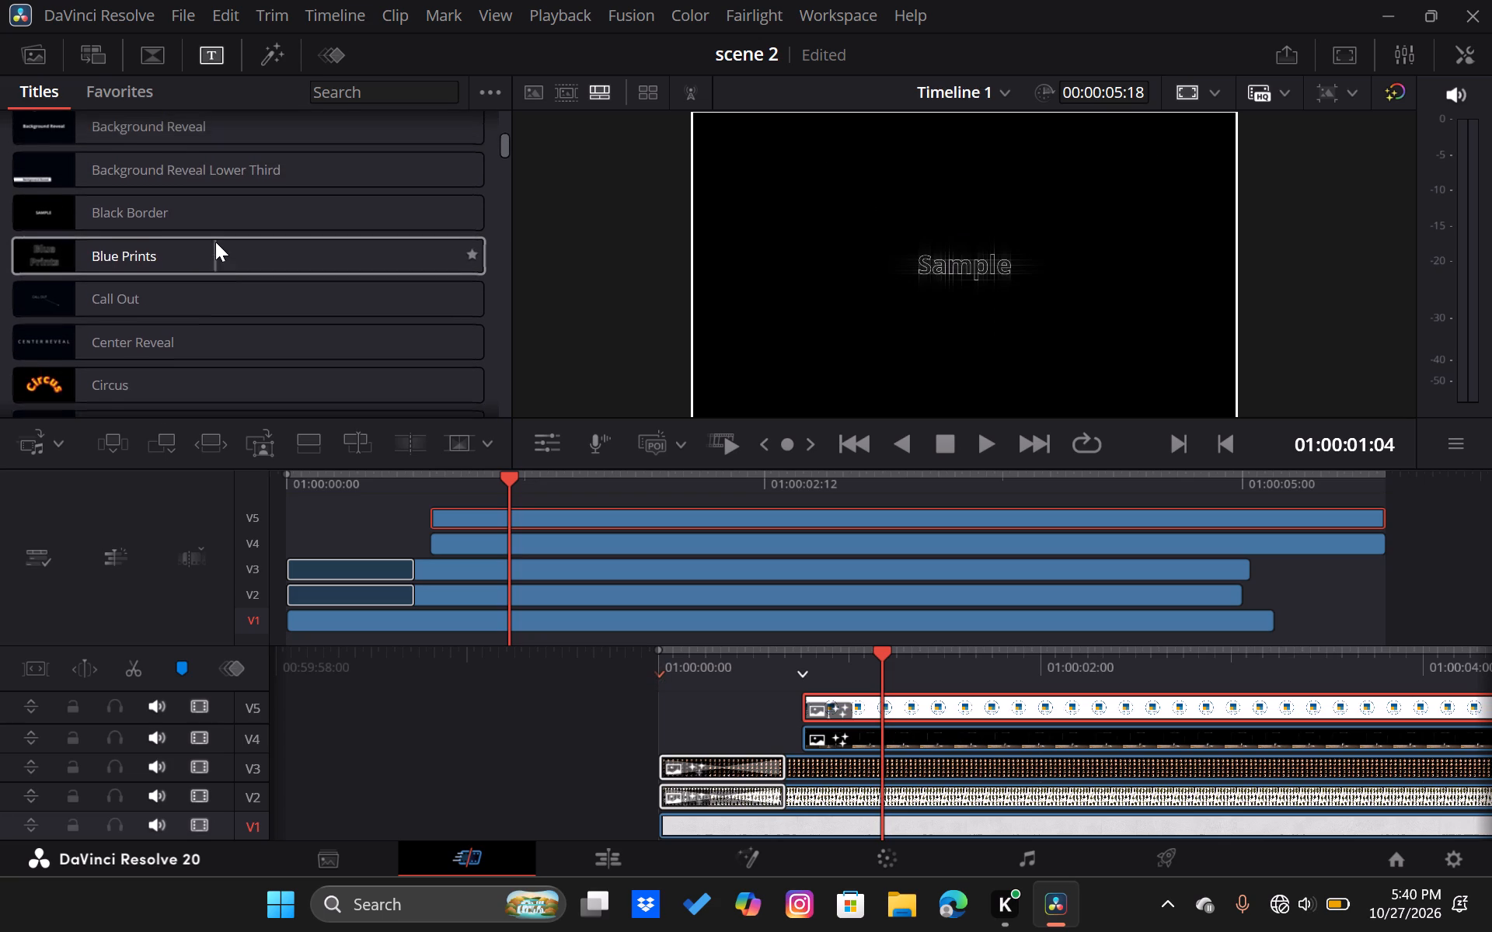
scroll(215, 242, "up", 1)
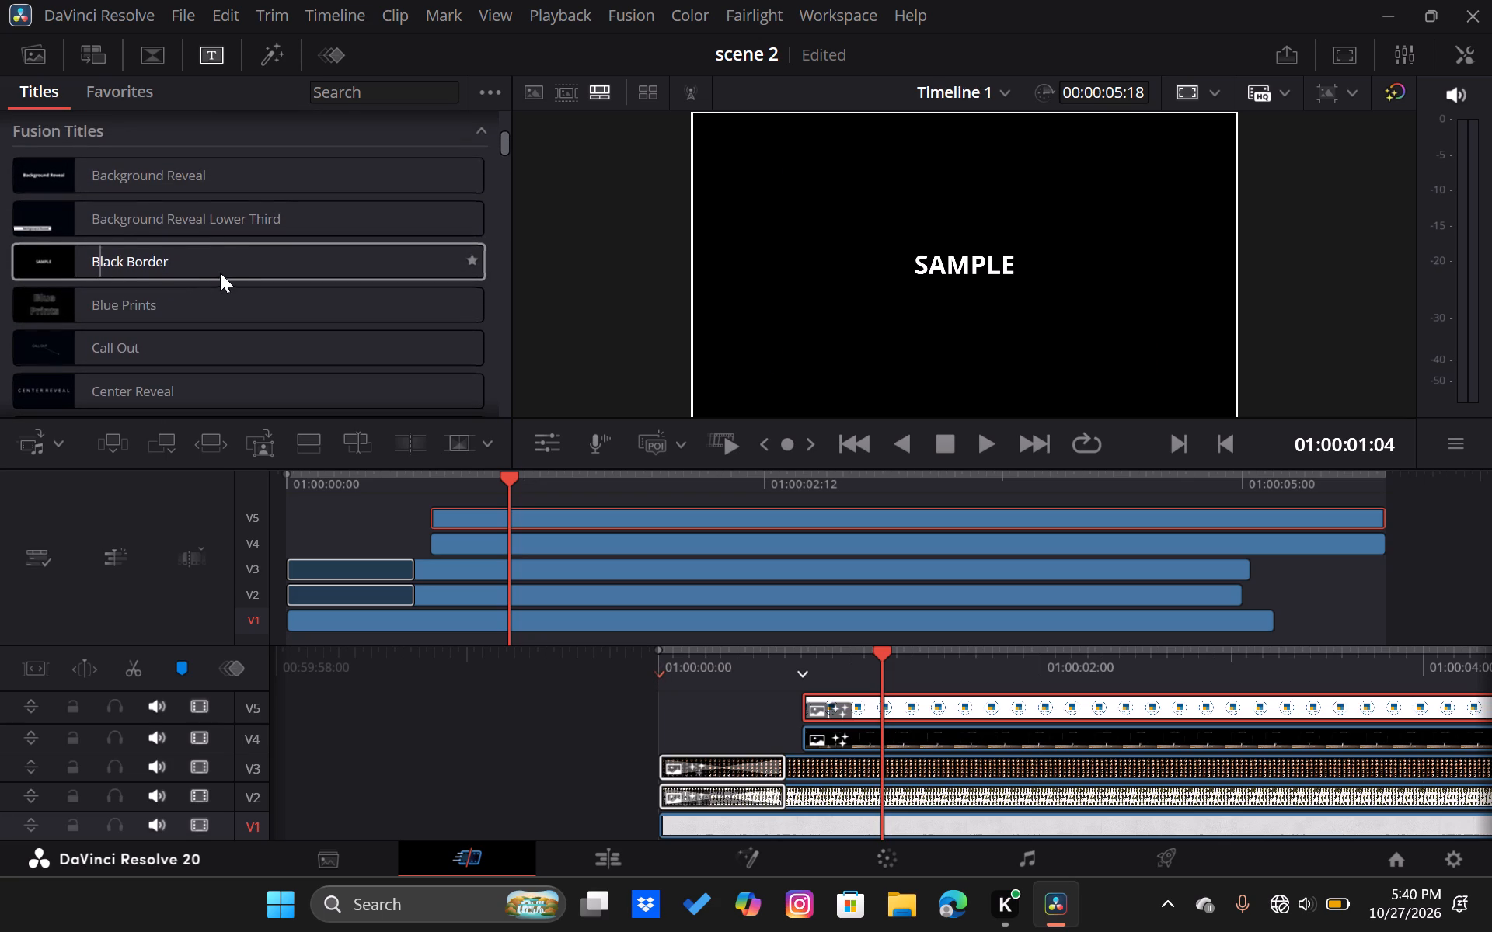
scroll(242, 274, "up", 1)
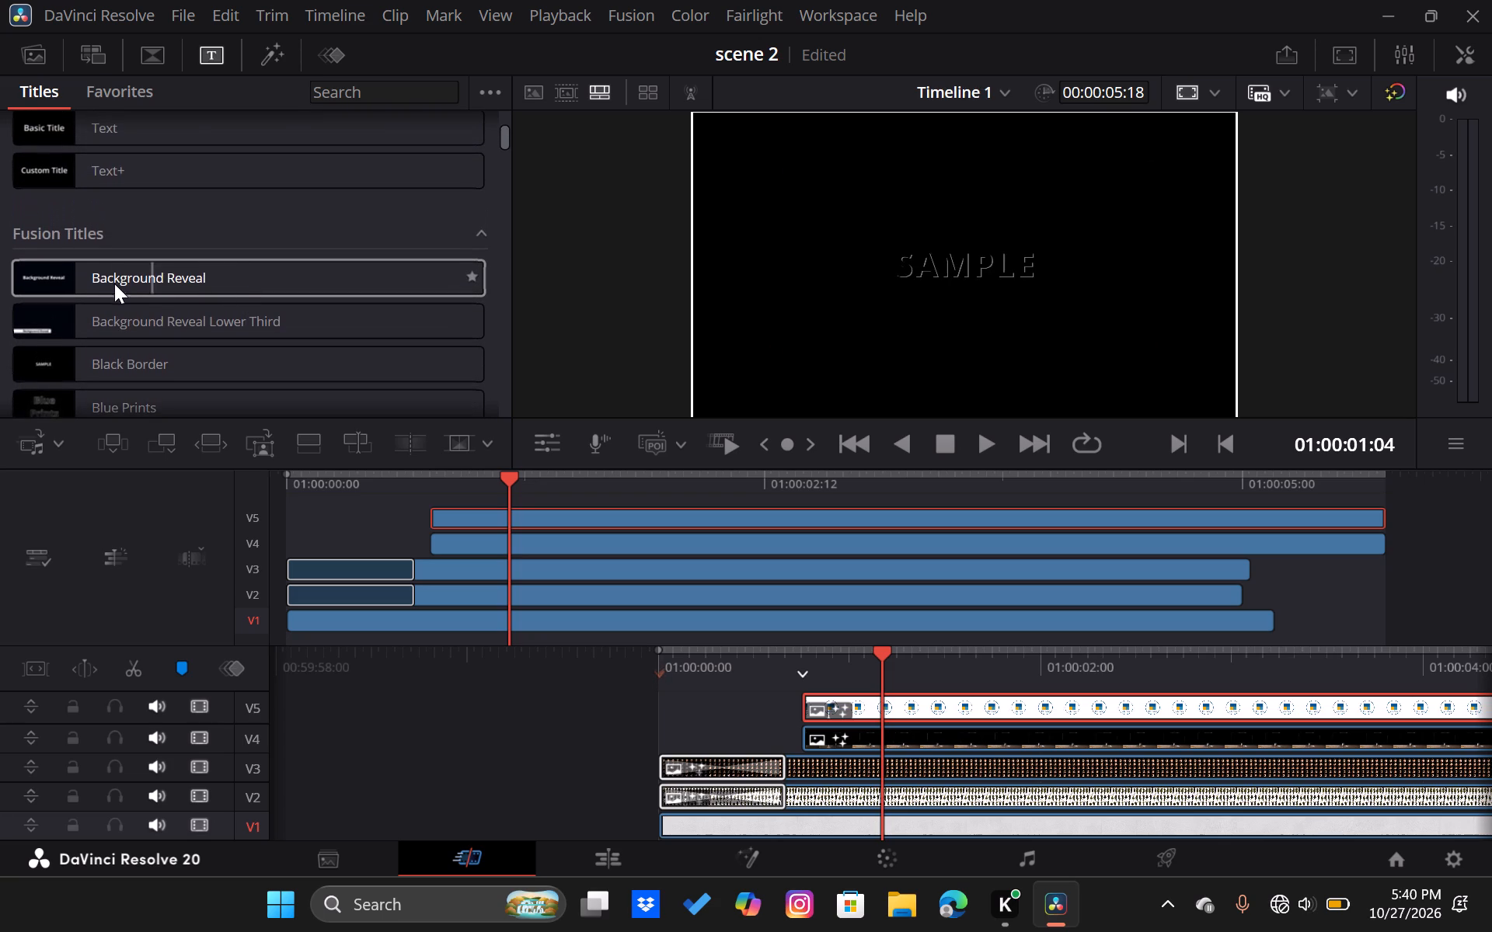
scroll(191, 285, "up", 1)
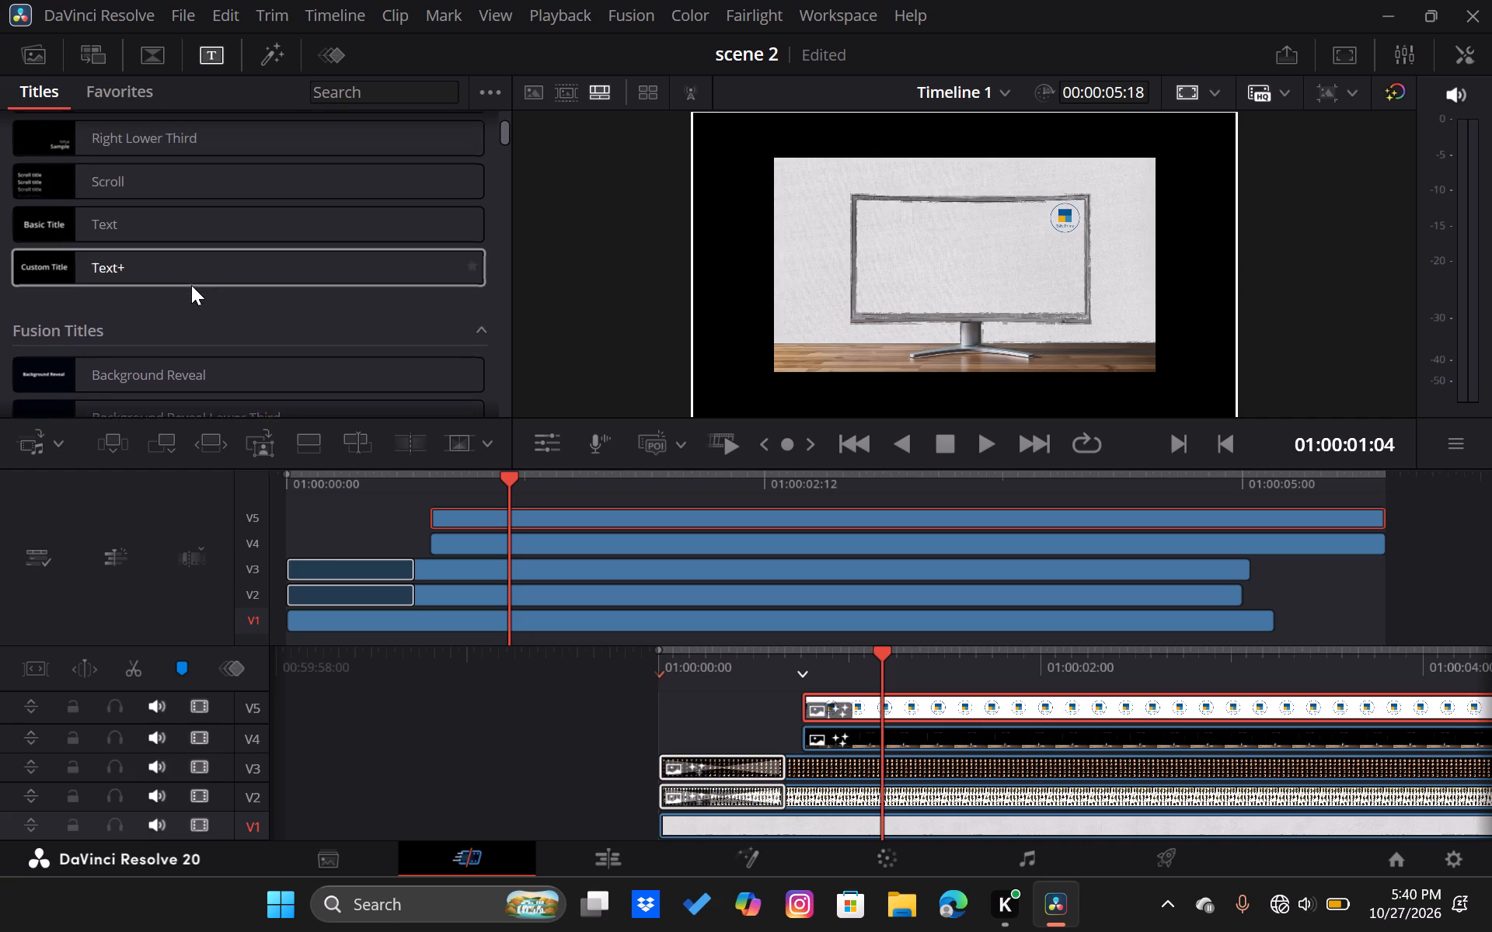
scroll(191, 285, "up", 1)
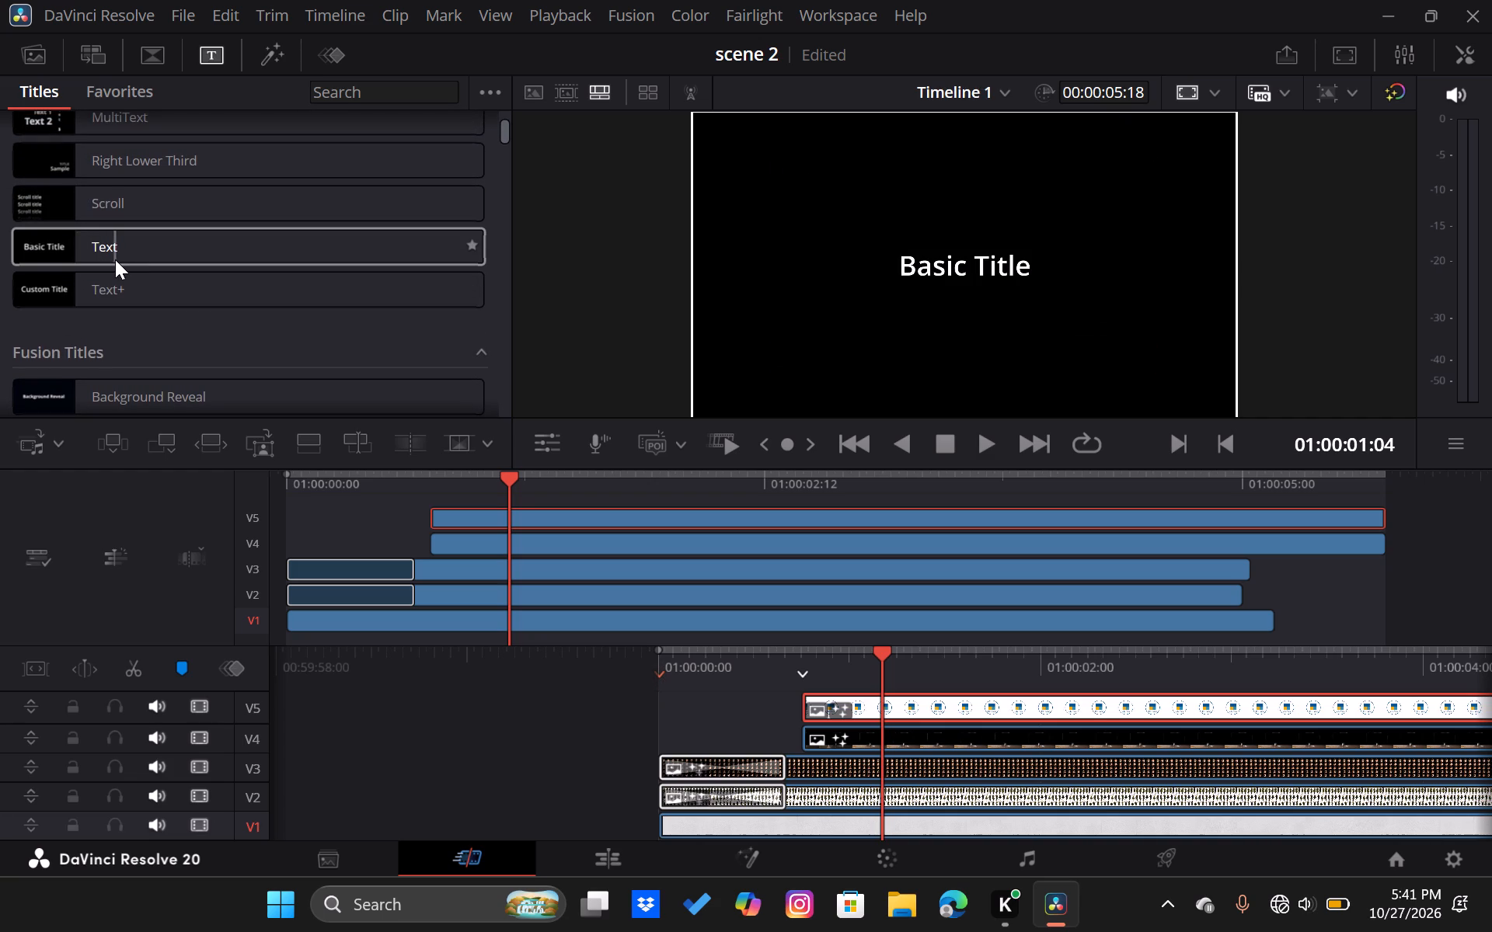
scroll(115, 259, "up", 1)
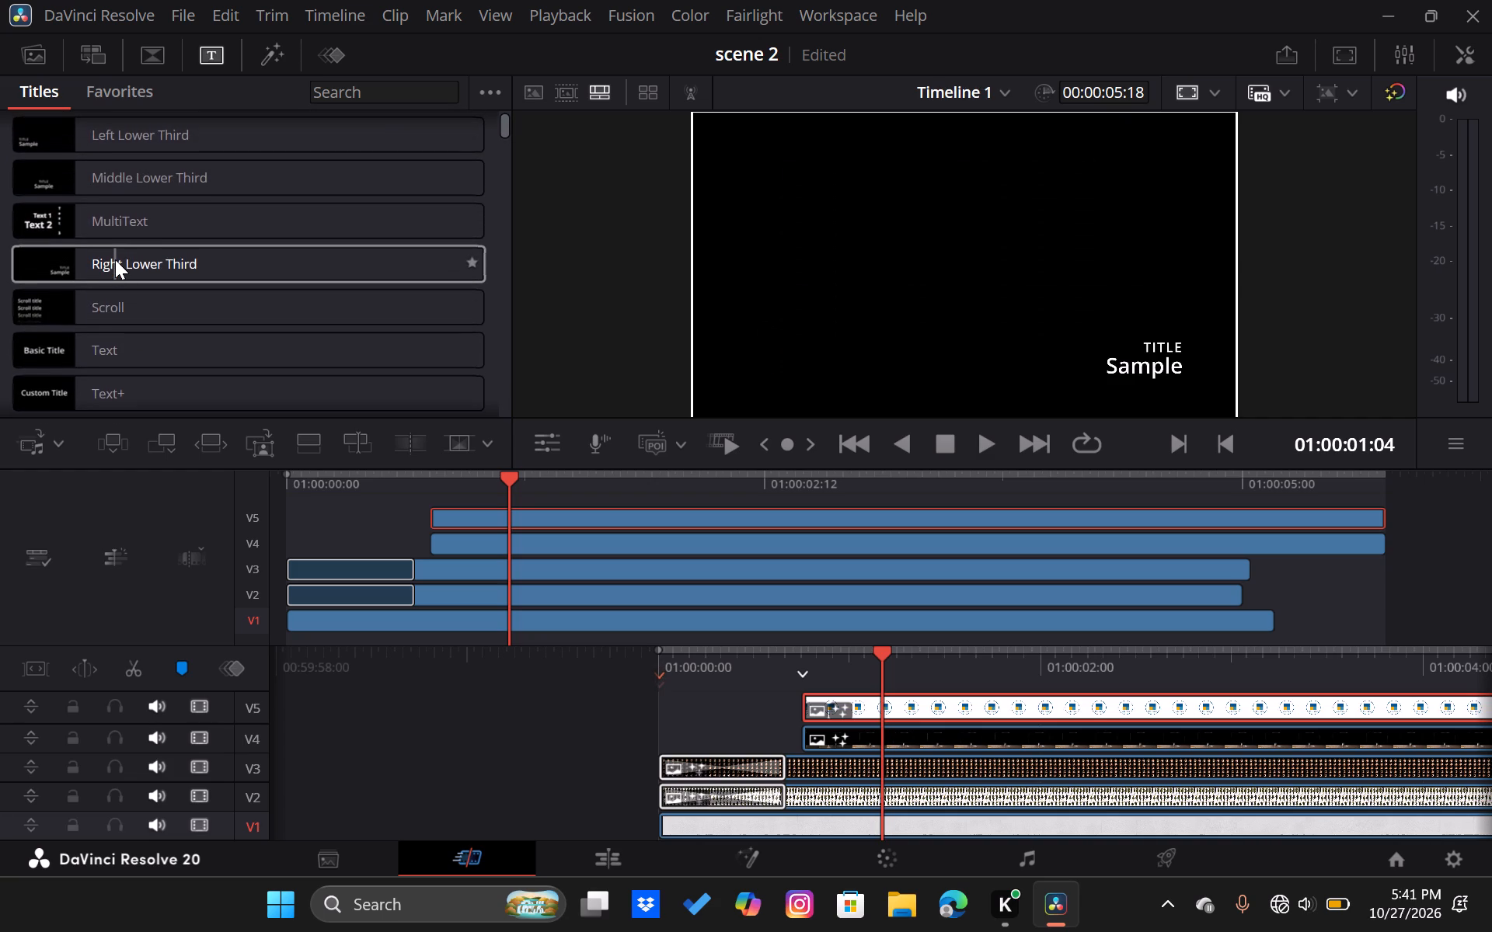
scroll(115, 259, "up", 1)
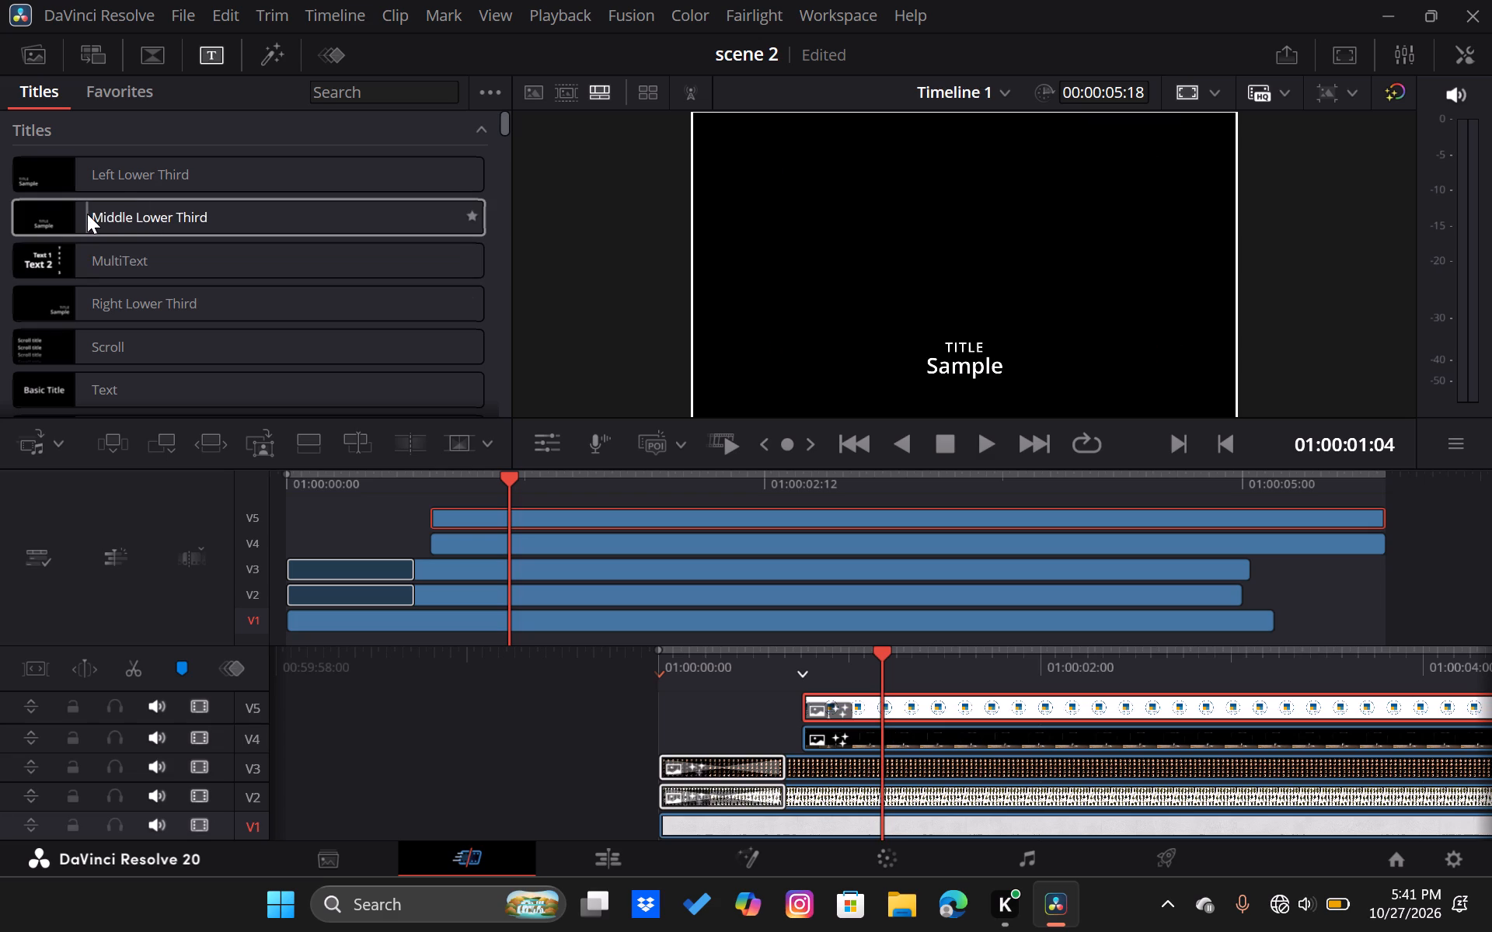
scroll(78, 179, "up", 2)
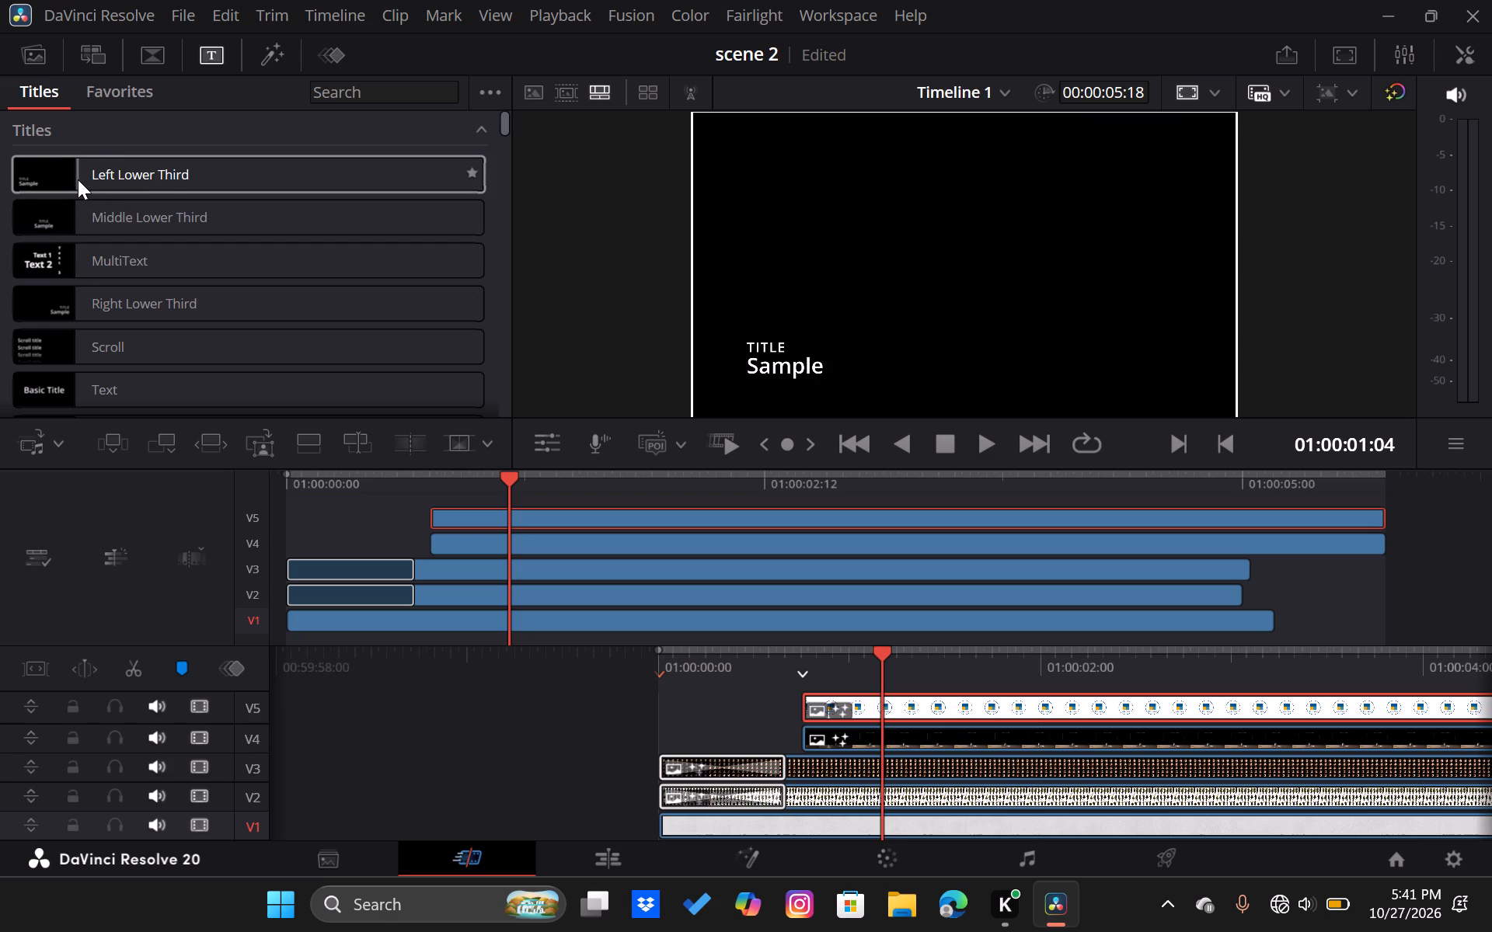
scroll(78, 179, "up", 1)
scroll(78, 179, "down", 1)
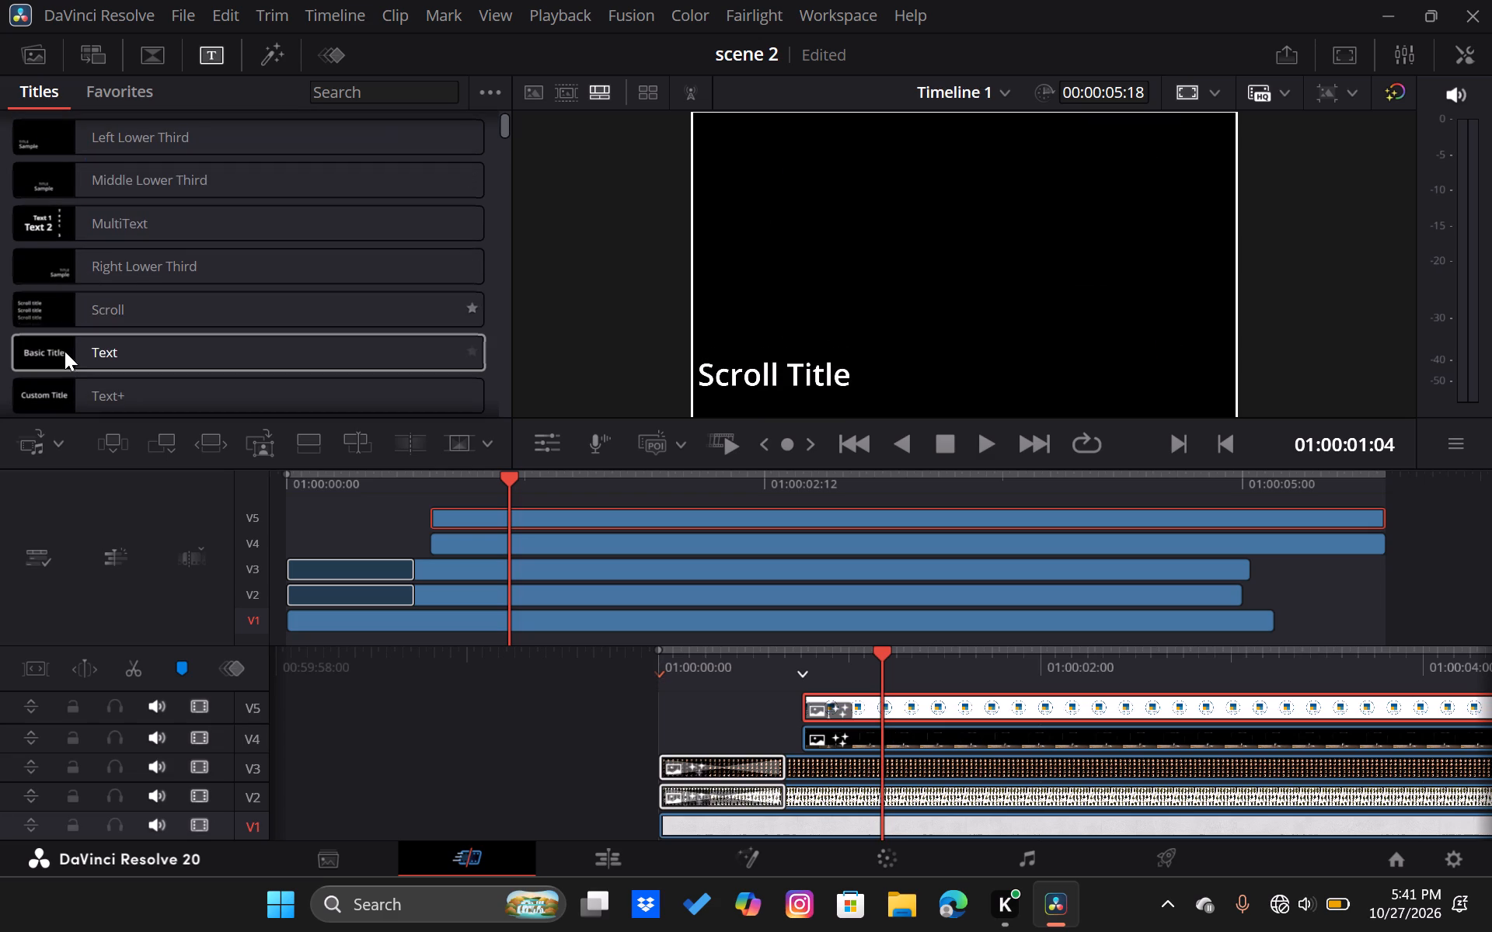
Add the basic Text title on a new video track above the Tally Prime logo, starting where the logo clip starts.
left_click(63, 352)
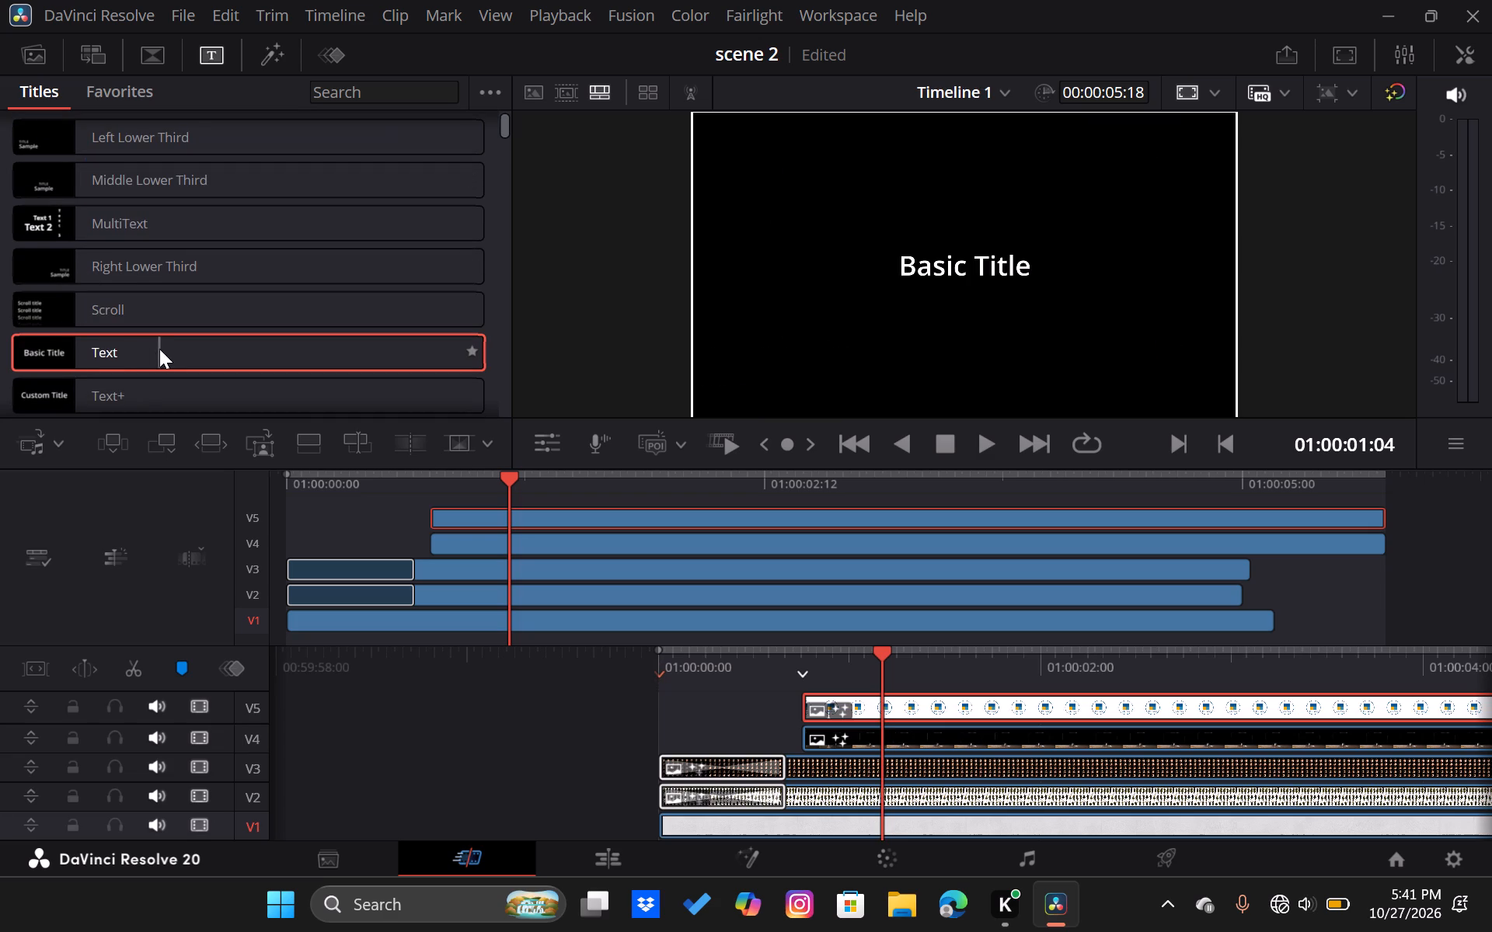
left_click_drag(159, 349, 755, 718)
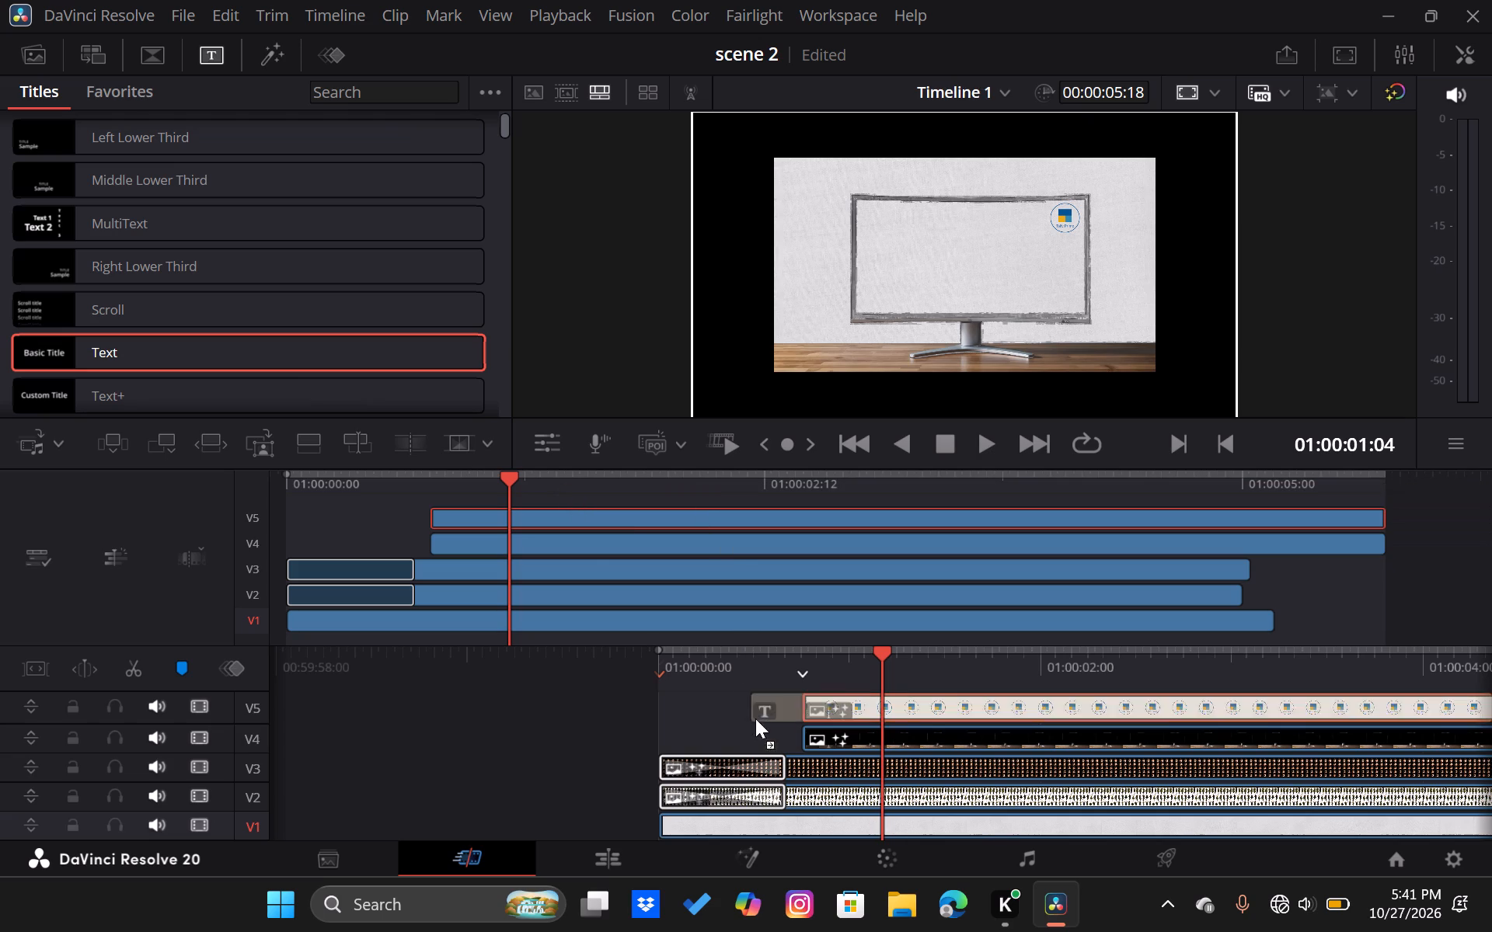
left_click_drag(755, 718, 863, 673)
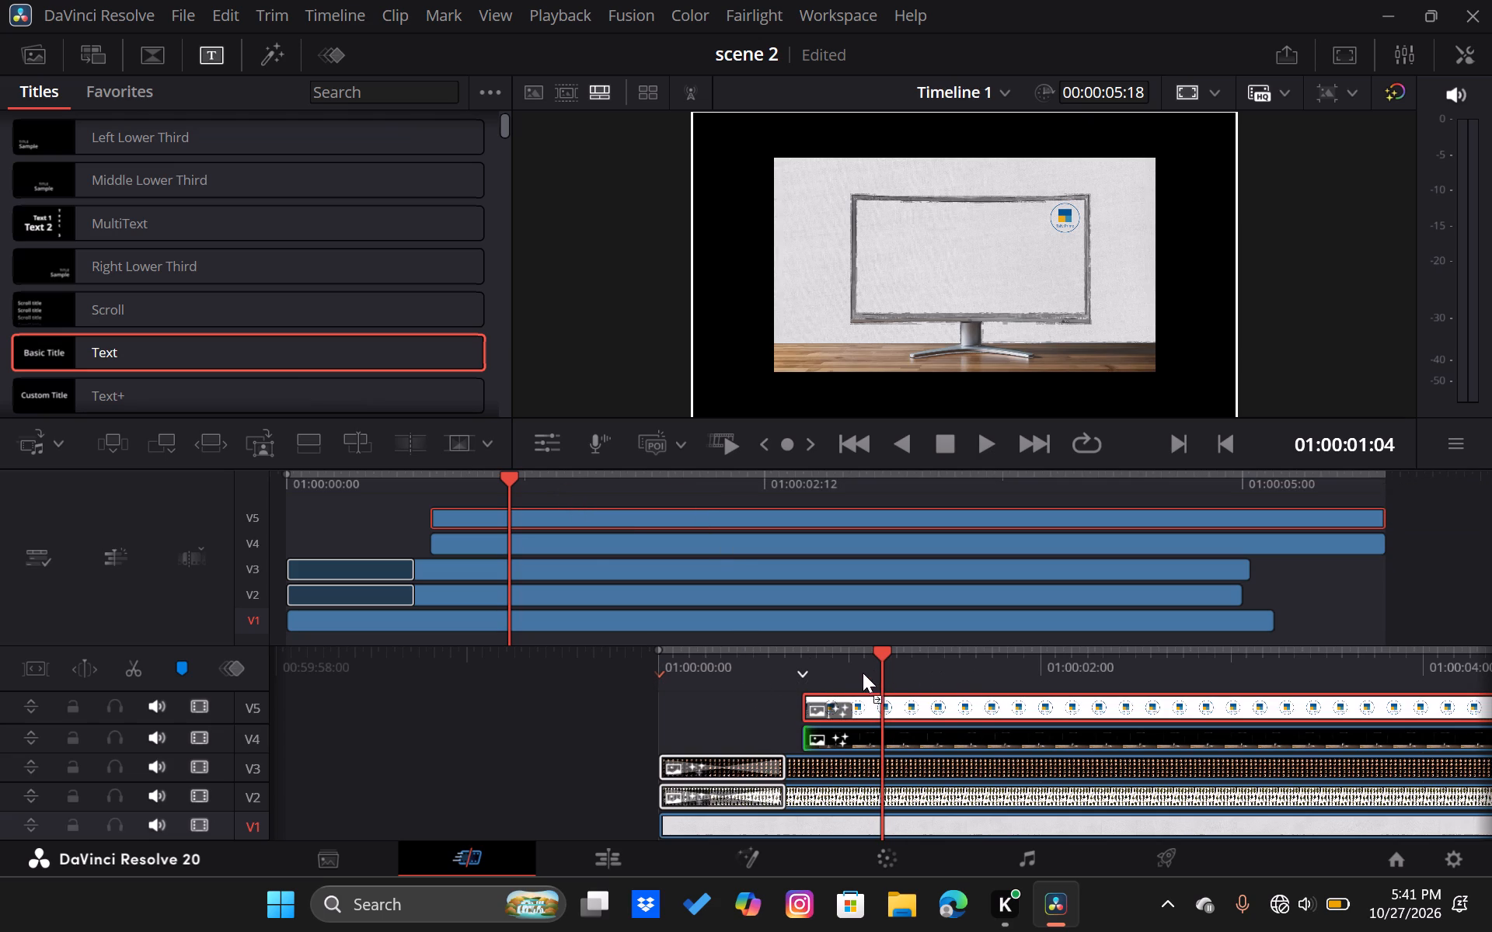
left_click_drag(863, 673, 807, 689)
left_click_drag(807, 689, 810, 709)
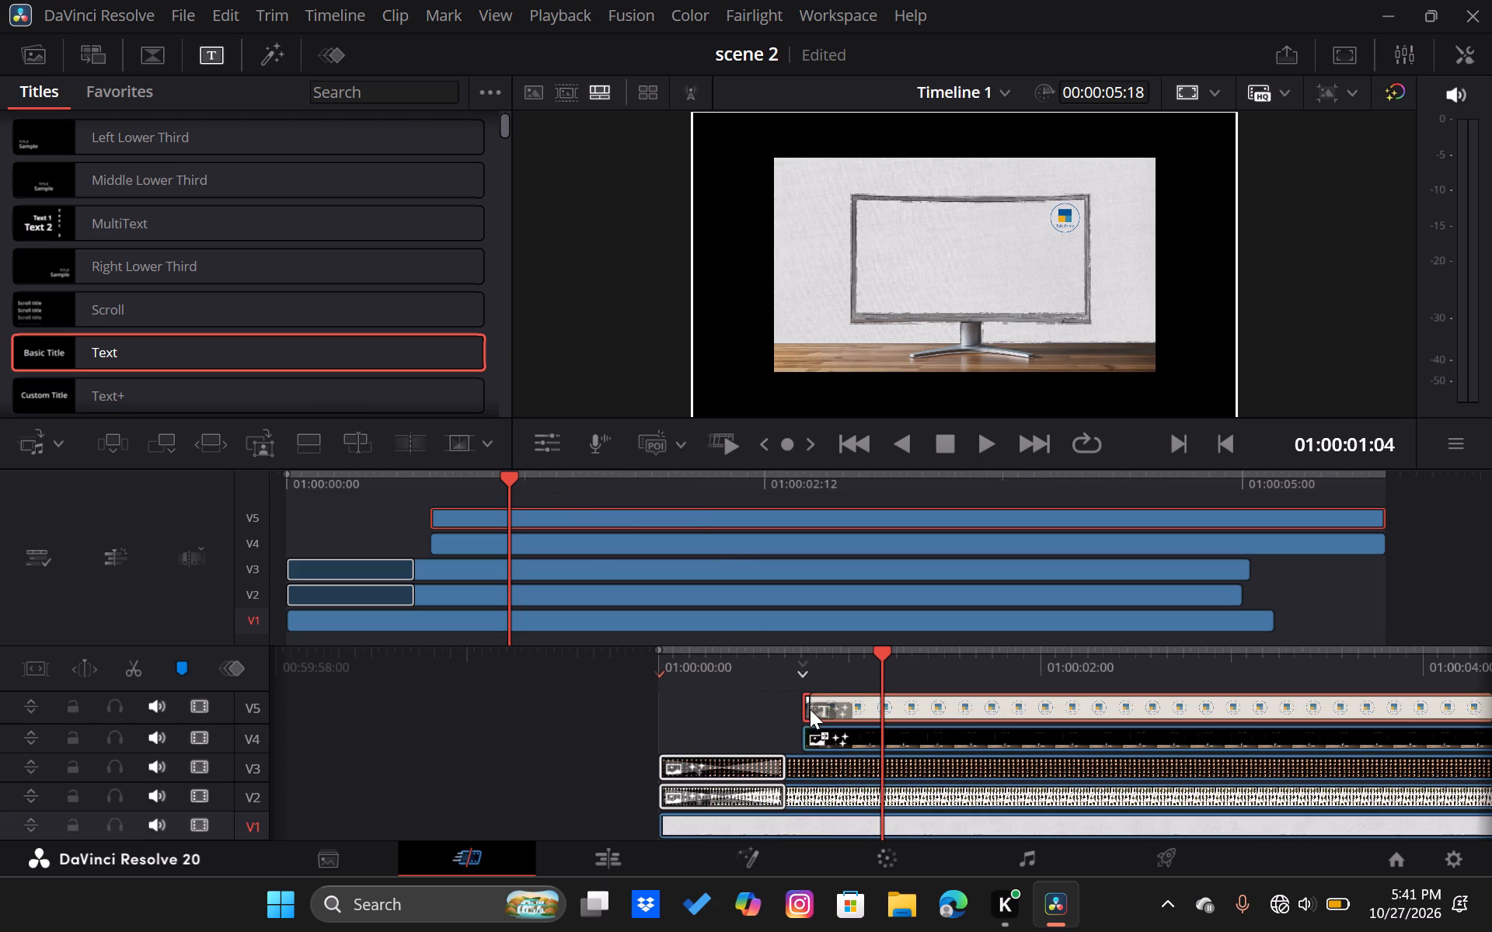
left_click_drag(810, 709, 806, 681)
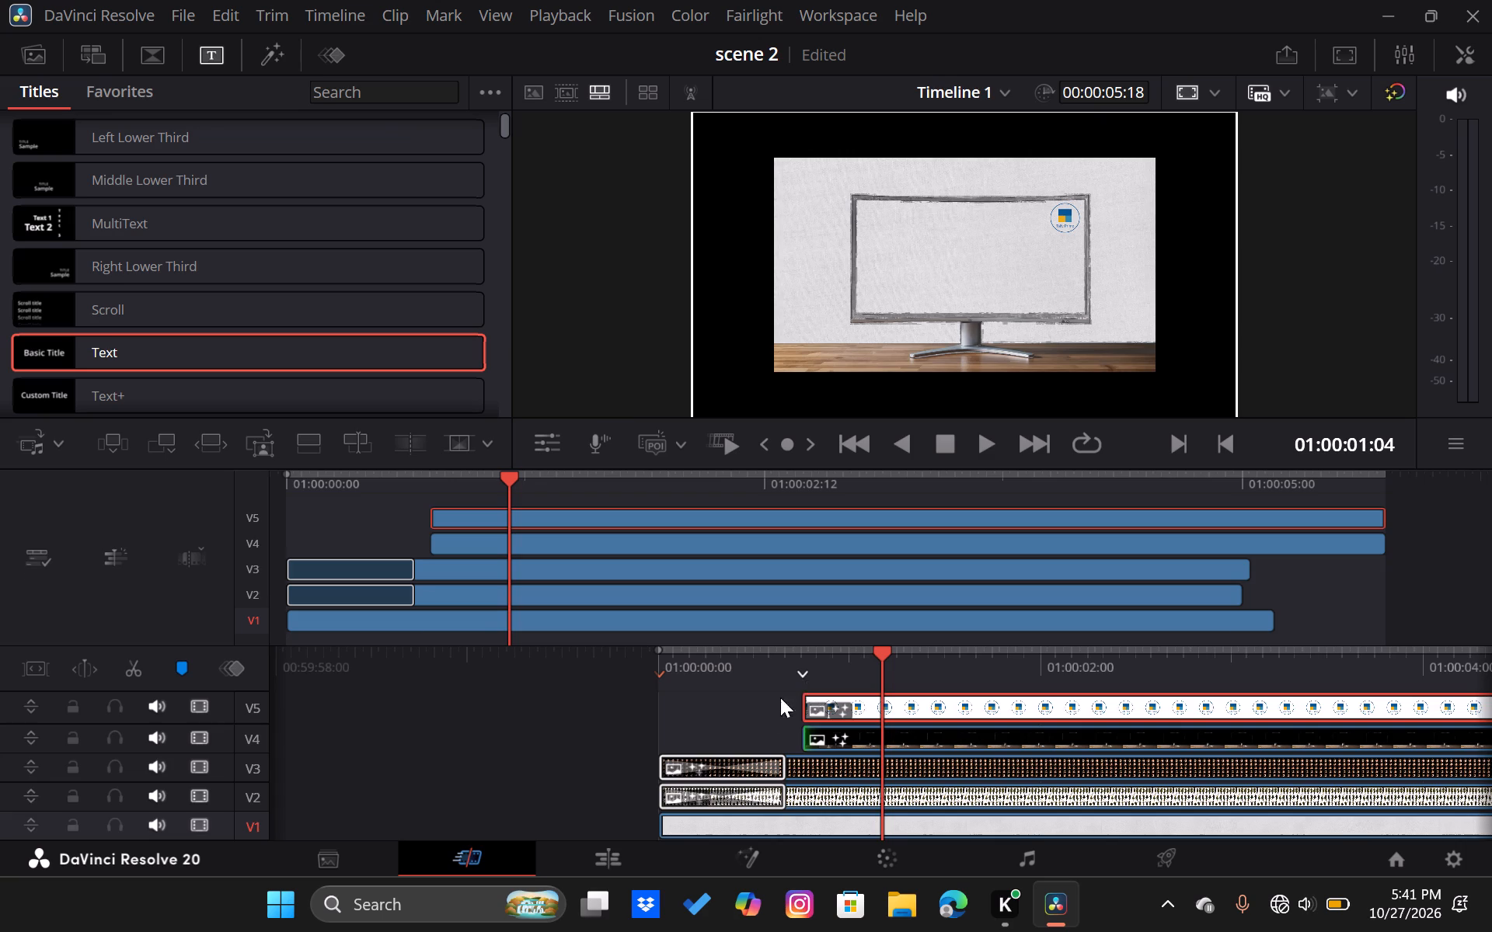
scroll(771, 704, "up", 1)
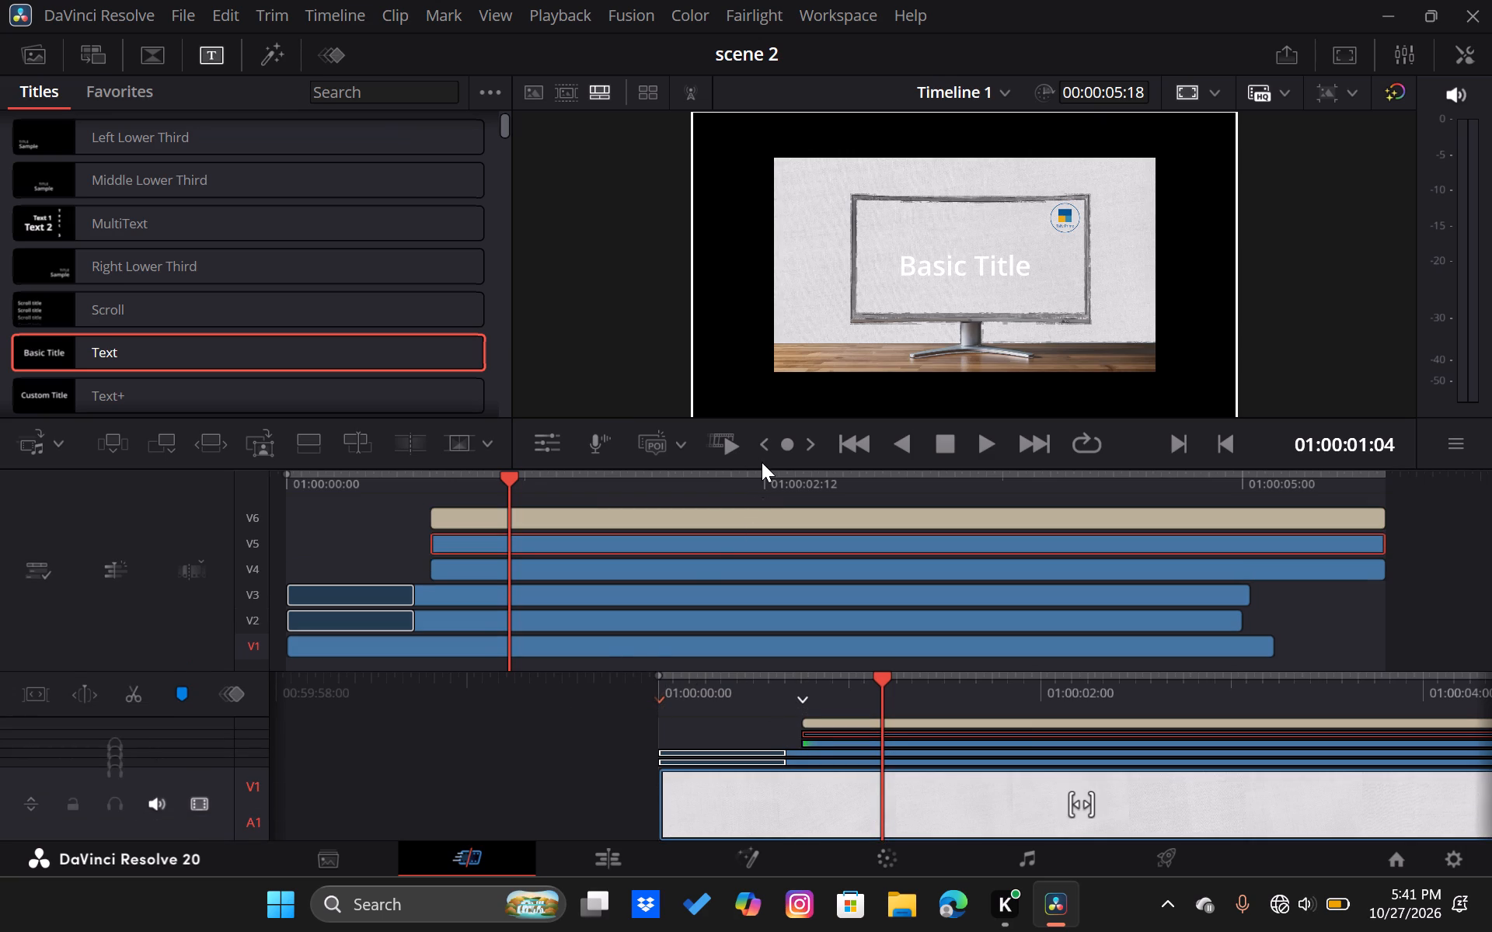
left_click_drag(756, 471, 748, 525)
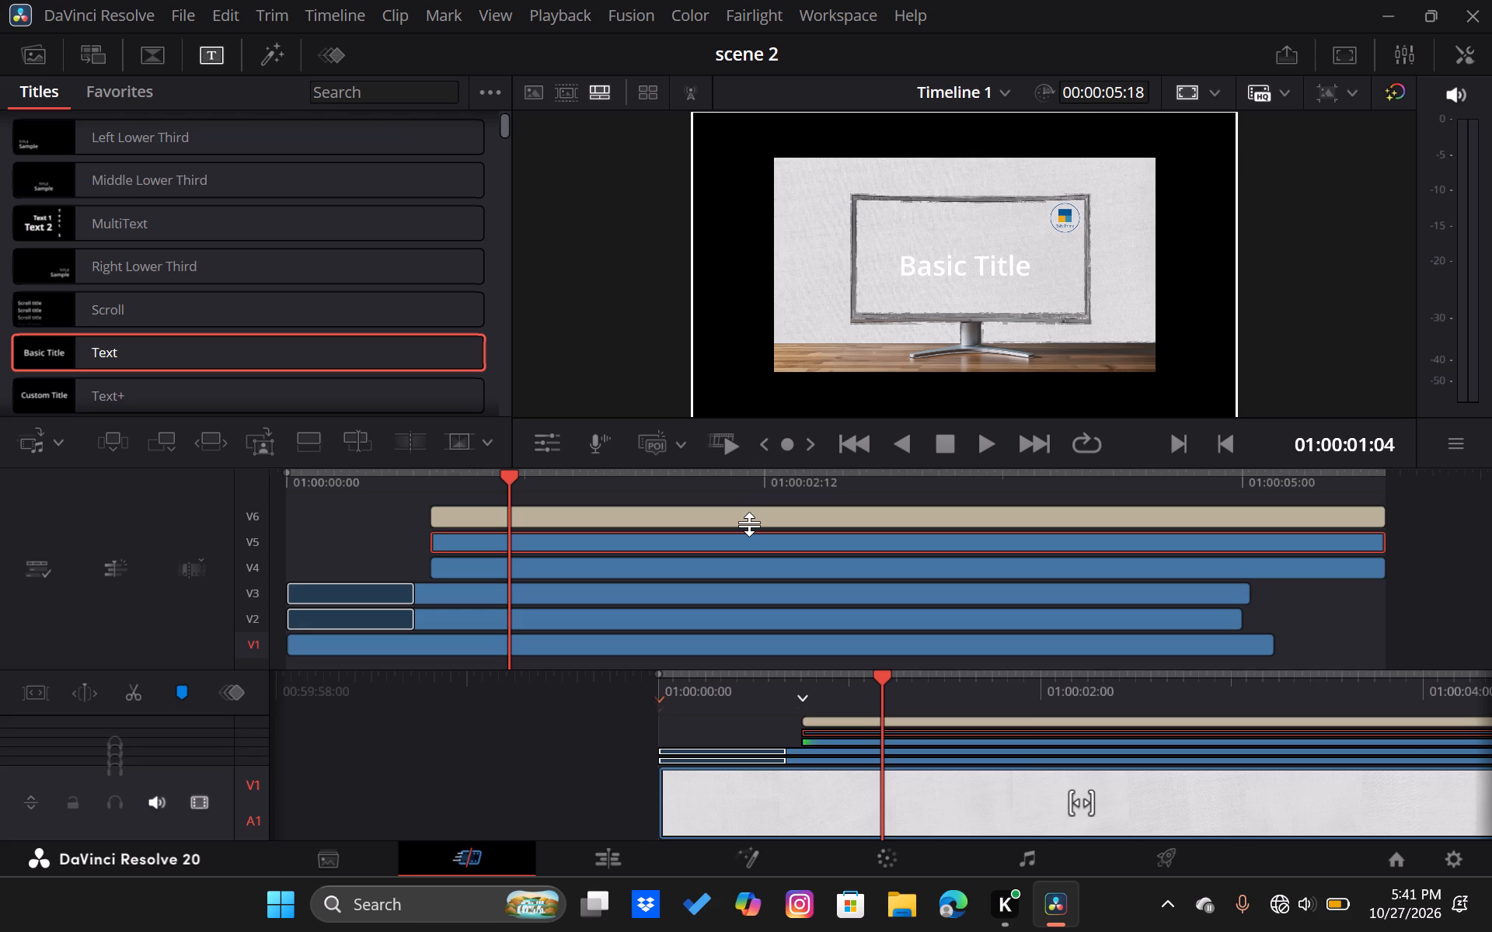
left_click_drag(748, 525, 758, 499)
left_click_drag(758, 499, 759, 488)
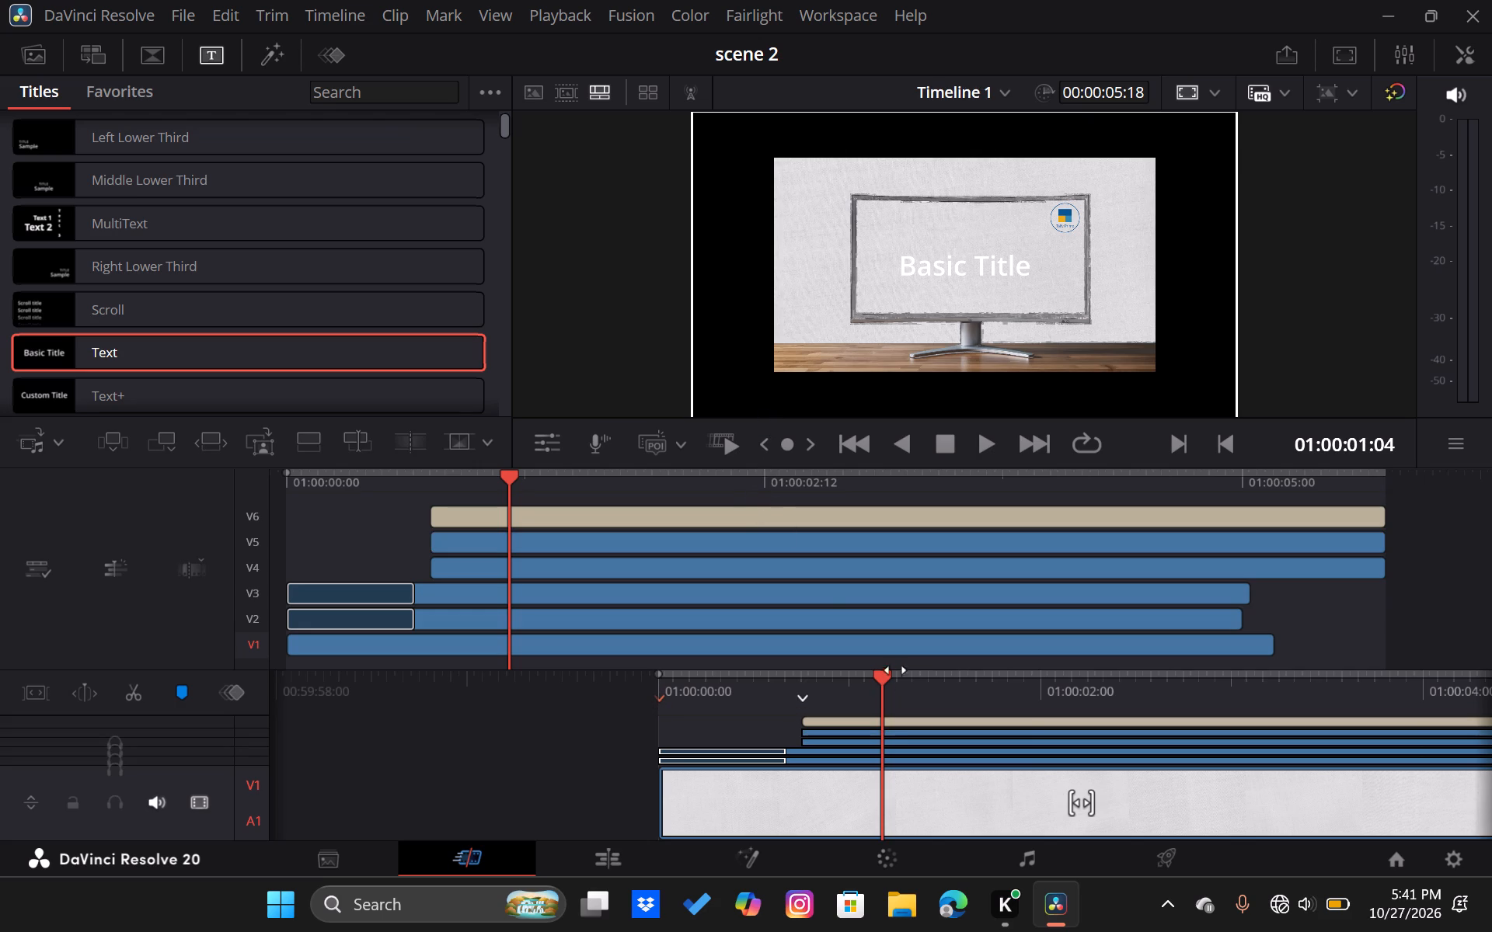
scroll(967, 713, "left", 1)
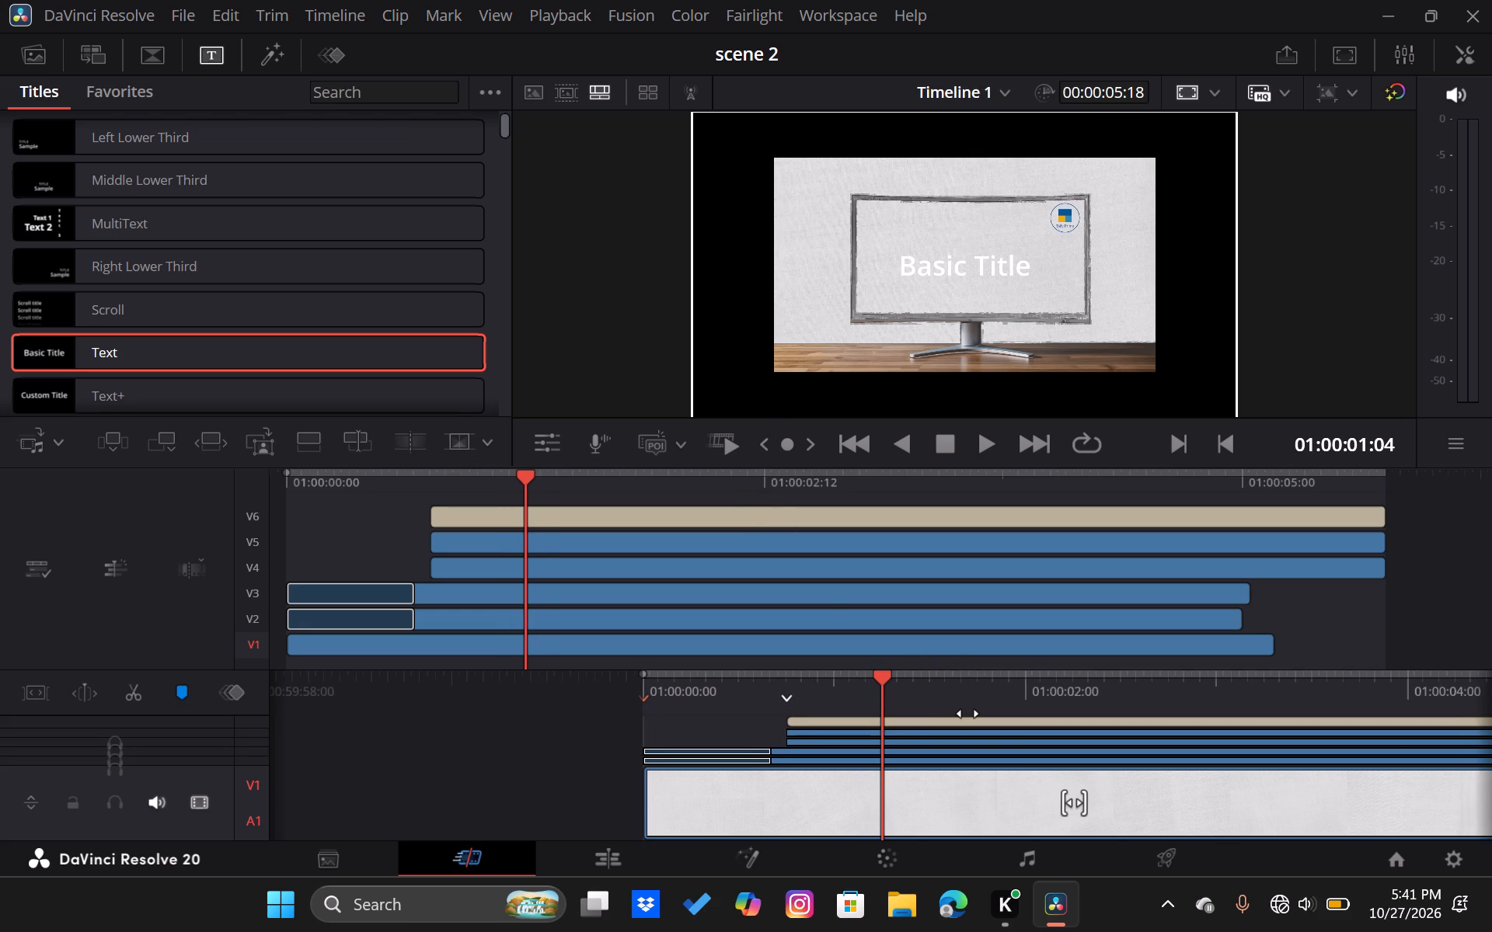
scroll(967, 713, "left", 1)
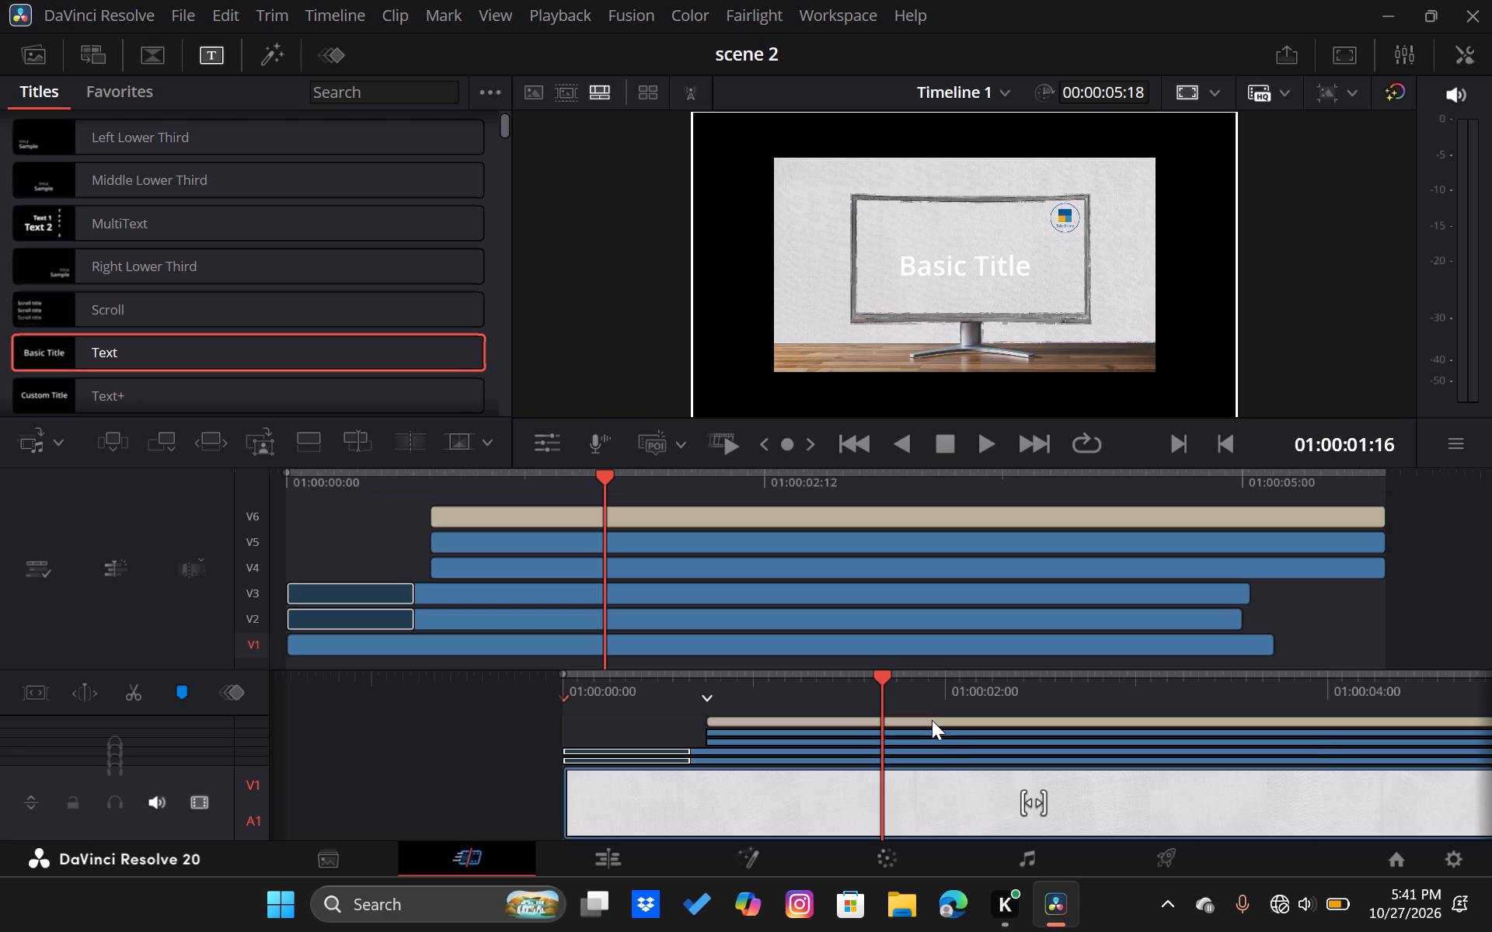
Replace the placeholder text of the basic Text title clip with RADHE in capitals.
left_click(932, 720)
scroll(932, 720, "left", 1)
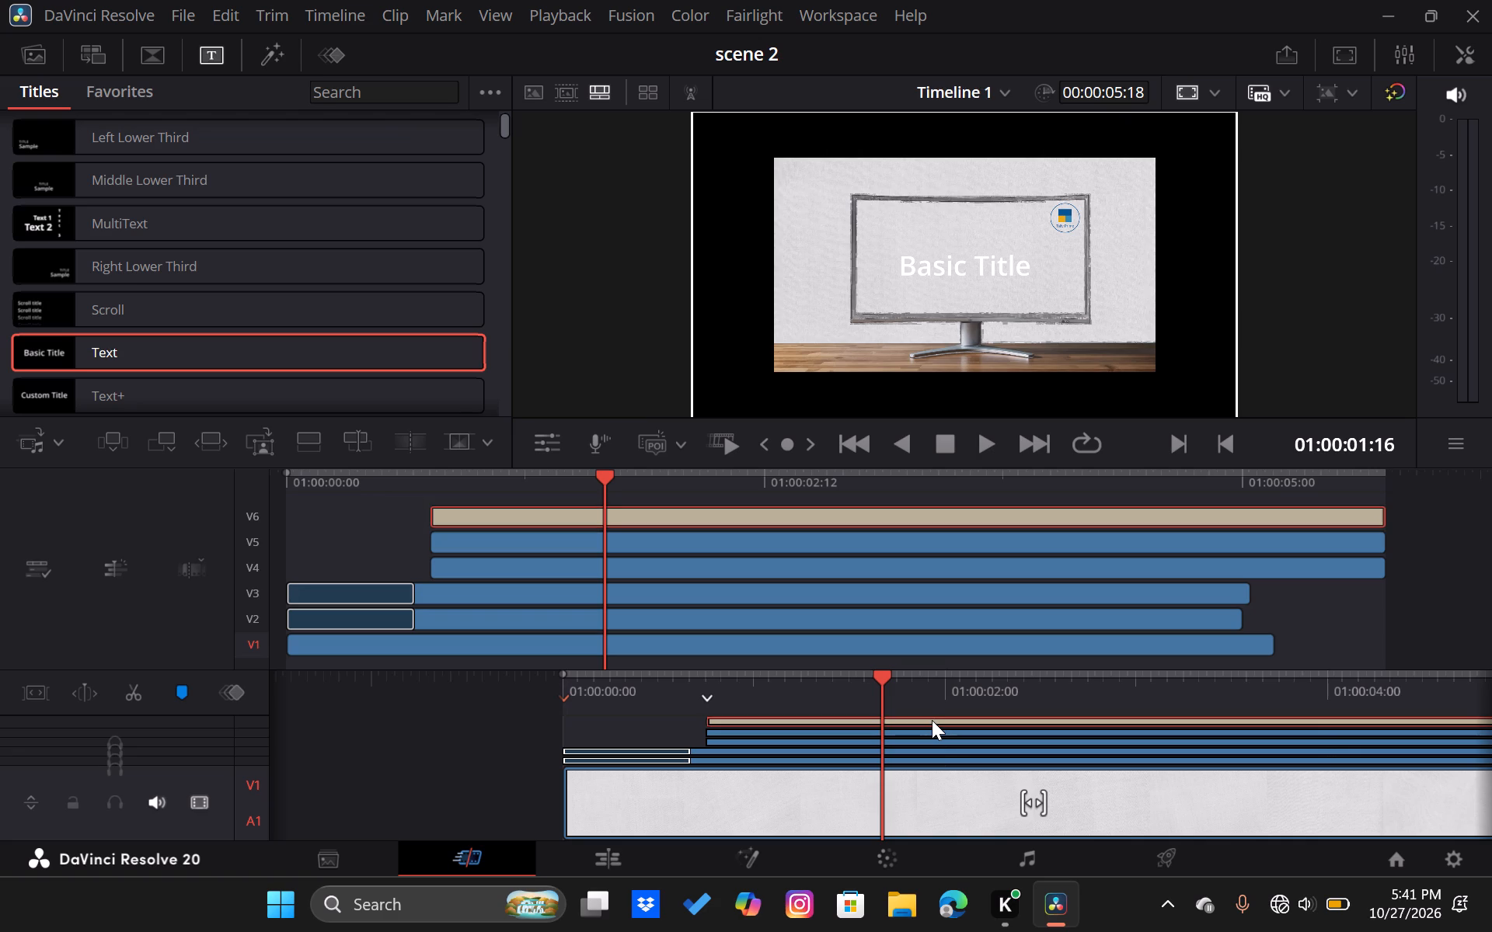
scroll(932, 720, "left", 1)
left_click(932, 720)
left_click(1462, 43)
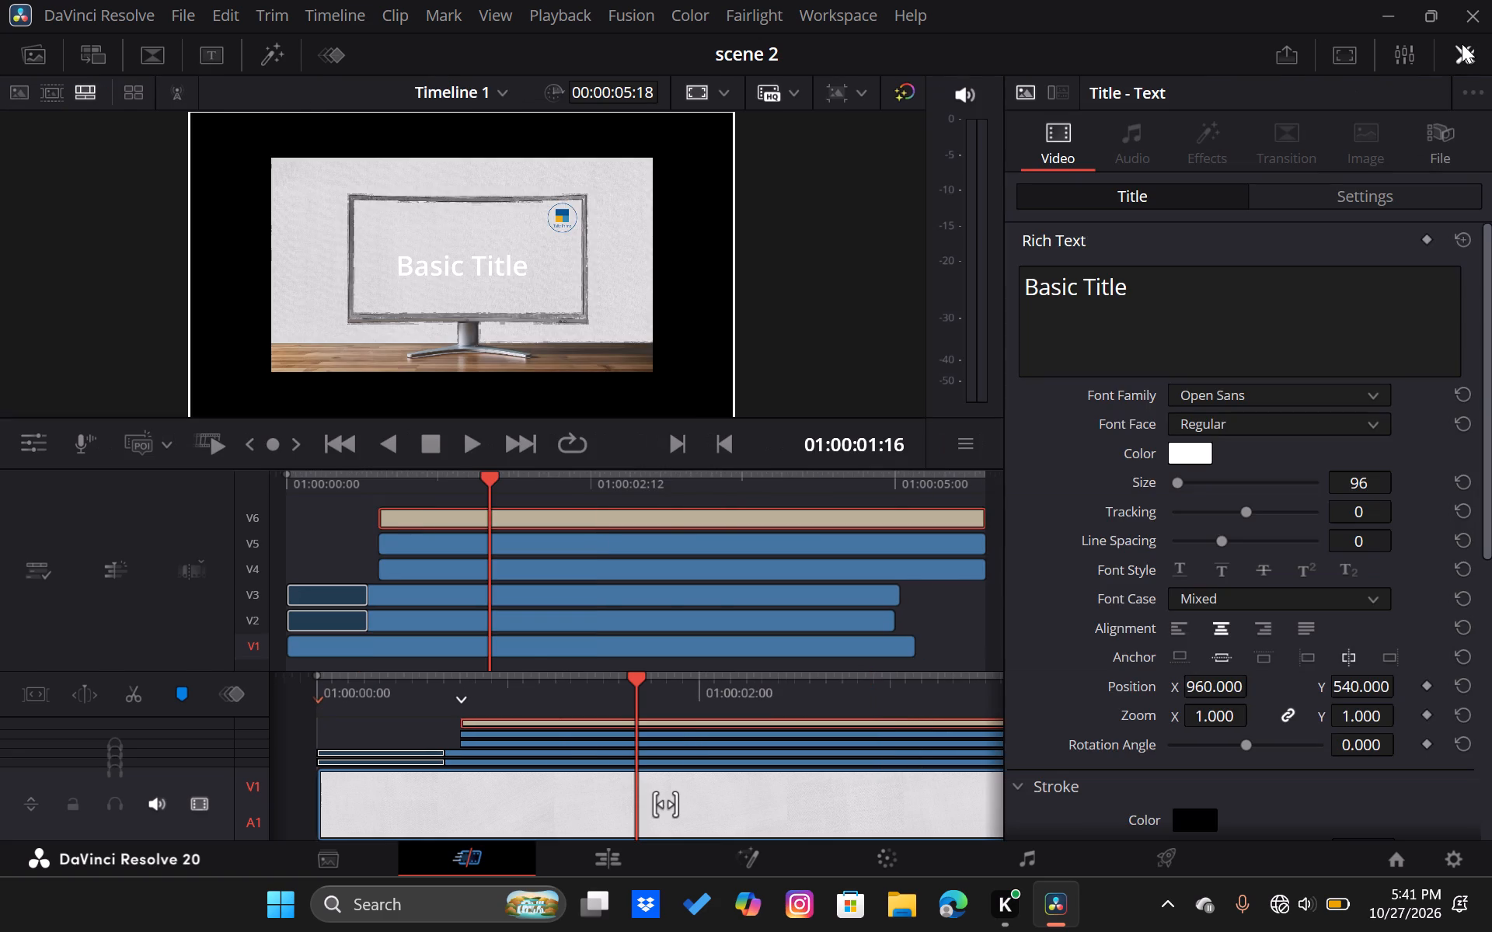
left_click_drag(1129, 290, 1019, 300)
key("BackSpace")
key("r")
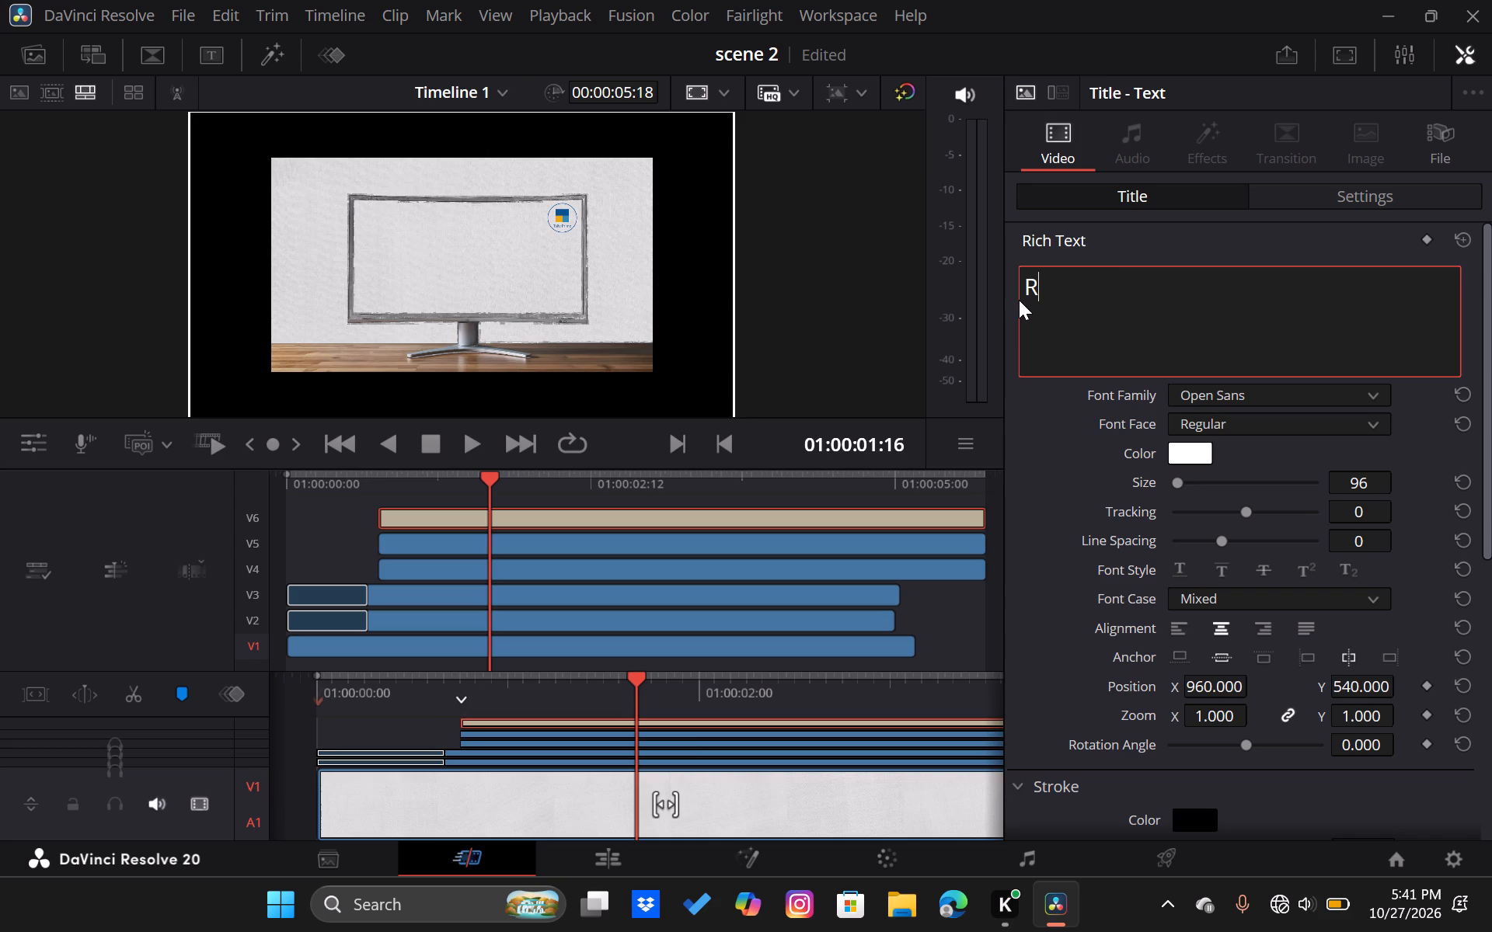
key("a")
type("dhe")
key("space")
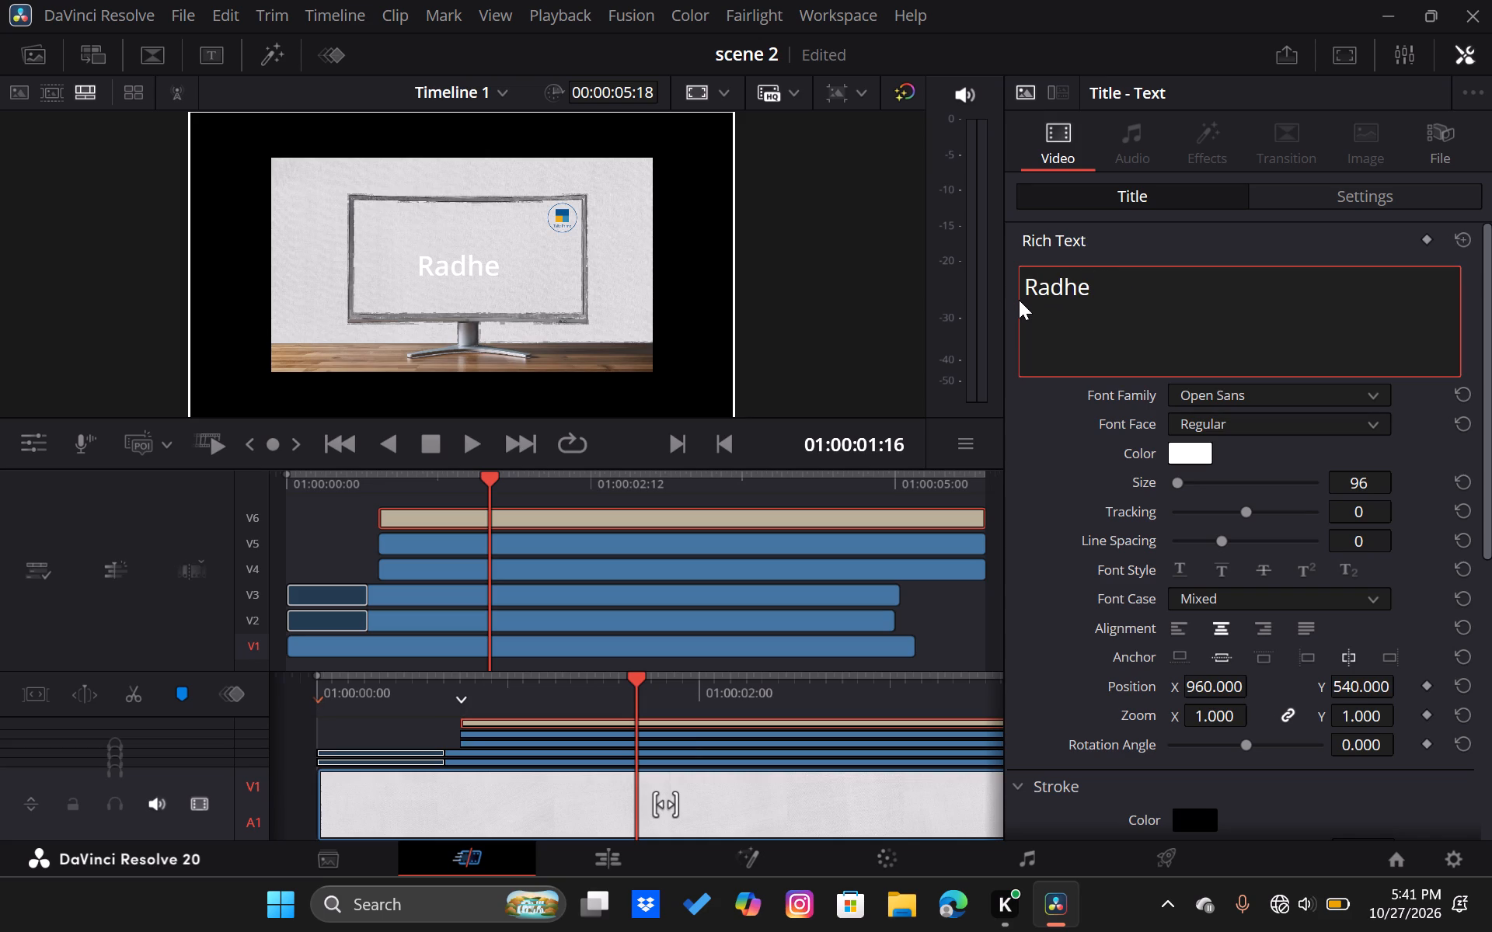
key("BackSpace")
key("BackSpace")
key("BackSpace")
key("BackSpace")
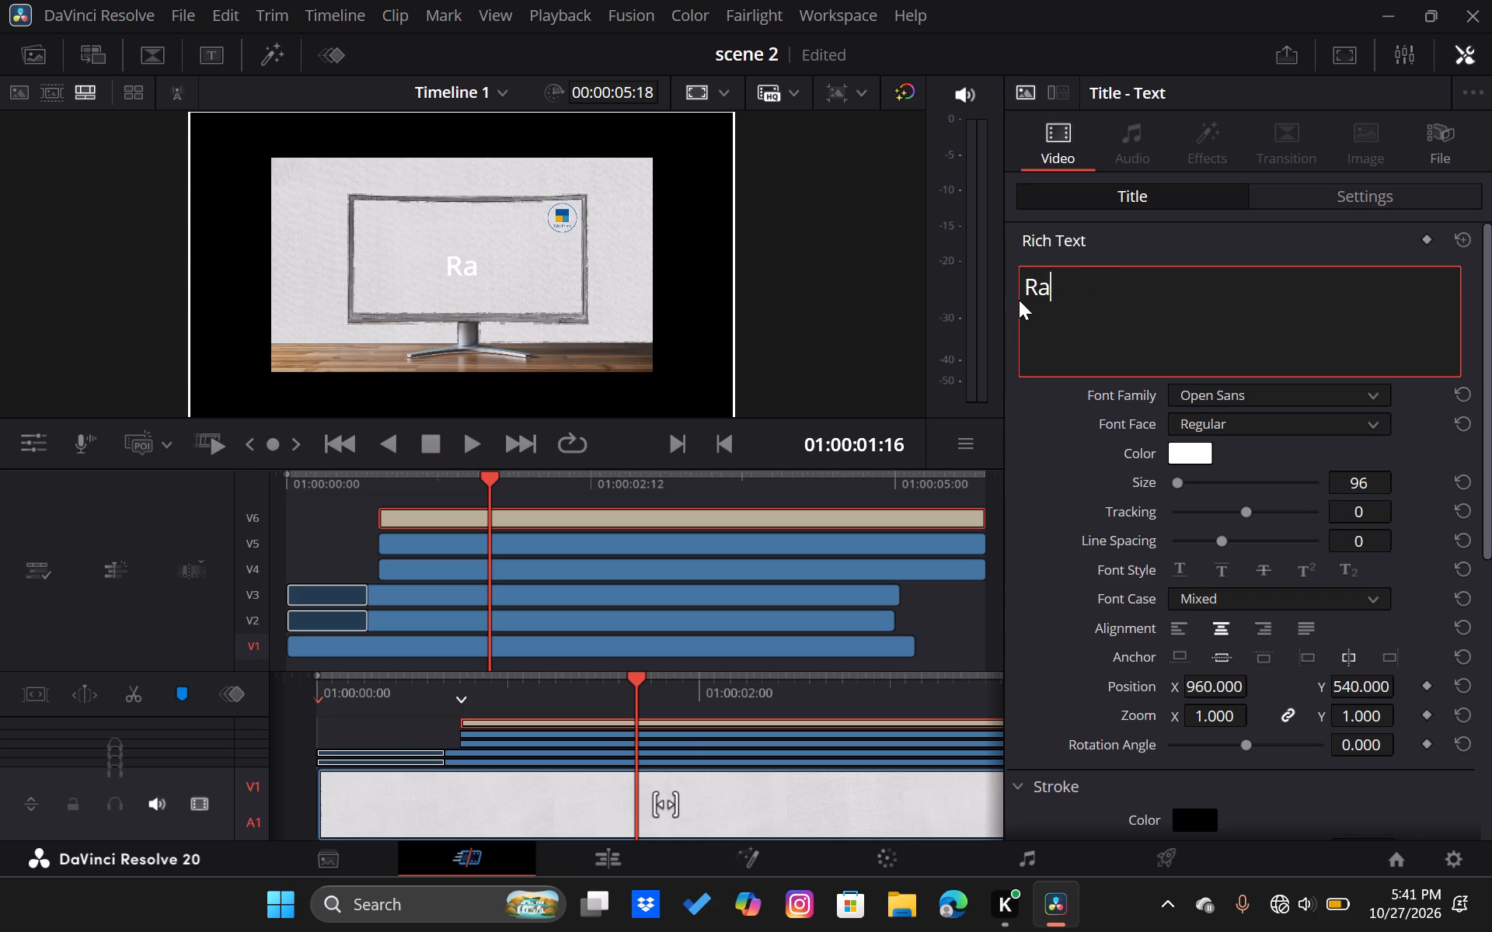
key("BackSpace")
type("ADHE")
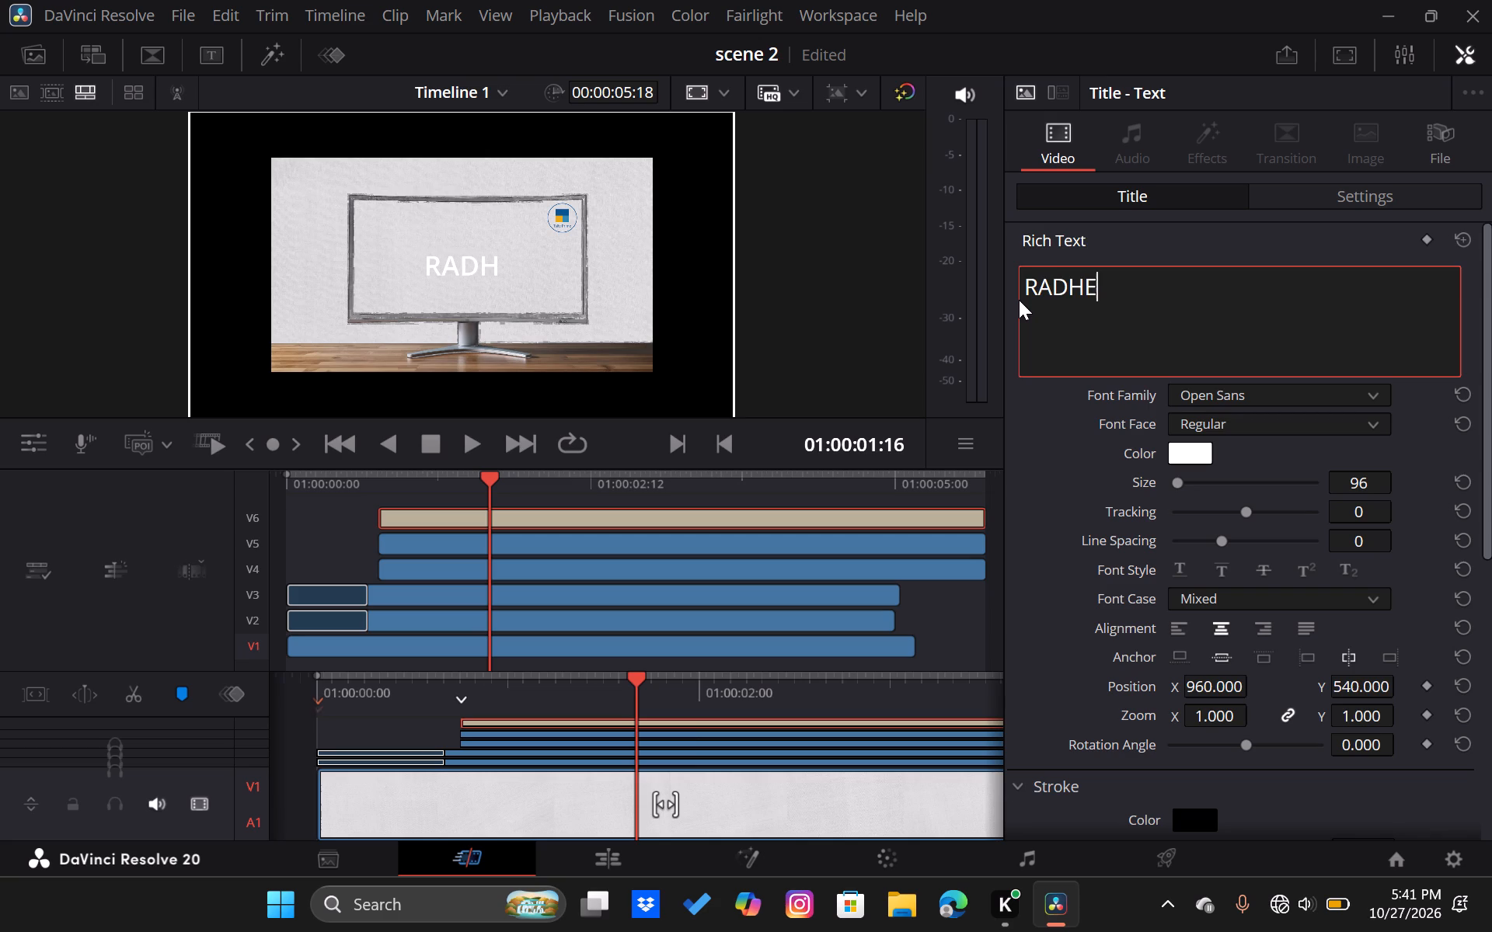
key("space")
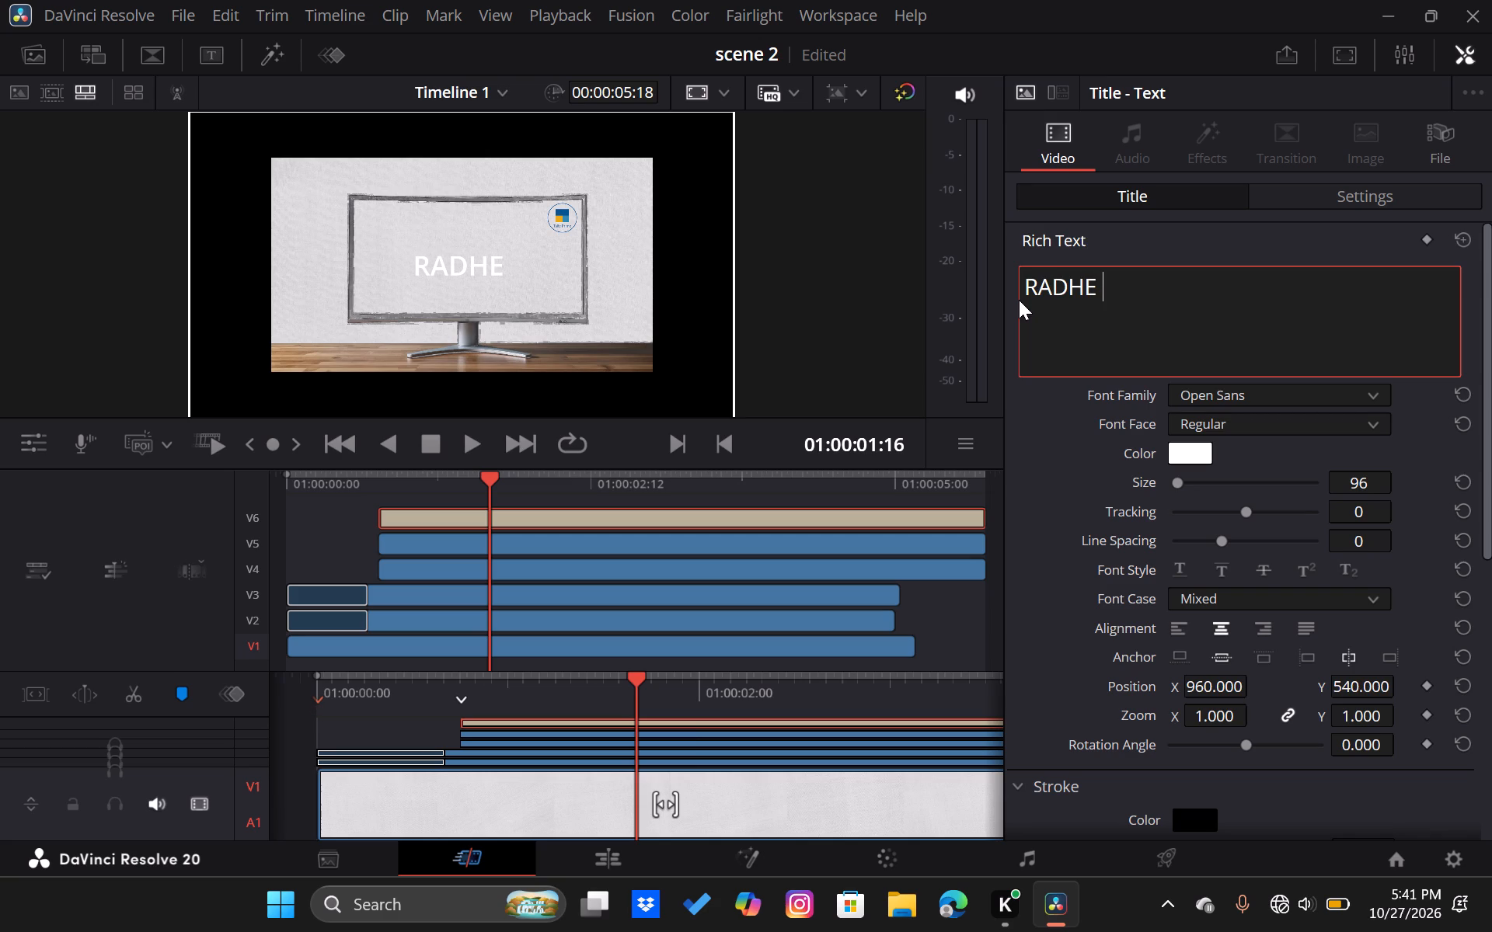
Add a second line reading "& sons ltd" below RADHE in the title text.
key("Return")
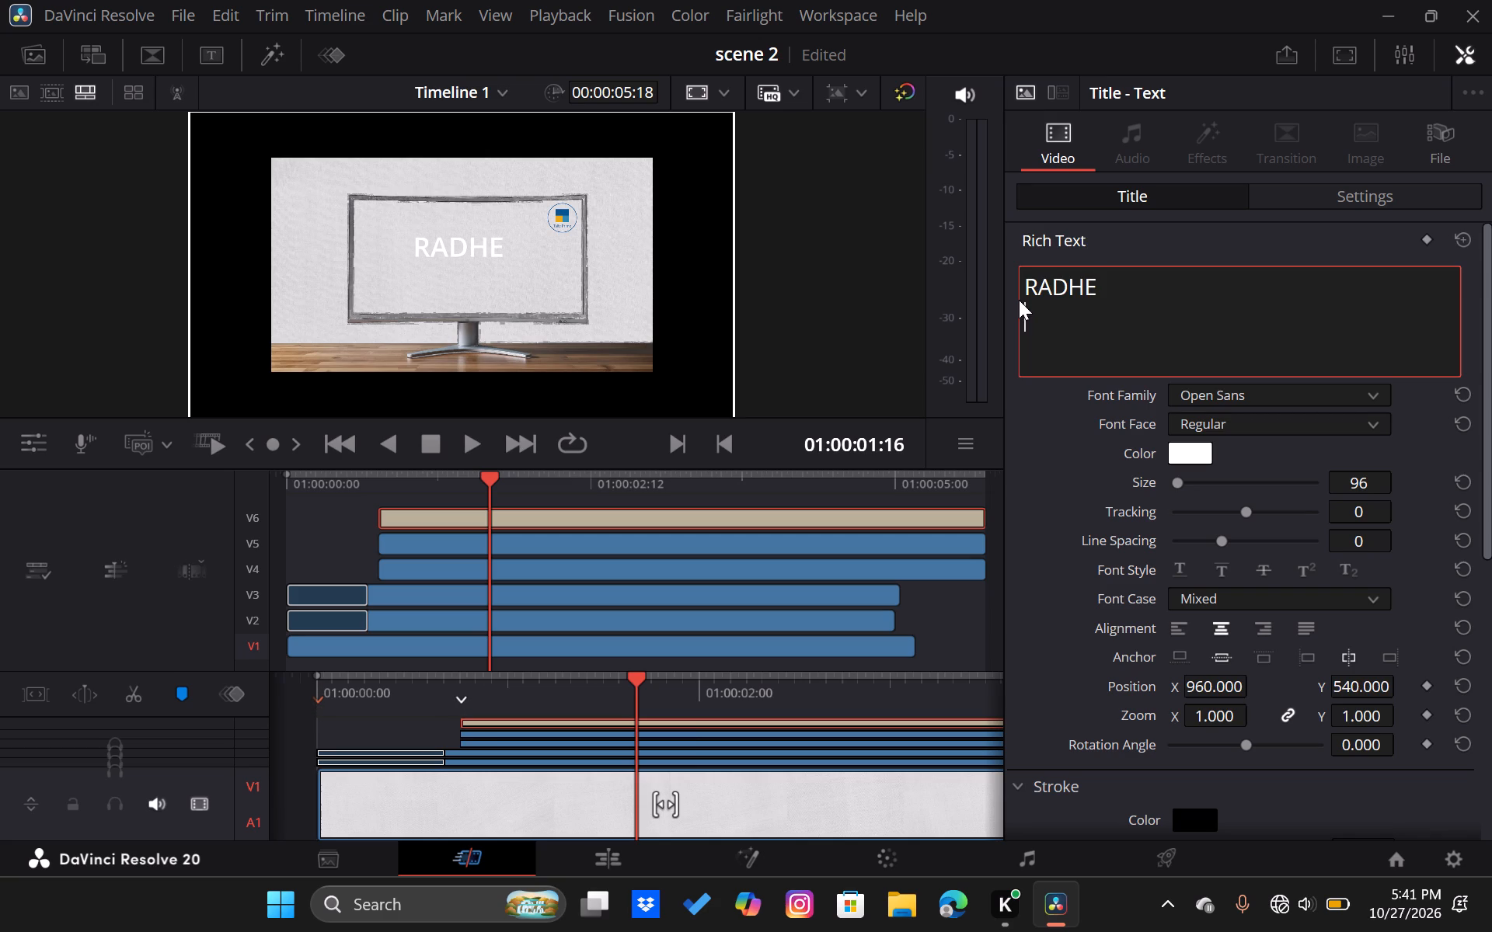
key("shift+ampersand")
key("space")
type("sons")
key("space")
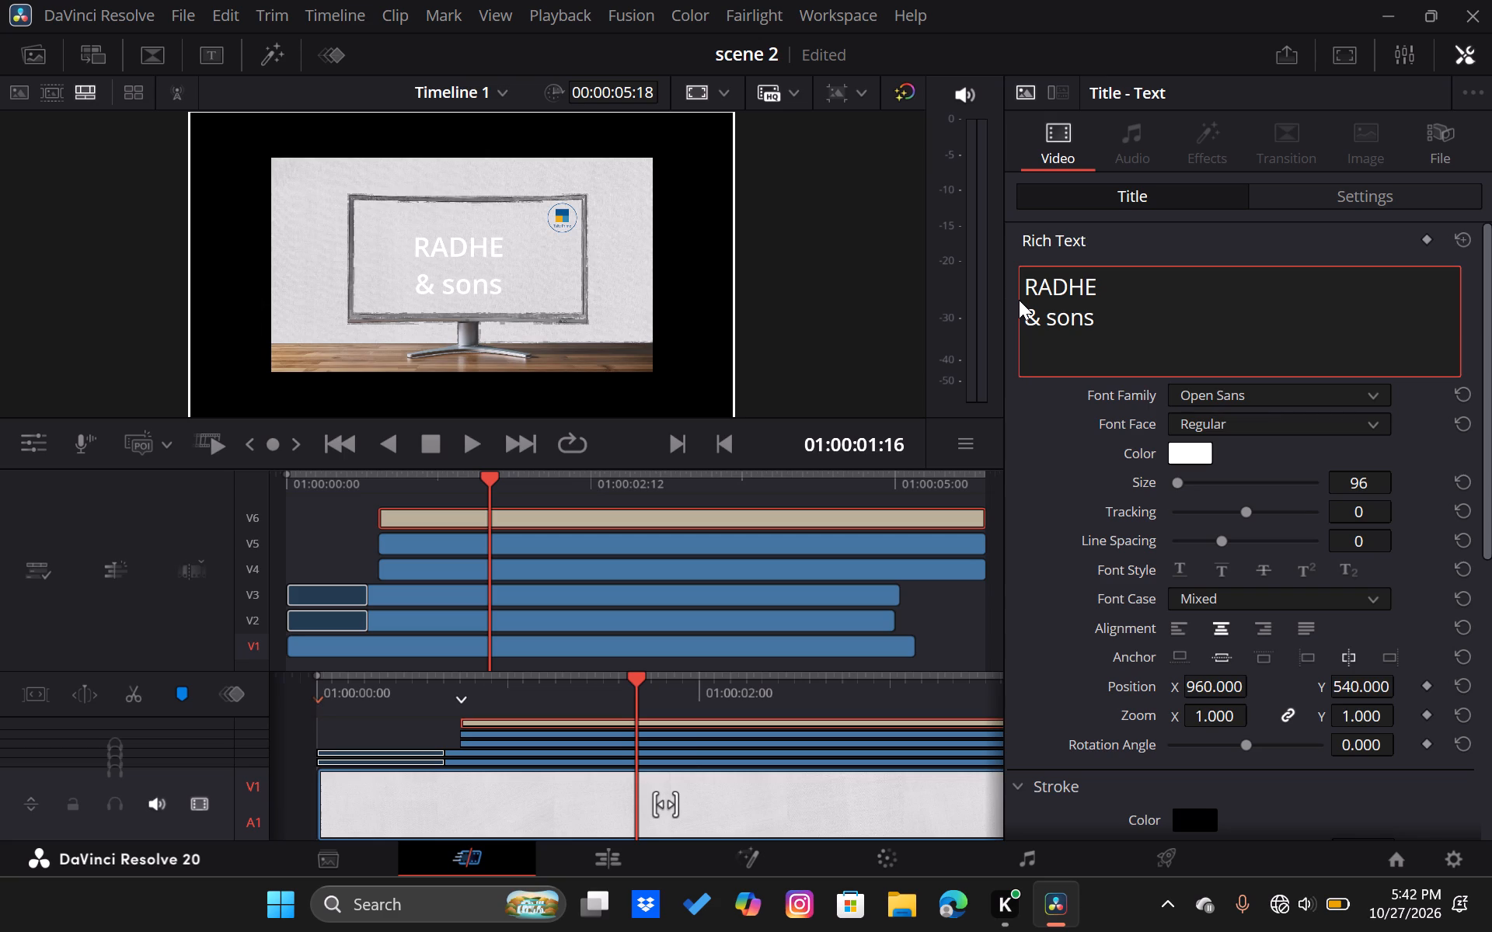
type("co")
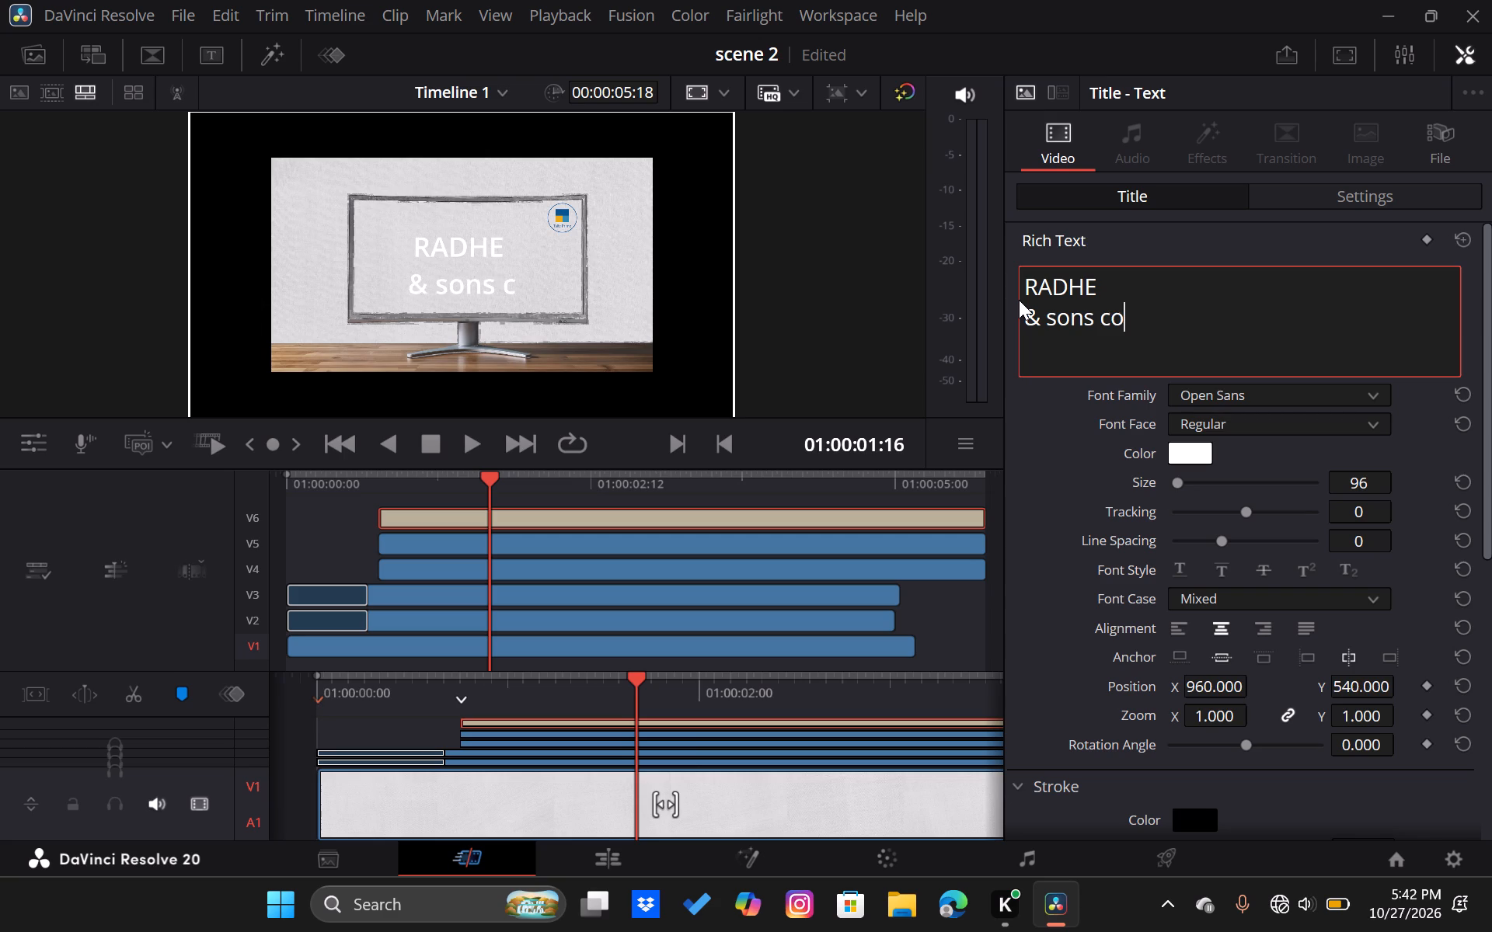
key("BackSpace")
key("BackSpace")
type("ltd")
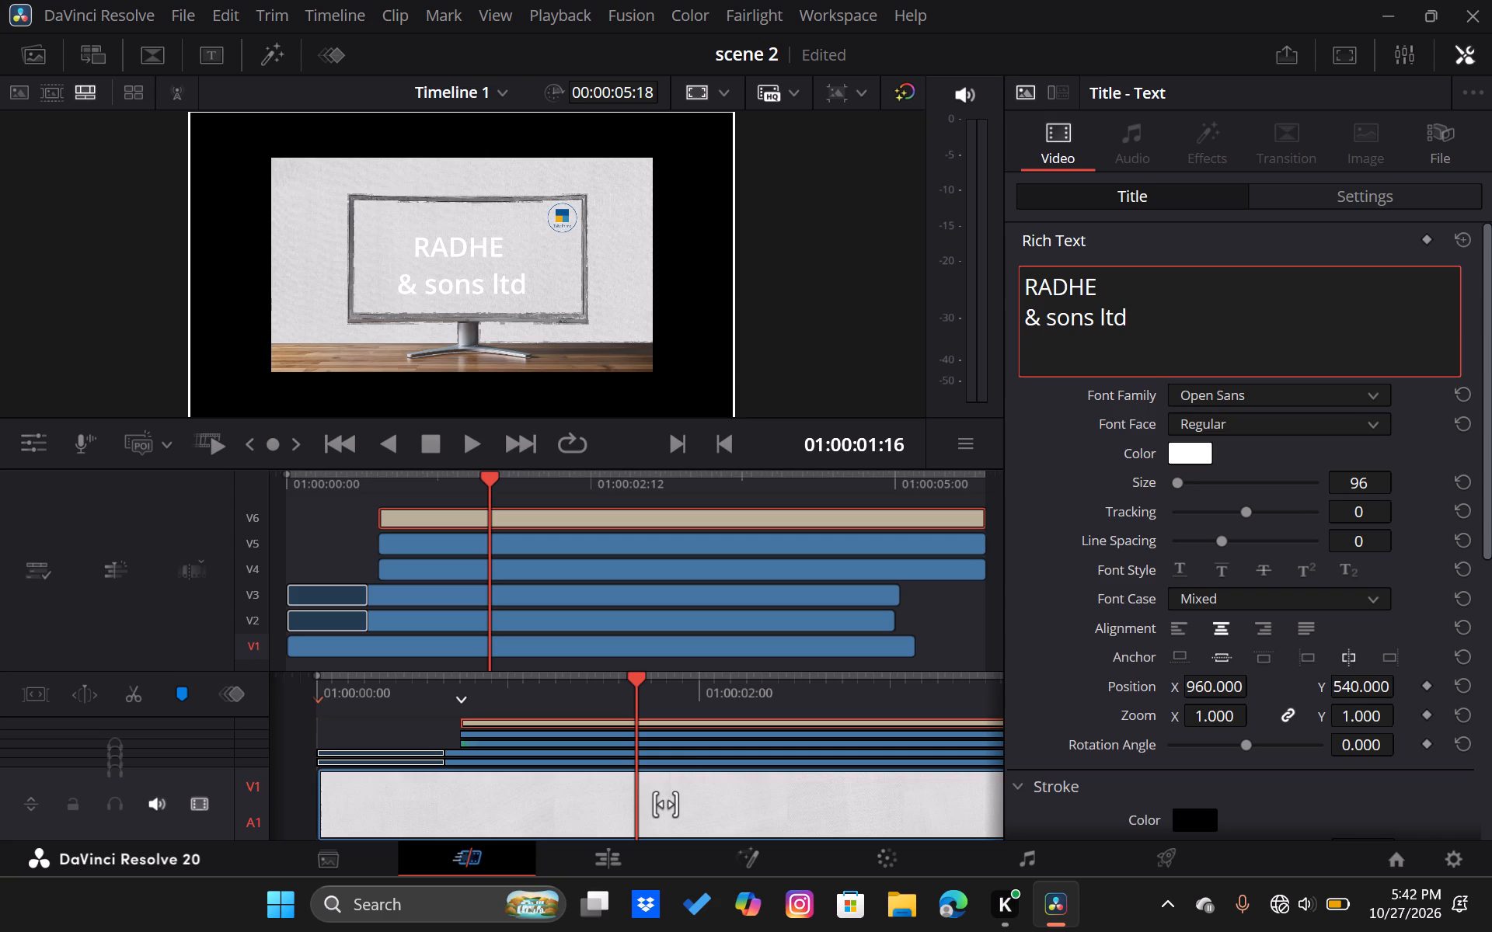
Indent the title's first line, RADHE, by two spaces so it sits better above the second line.
key("Up")
key("Left")
key("Left")
key("Left")
key("Left")
key("Left")
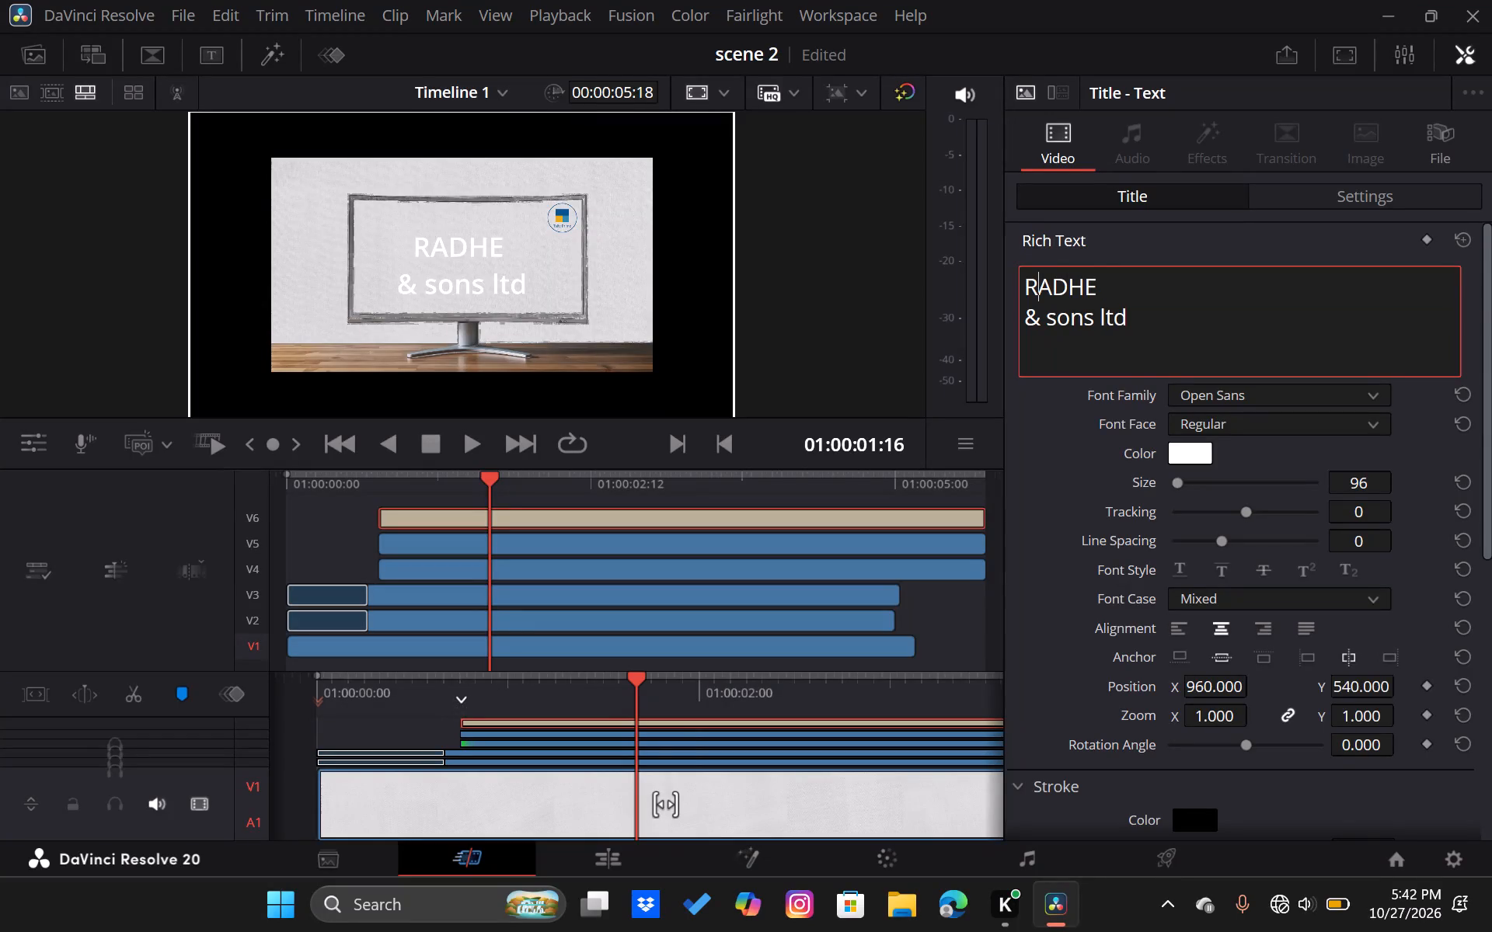
key("Left")
key("space")
key("space")
key("space")
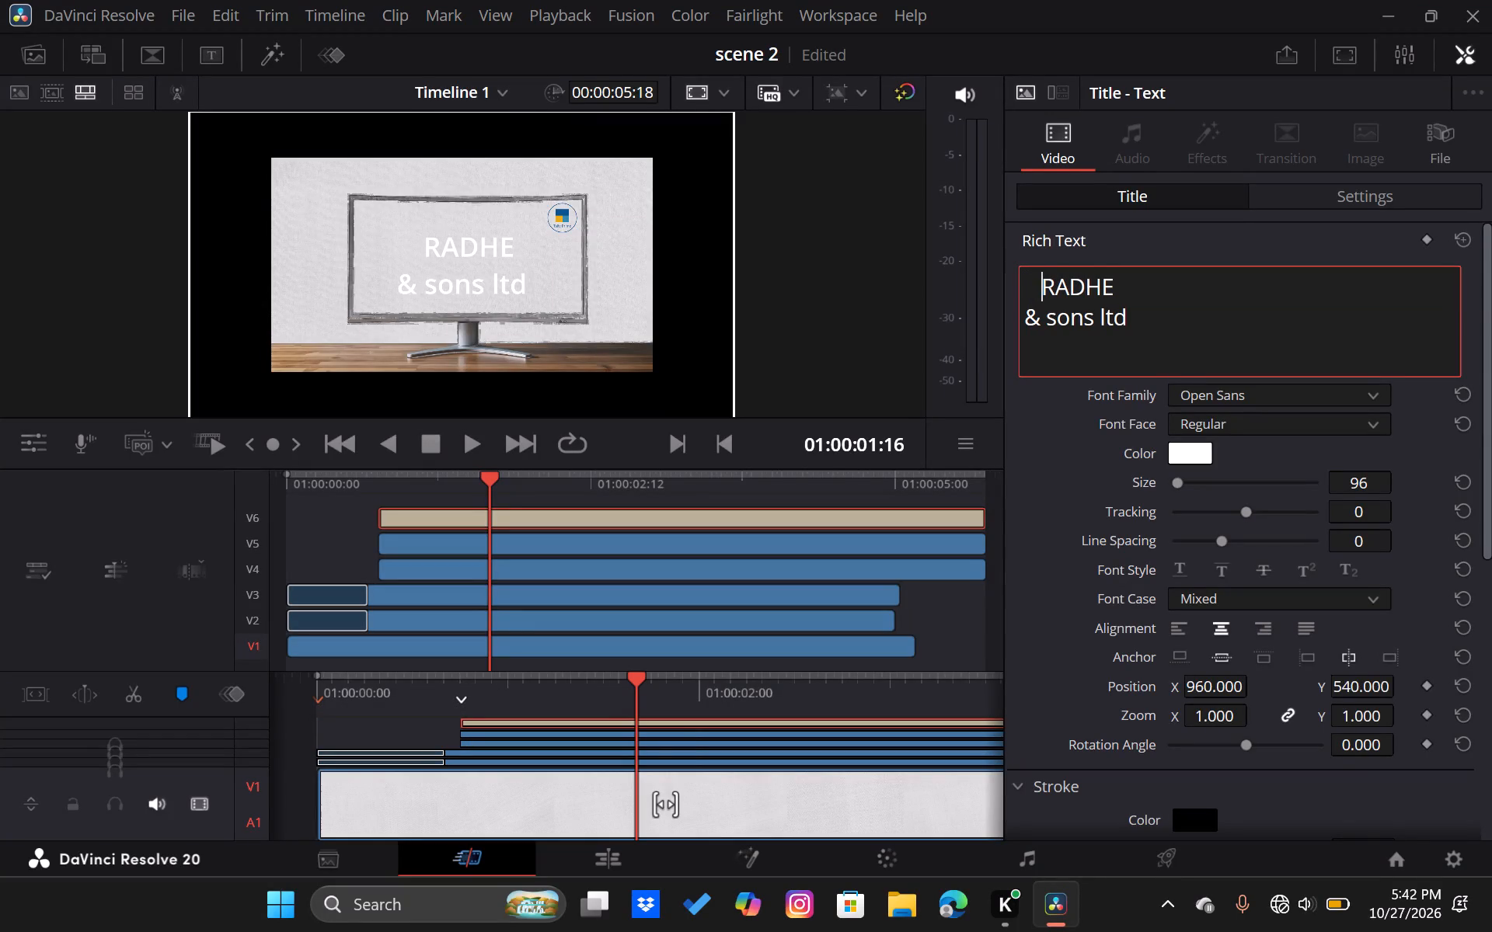
key("BackSpace")
Set the title's tracking to 2 and tighten its line spacing to -53.
scroll(1099, 421, "down", 1)
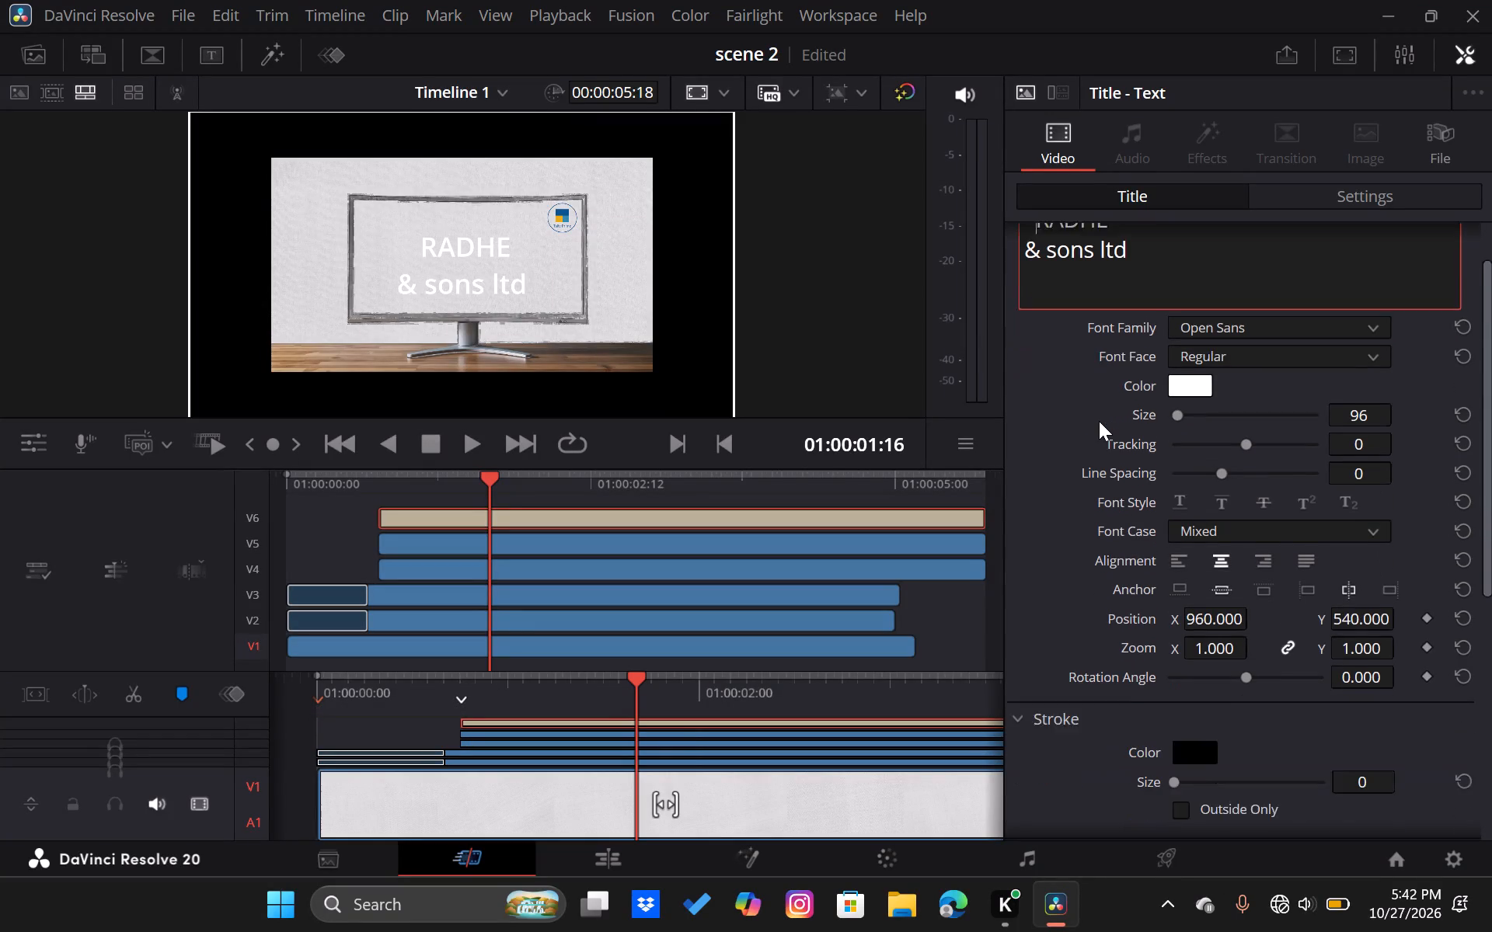
scroll(1099, 421, "down", 1)
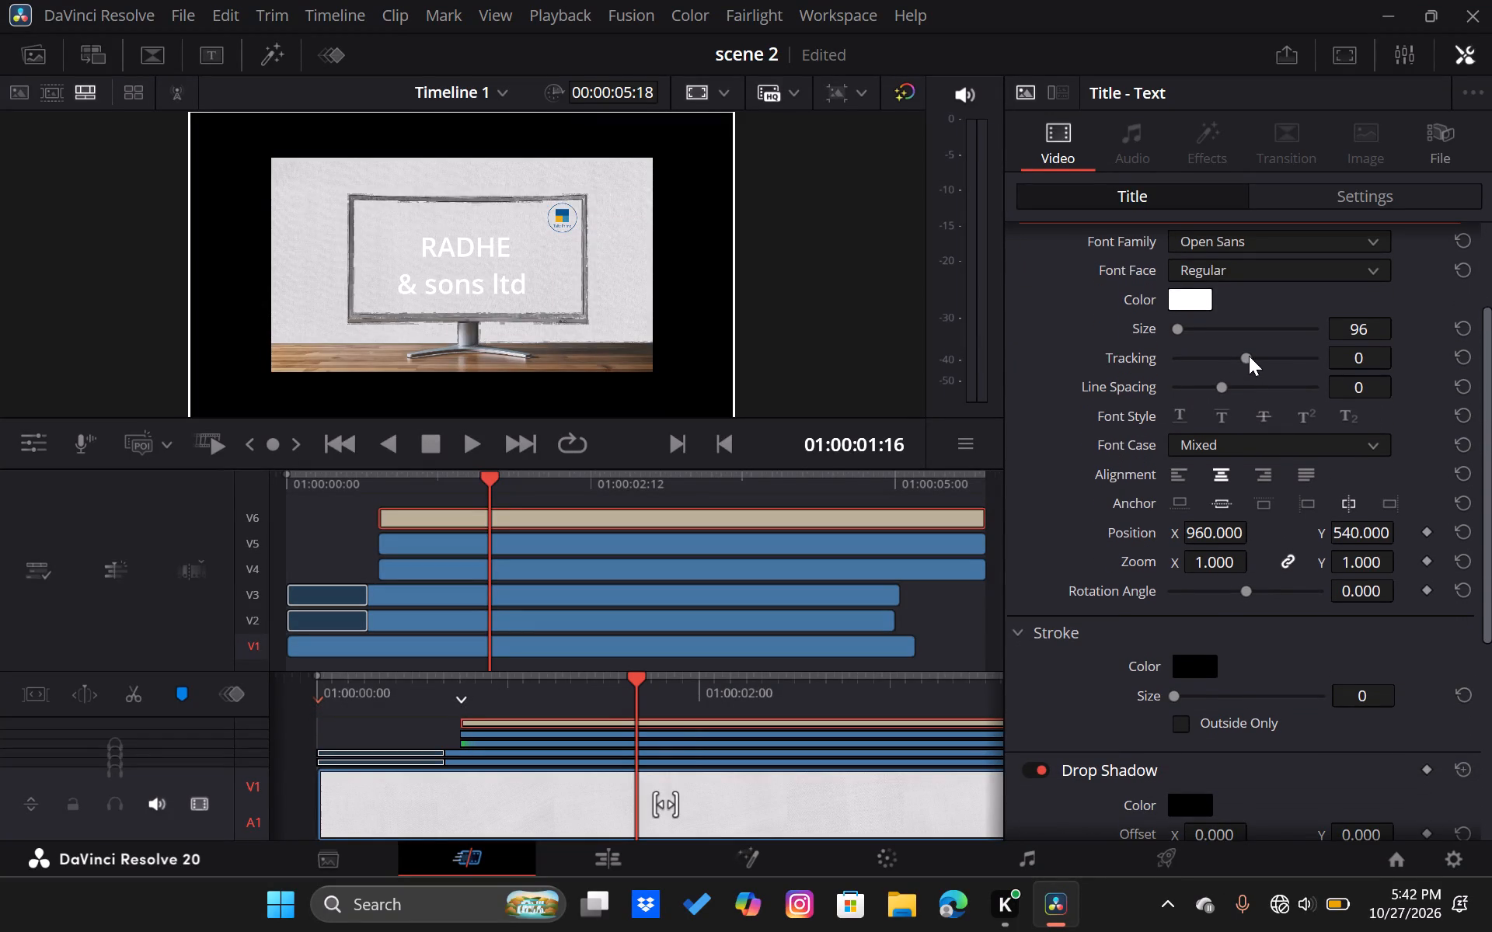
left_click(1249, 356)
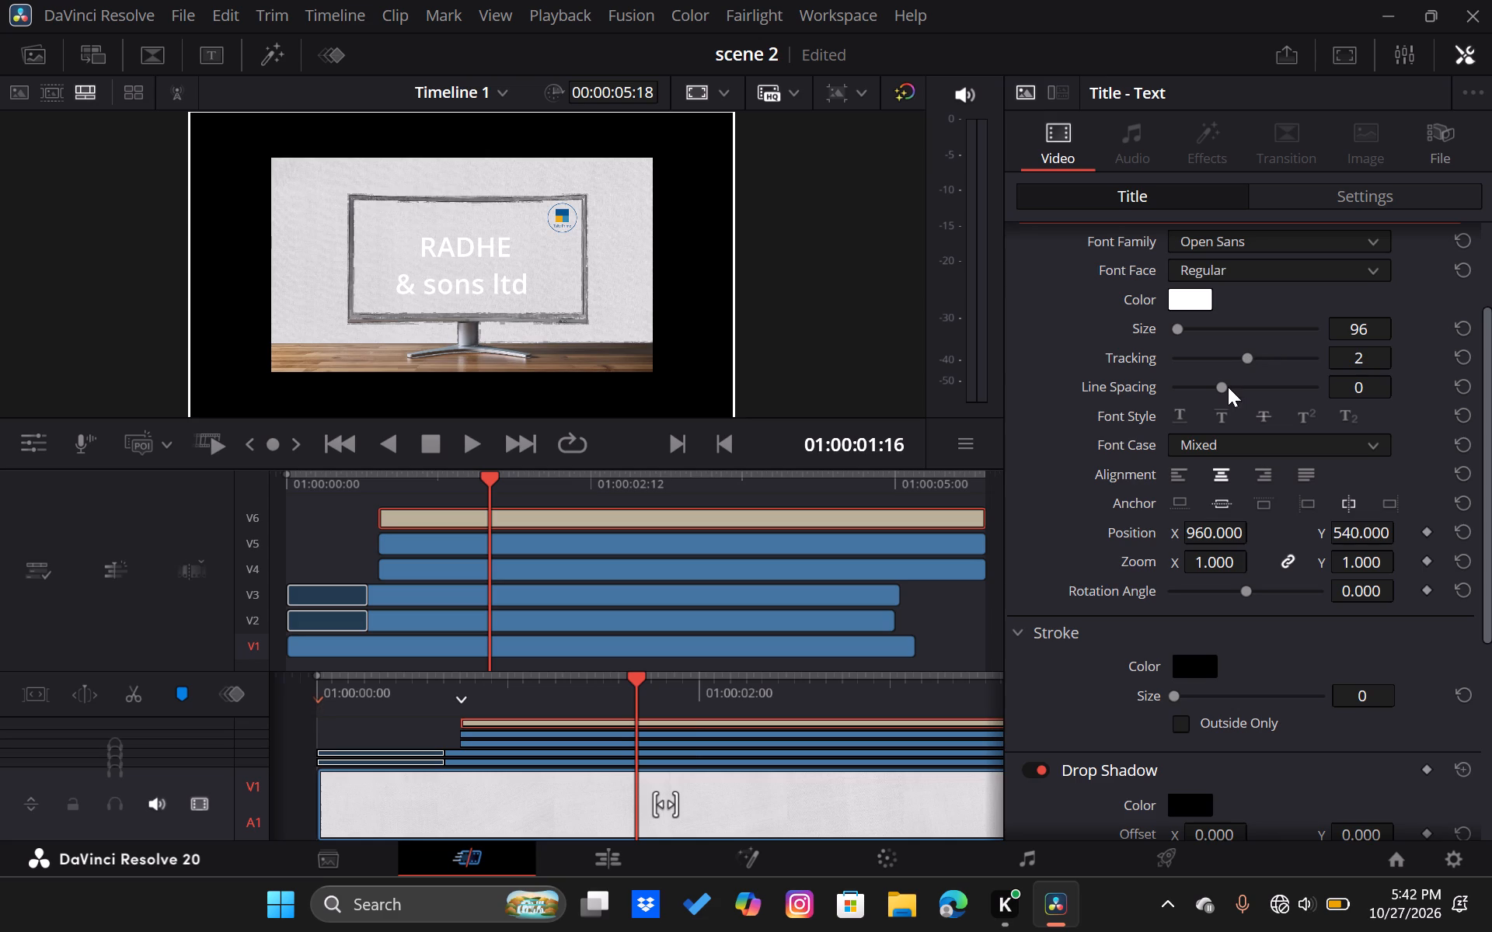
left_click_drag(1228, 387, 1215, 390)
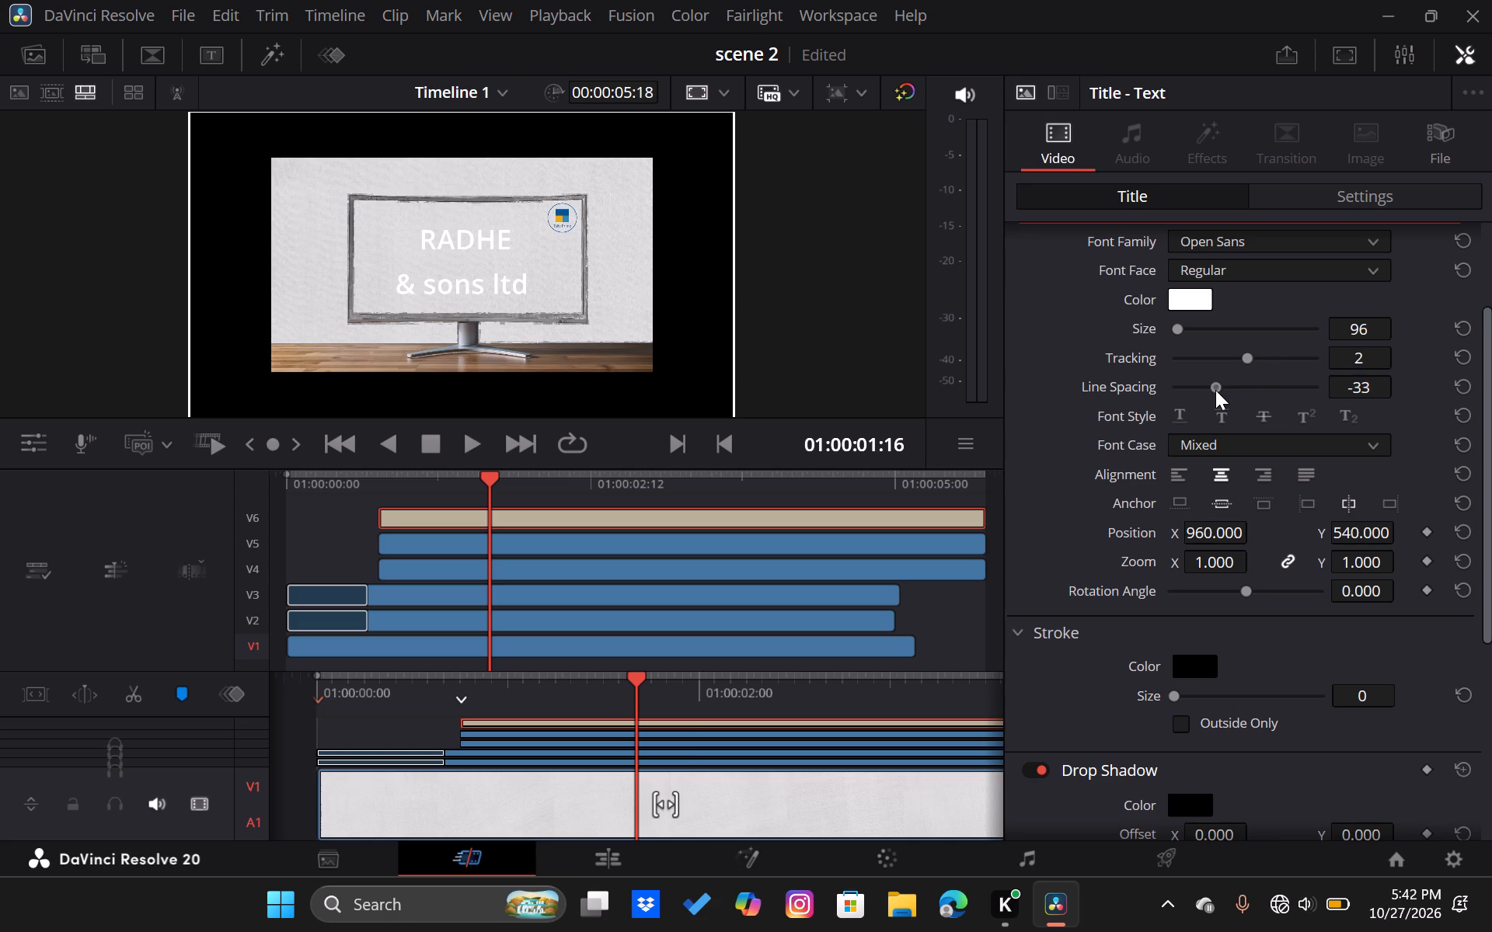
left_click_drag(1215, 390, 1211, 391)
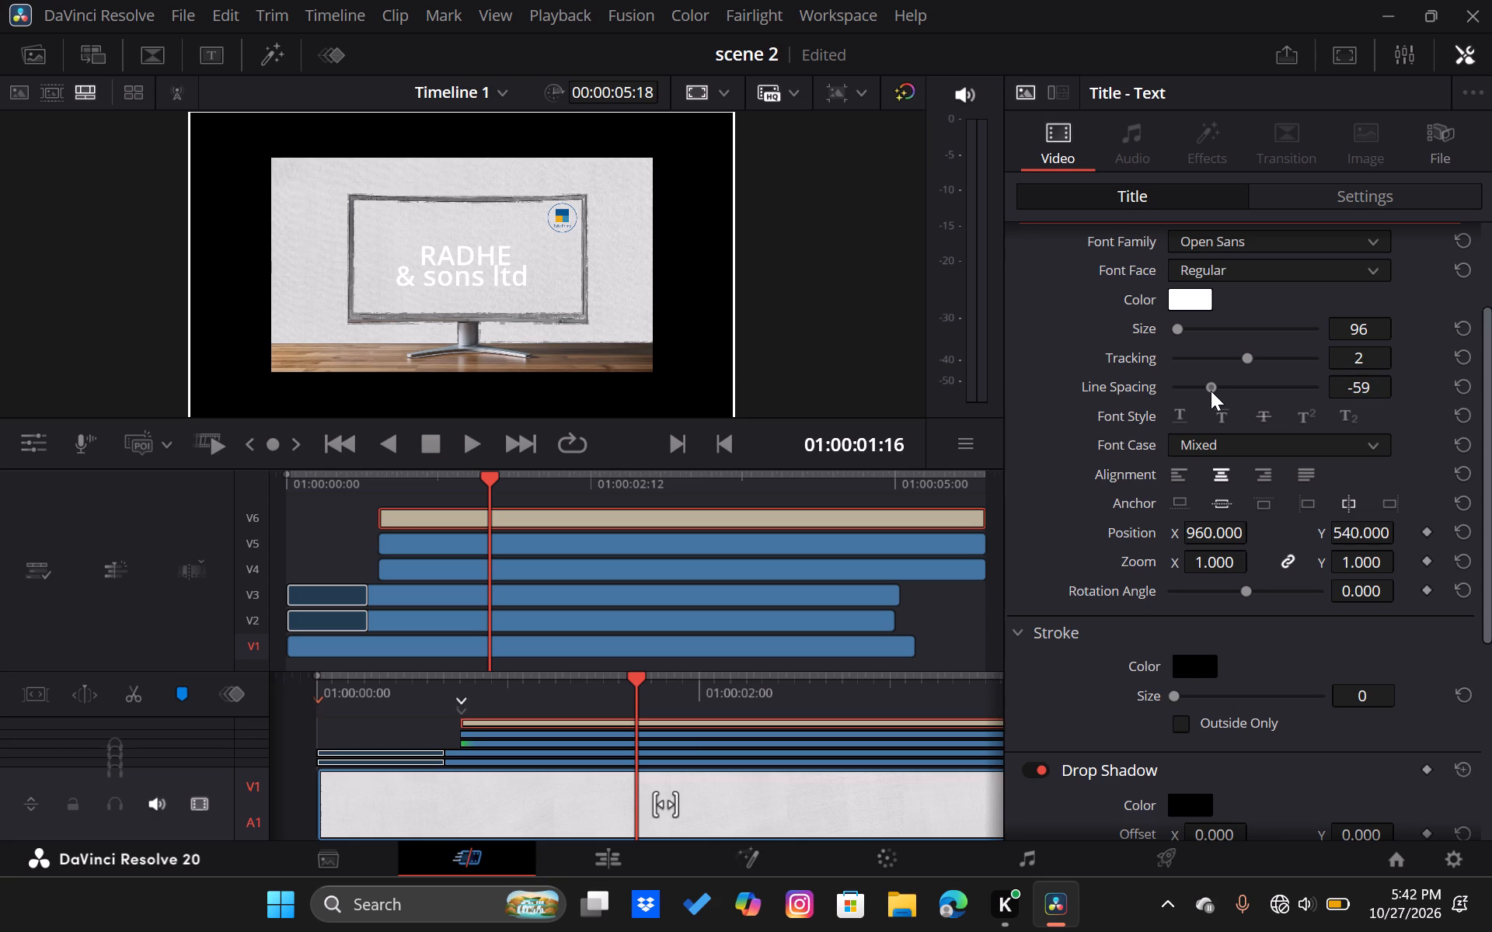
left_click_drag(1211, 391, 1211, 391)
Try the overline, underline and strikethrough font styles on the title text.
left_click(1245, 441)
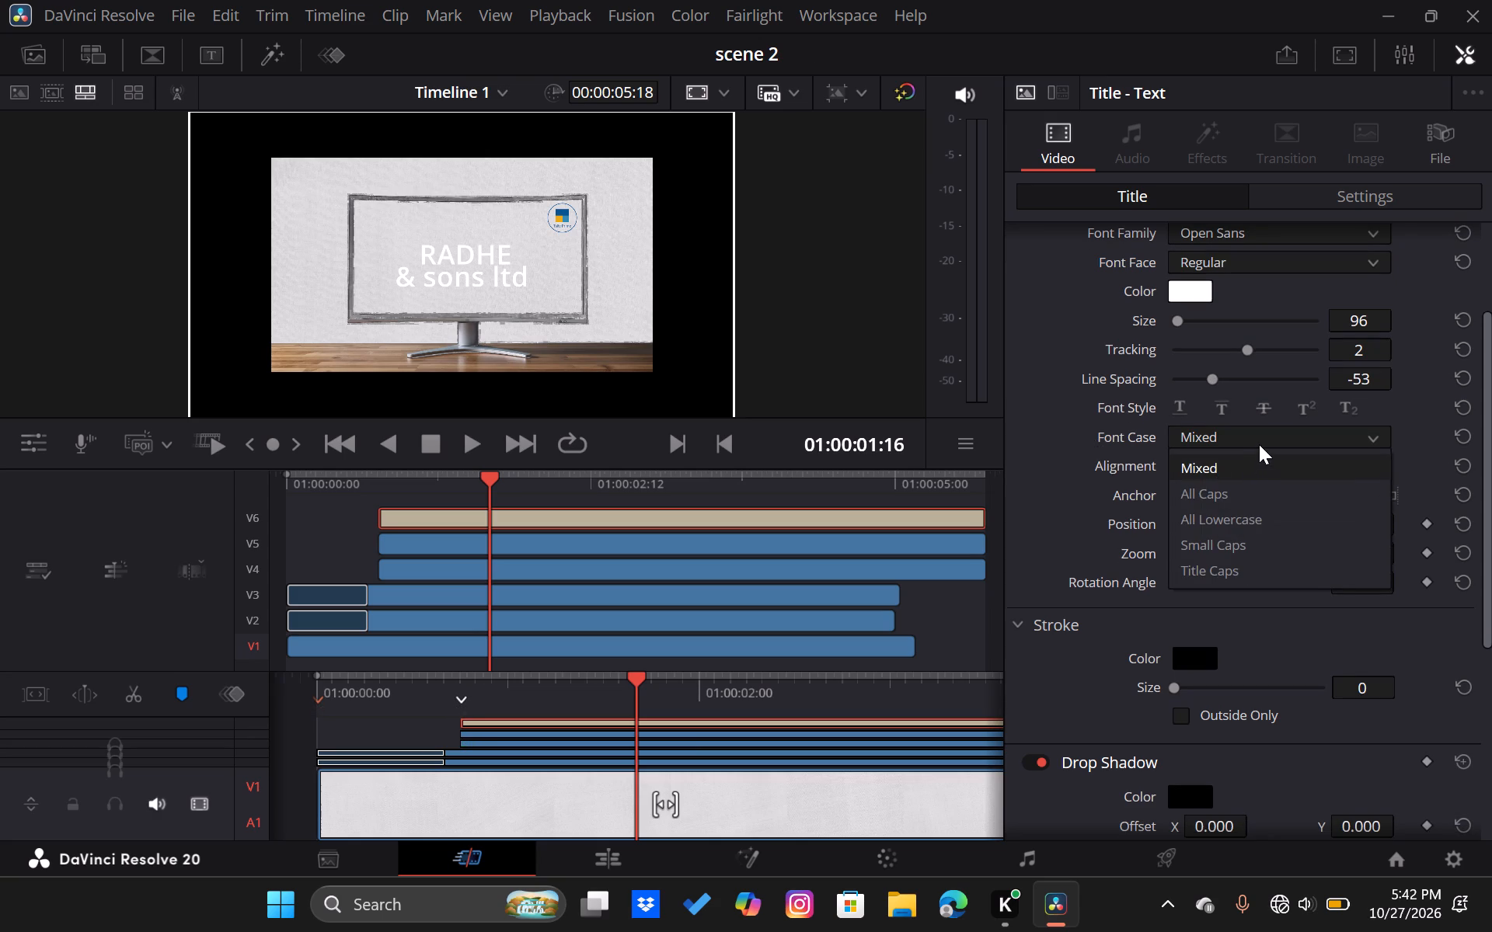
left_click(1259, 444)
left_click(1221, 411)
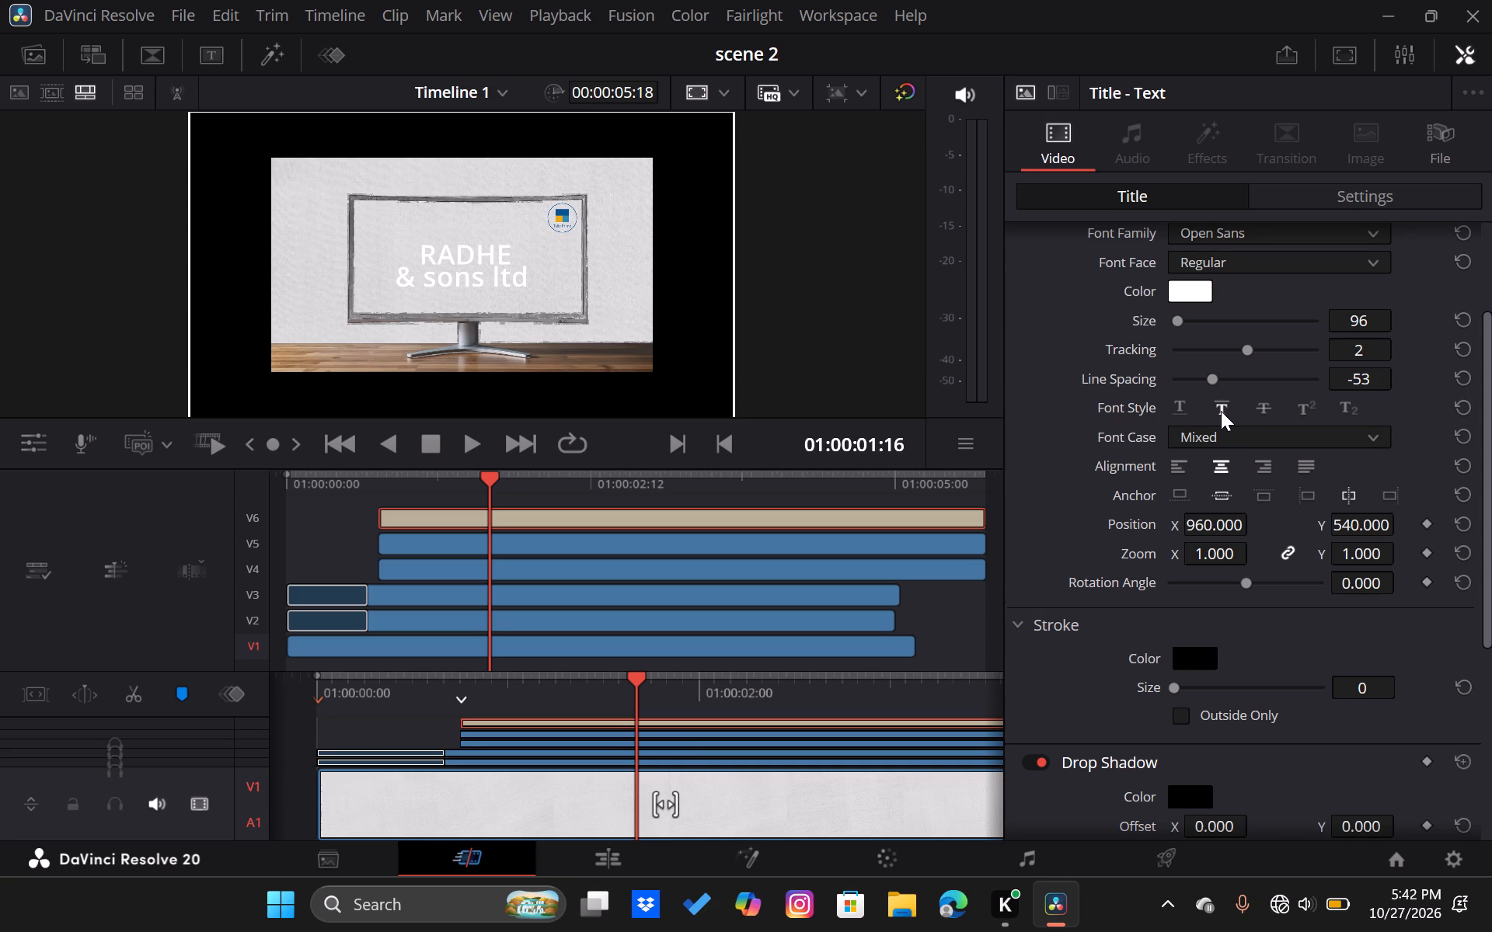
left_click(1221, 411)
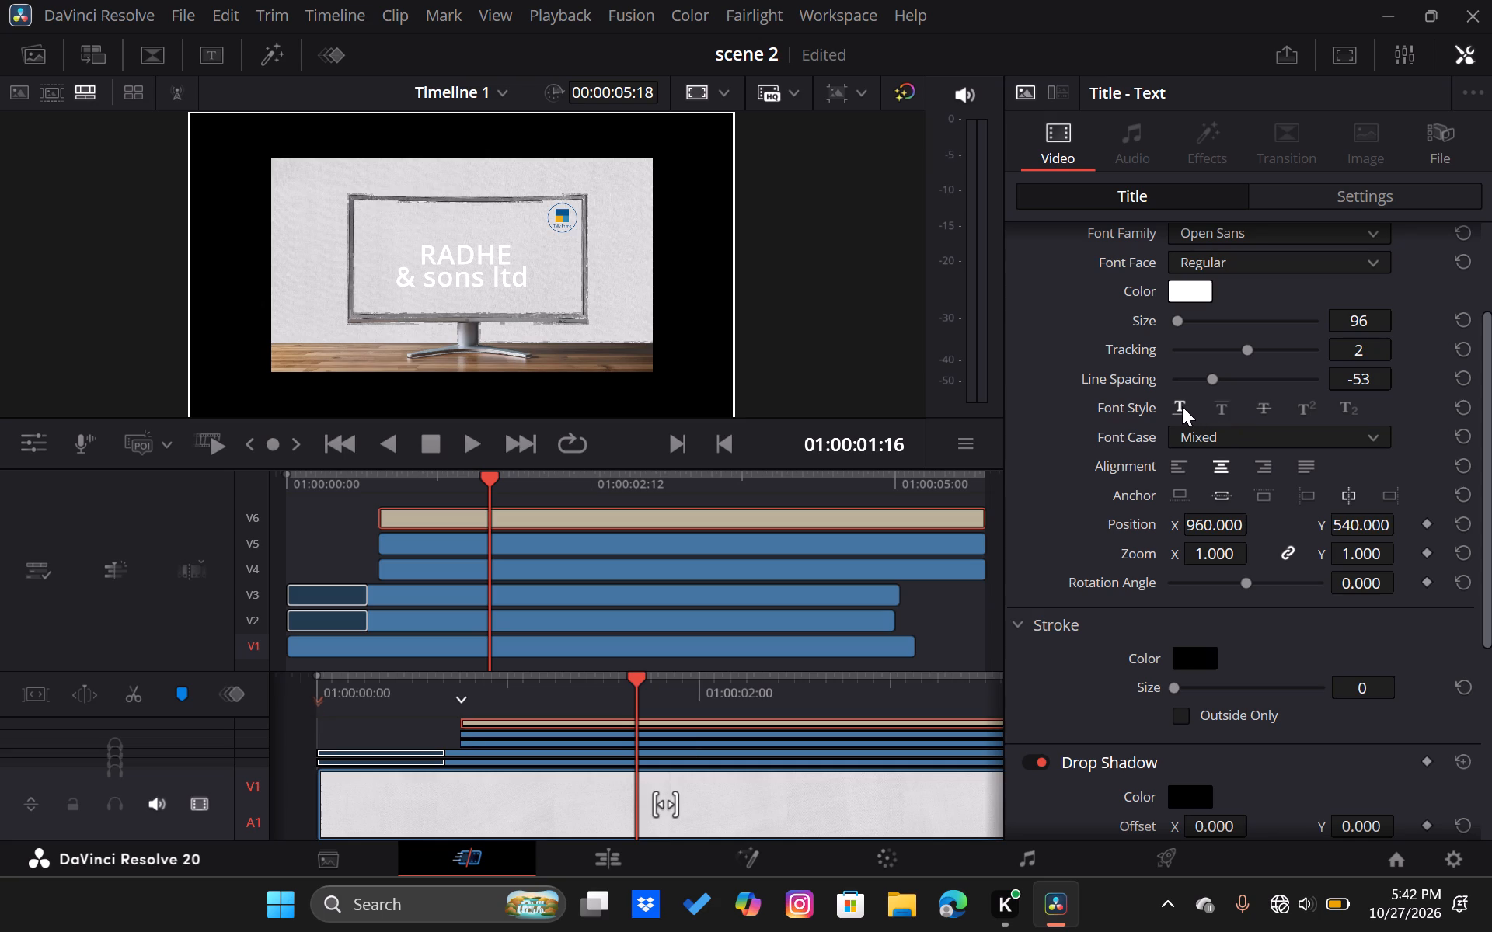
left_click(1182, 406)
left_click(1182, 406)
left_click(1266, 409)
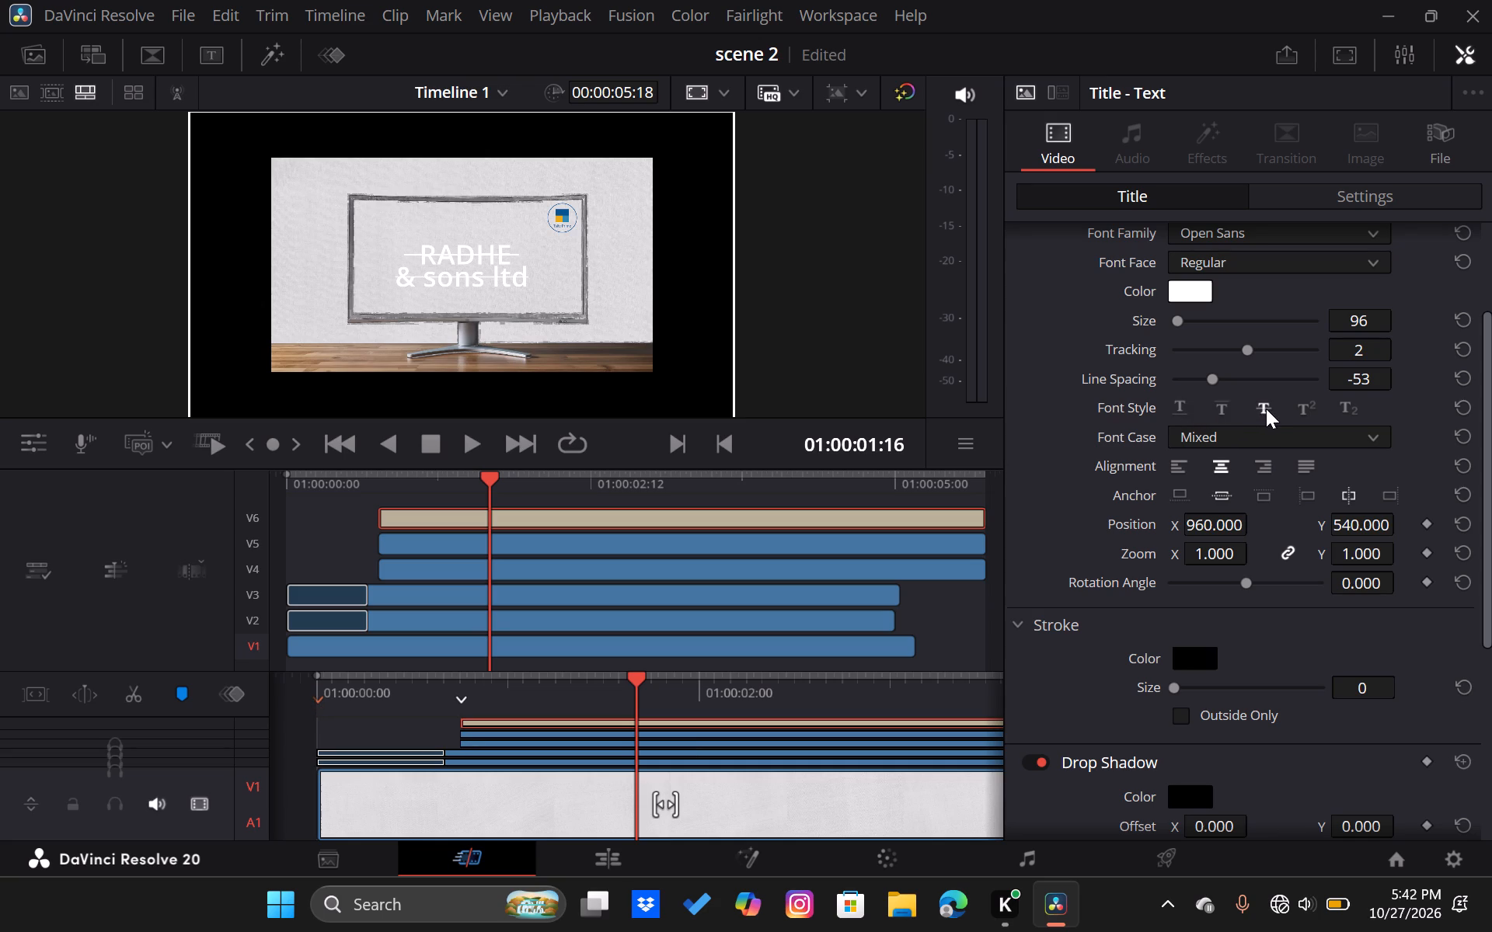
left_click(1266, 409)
Set the title's stroke color to the blue #055492, sampled from the Tally Prime logo in the viewer.
scroll(1305, 407, "down", 2)
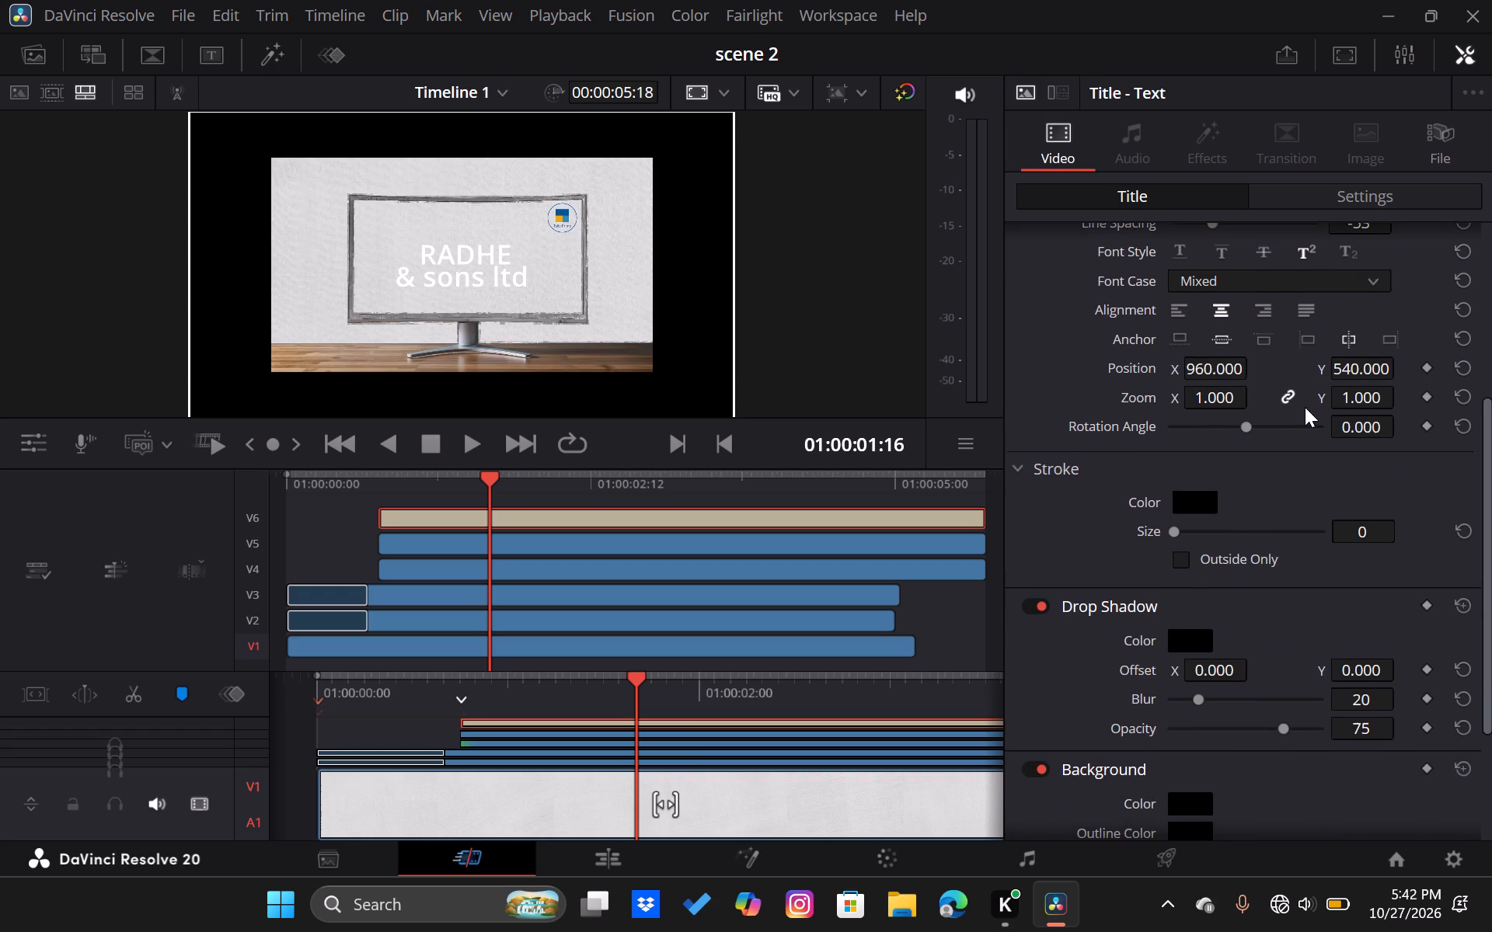
scroll(1305, 407, "down", 2)
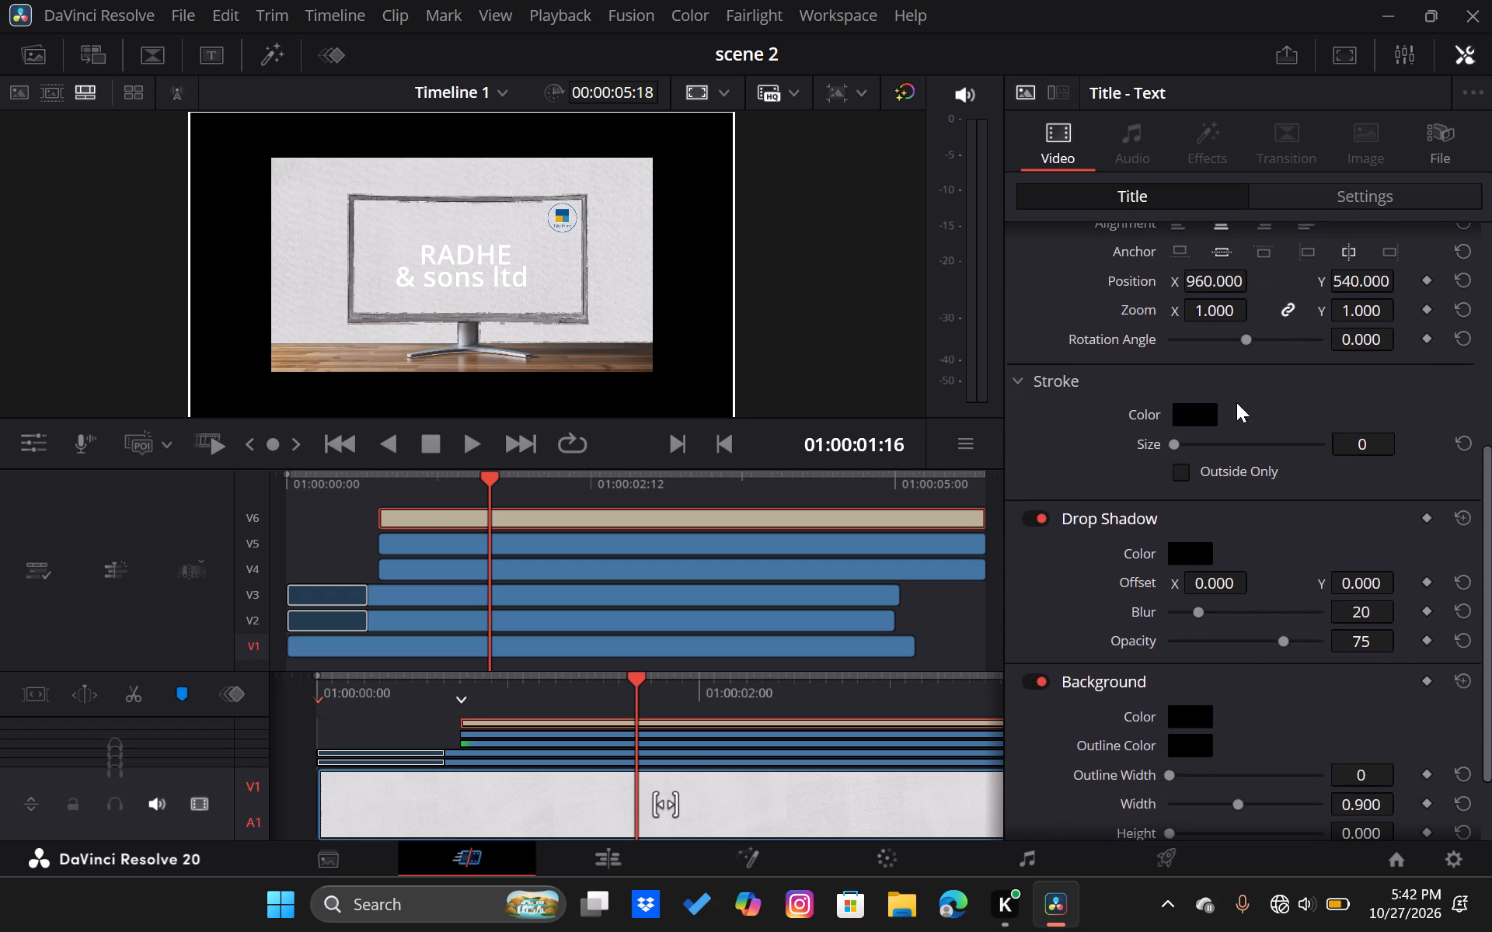
left_click(1195, 411)
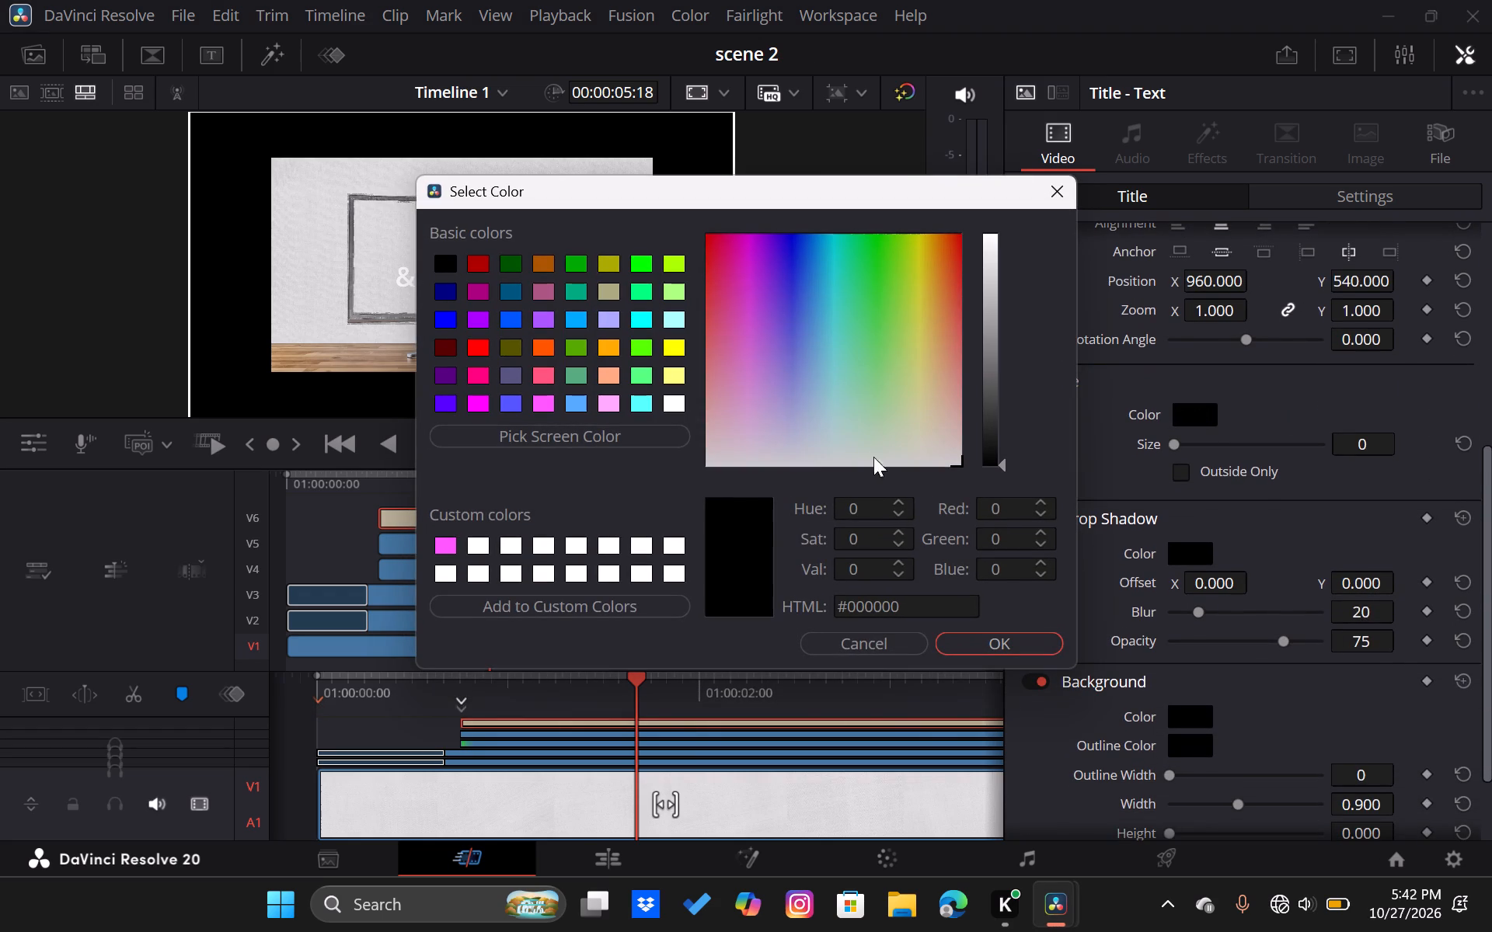
left_click_drag(902, 193, 1026, 329)
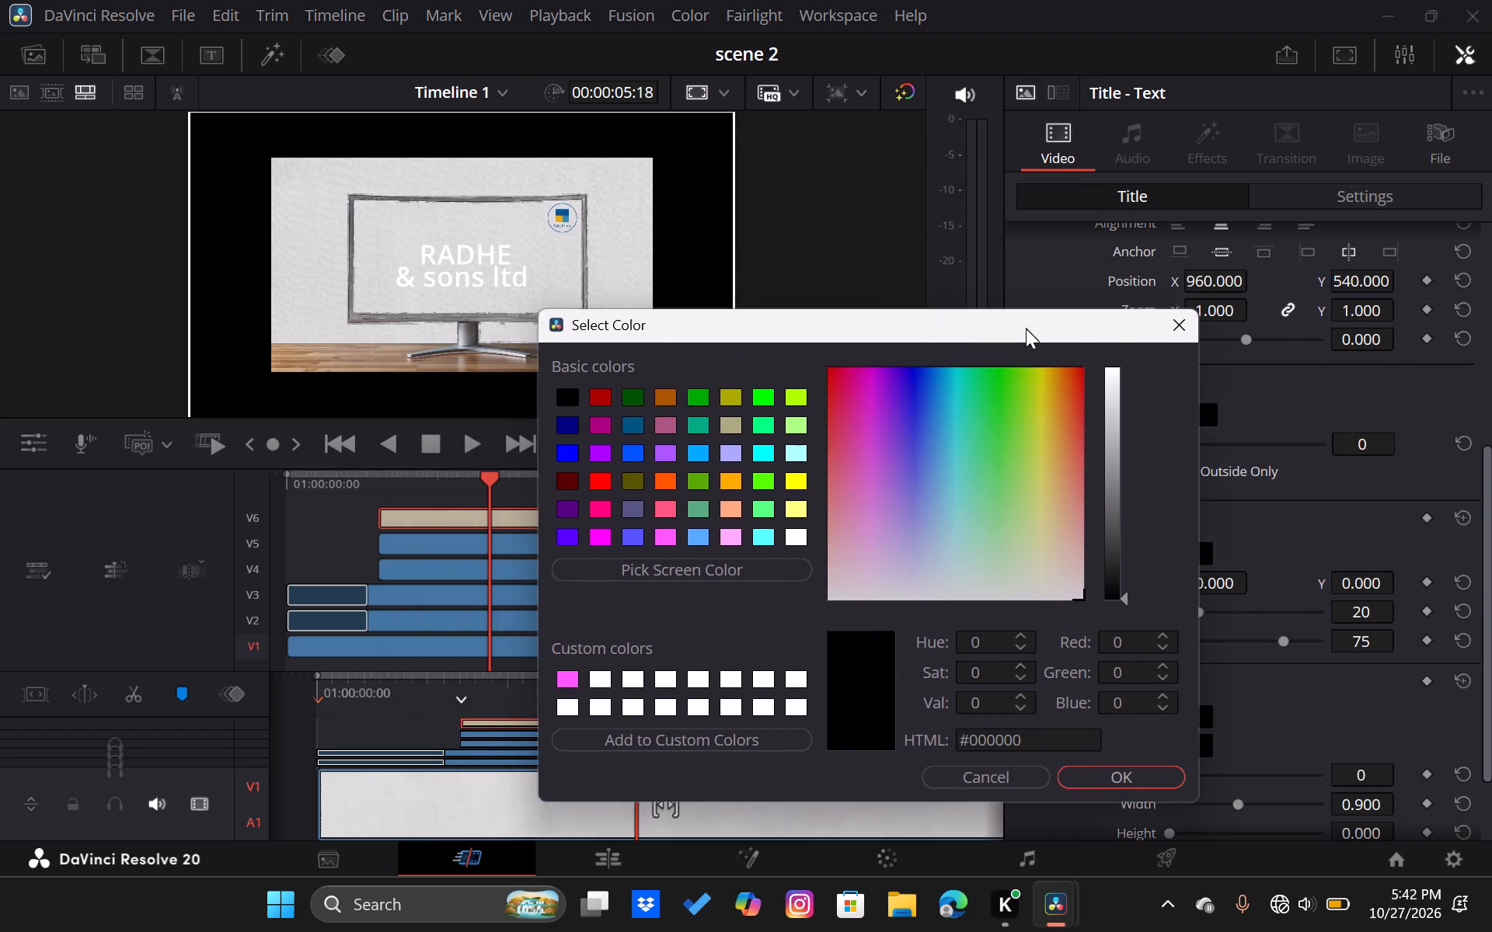
left_click_drag(1026, 329, 1060, 336)
left_click(775, 577)
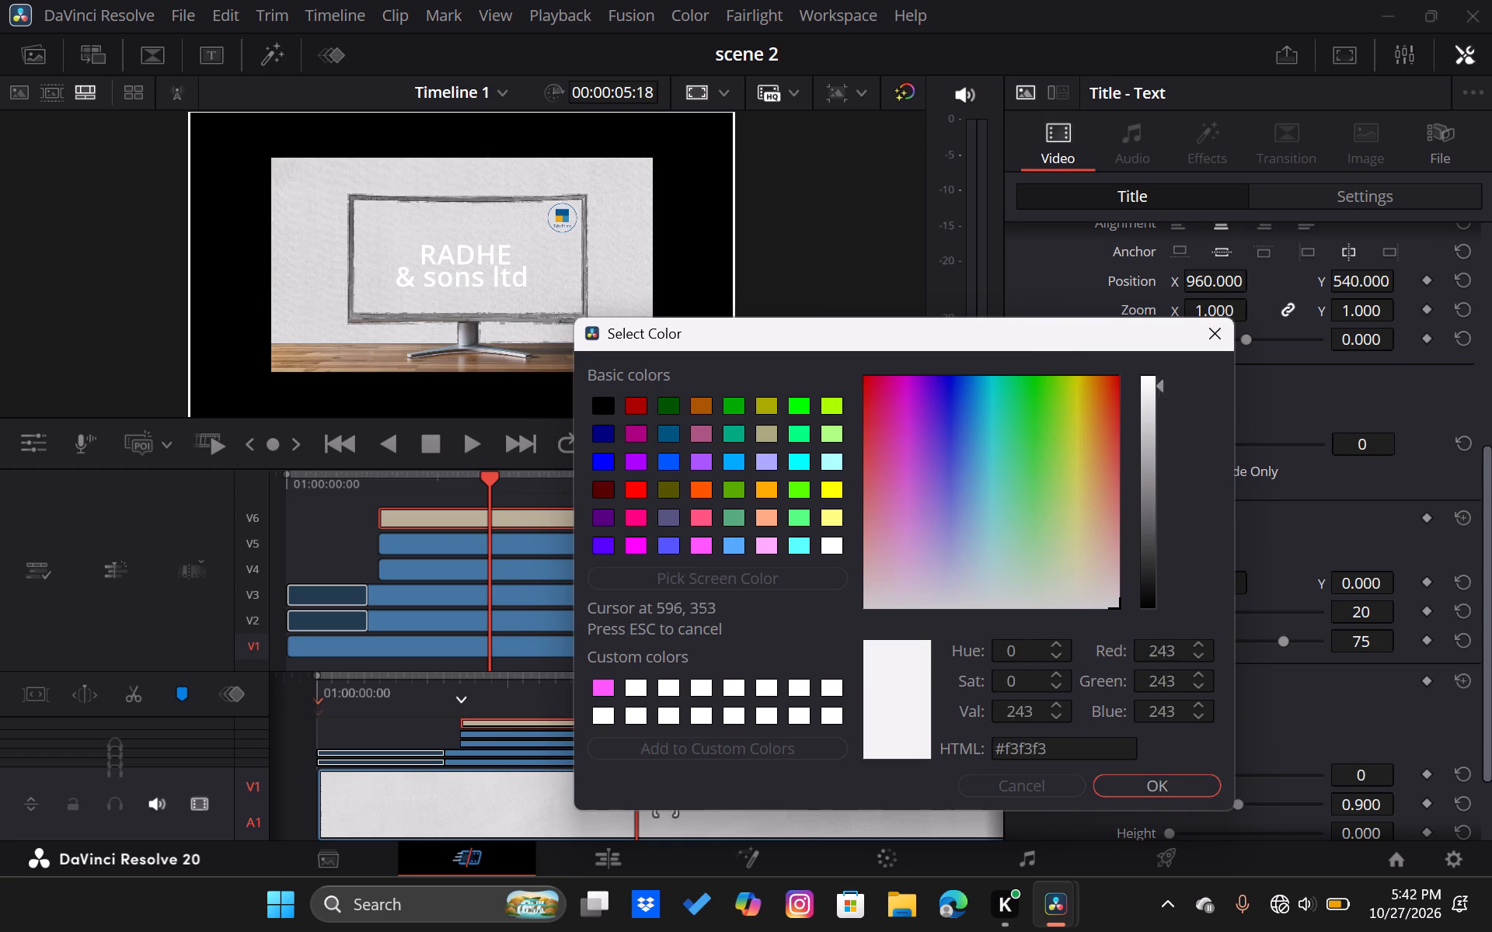
left_click(566, 211)
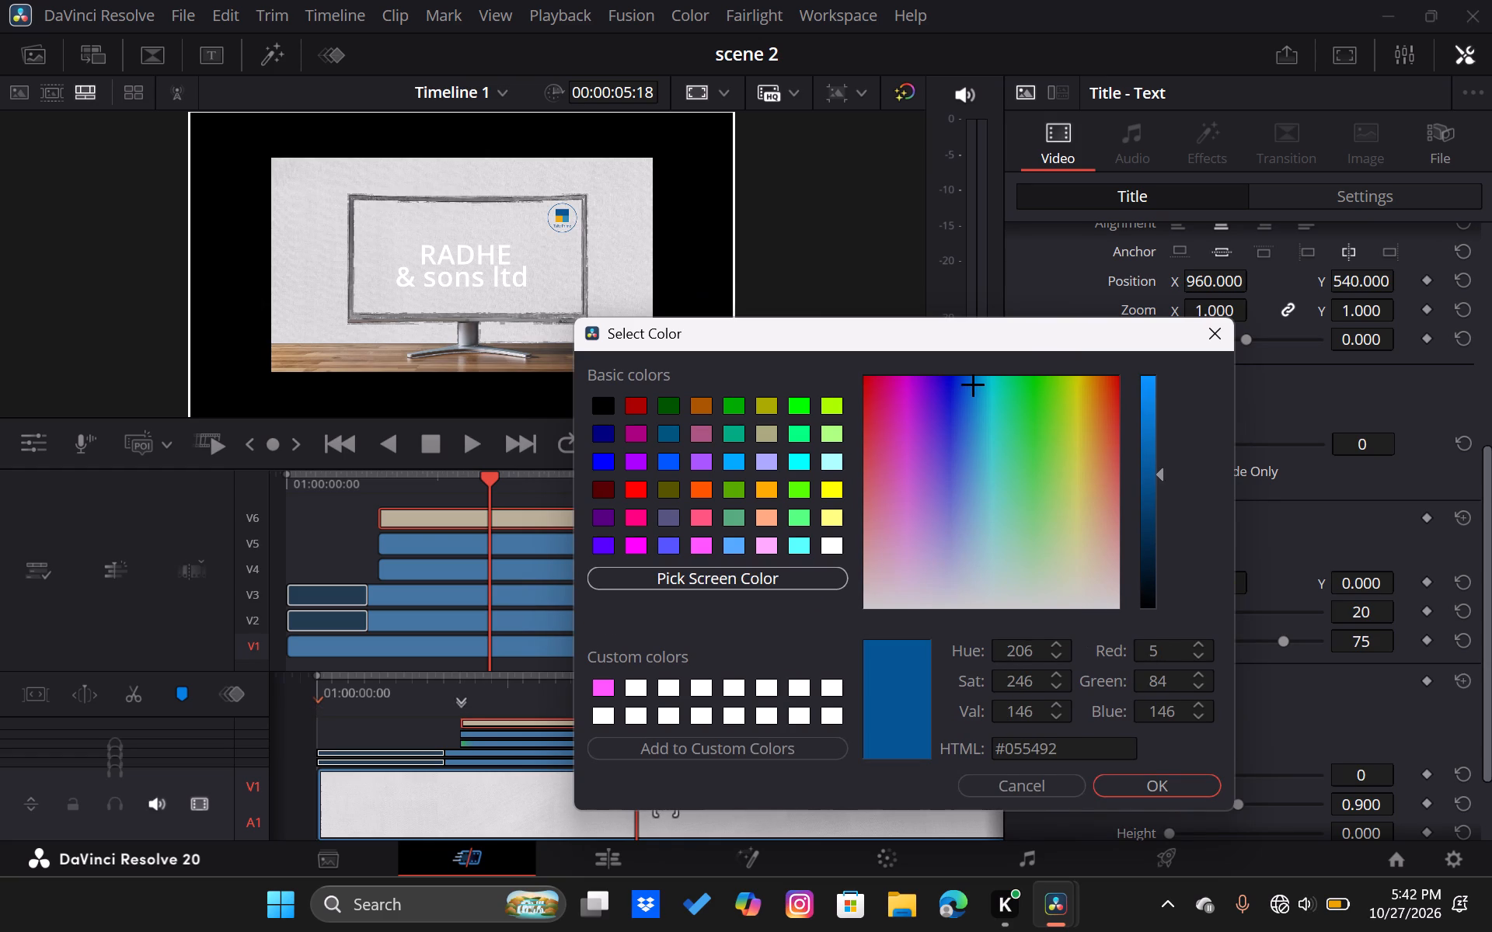
left_click(1149, 784)
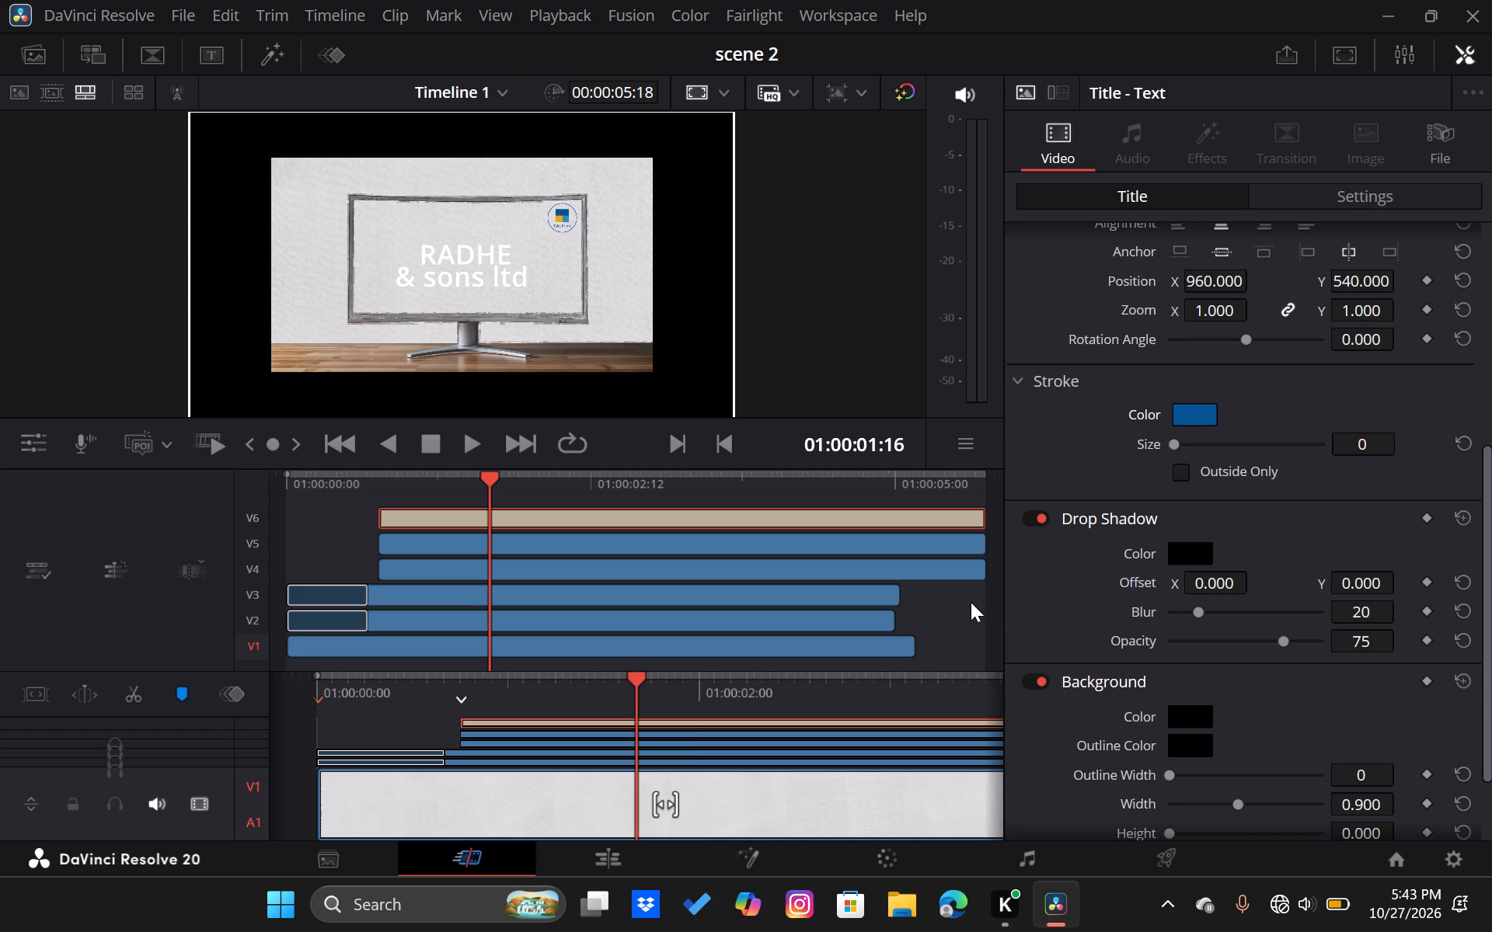
Scale the title to a zoom of 1.040 and shift its transform position to X 5, Y 17.
scroll(1099, 480, "up", 3)
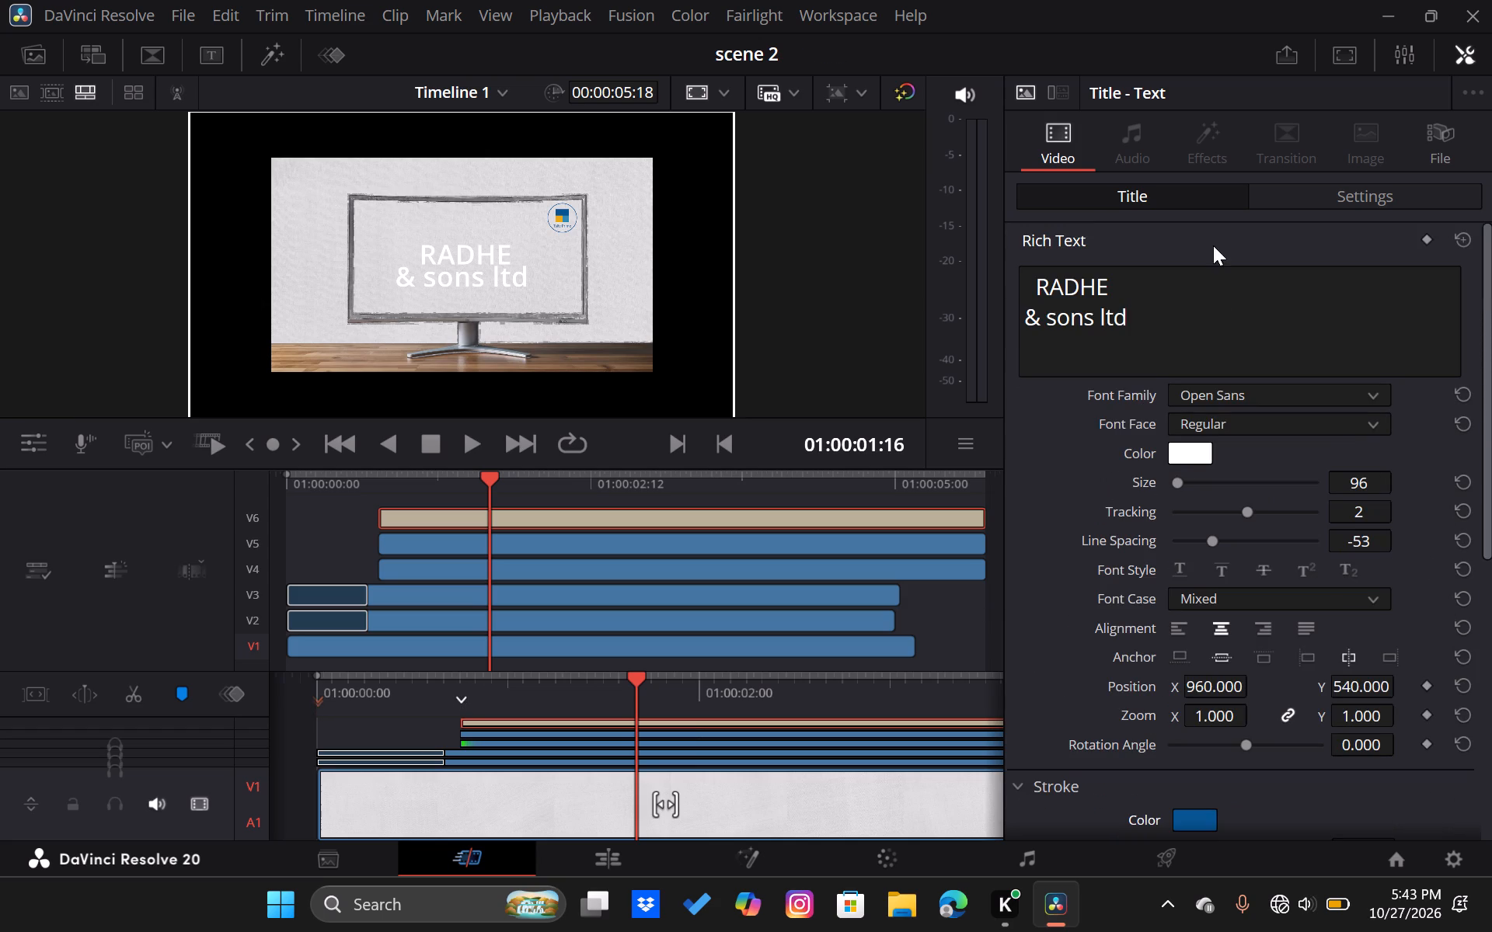
left_click(1303, 194)
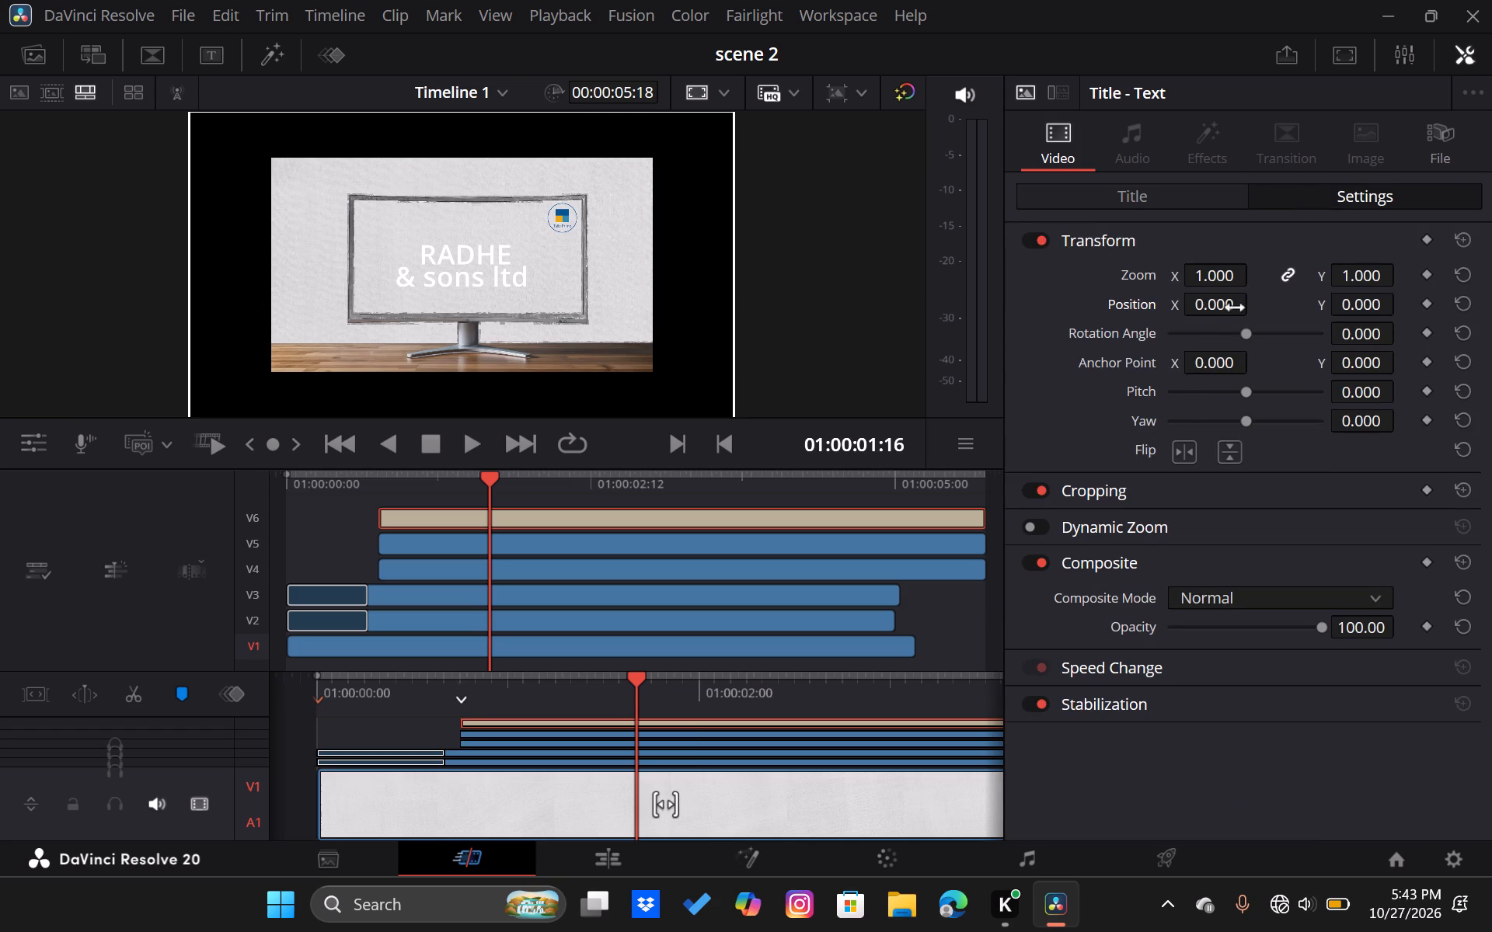
left_click(1216, 279)
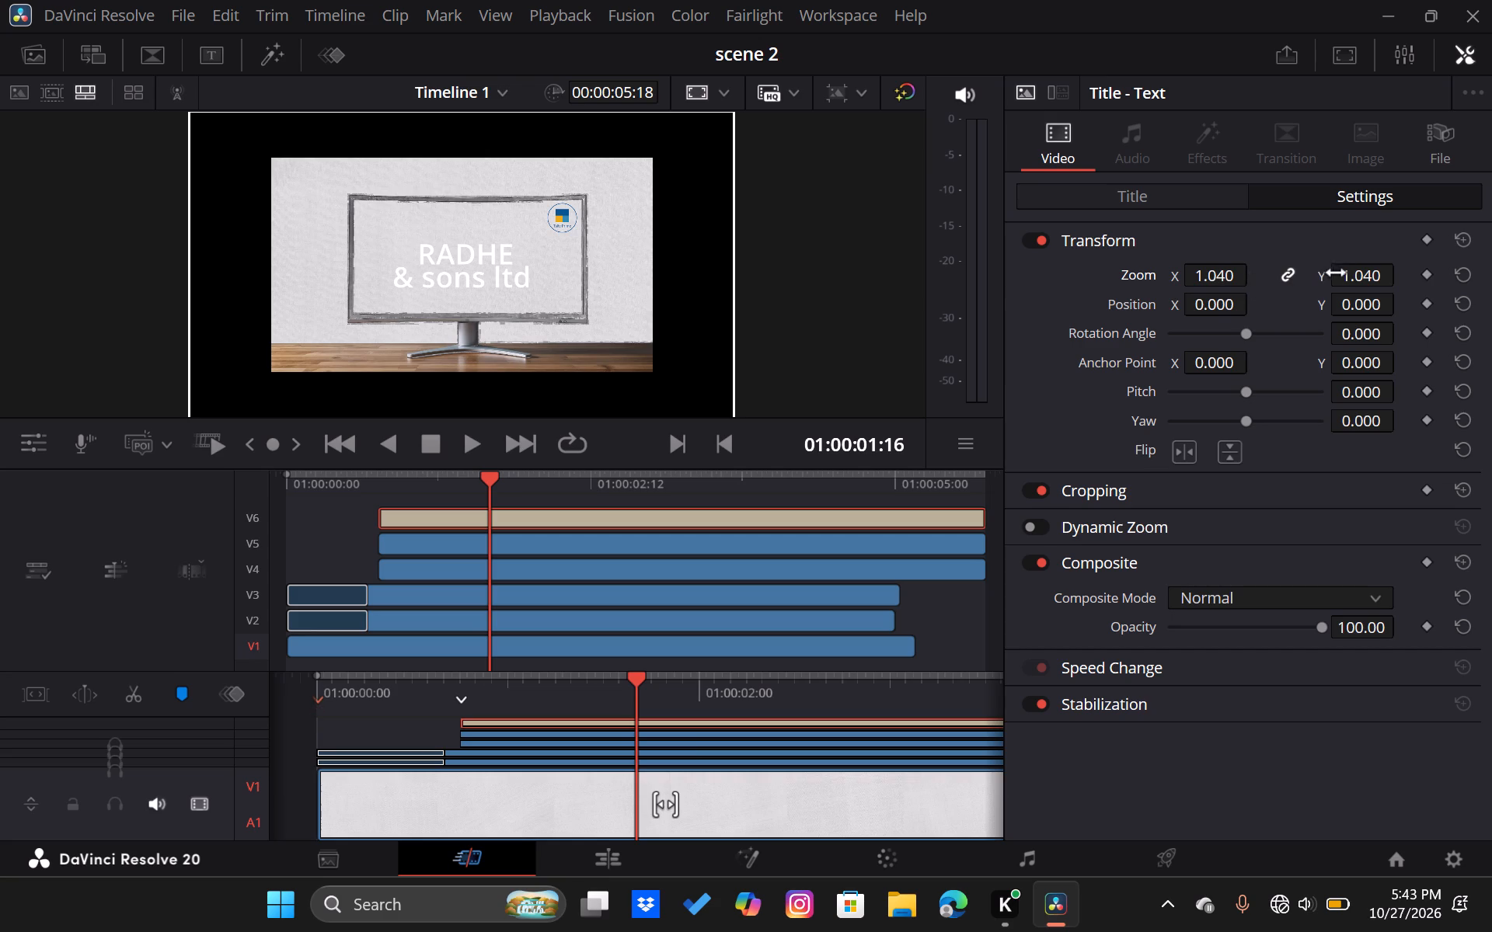
left_click_drag(1350, 302, 1369, 304)
left_click(1227, 306)
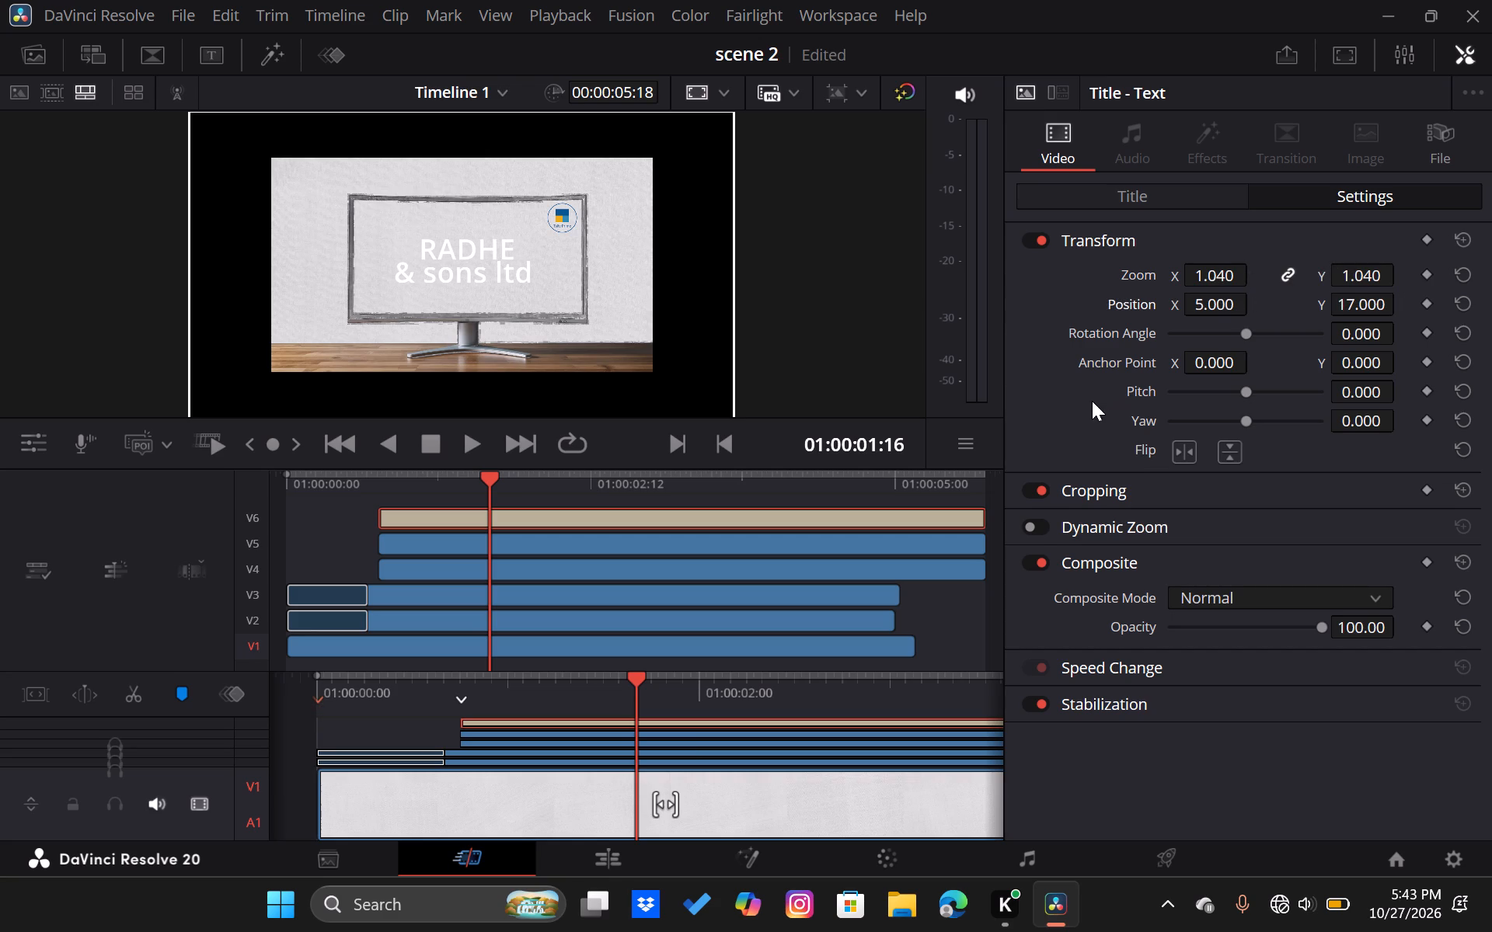
scroll(1092, 401, "down", 1)
Change the title's font family to Algerian.
left_click(1128, 193)
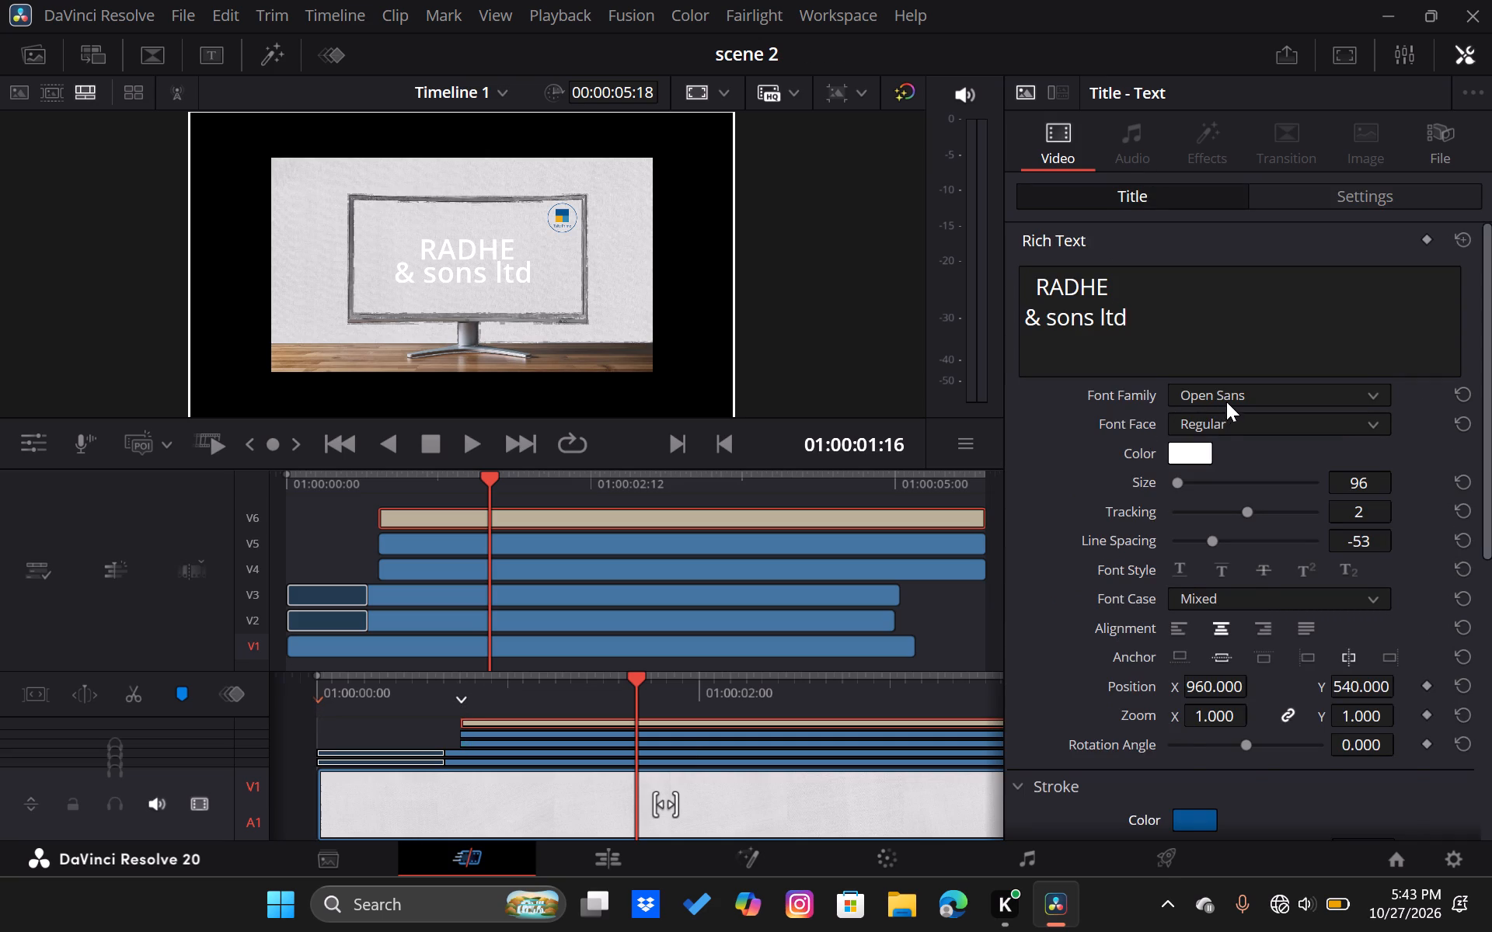
left_click(1226, 402)
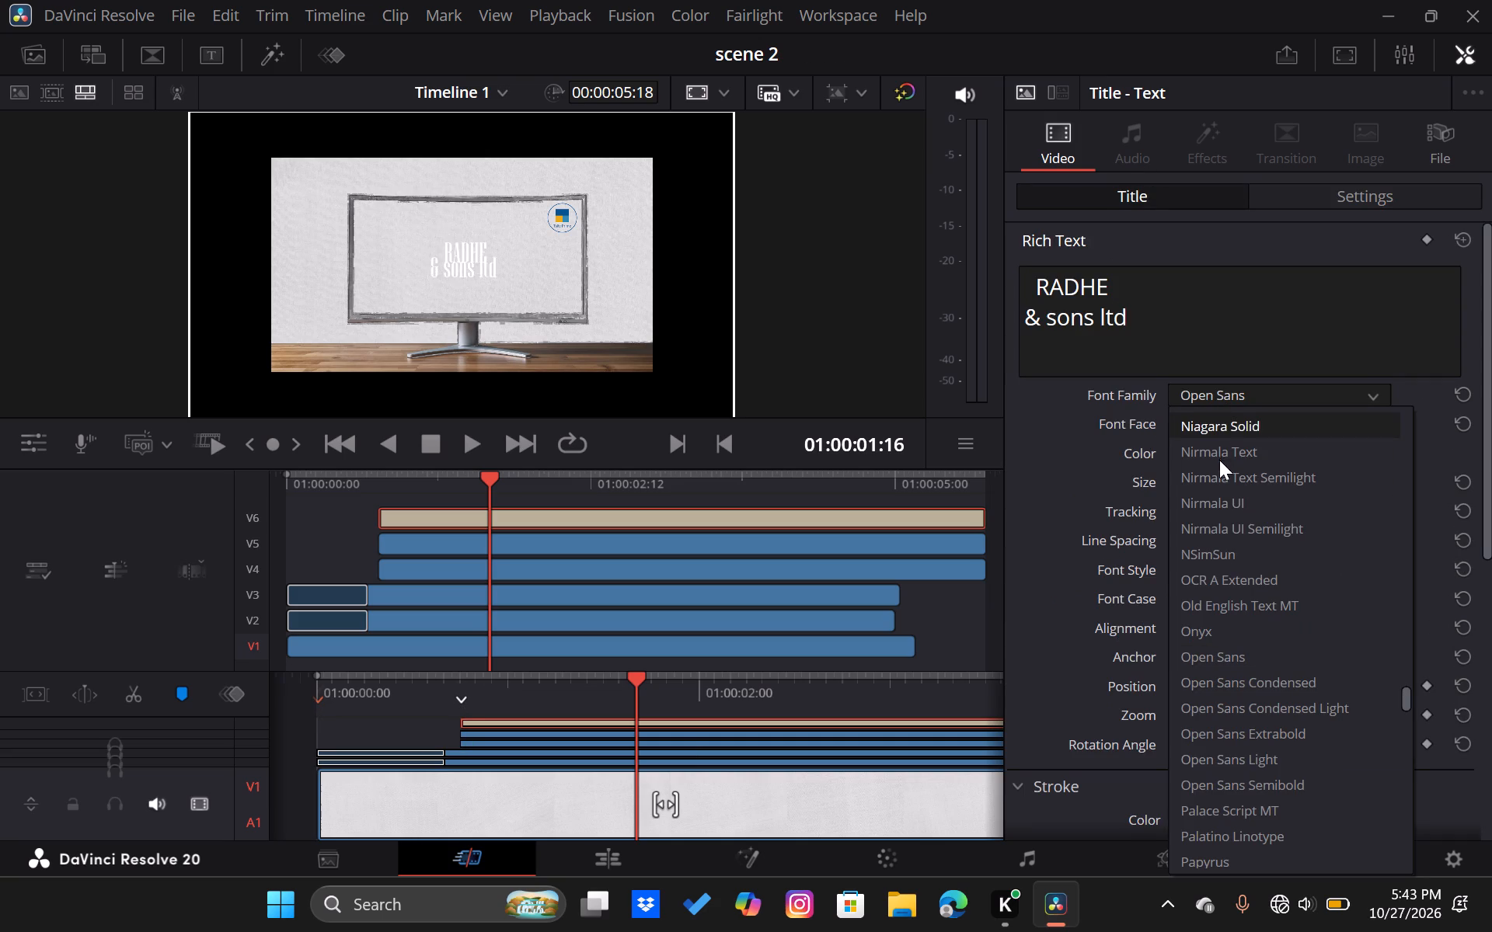
scroll(1219, 485, "up", 10)
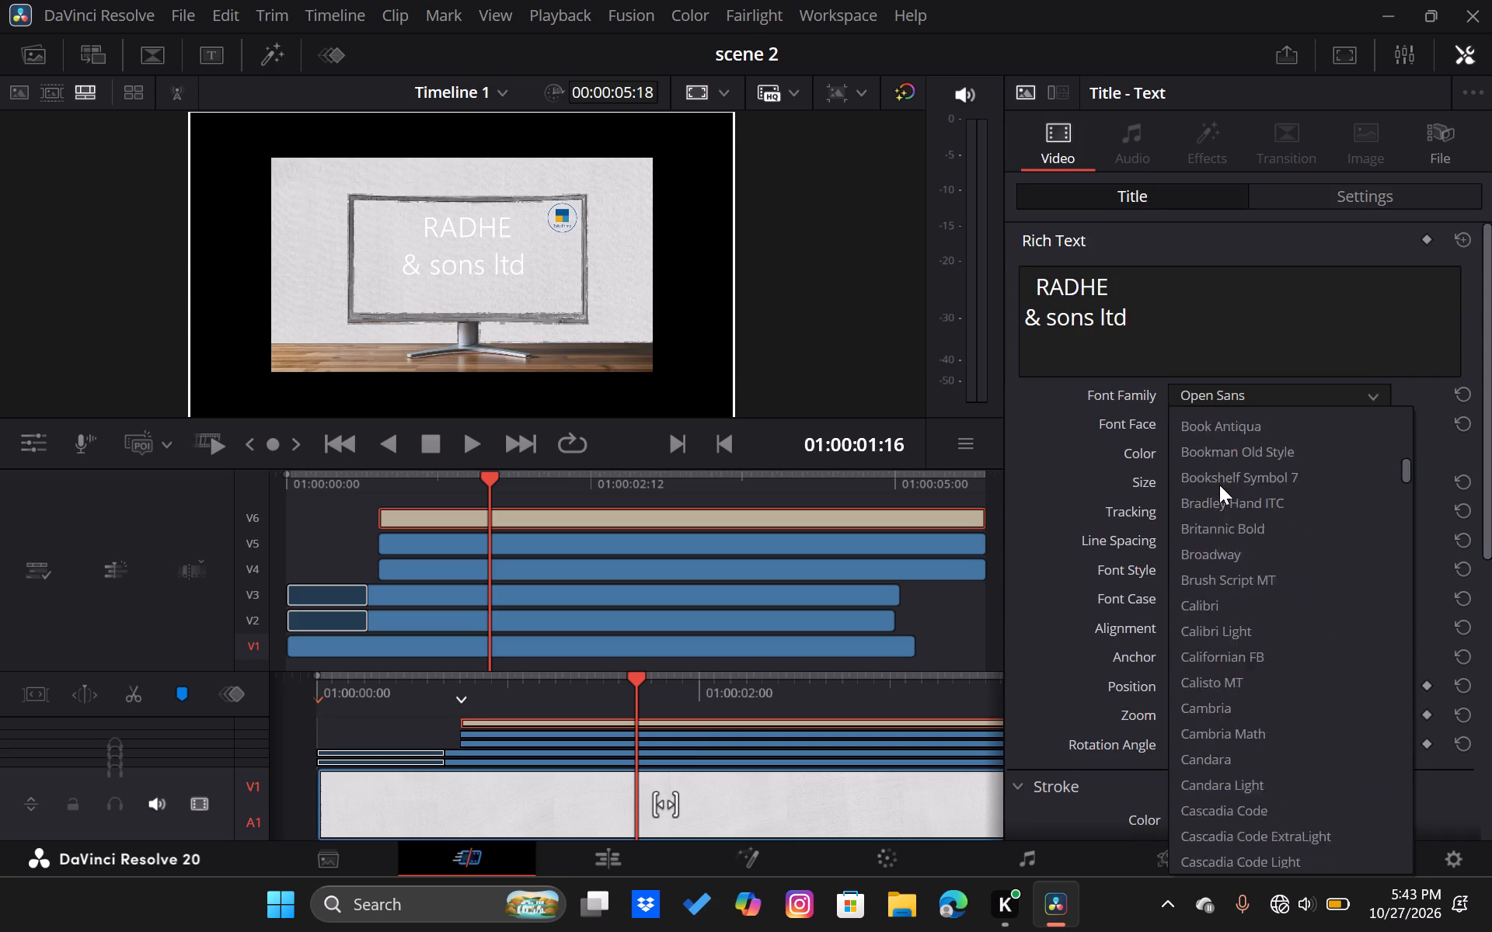
scroll(1219, 485, "up", 4)
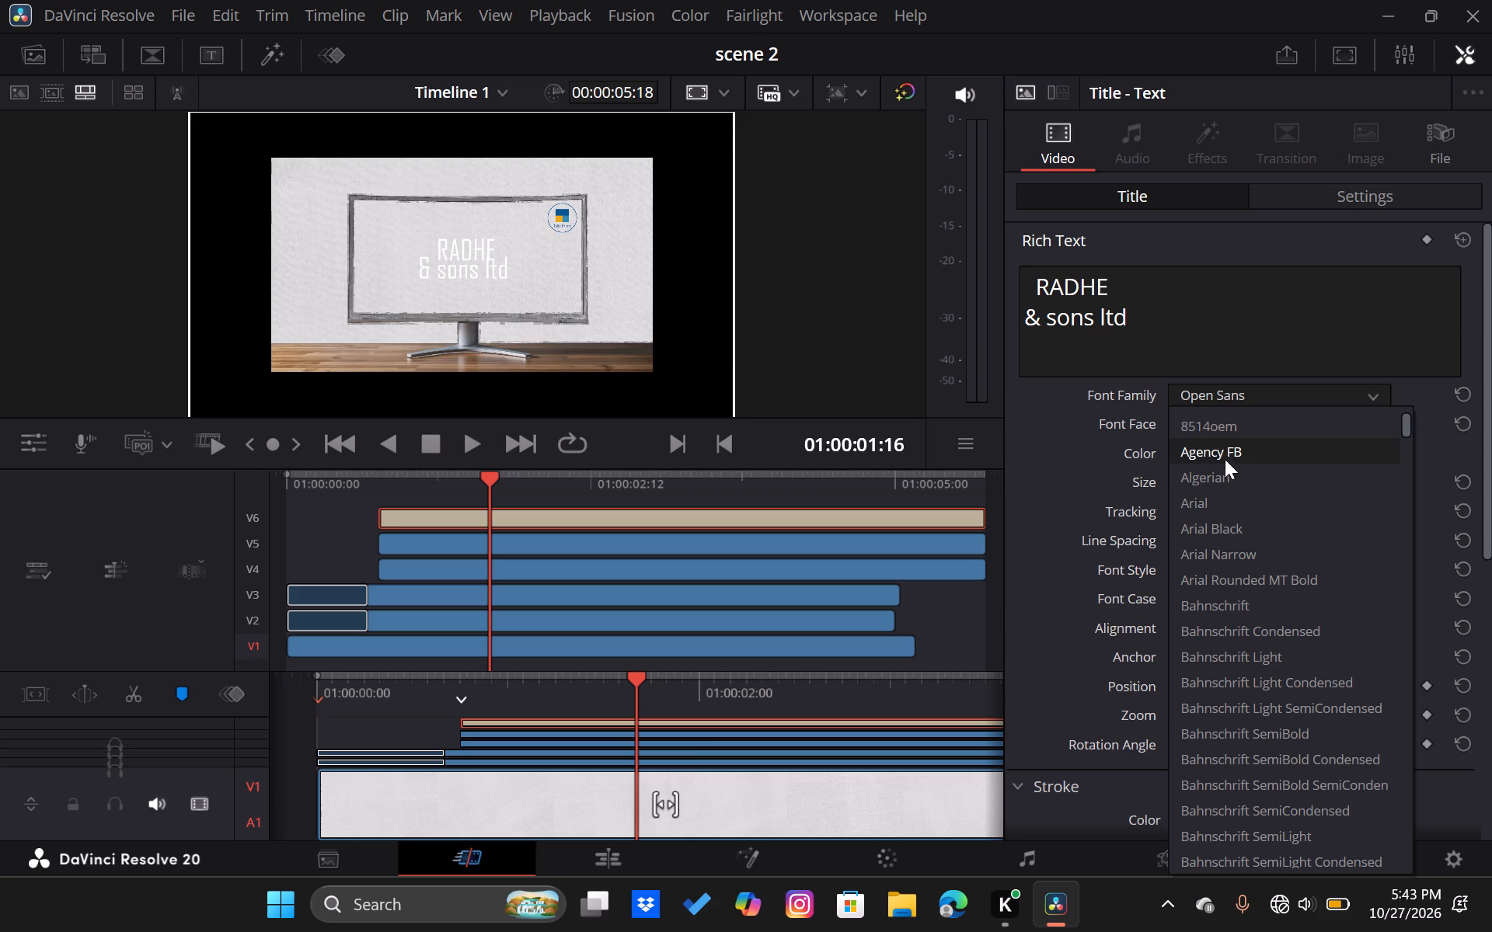
left_click(1229, 465)
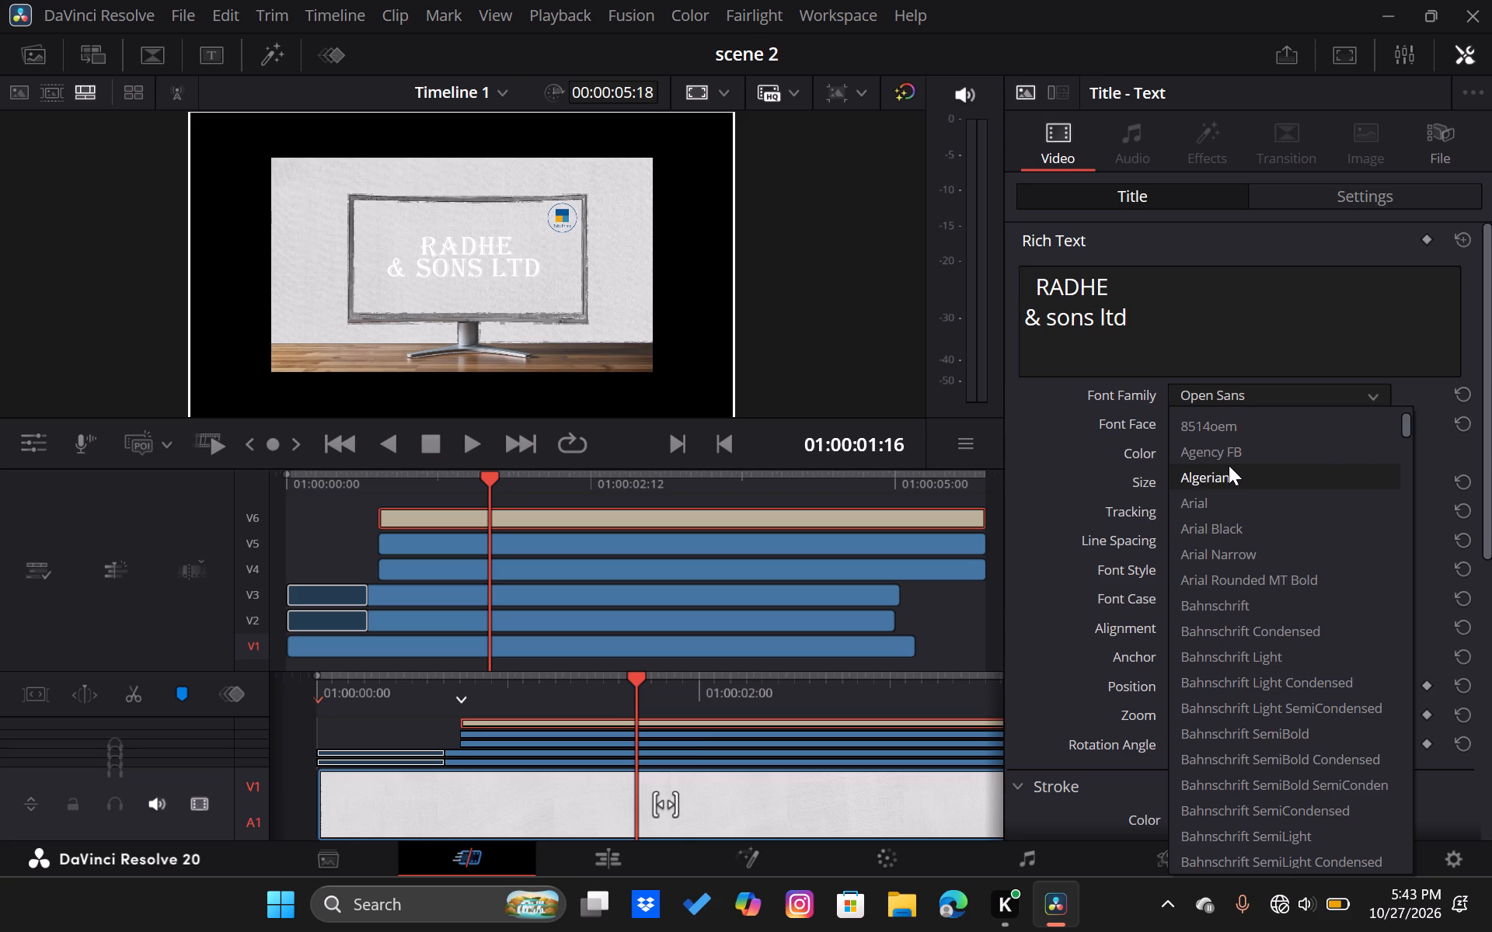
Set the title's text color to the dark grey #28282e, sampled from the screen.
left_click(1181, 448)
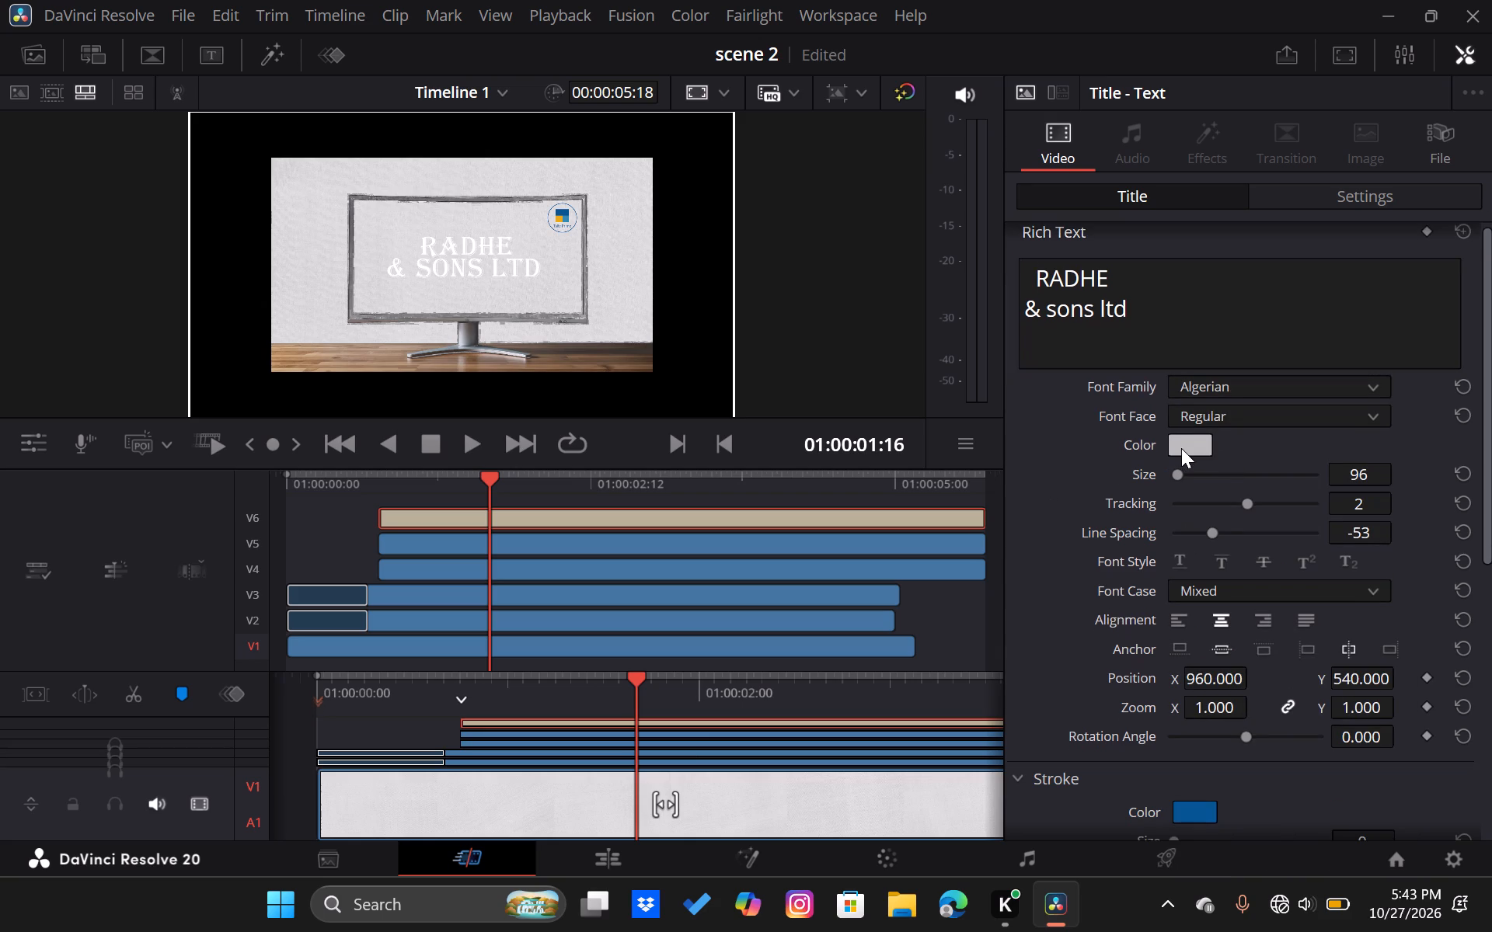
left_click_drag(928, 188, 1174, 349)
left_click(894, 603)
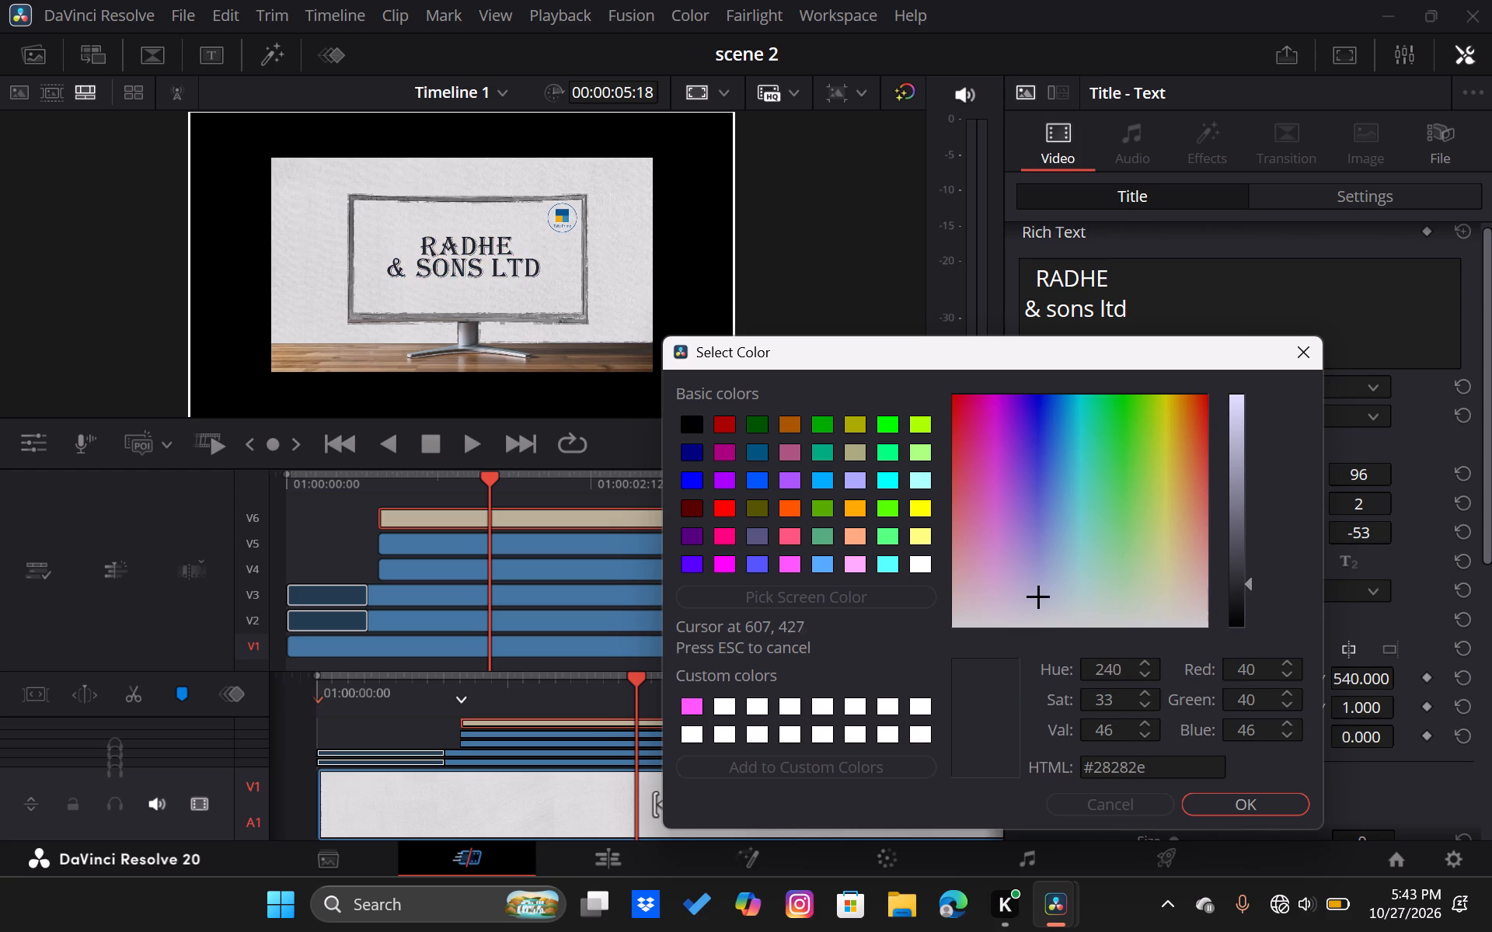
left_click(706, 499)
left_click(1241, 809)
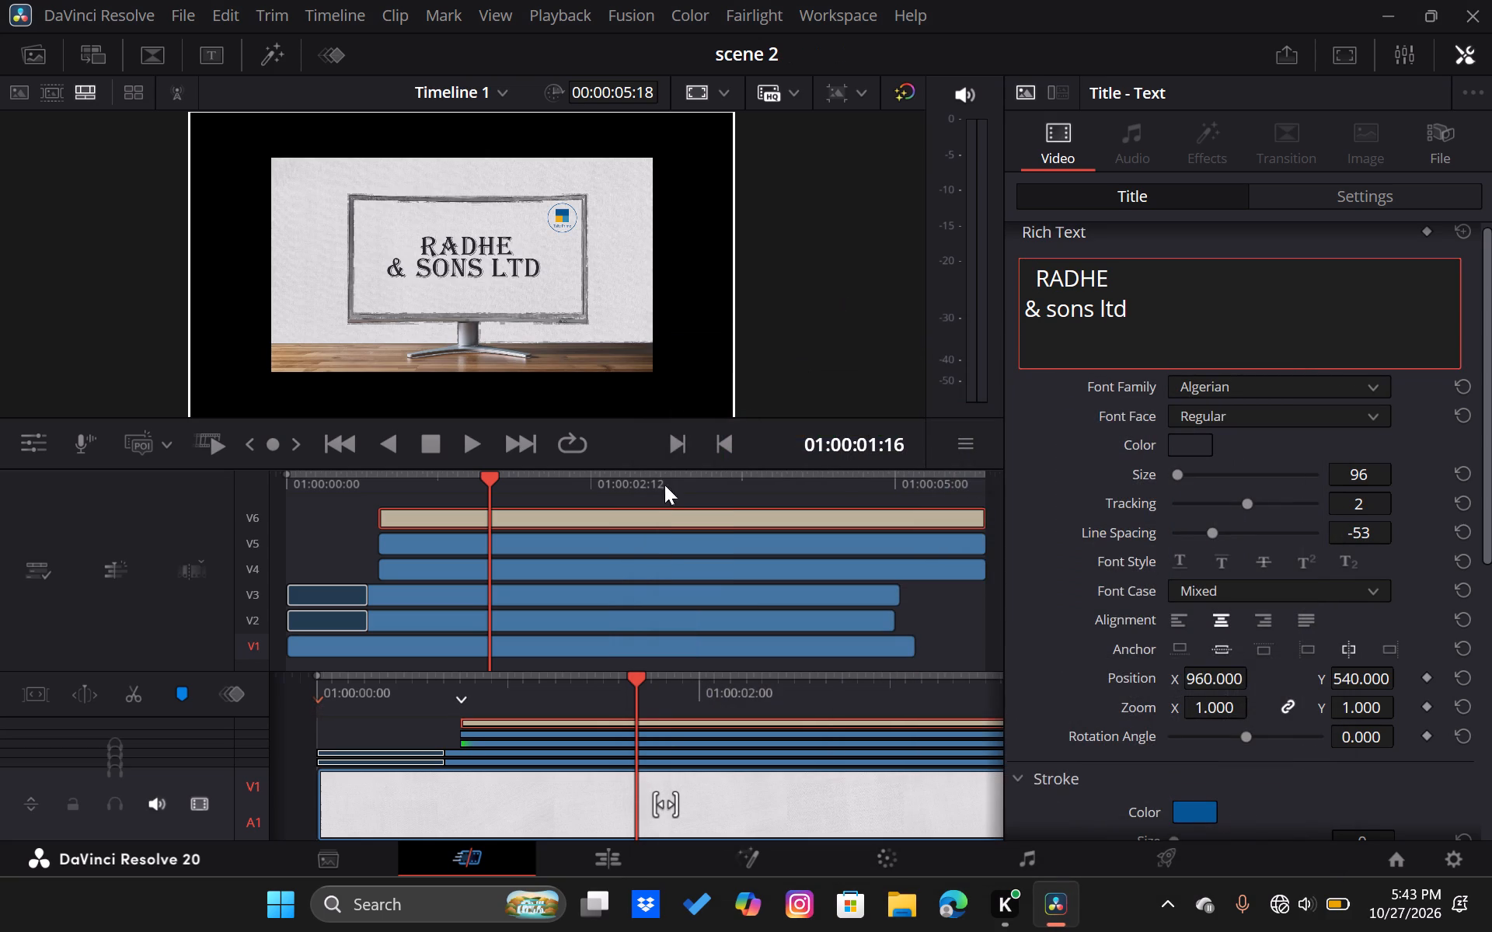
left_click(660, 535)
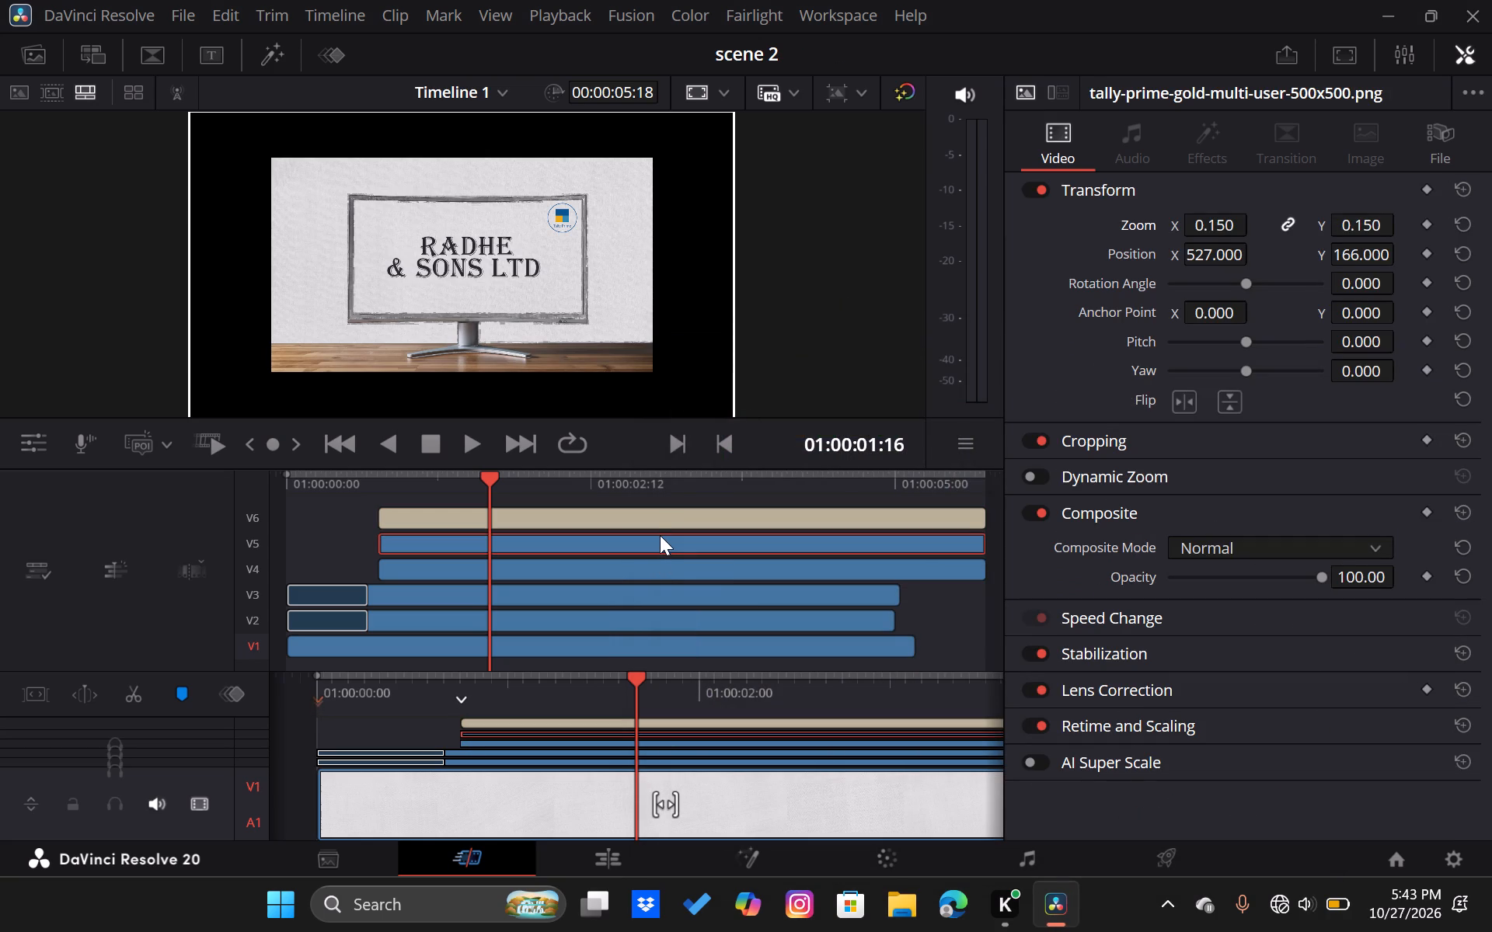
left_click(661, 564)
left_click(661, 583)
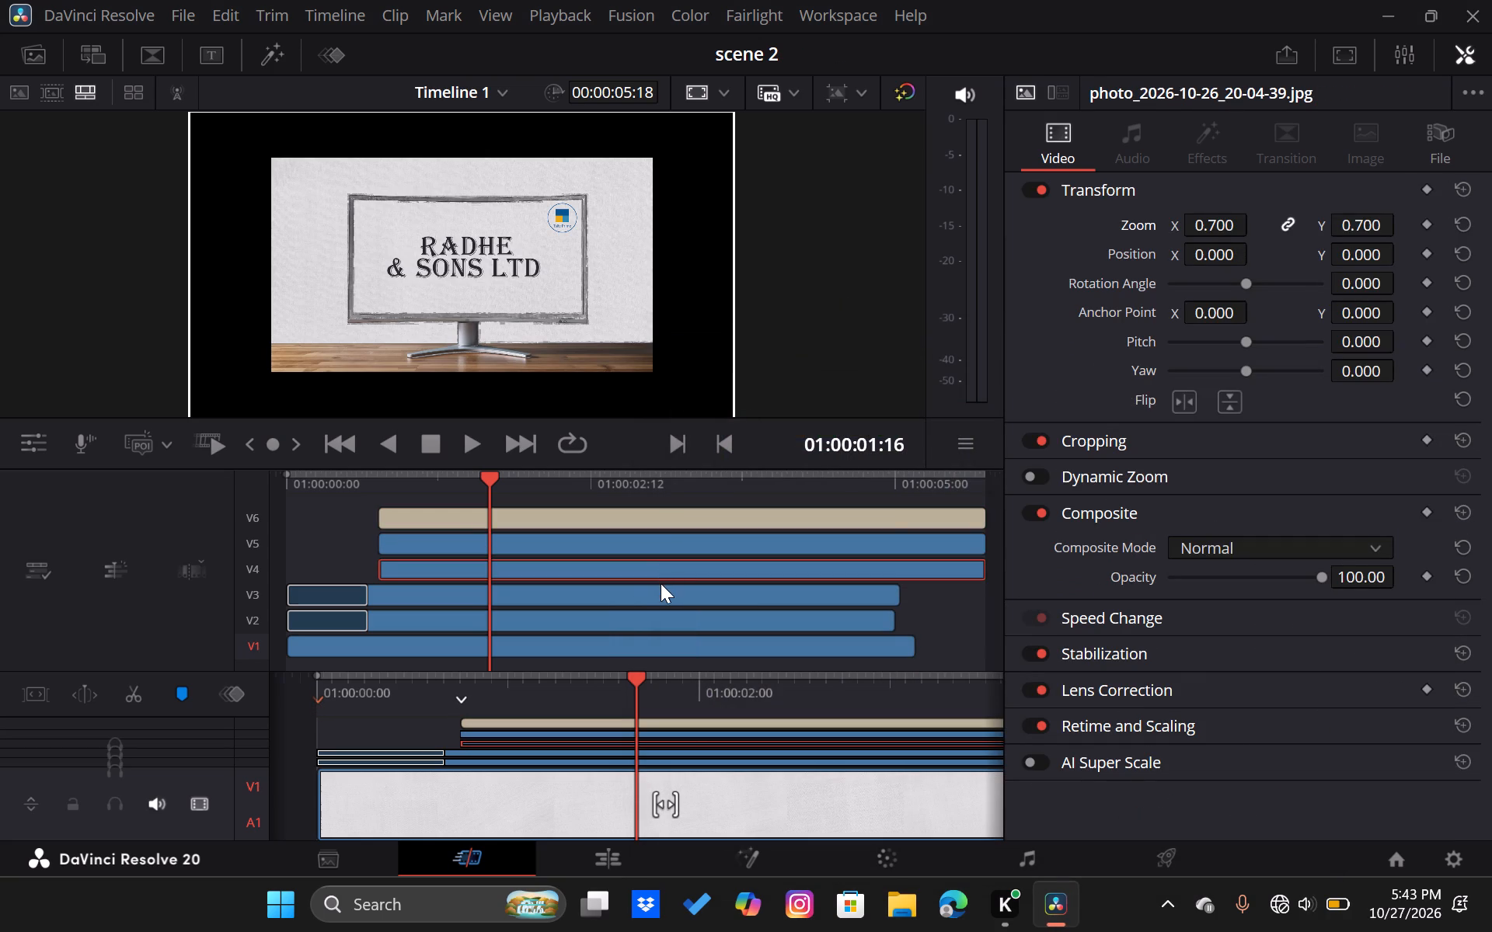
Switch to the Edit page and hide the markers index and the effects library.
left_click(606, 861)
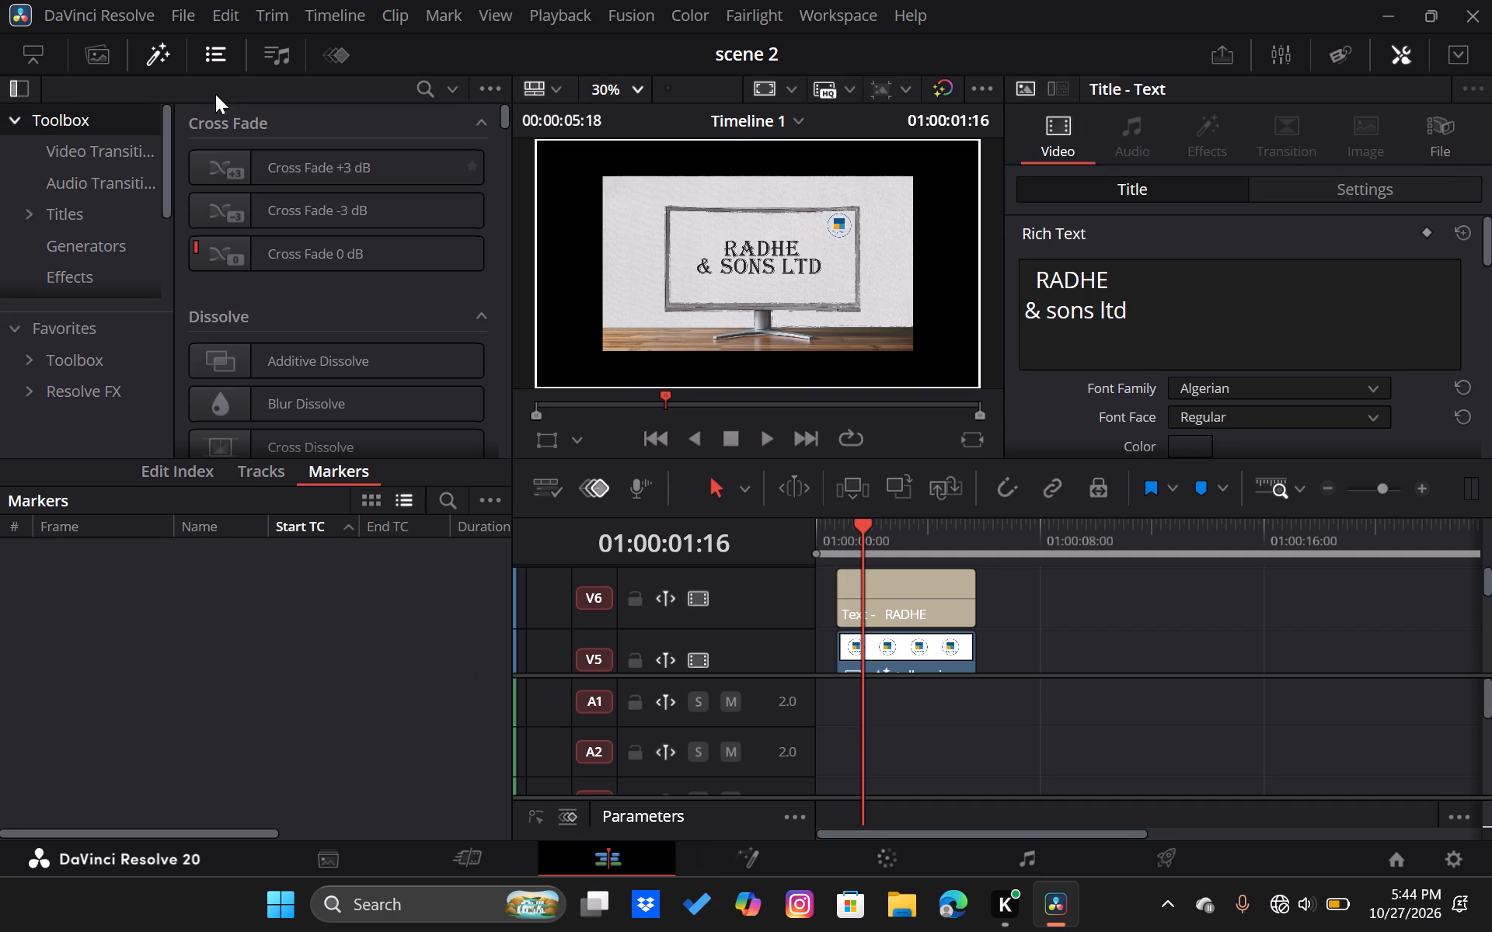
left_click(211, 64)
left_click(147, 57)
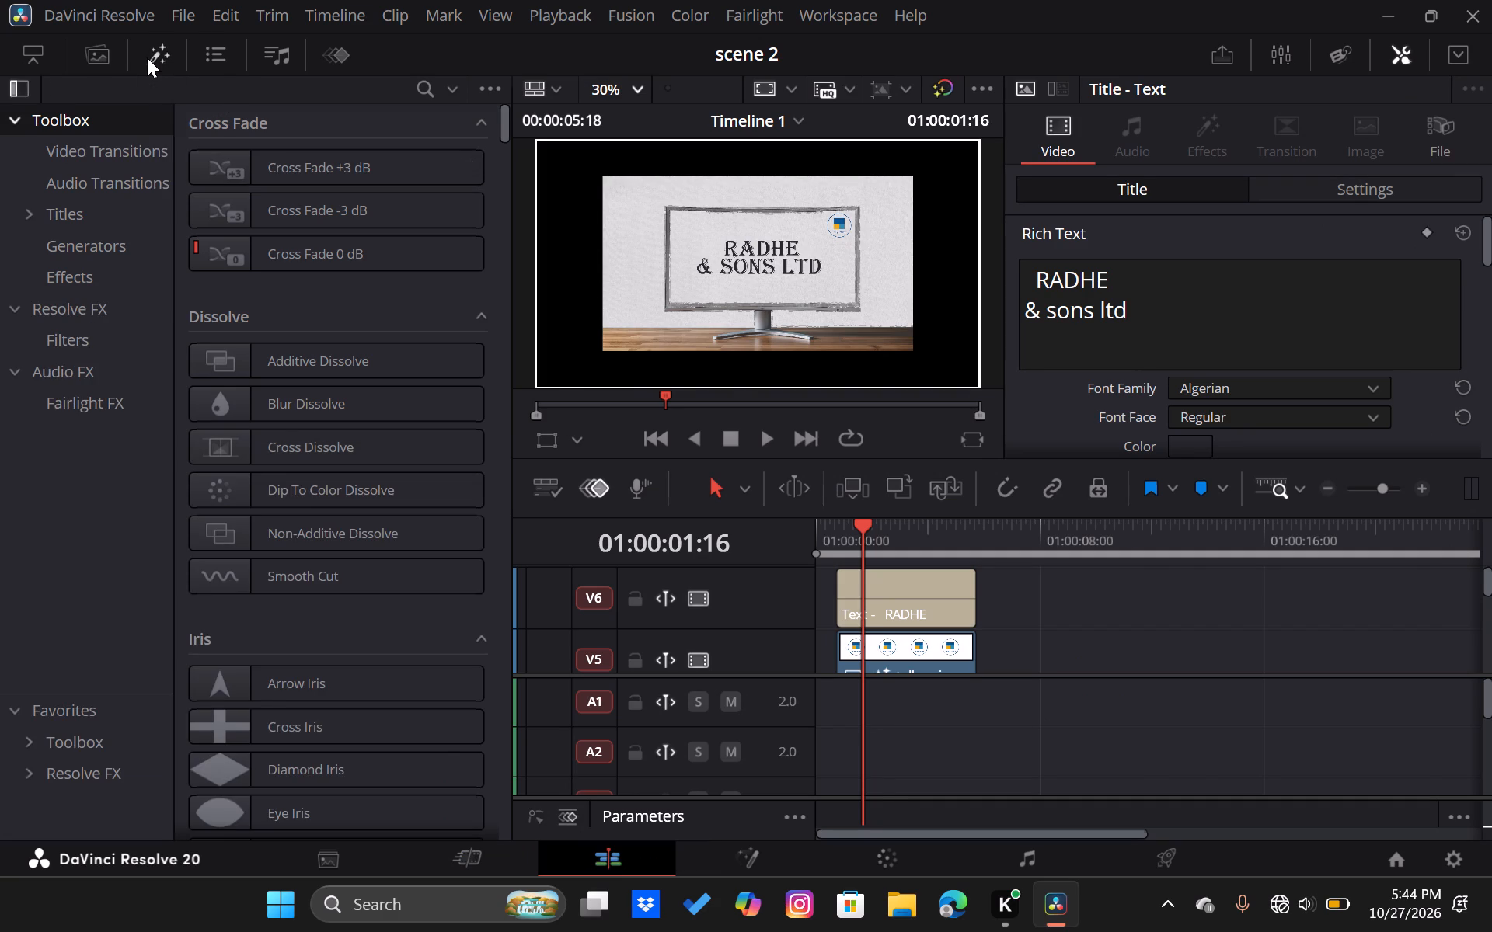
Move the playhead to the start of the timeline at 01:00:00:00.
scroll(533, 565, "right", 1)
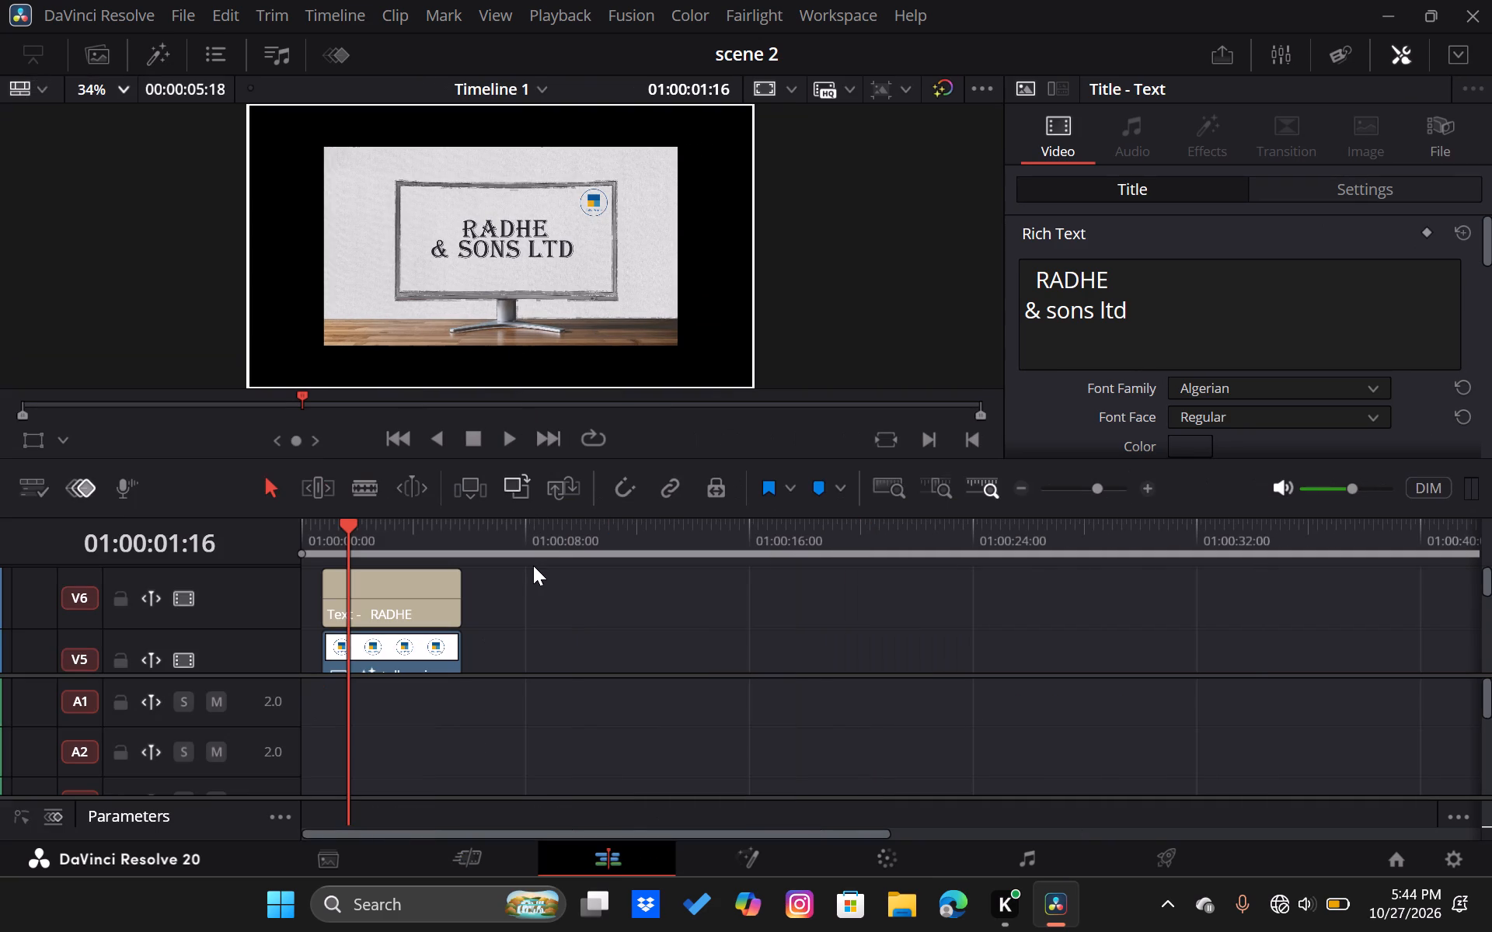
scroll(533, 565, "right", 2)
left_click_drag(352, 527, 272, 529)
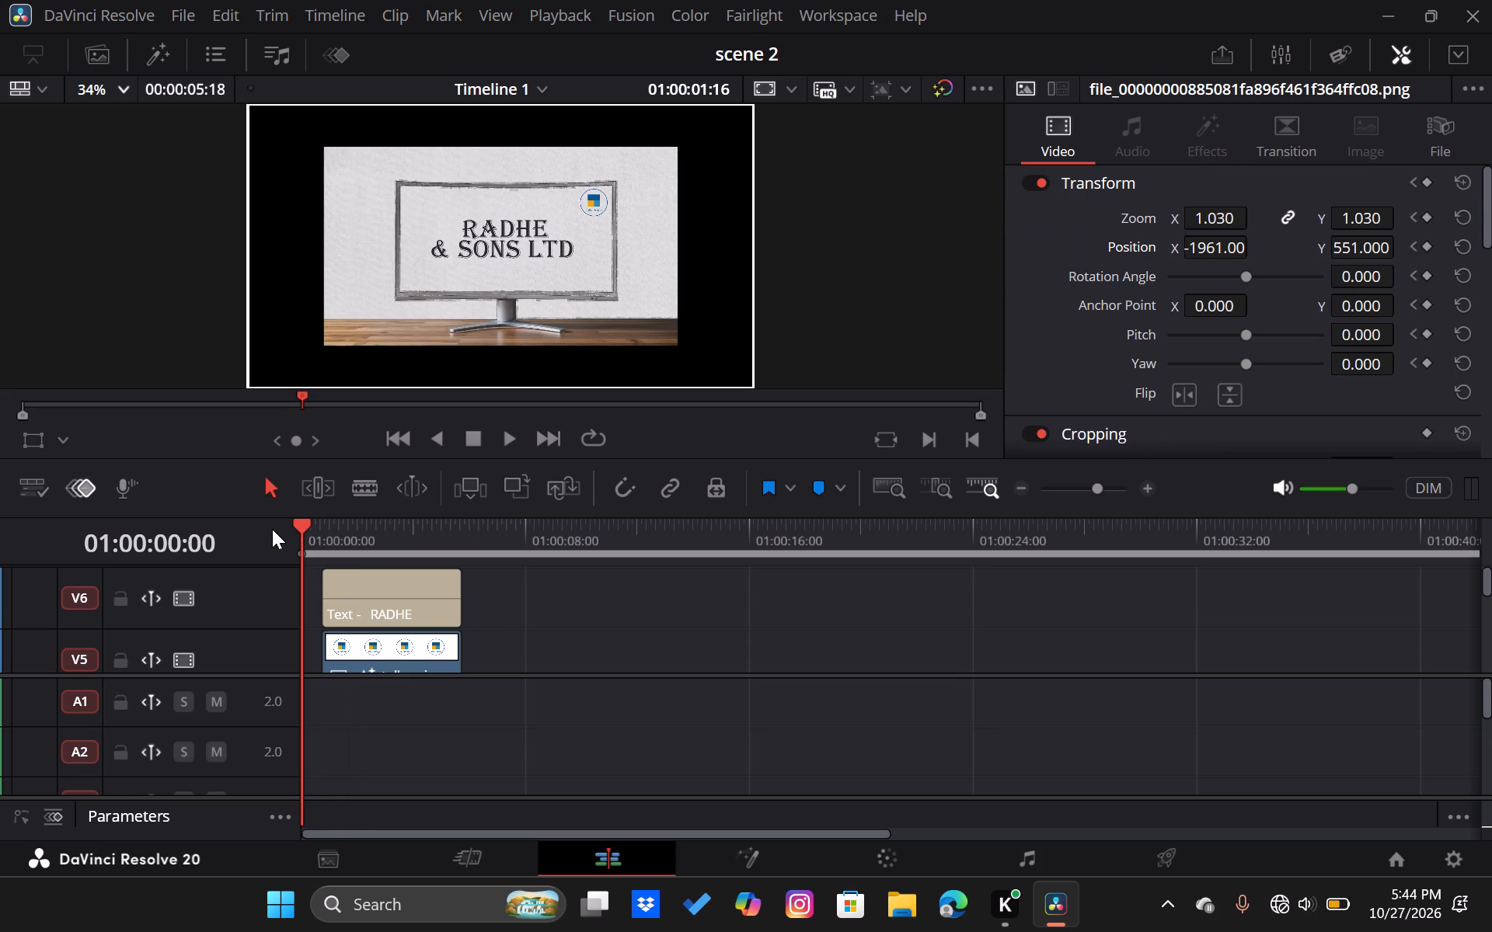
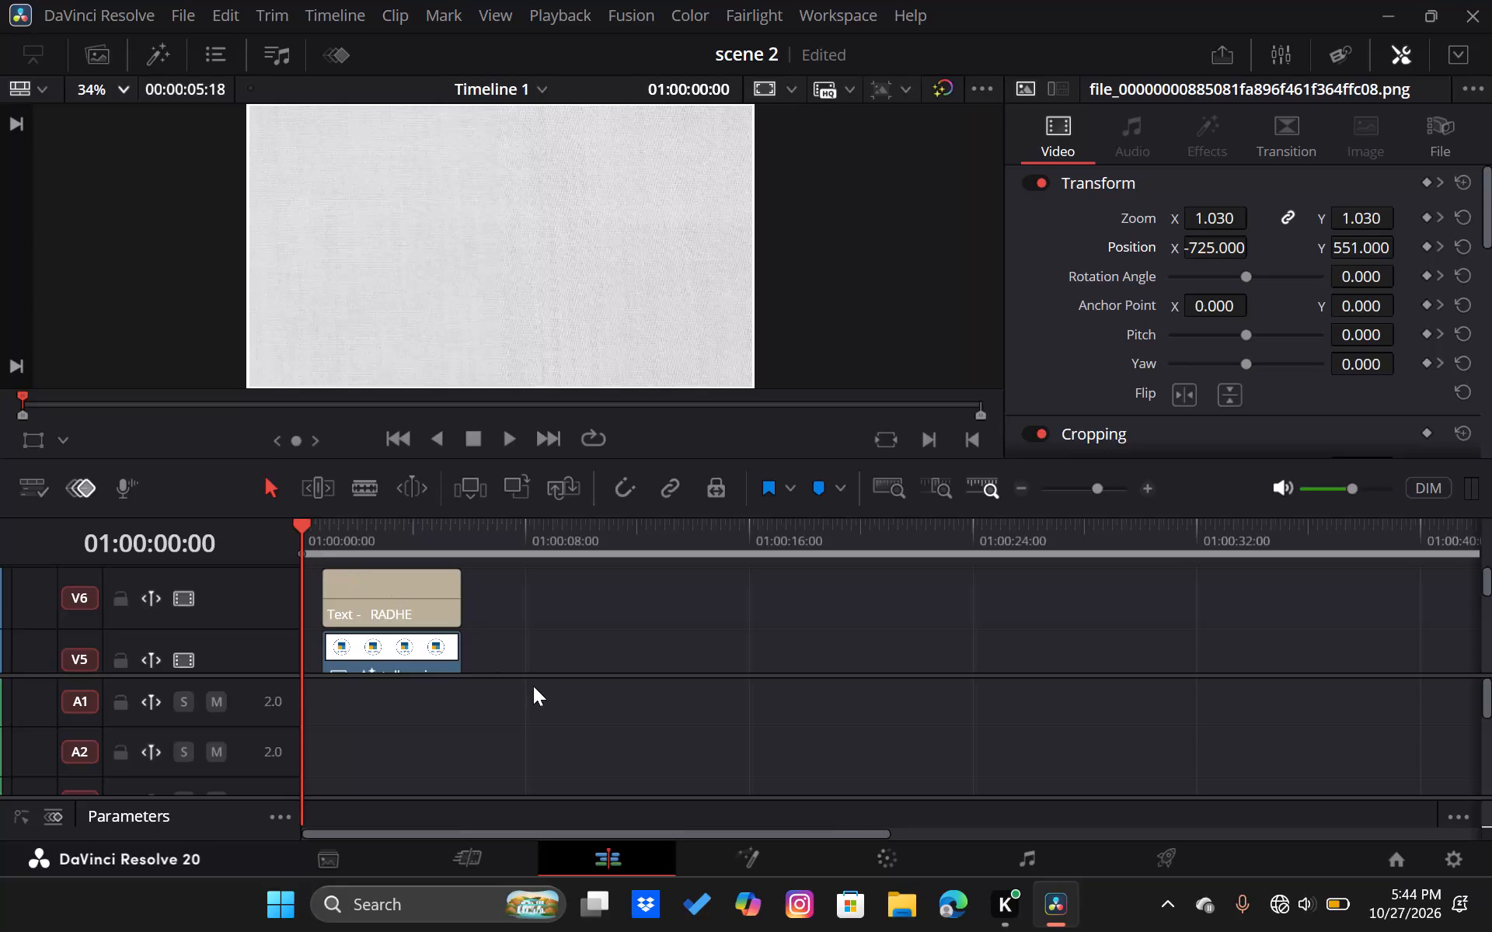
Play the timeline from its start through to the end to review scene 2.
scroll(533, 686, "right", 1)
key("space")
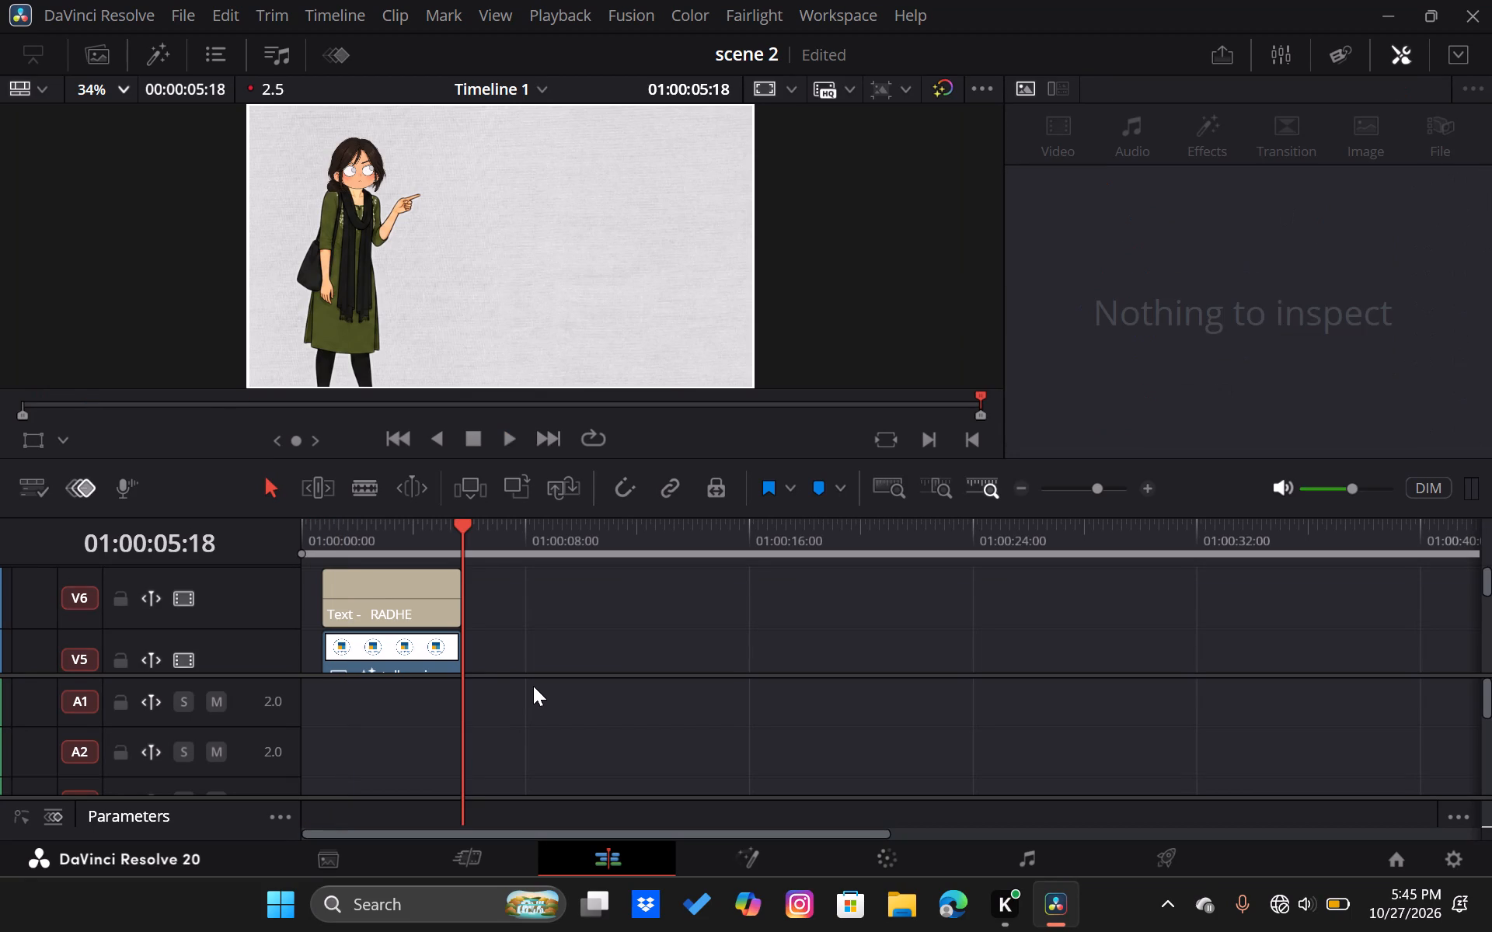
key("space")
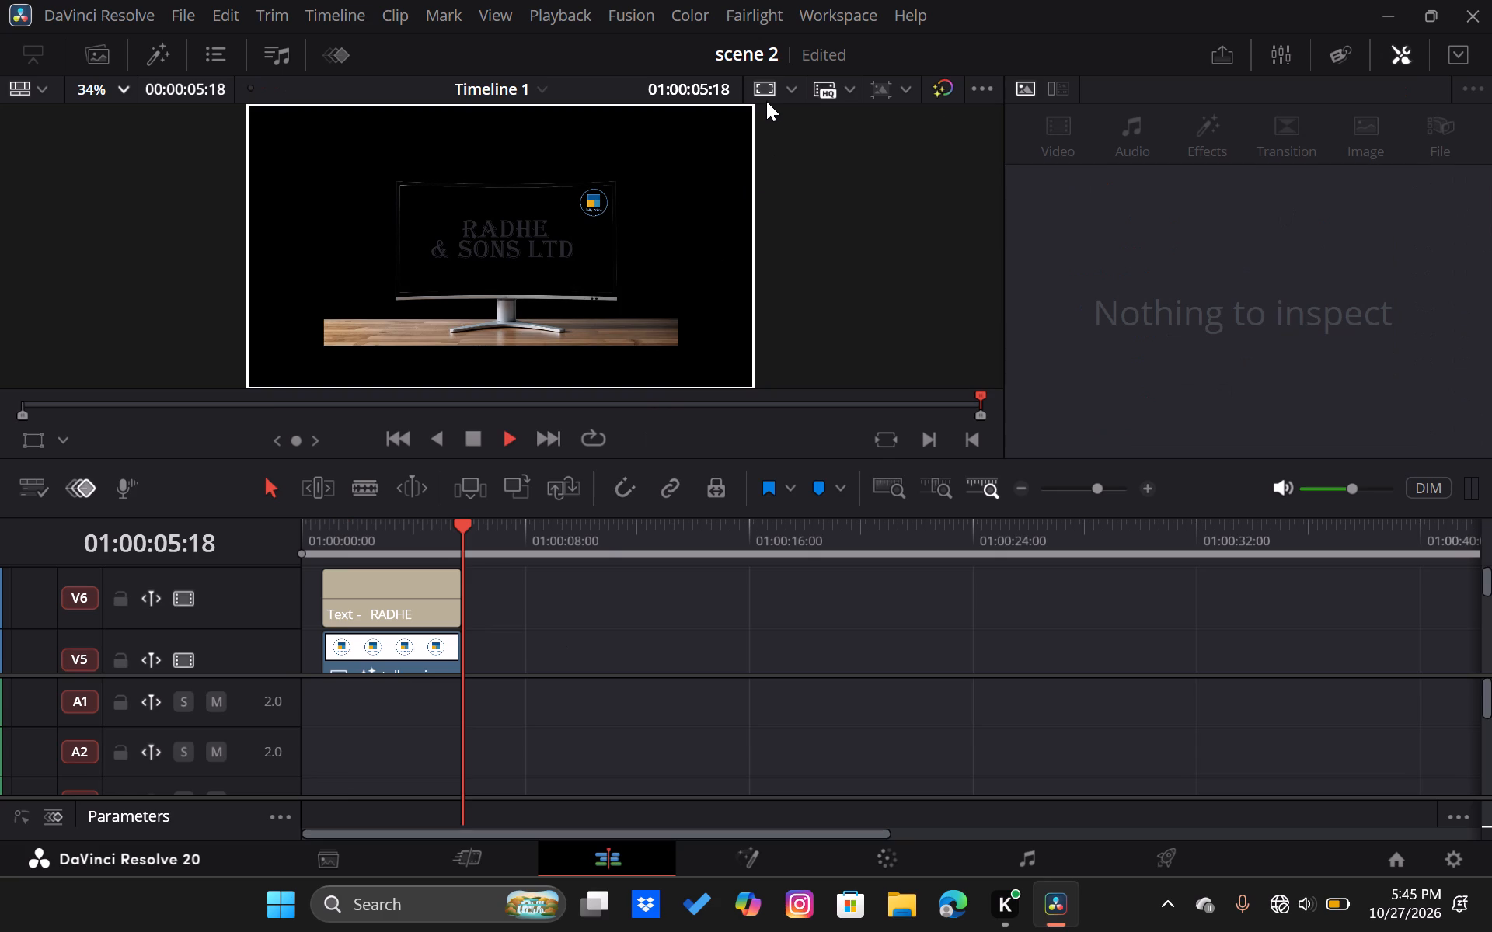
Turn off the safe area guides in the timeline viewer and turn on the Transform overlay.
left_click(769, 95)
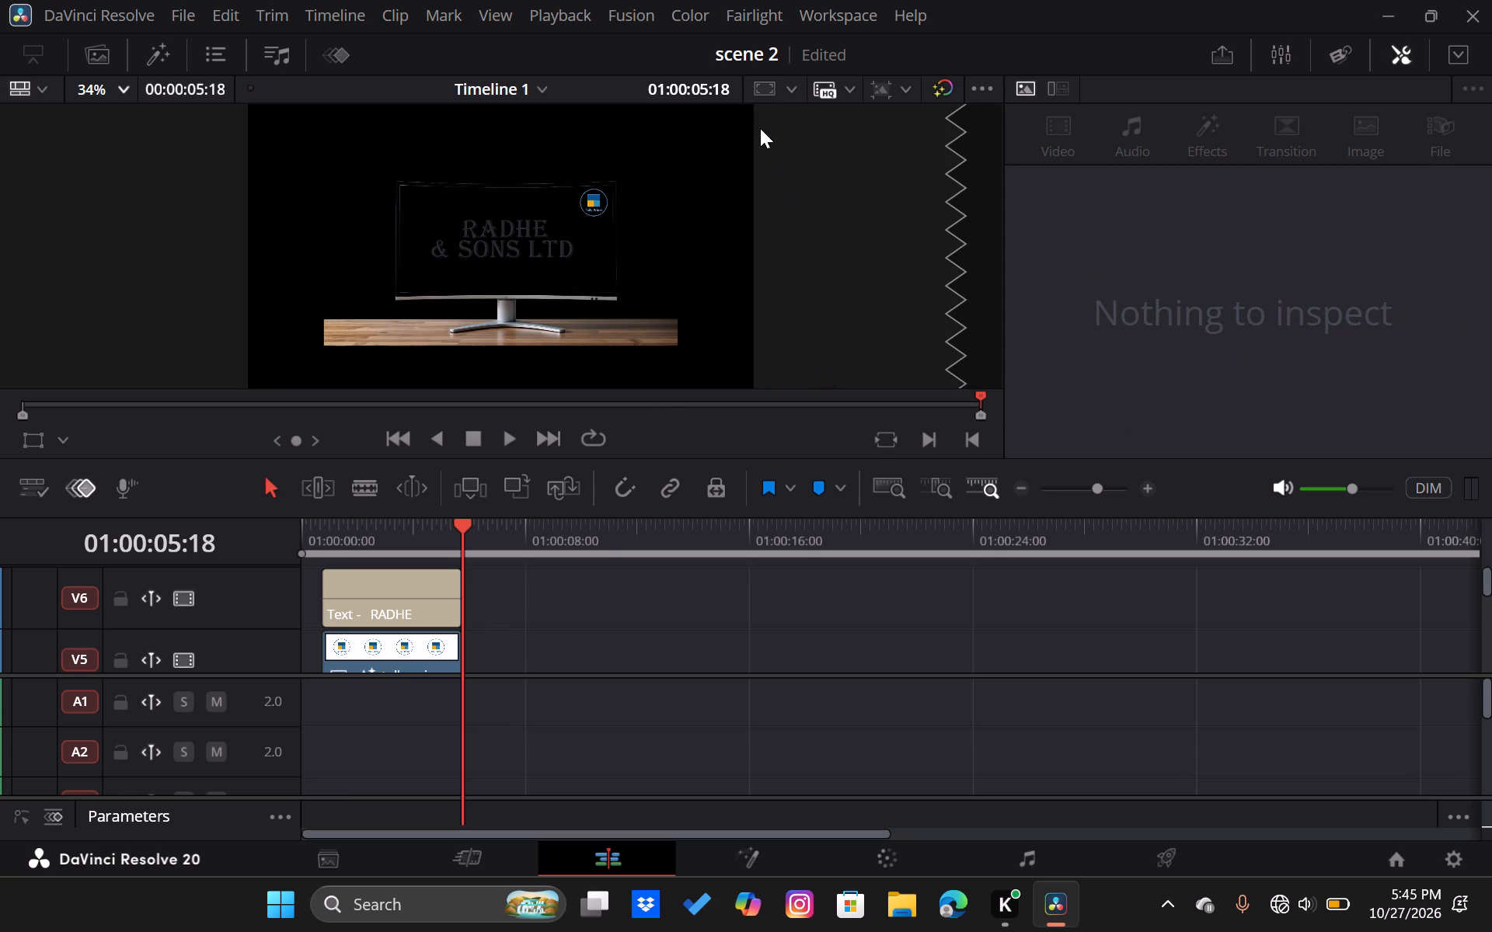
left_click(763, 89)
left_click(763, 89)
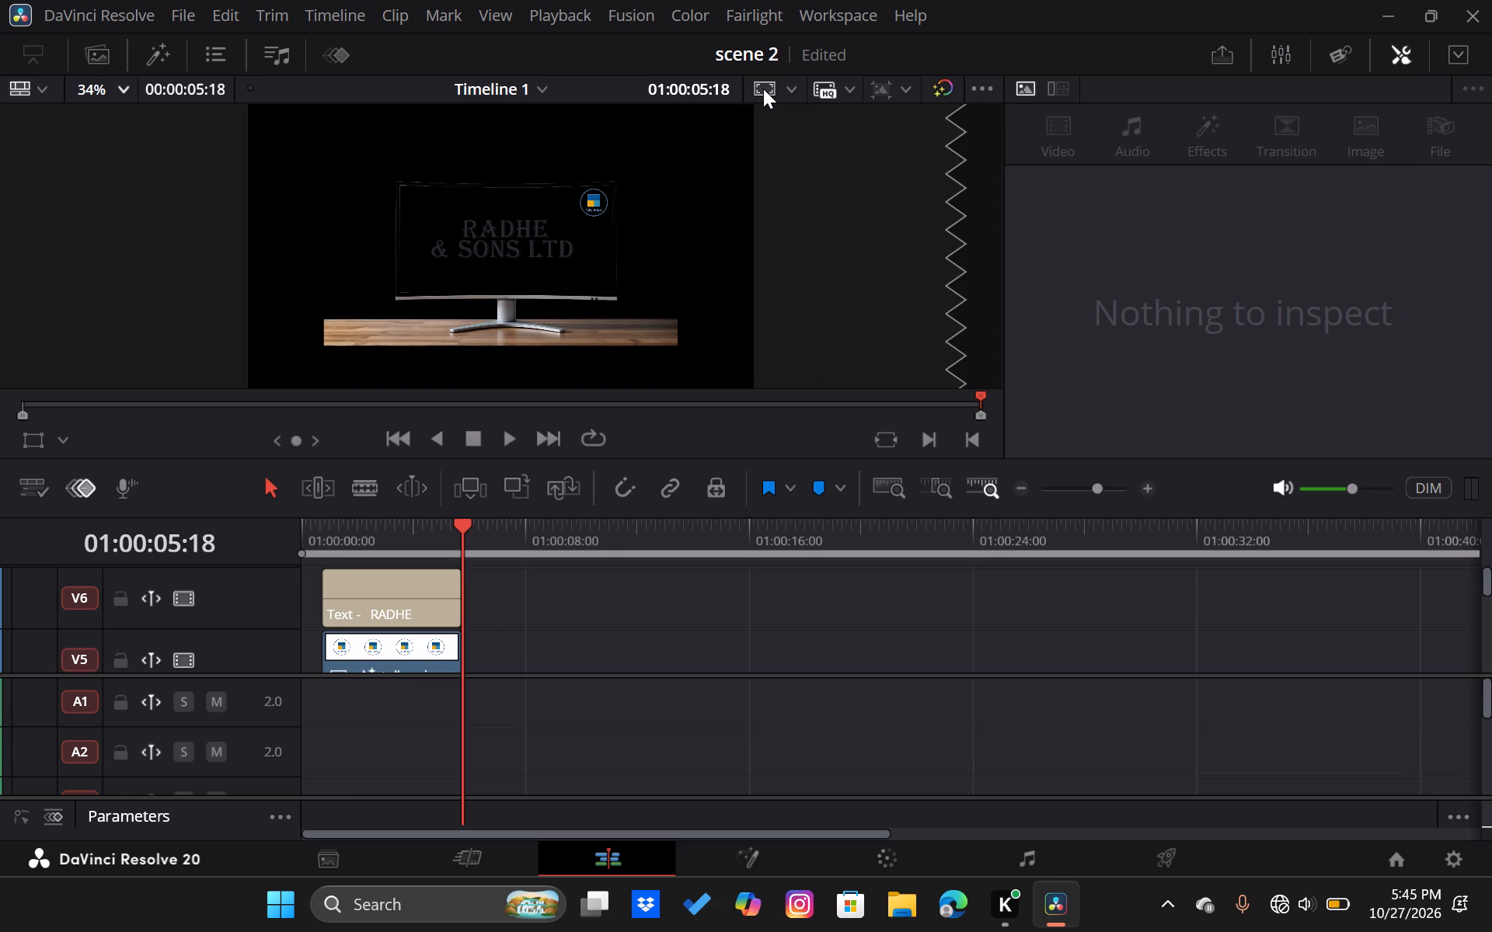
left_click(763, 89)
triple_click(763, 89)
double_click(763, 89)
left_click(30, 447)
Switch to the Cut page, hide the Inspector and show the viewer in full screen.
left_click(491, 849)
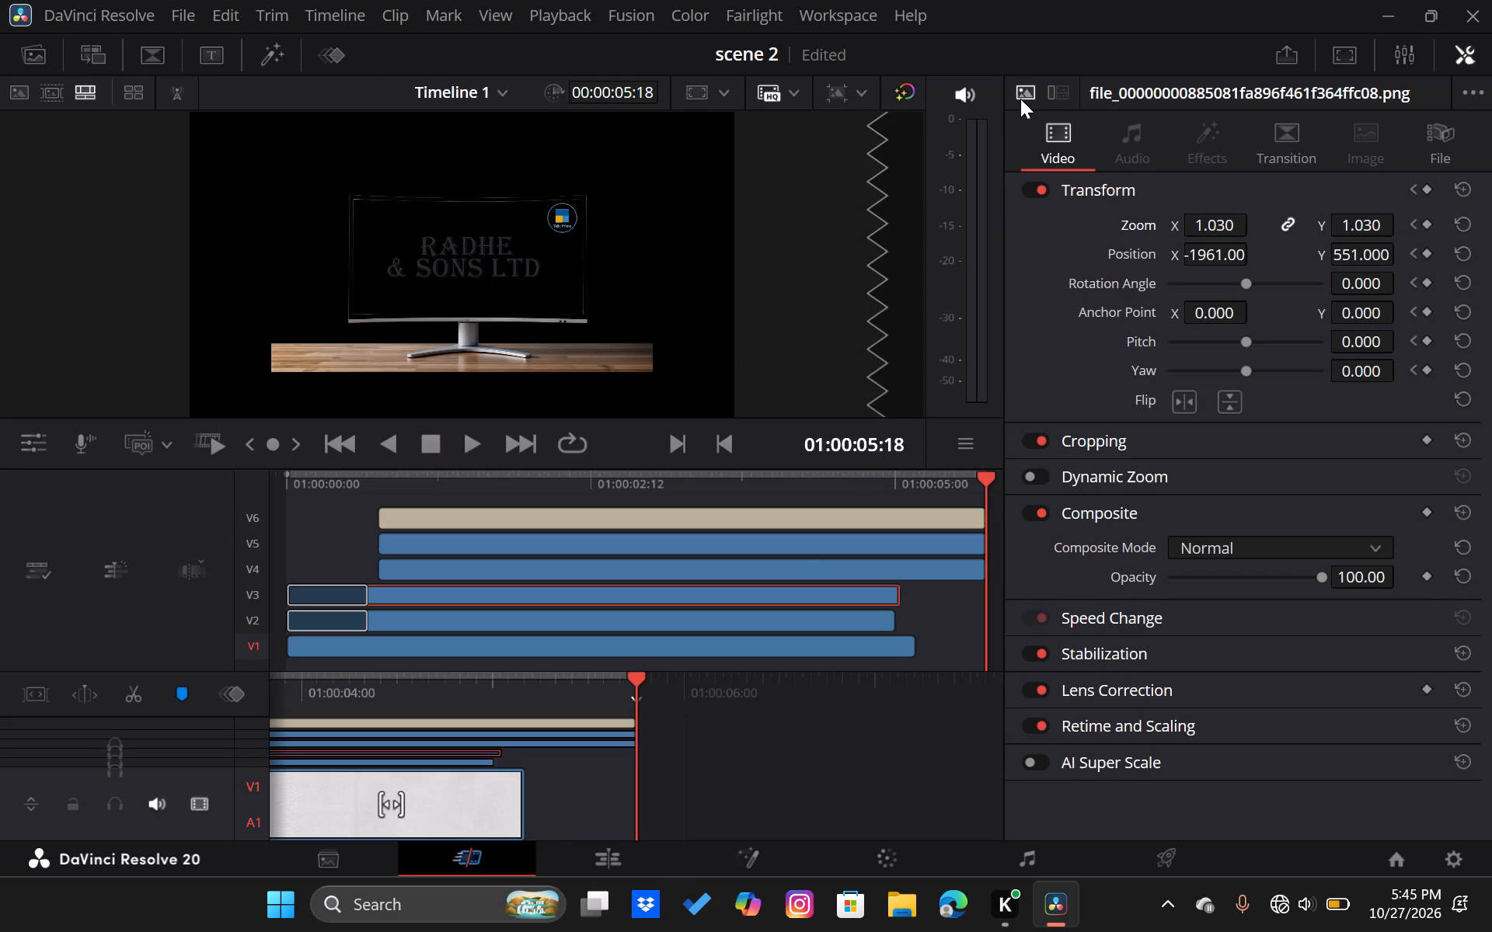
left_click(1020, 99)
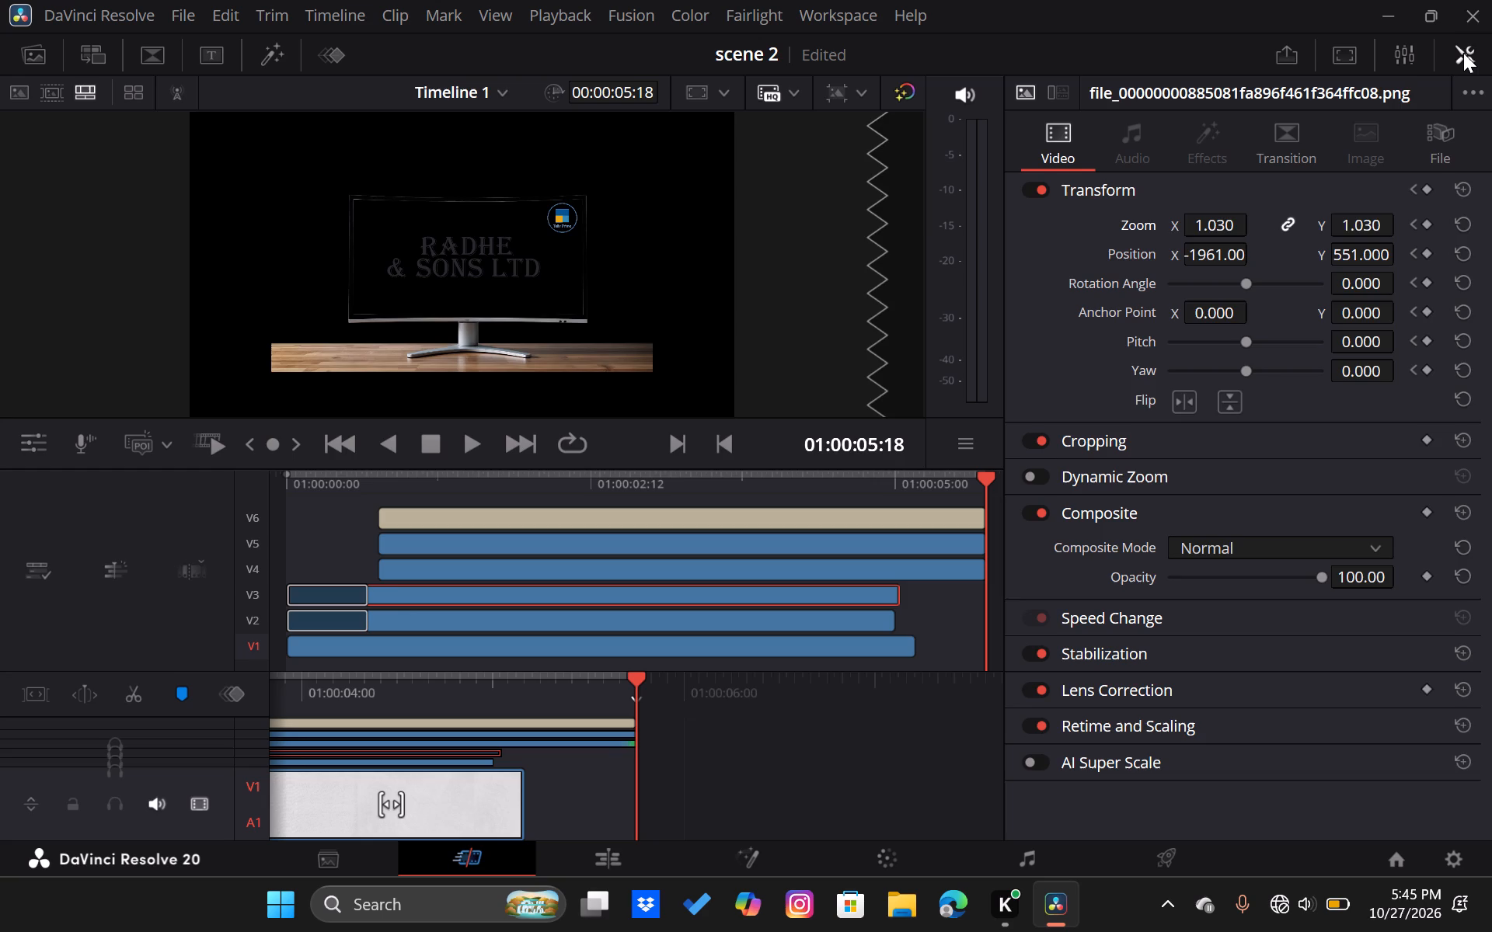
left_click(1462, 53)
left_click(1346, 64)
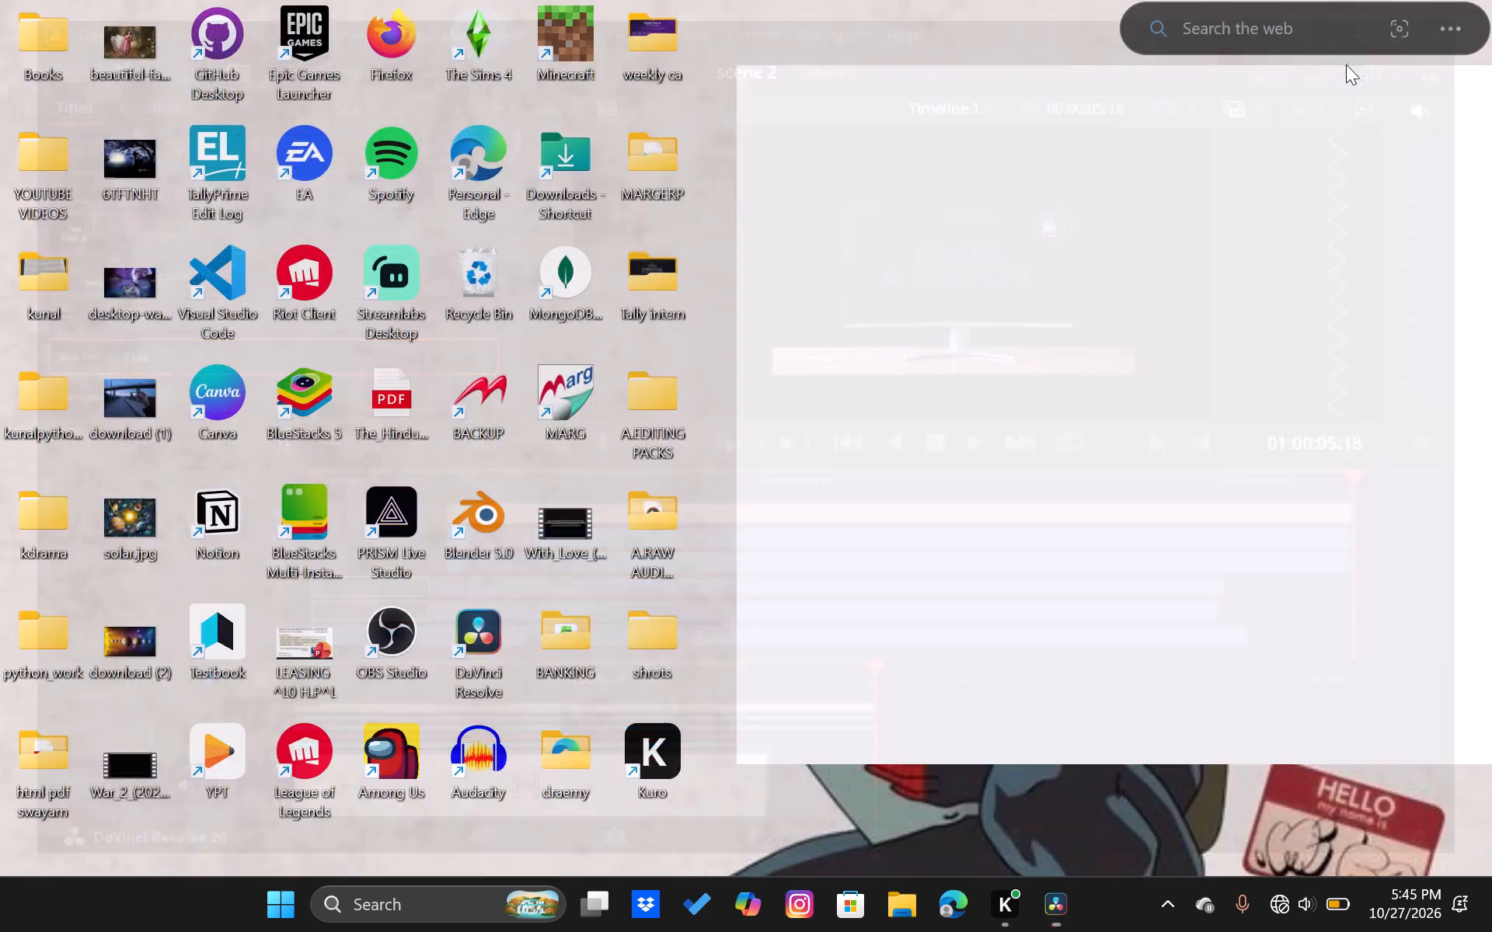
left_click(1081, 326)
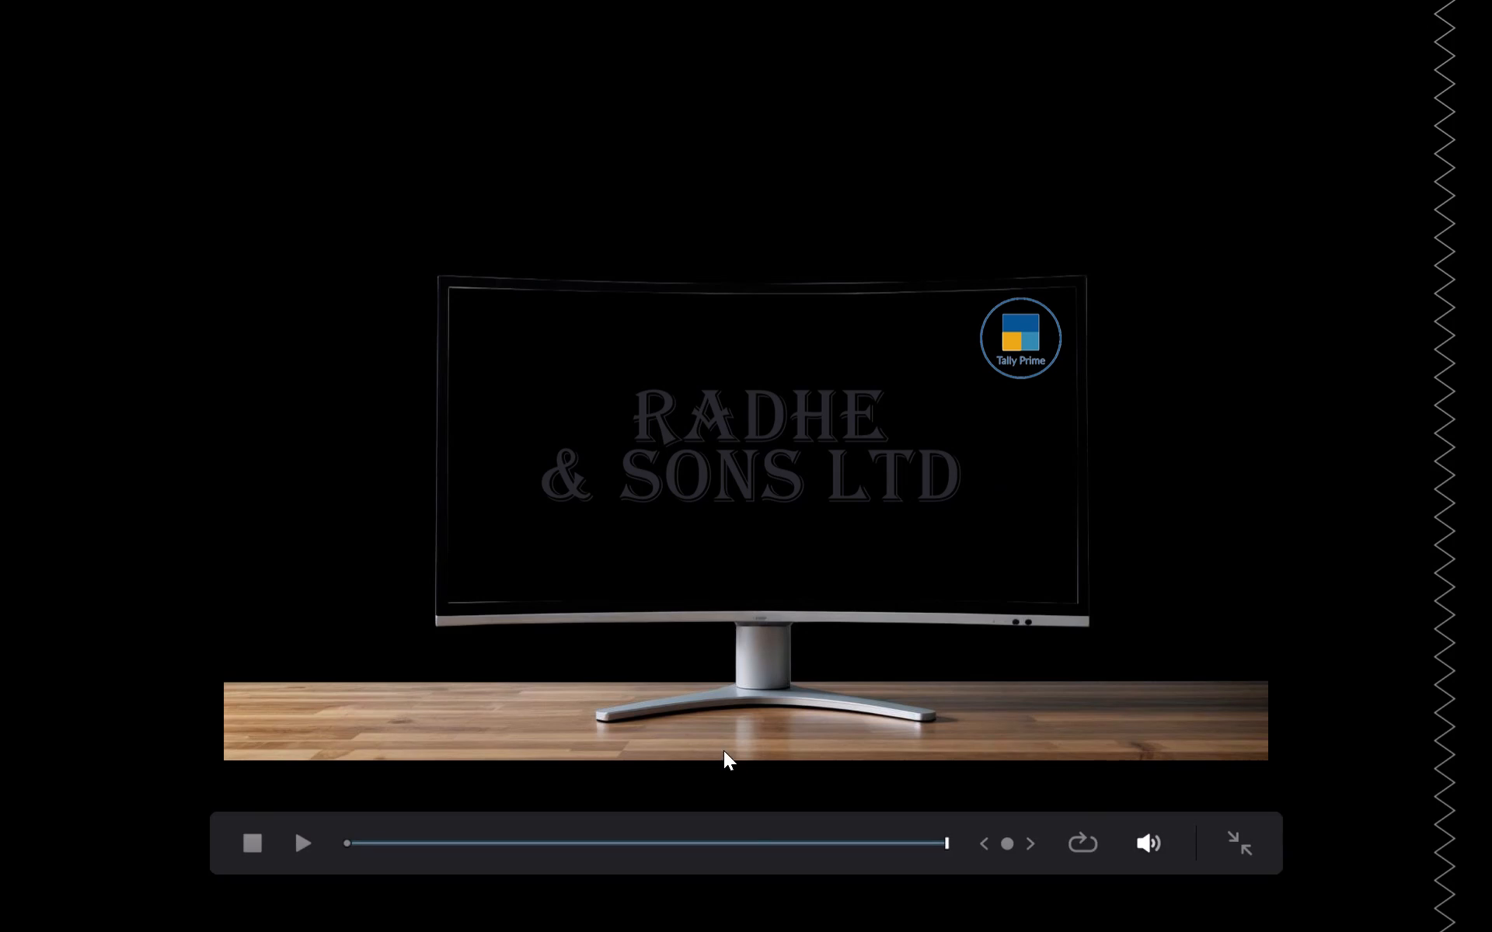
Review scene 2 in full-screen playback from the start of the timeline, replay its opening, and exit full screen.
left_click_drag(760, 839, 330, 830)
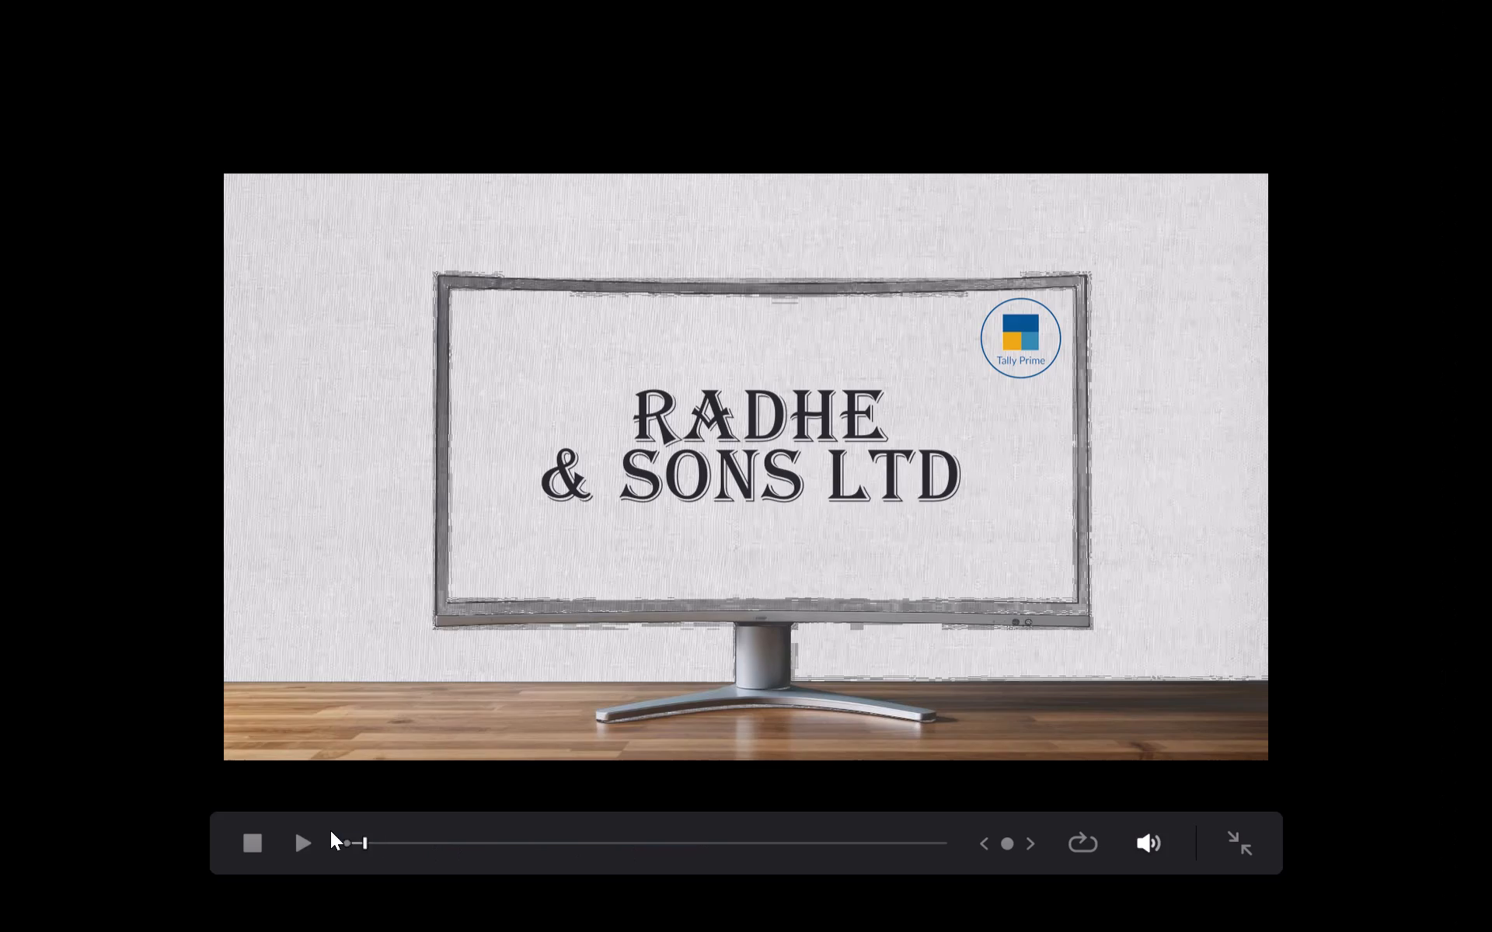
left_click_drag(330, 830, 291, 826)
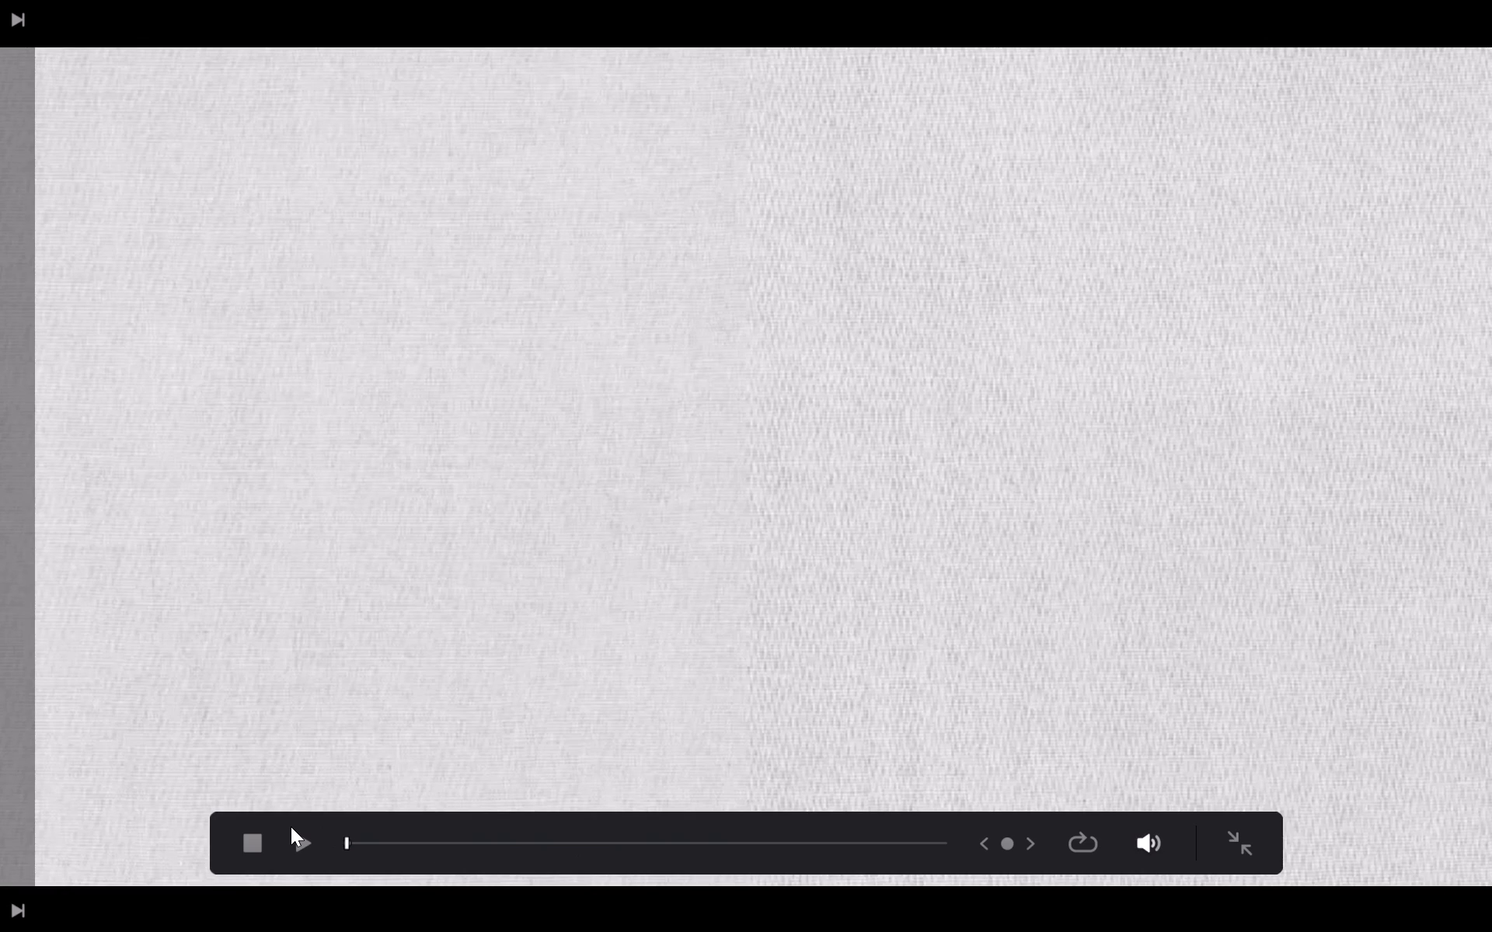
key("space")
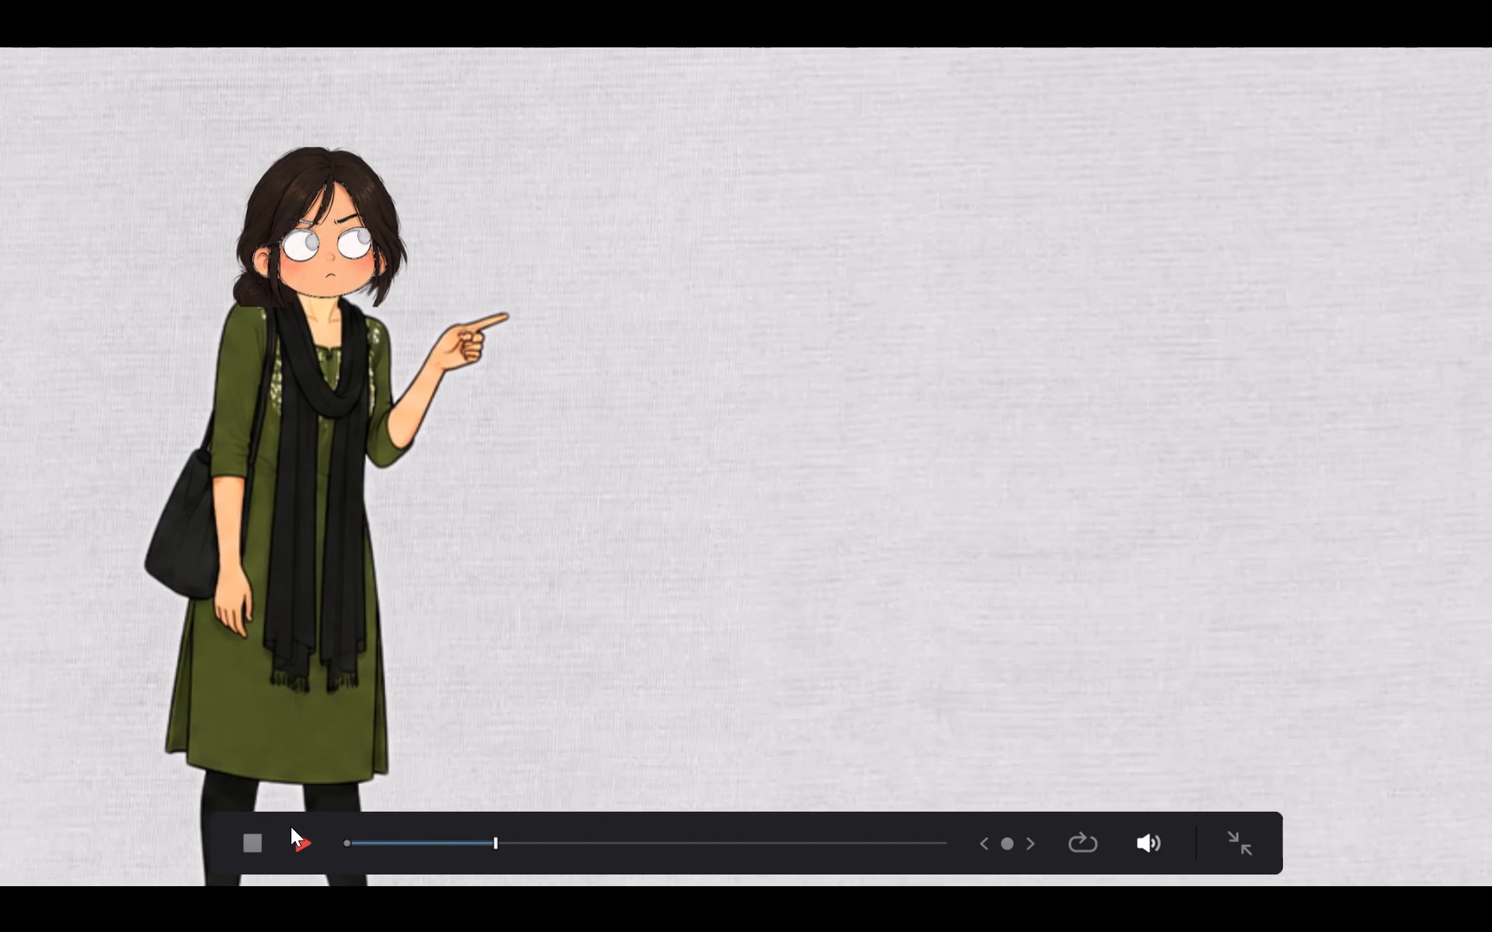
key("space")
key("space")
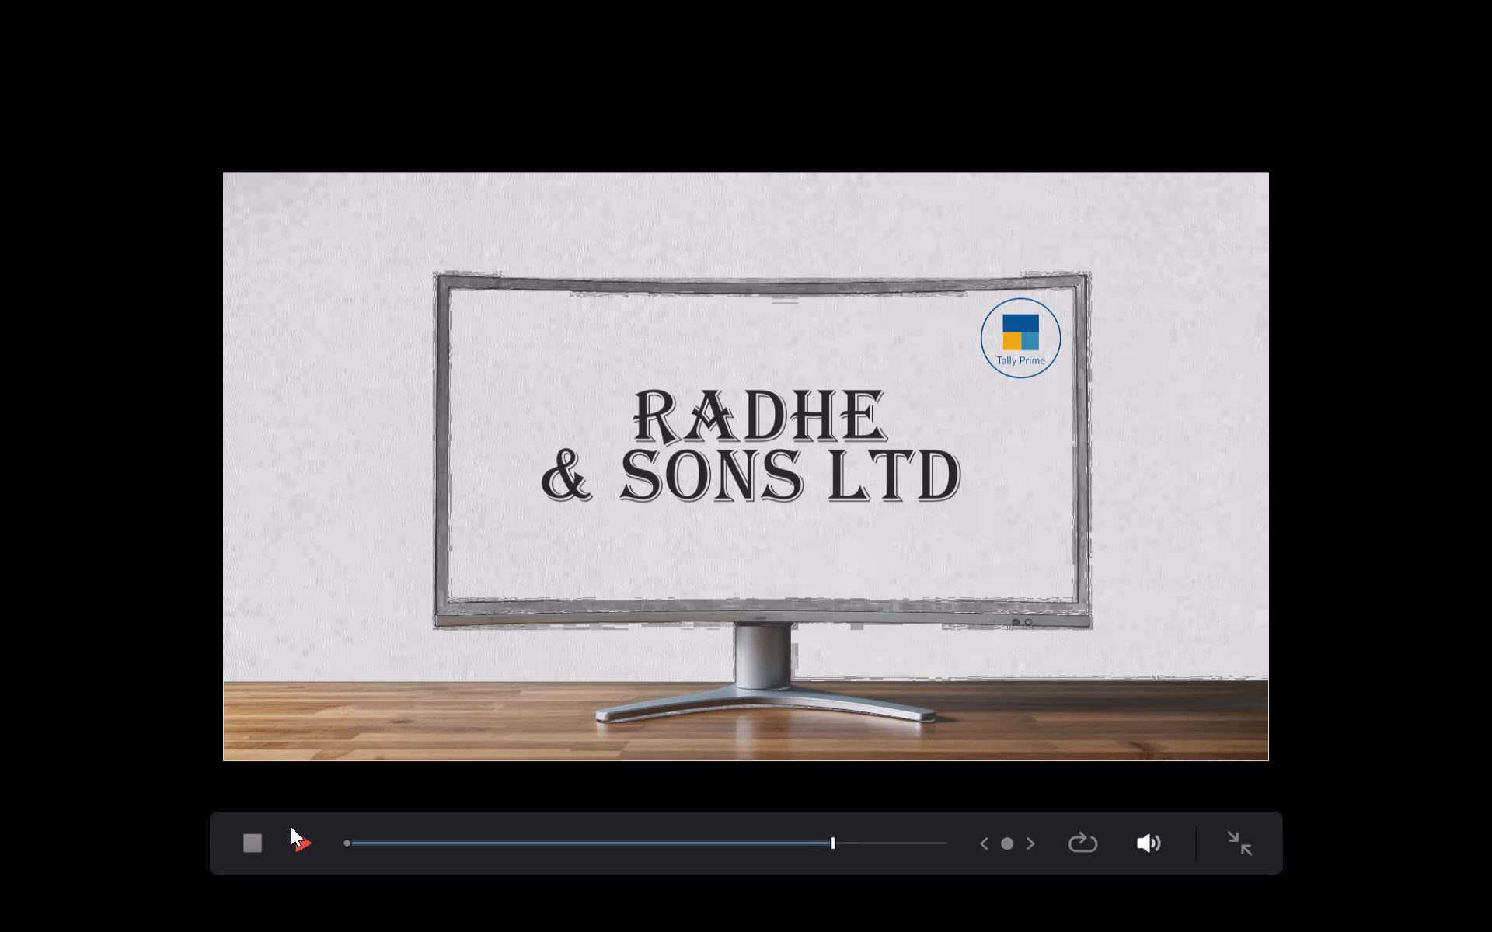
key("space")
key("space")
key("space")
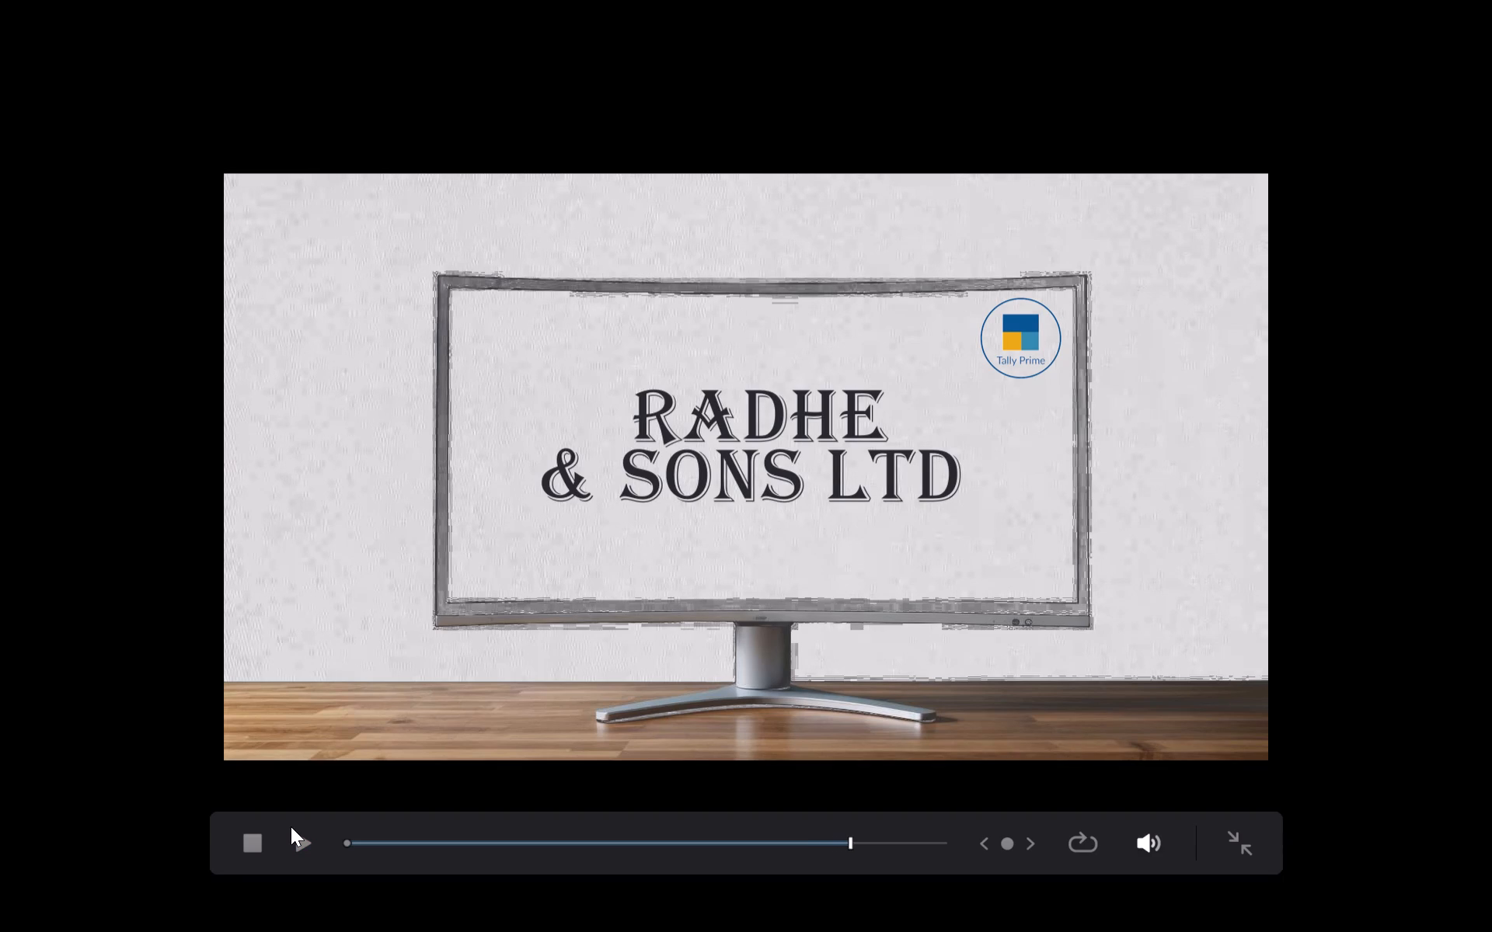
left_click(304, 845)
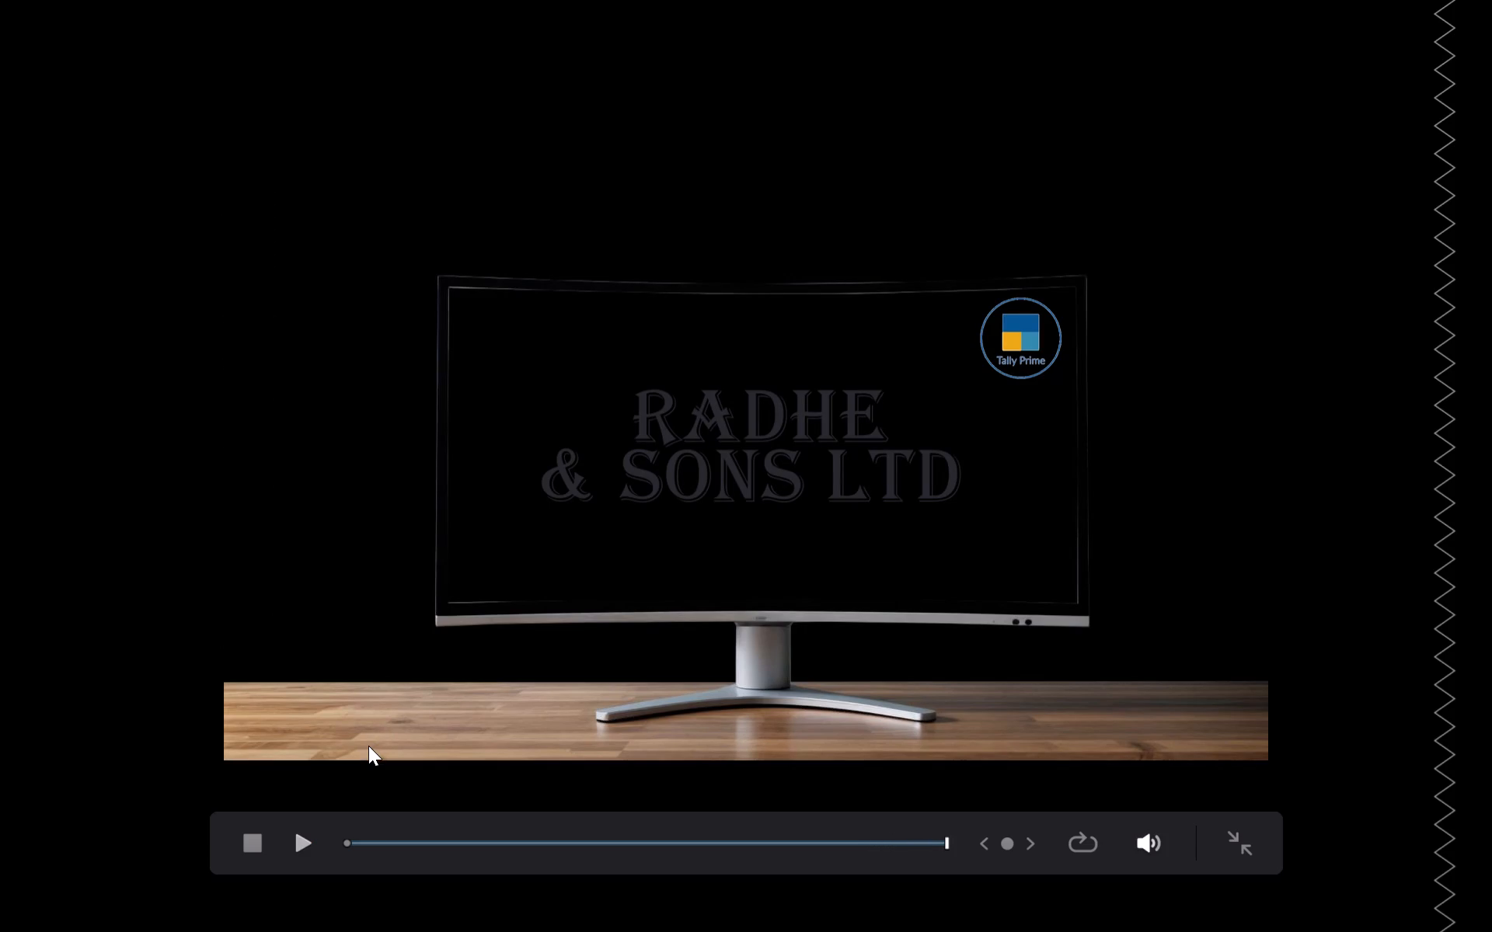
left_click(303, 838)
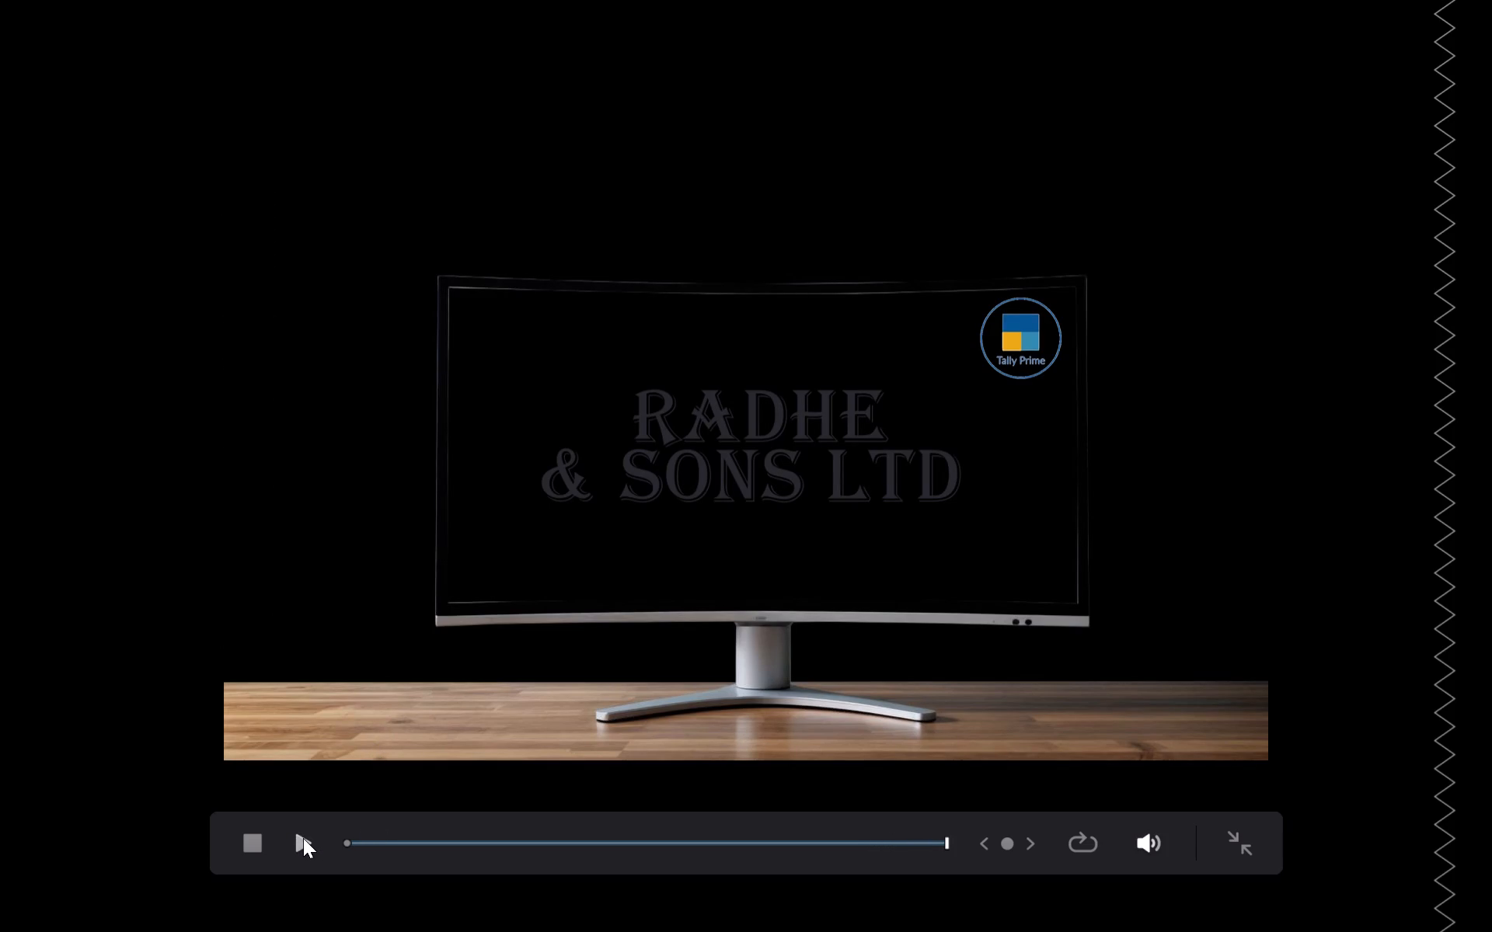
left_click_drag(553, 839, 315, 858)
left_click(294, 843)
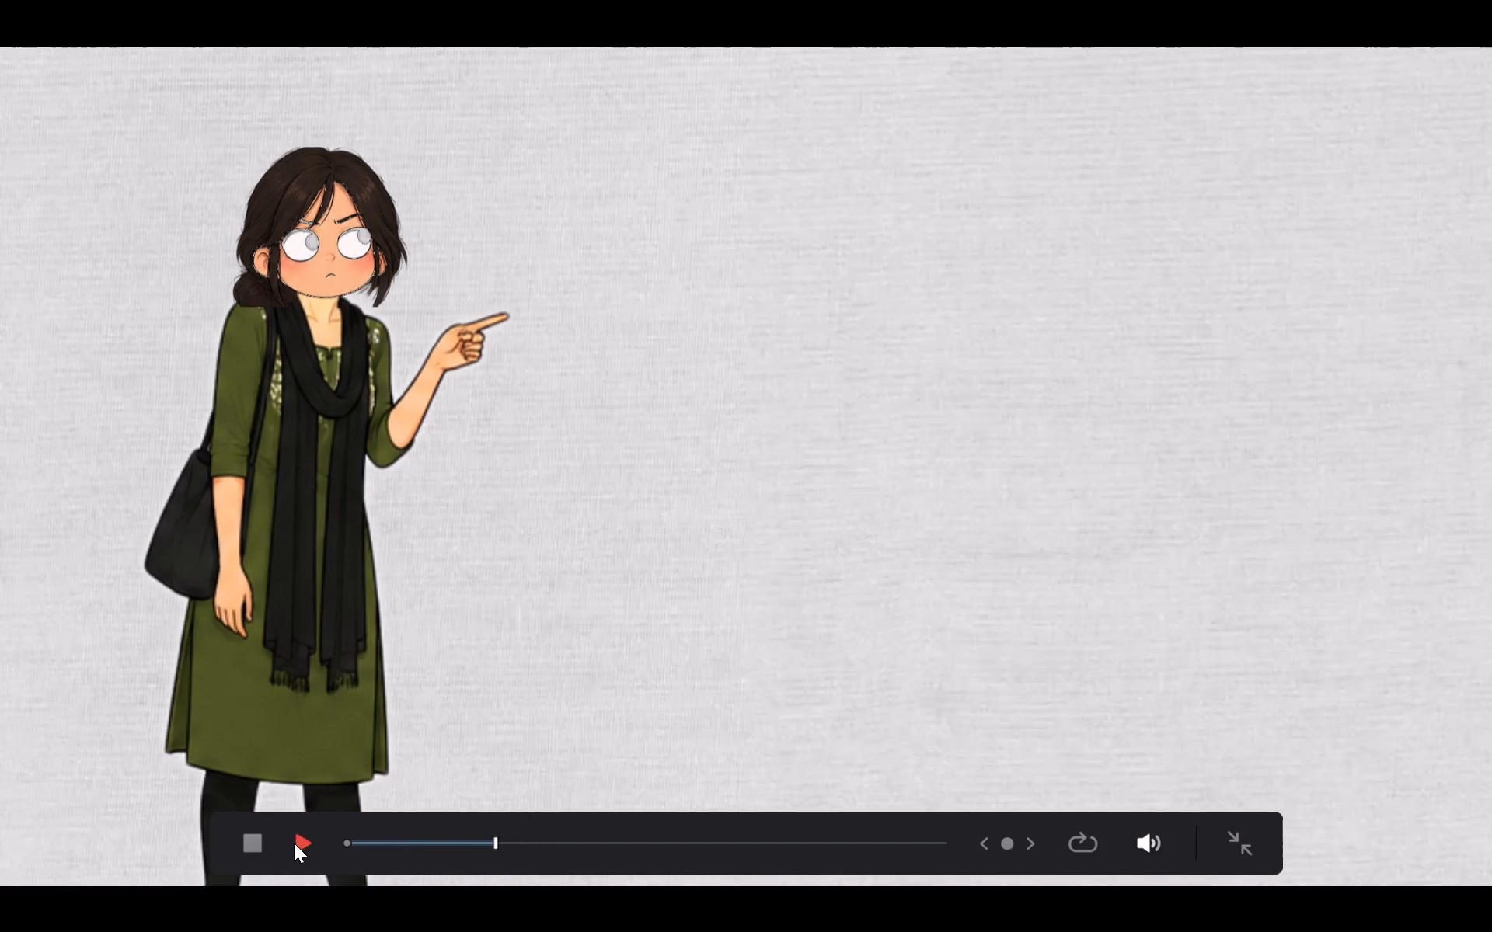
key("Escape")
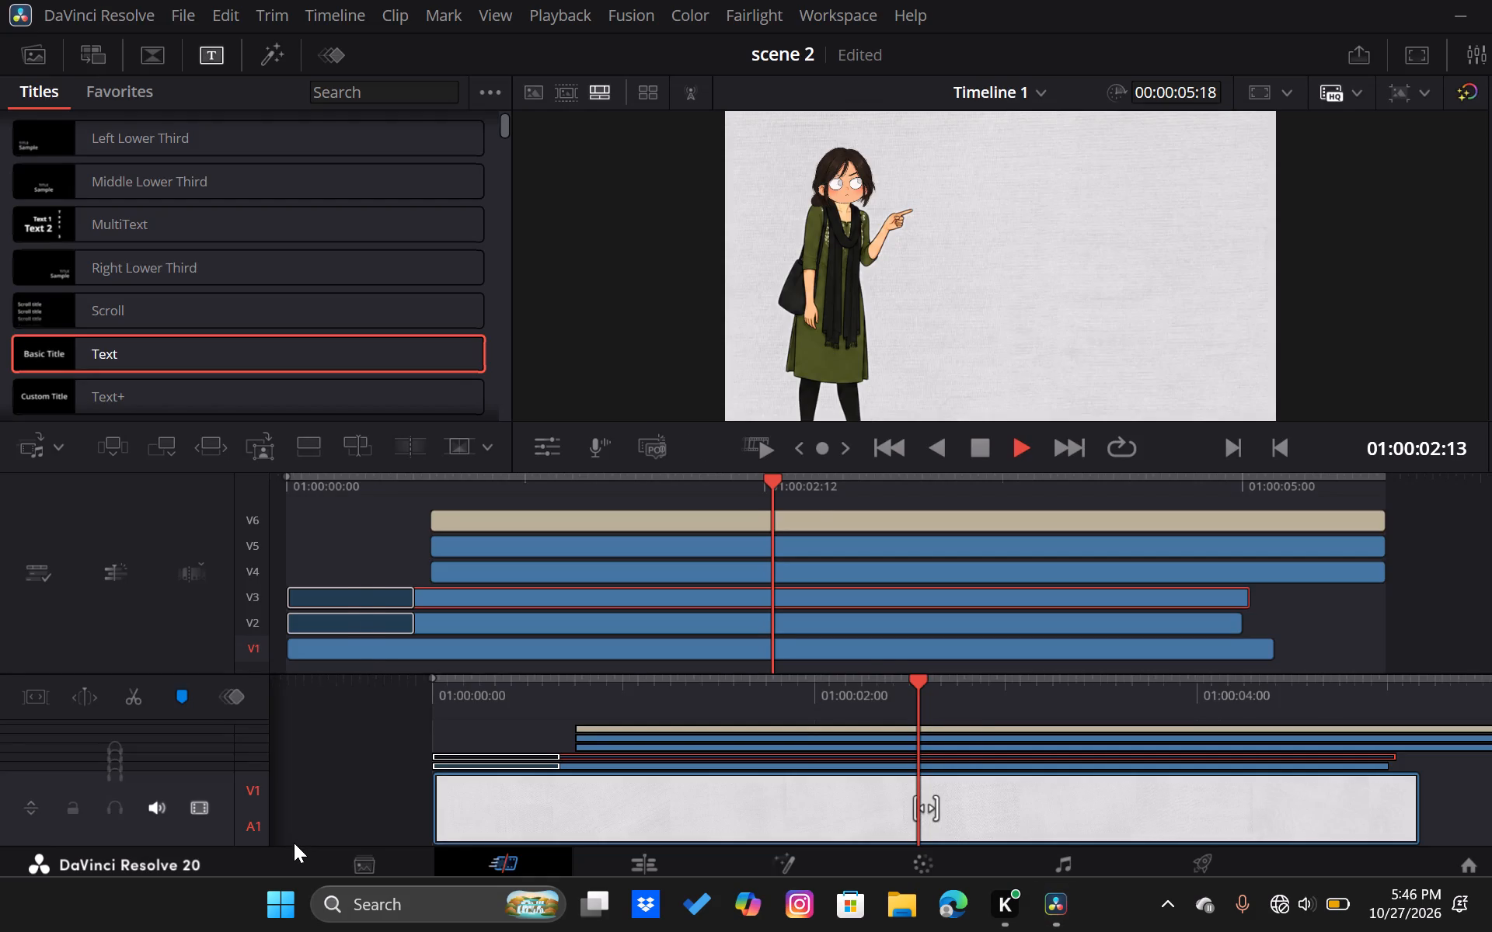
Refit the oversized DaVinci Resolve window to the screen.
left_click(1491, 22)
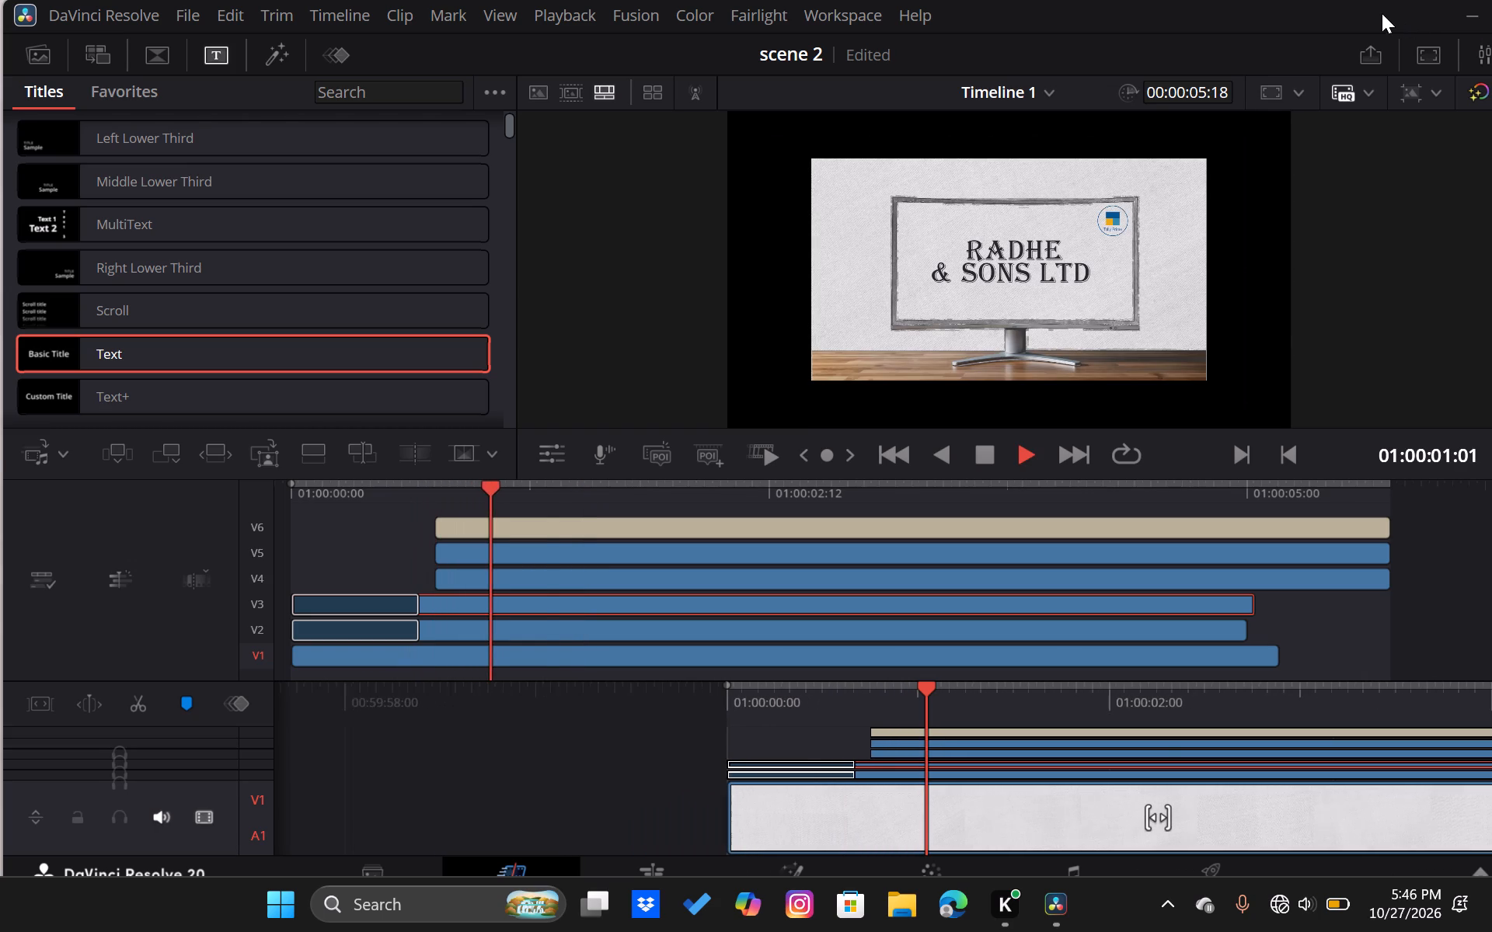
left_click_drag(1382, 13, 1267, 63)
left_click(1389, 71)
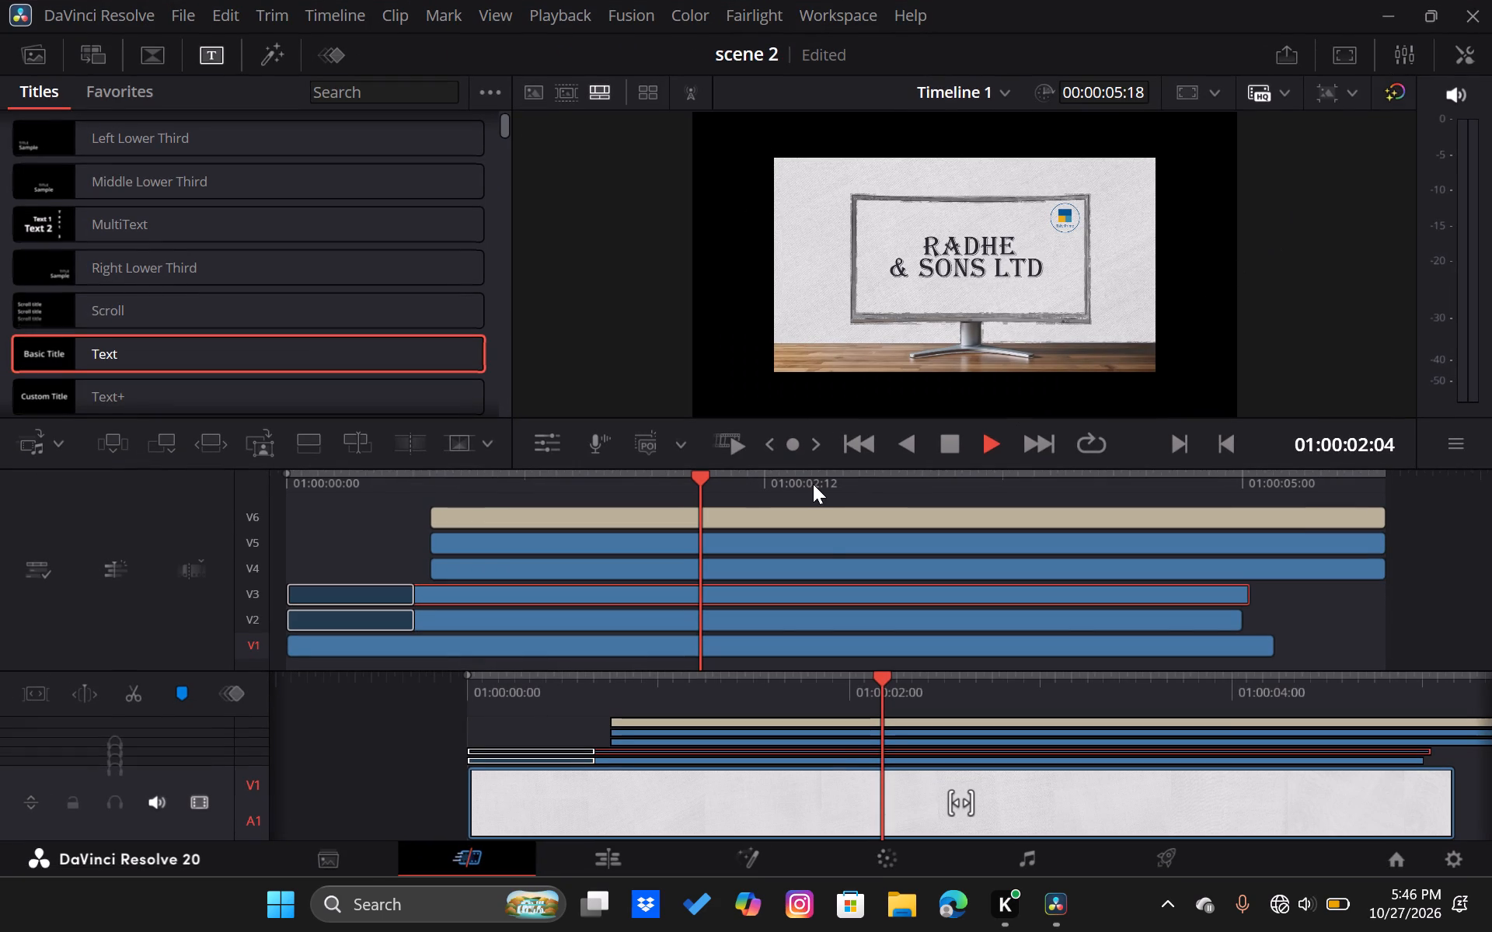
Stop playback and move the playhead to 01:00:00:18, where the title and logo clips begin.
scroll(825, 535, "right", 1)
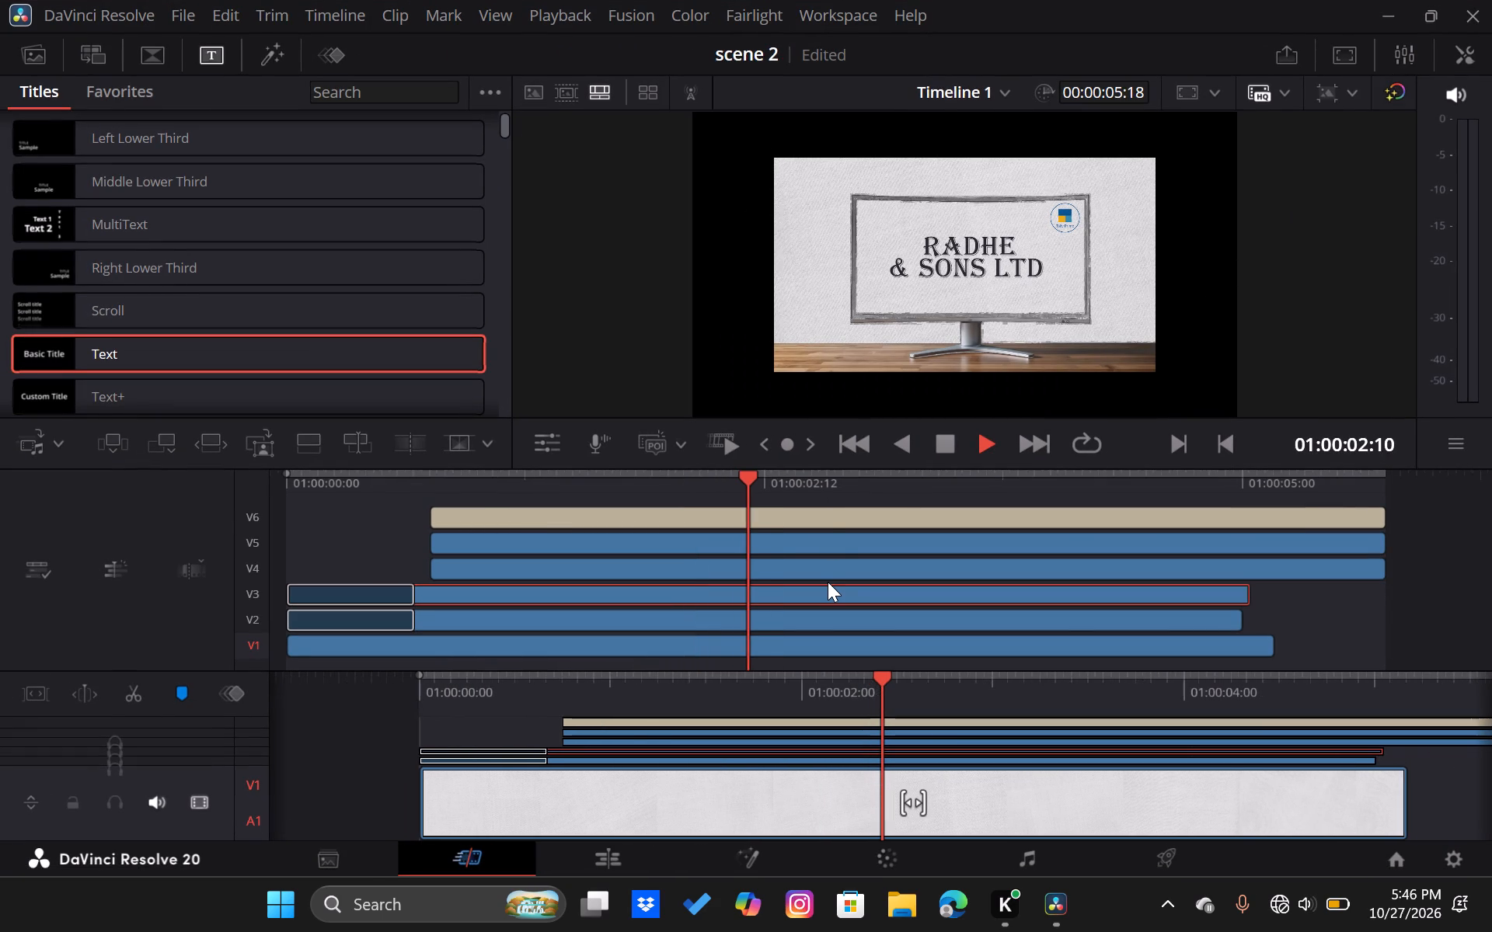
key("space")
scroll(827, 691, "right", 1)
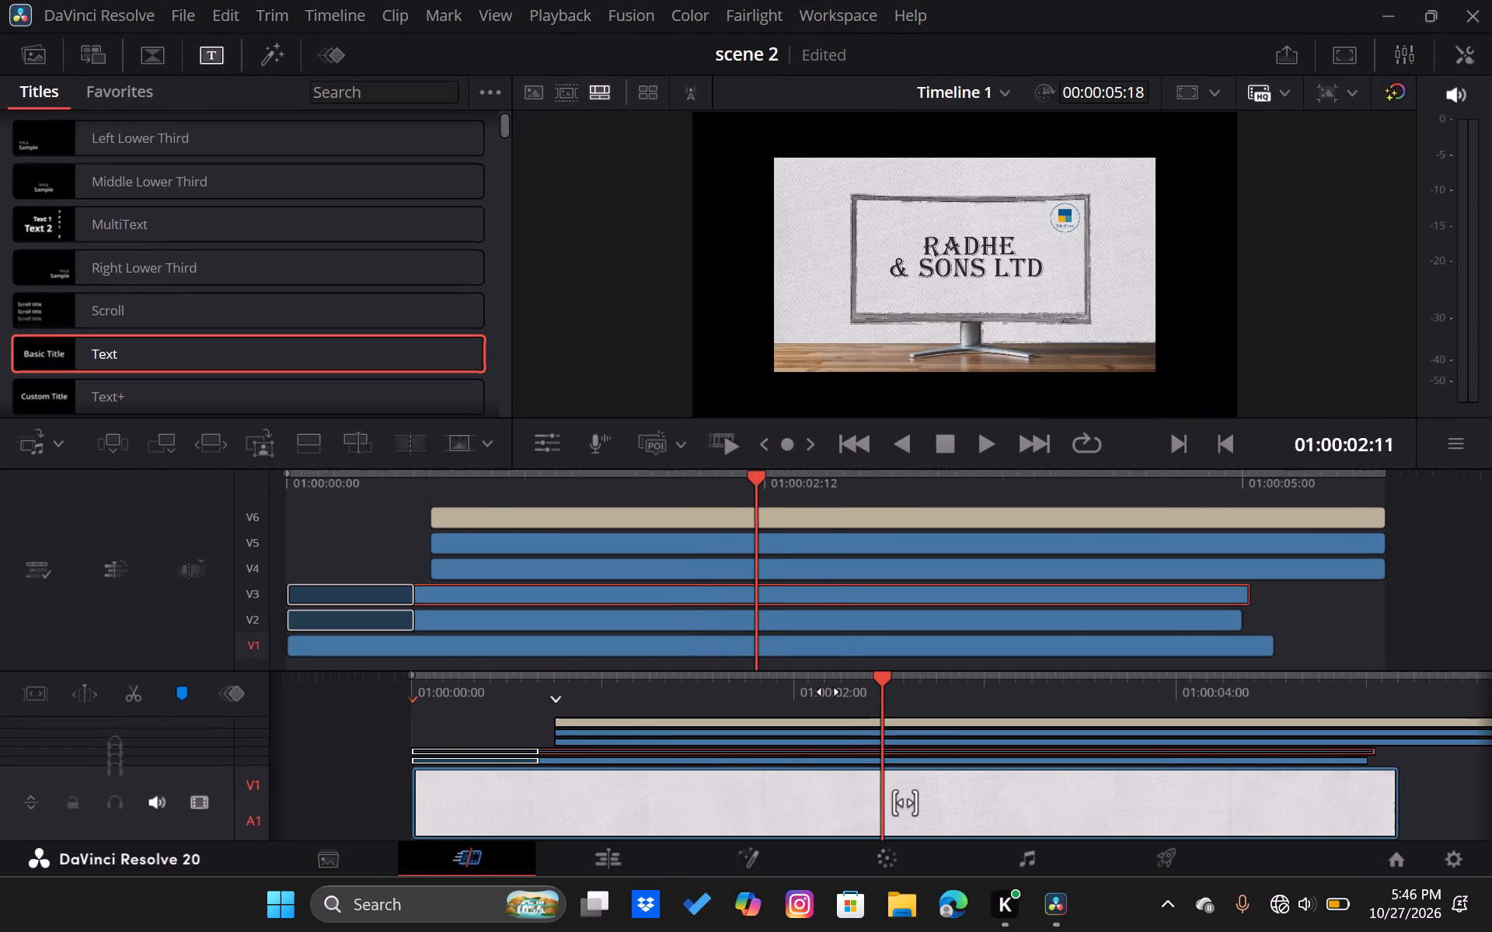
left_click(351, 763)
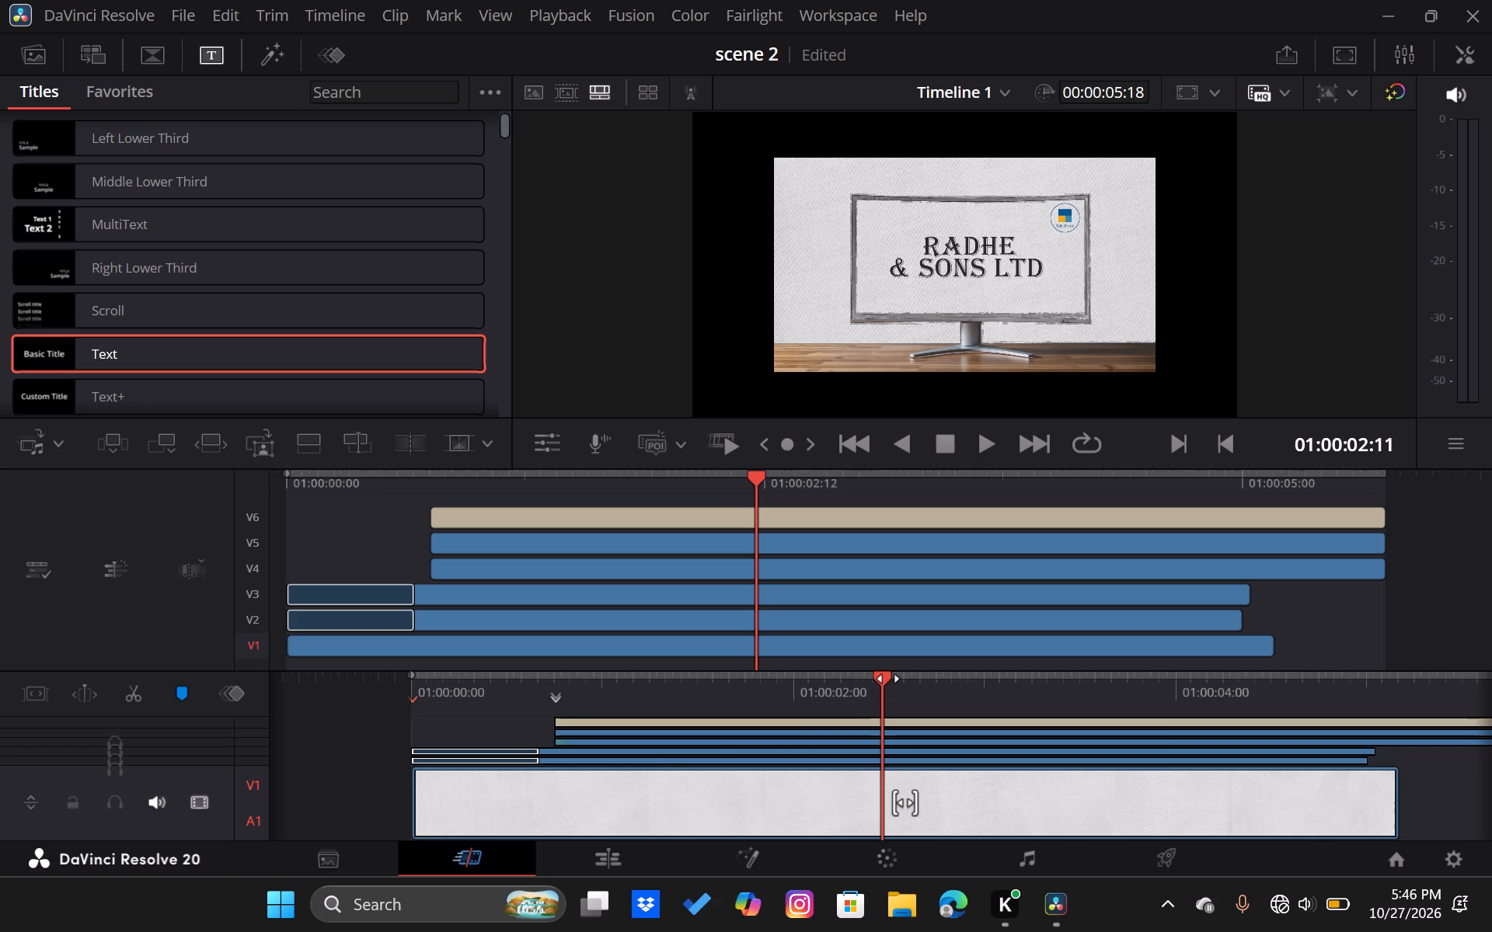
left_click_drag(887, 678, 1121, 696)
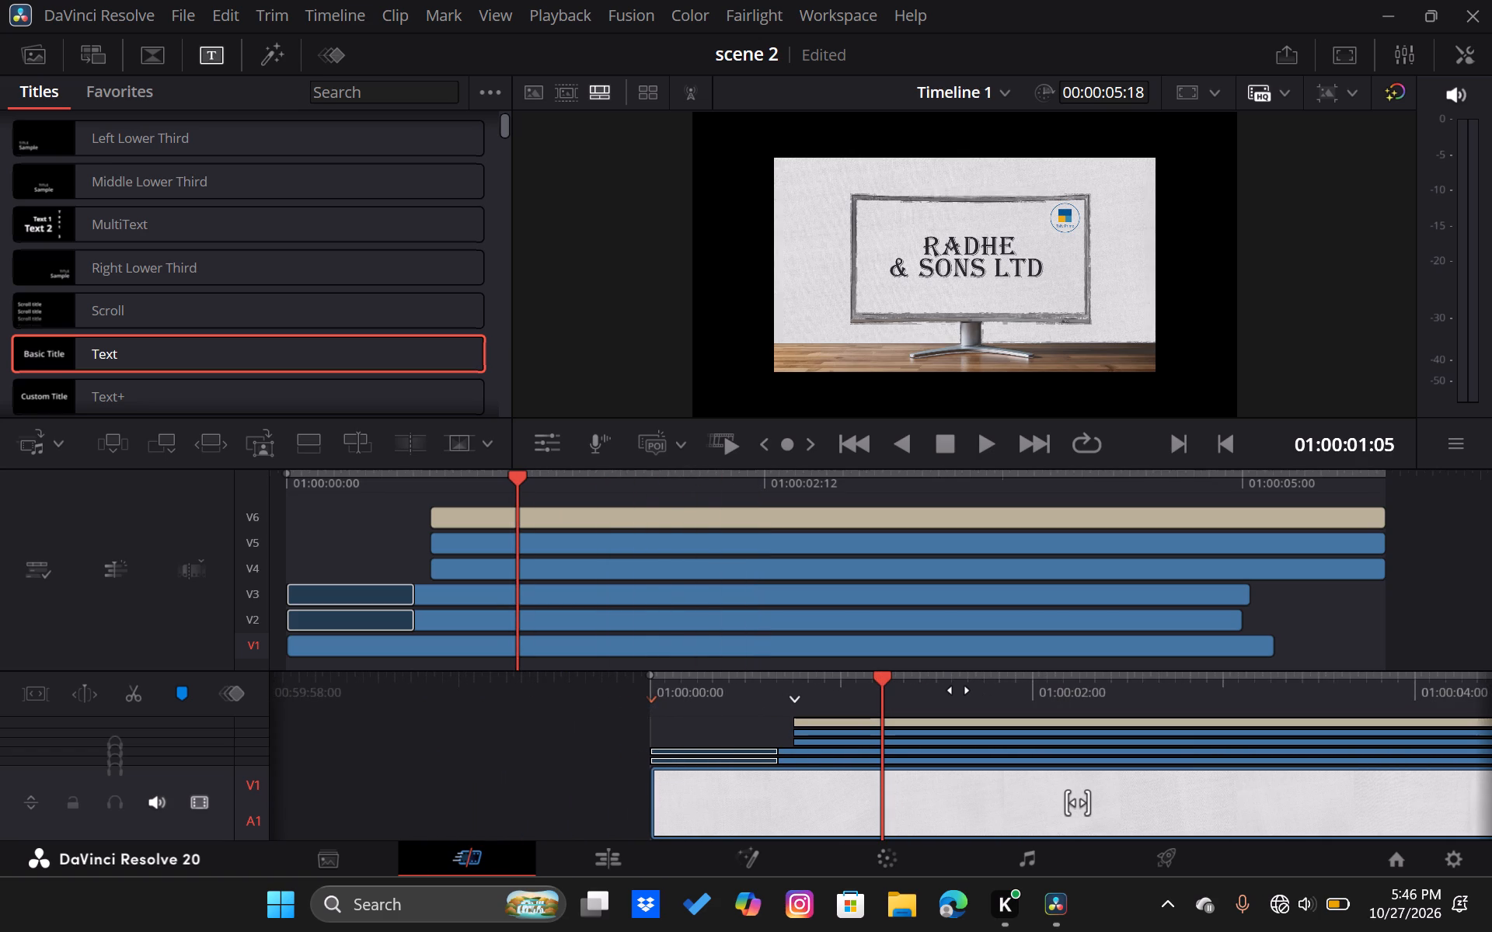
left_click_drag(957, 690, 1077, 687)
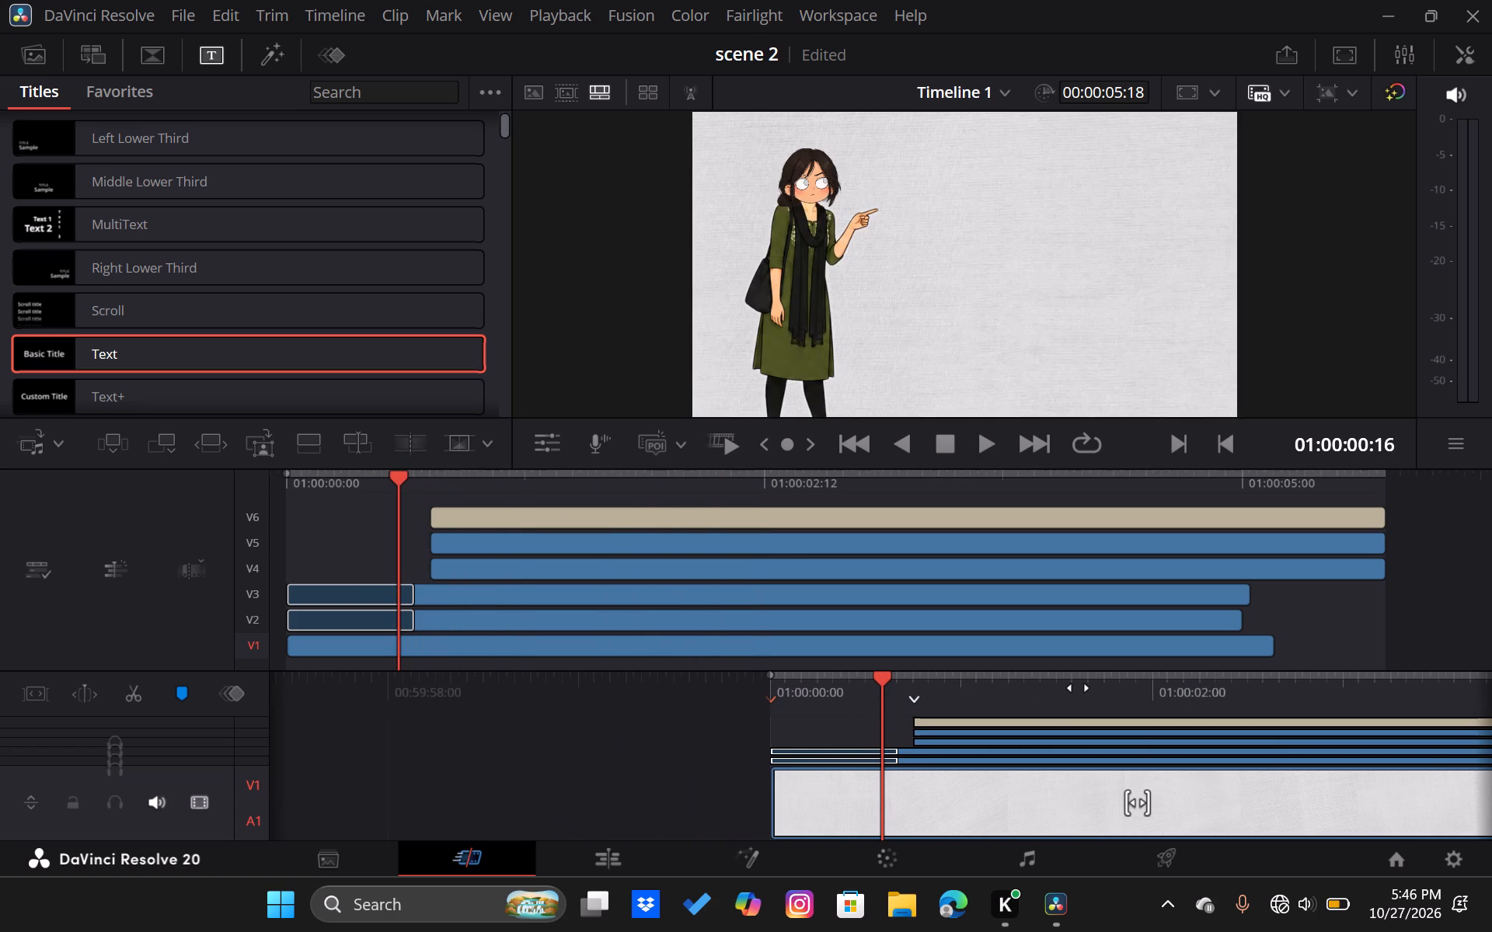
left_click_drag(1077, 687, 1044, 690)
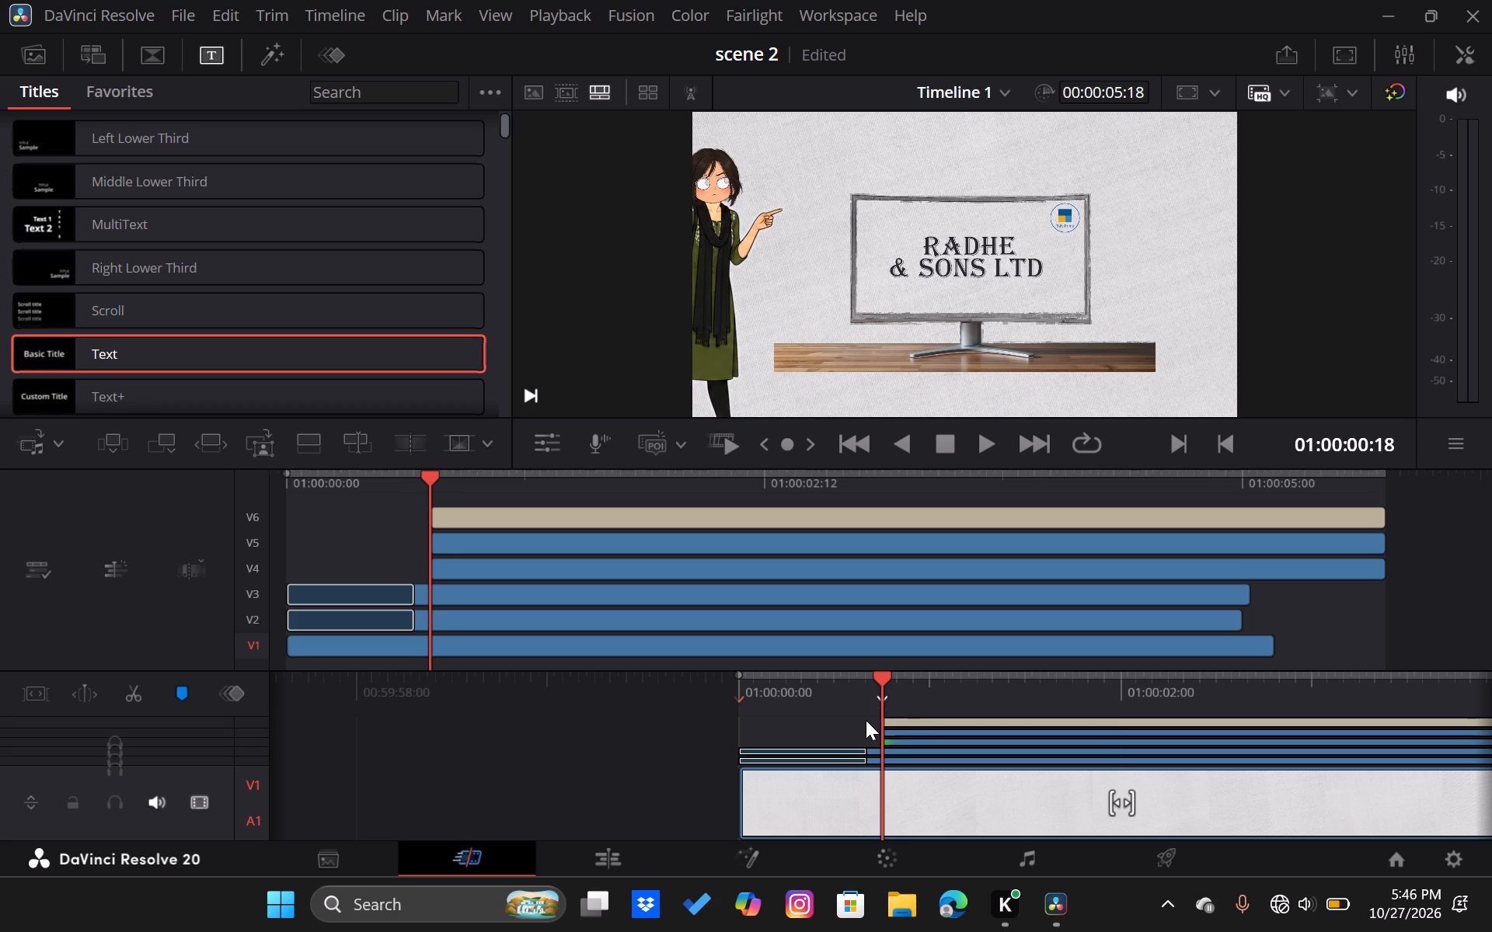
Select the logo clip on track V5 and return to the Edit page.
left_click(913, 718)
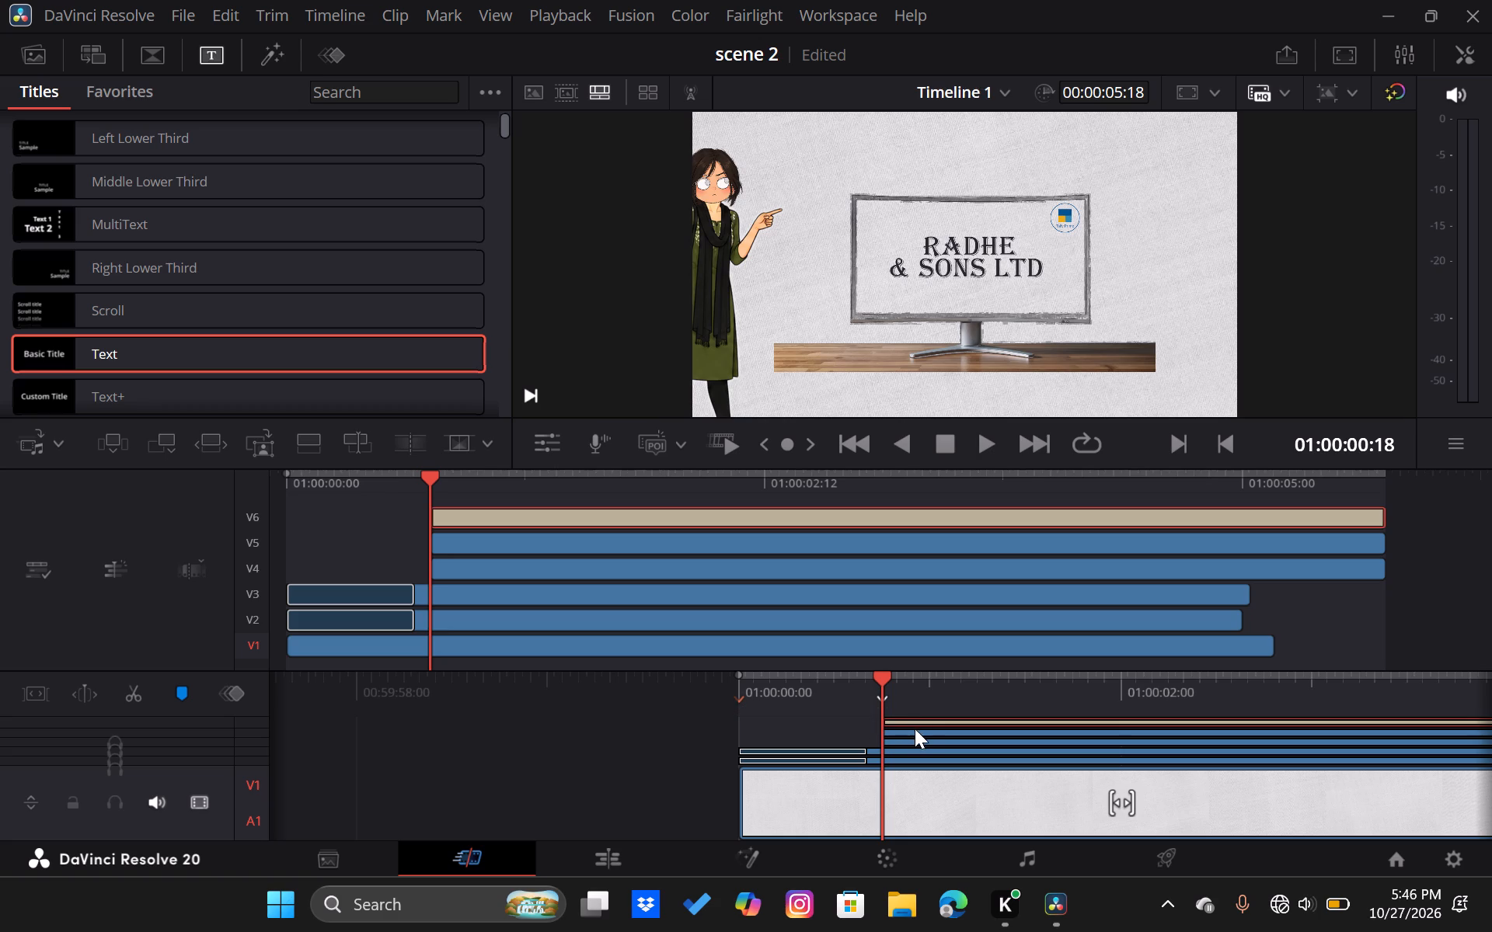
left_click(915, 729)
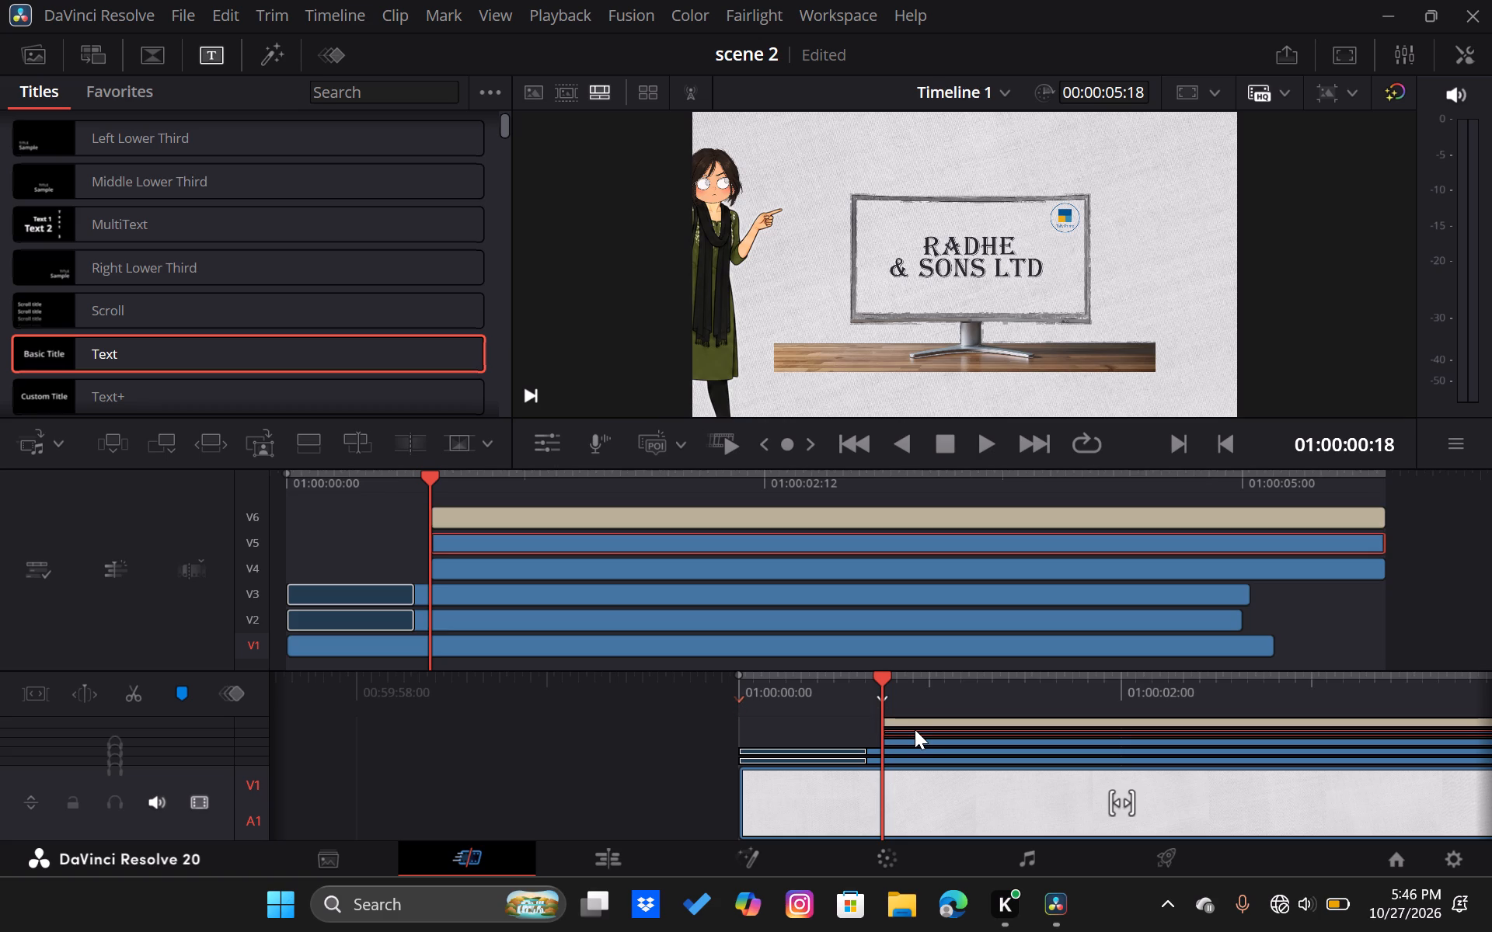
left_click(598, 856)
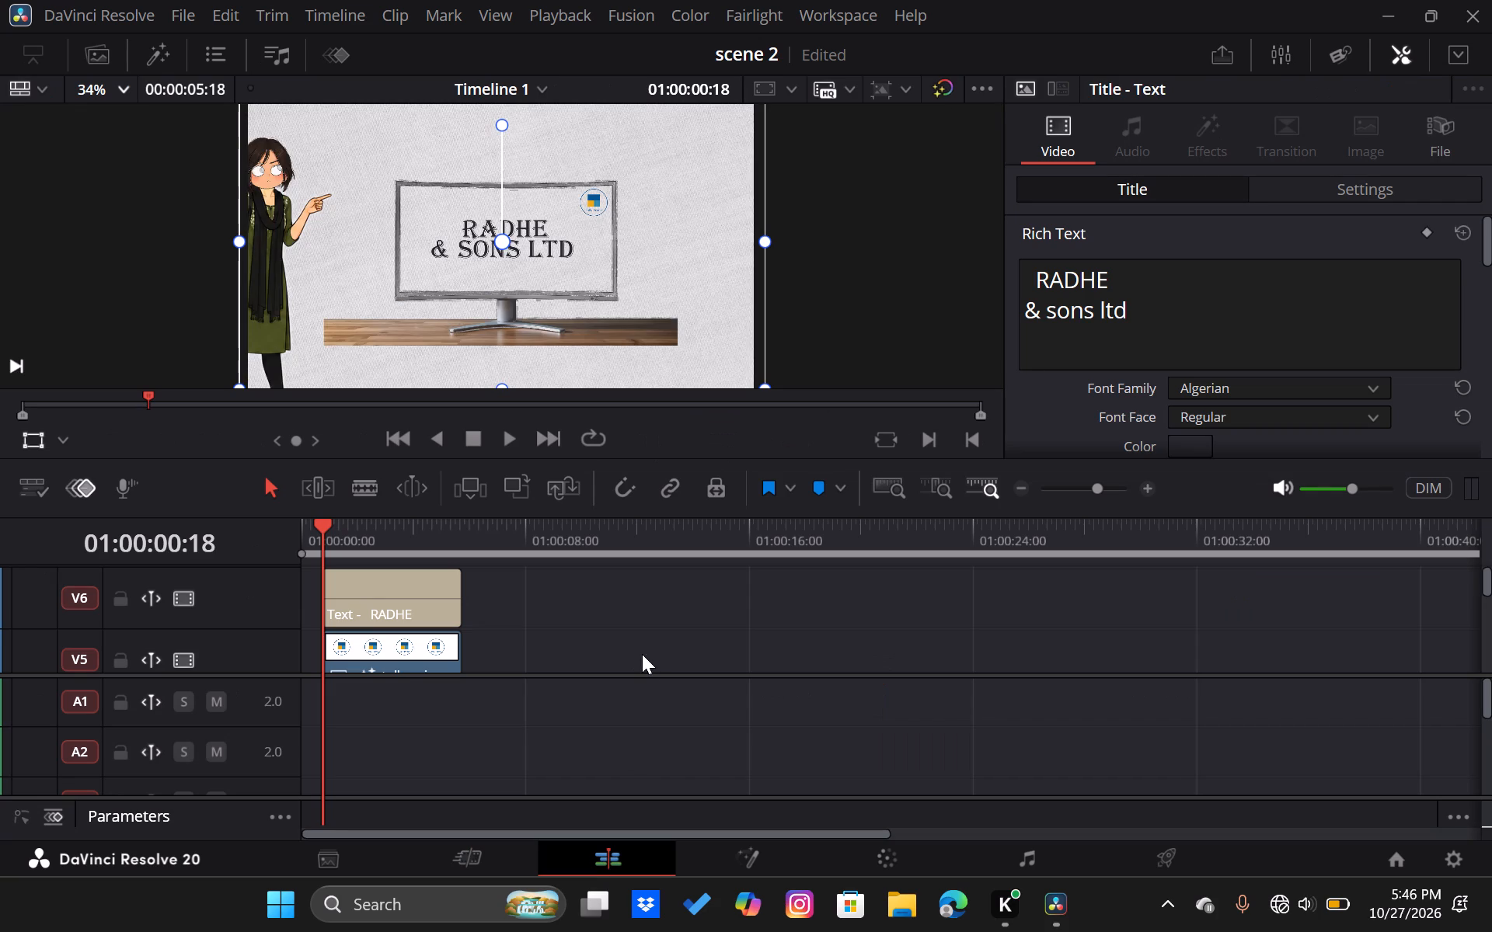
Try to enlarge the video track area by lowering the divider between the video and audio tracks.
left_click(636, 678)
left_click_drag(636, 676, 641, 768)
Hide the Inspector and the keyframe parameters area, then enlarge the video track area by lowering its divider to track A1.
left_click(1404, 57)
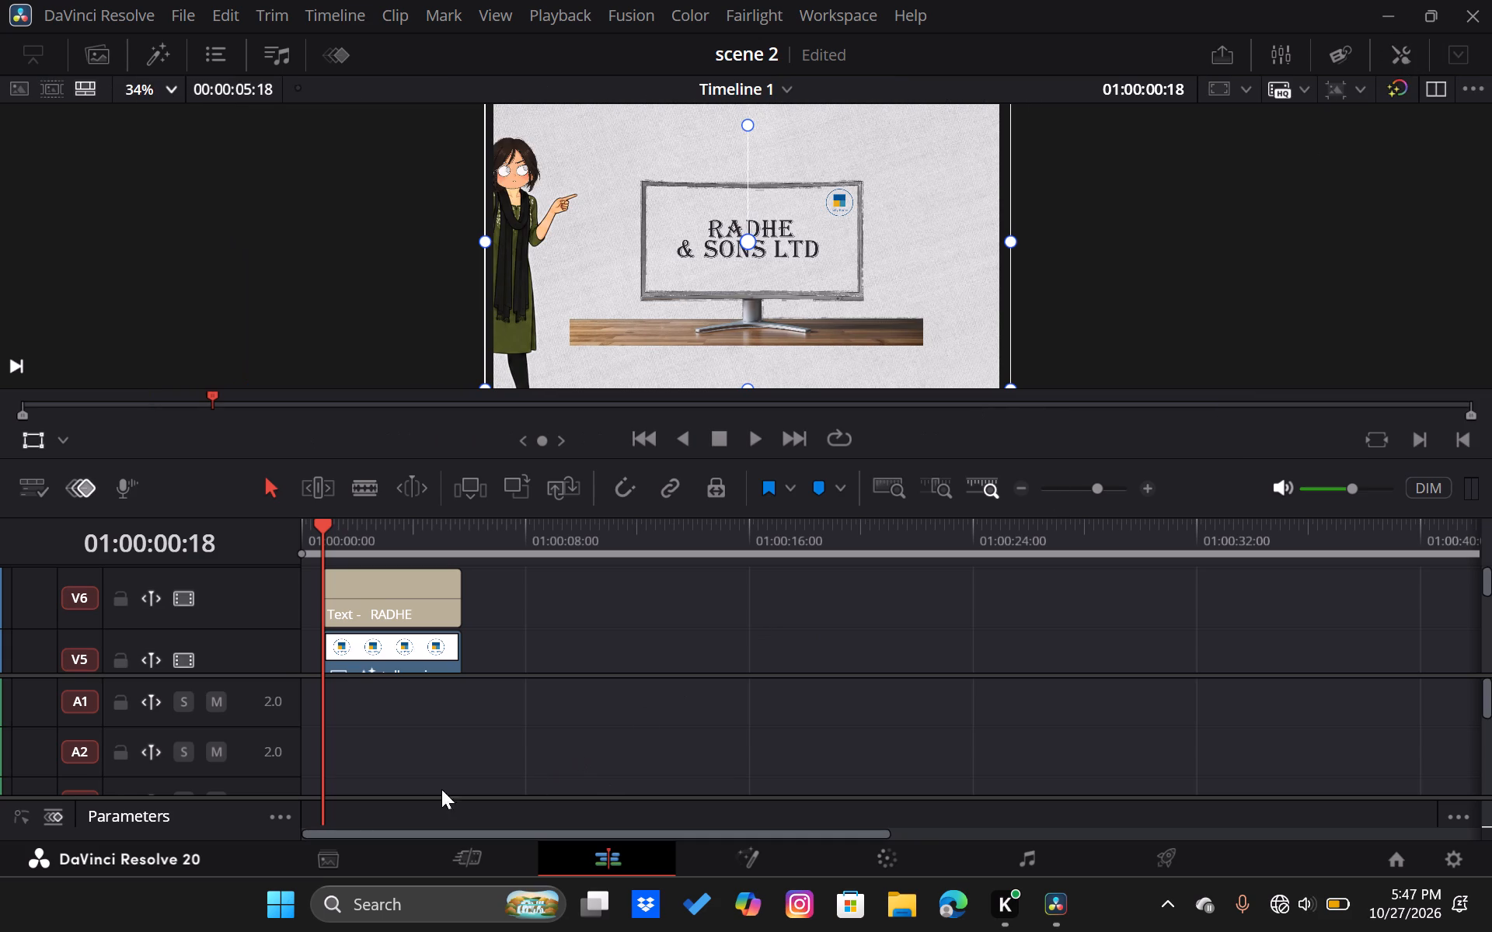
left_click(54, 815)
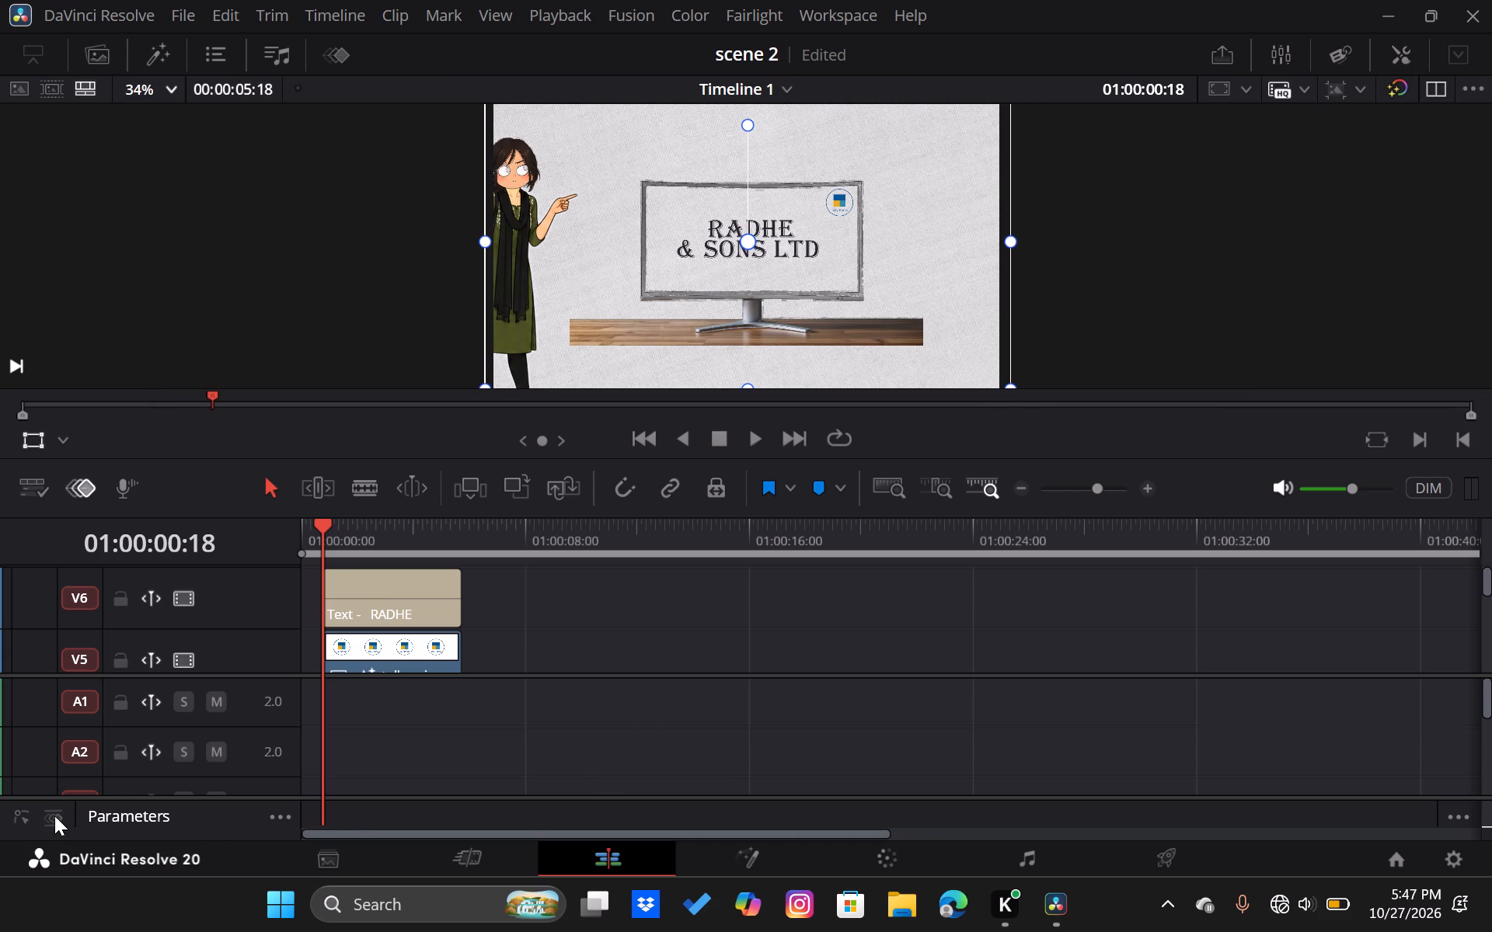
left_click(54, 815)
left_click(82, 495)
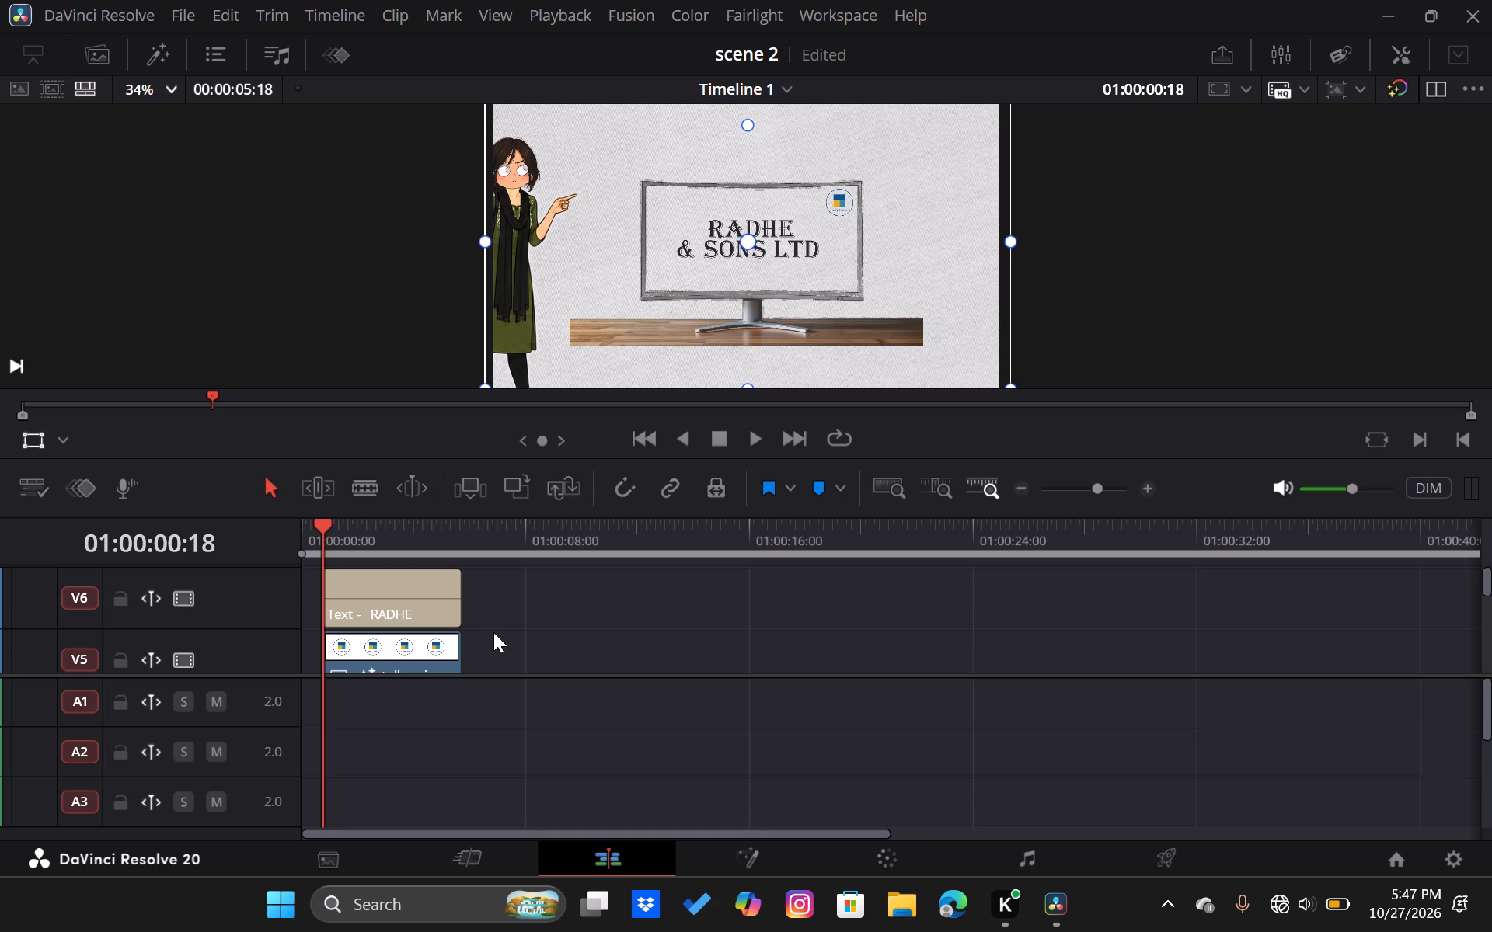
left_click_drag(543, 675, 553, 802)
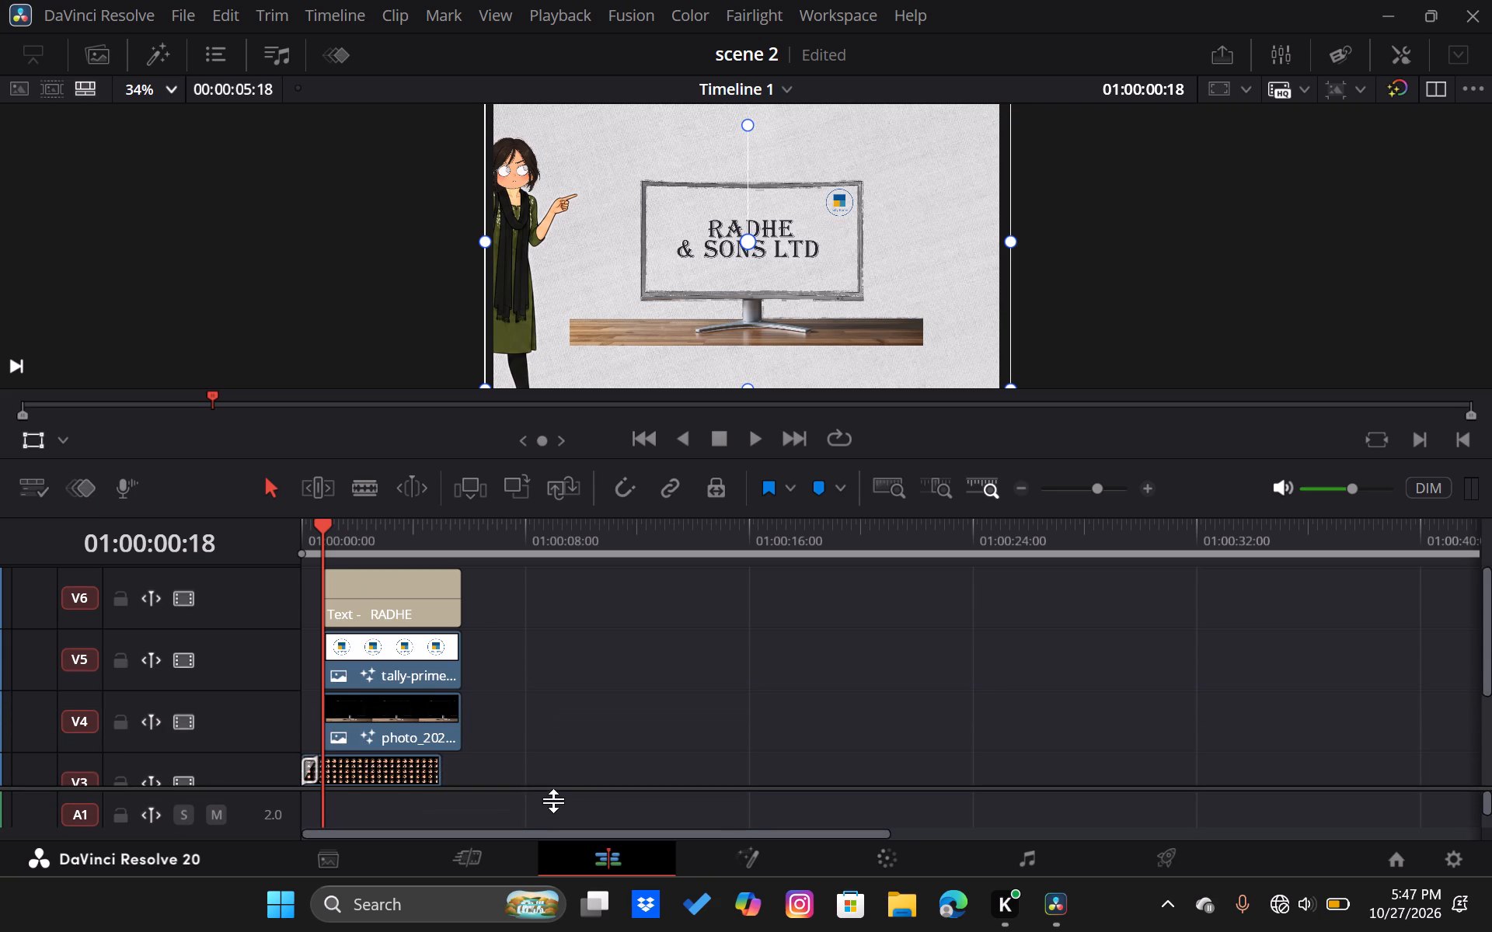
left_click_drag(553, 802, 555, 829)
Review the clips stacked on tracks V1 to V6, checking which clip holds the monitor photo on V4.
scroll(603, 696, "down", 1)
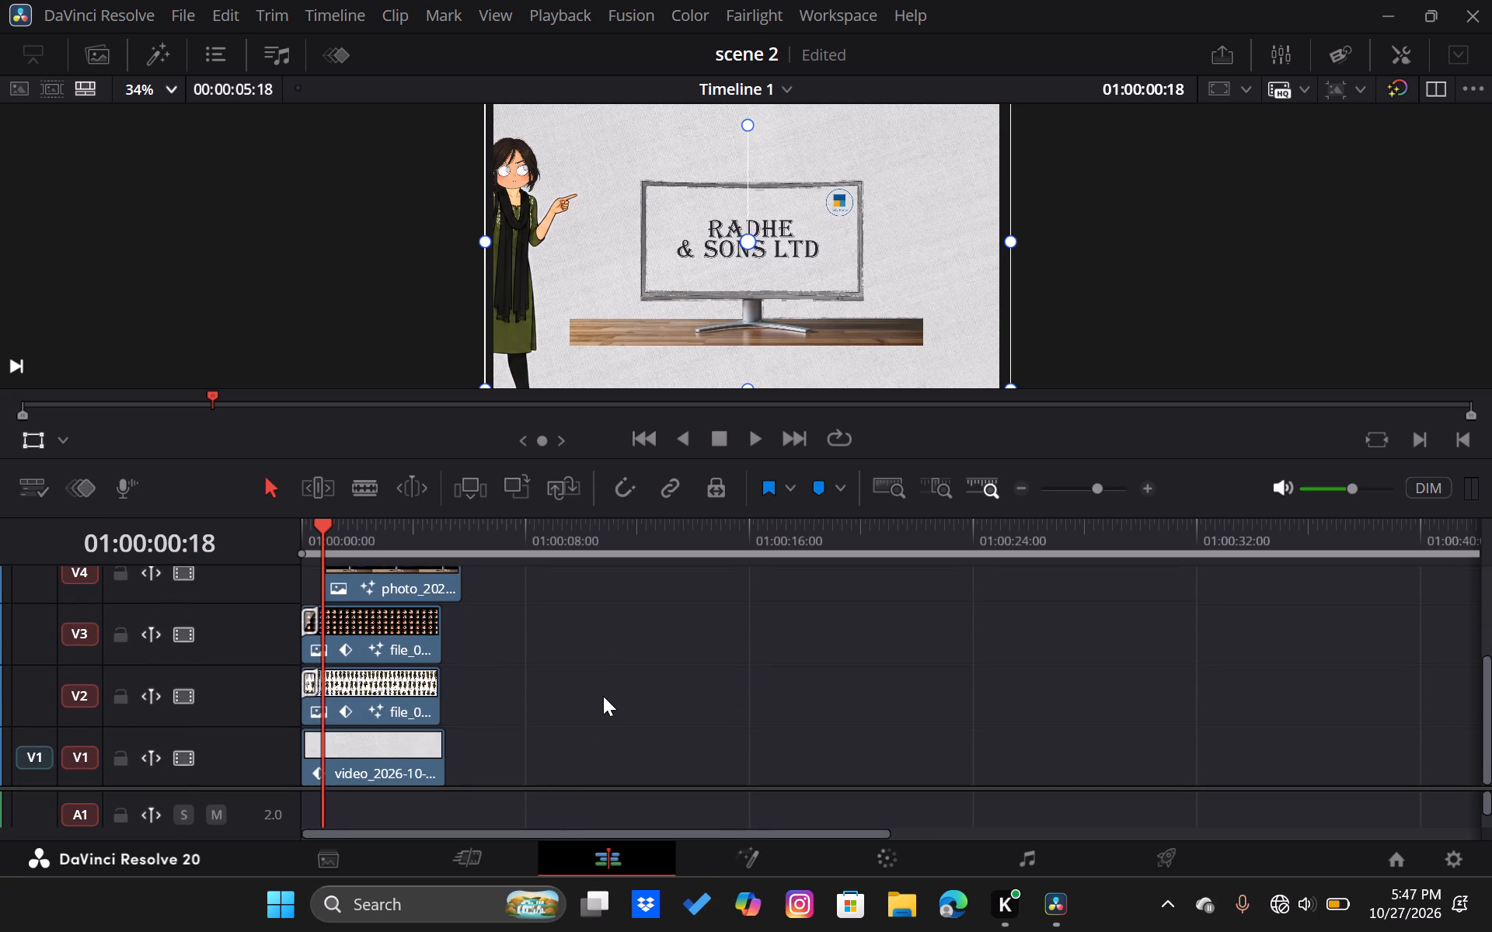
scroll(603, 696, "down", 1)
scroll(603, 696, "up", 1)
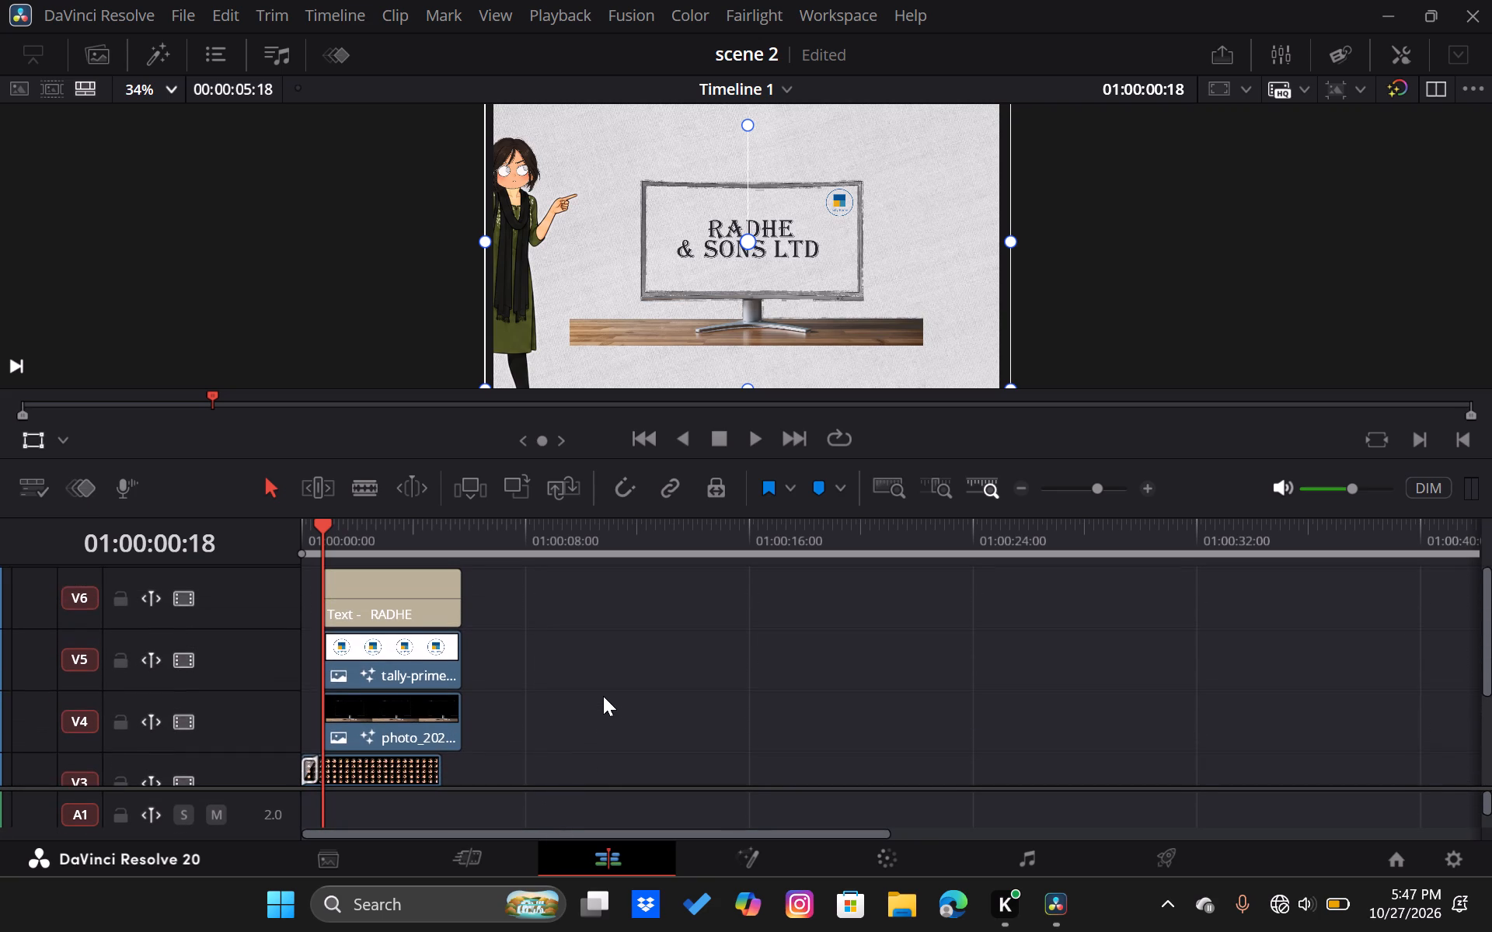
left_click(403, 703)
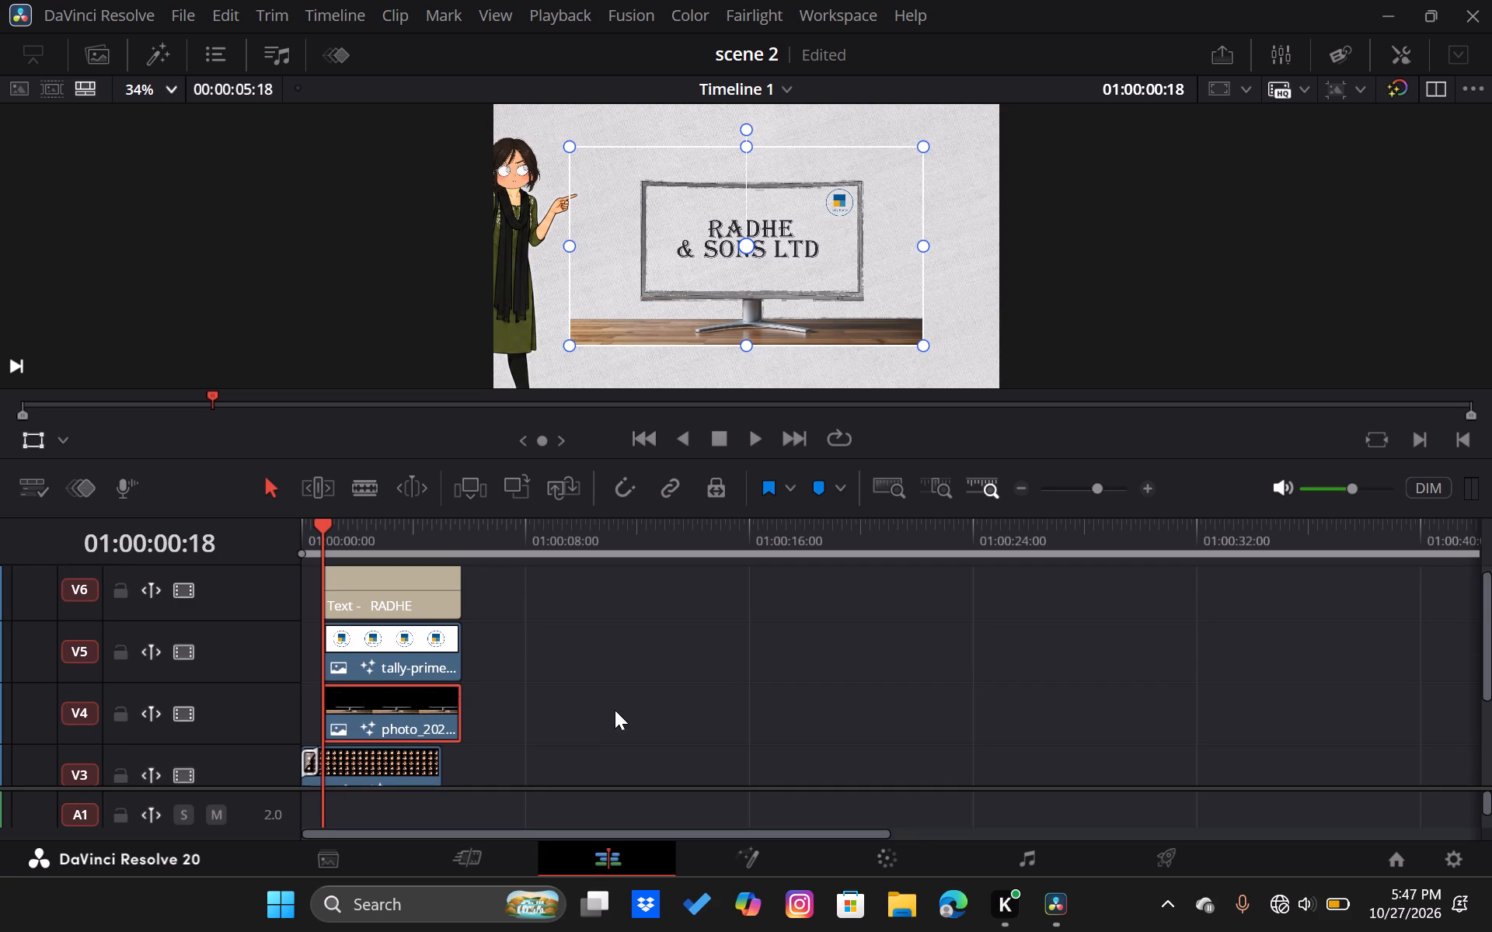
scroll(615, 710, "down", 1)
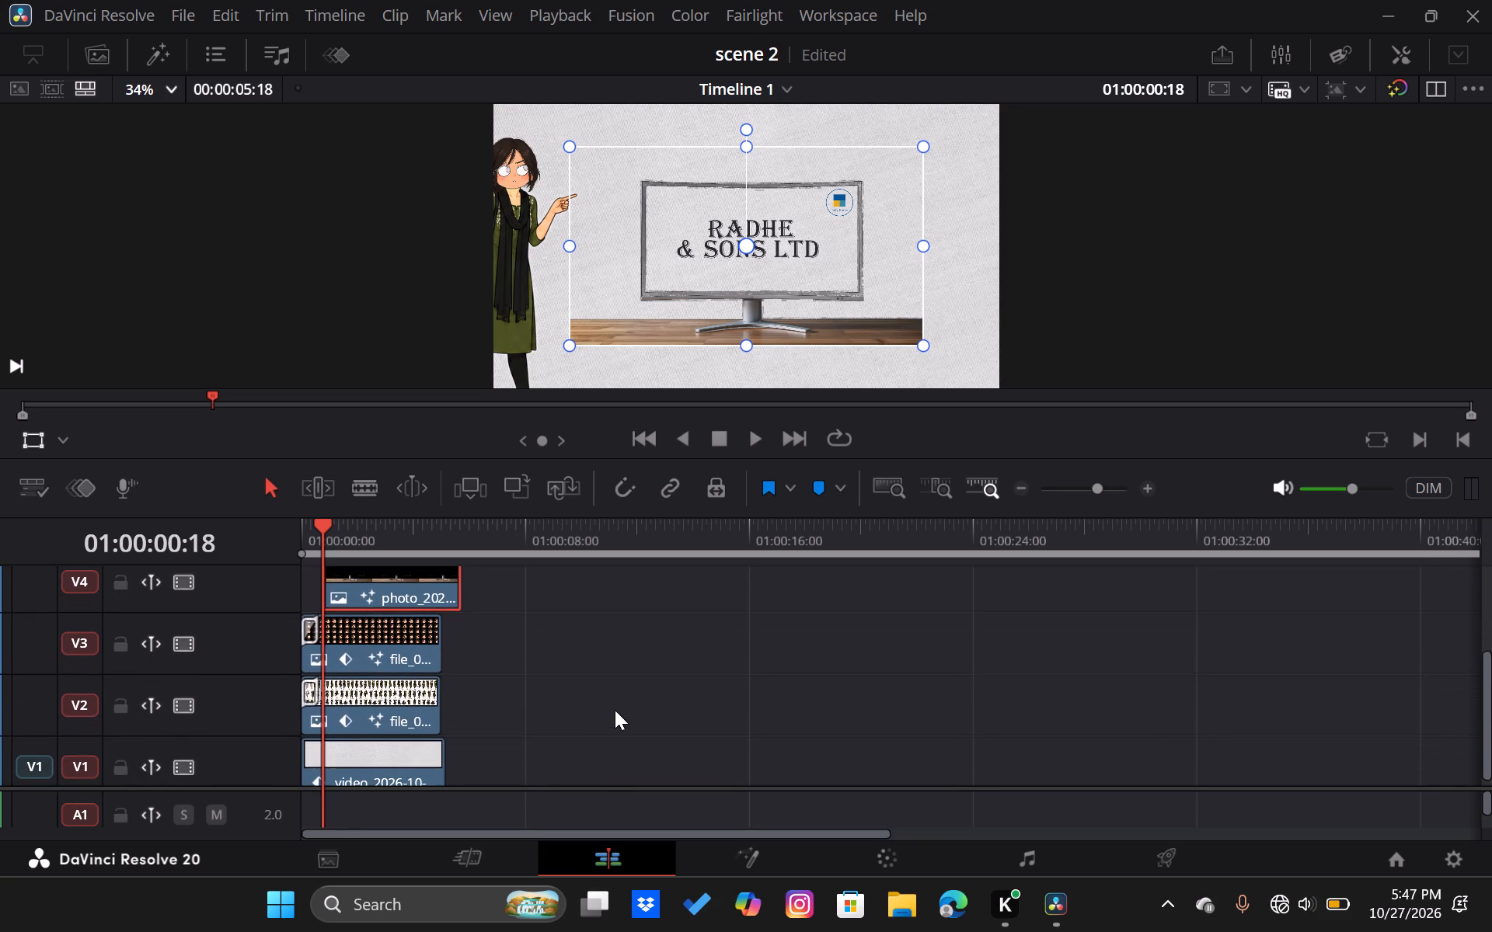
scroll(615, 710, "down", 1)
scroll(615, 710, "up", 1)
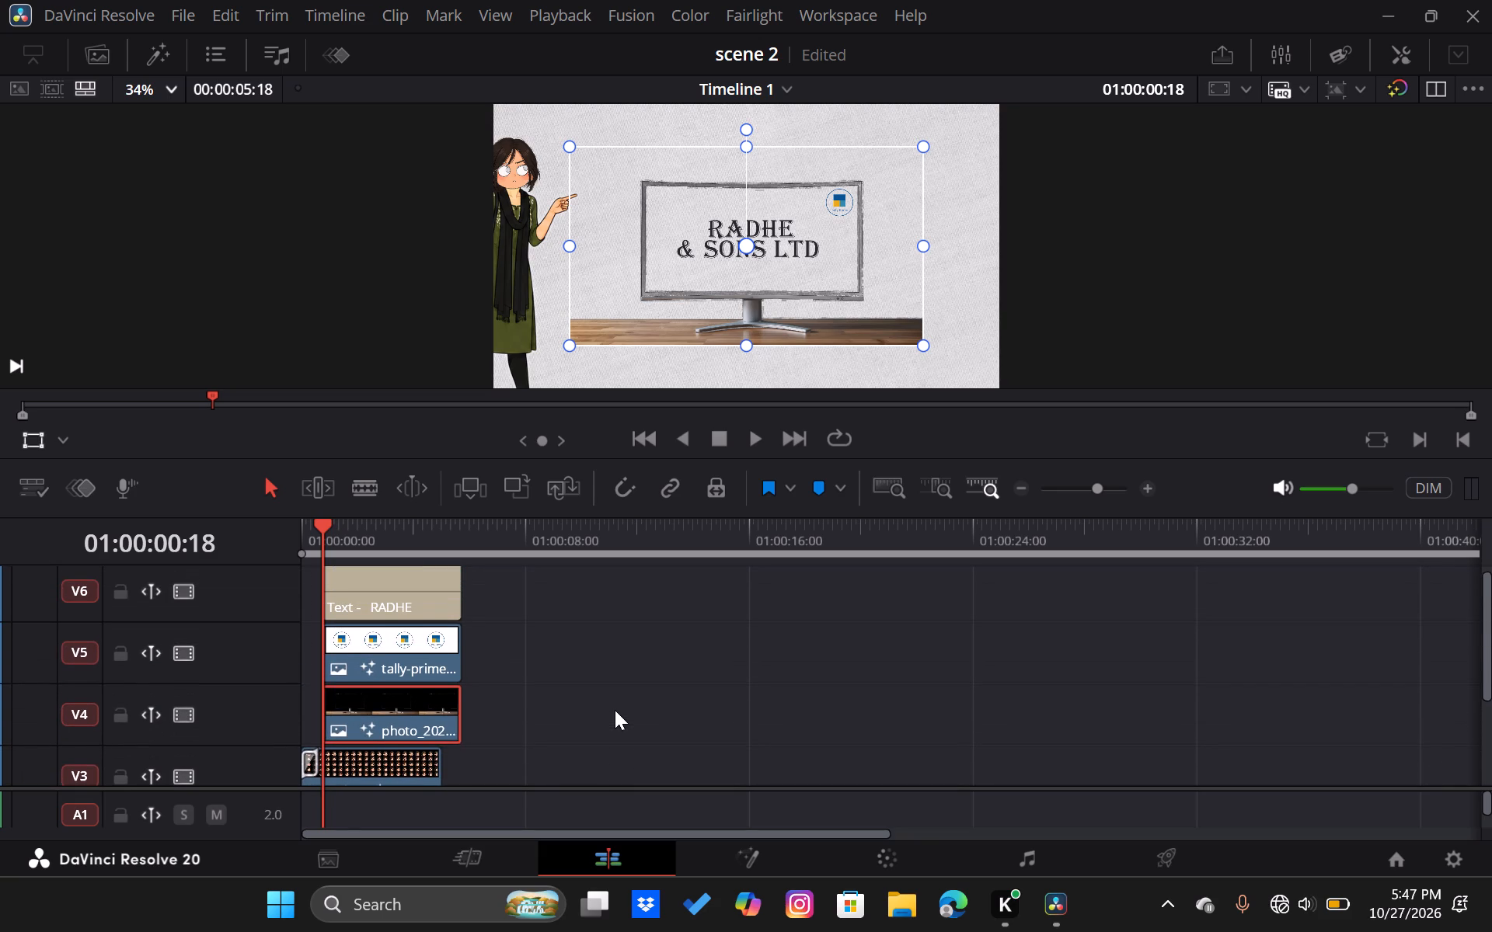
scroll(615, 710, "up", 3)
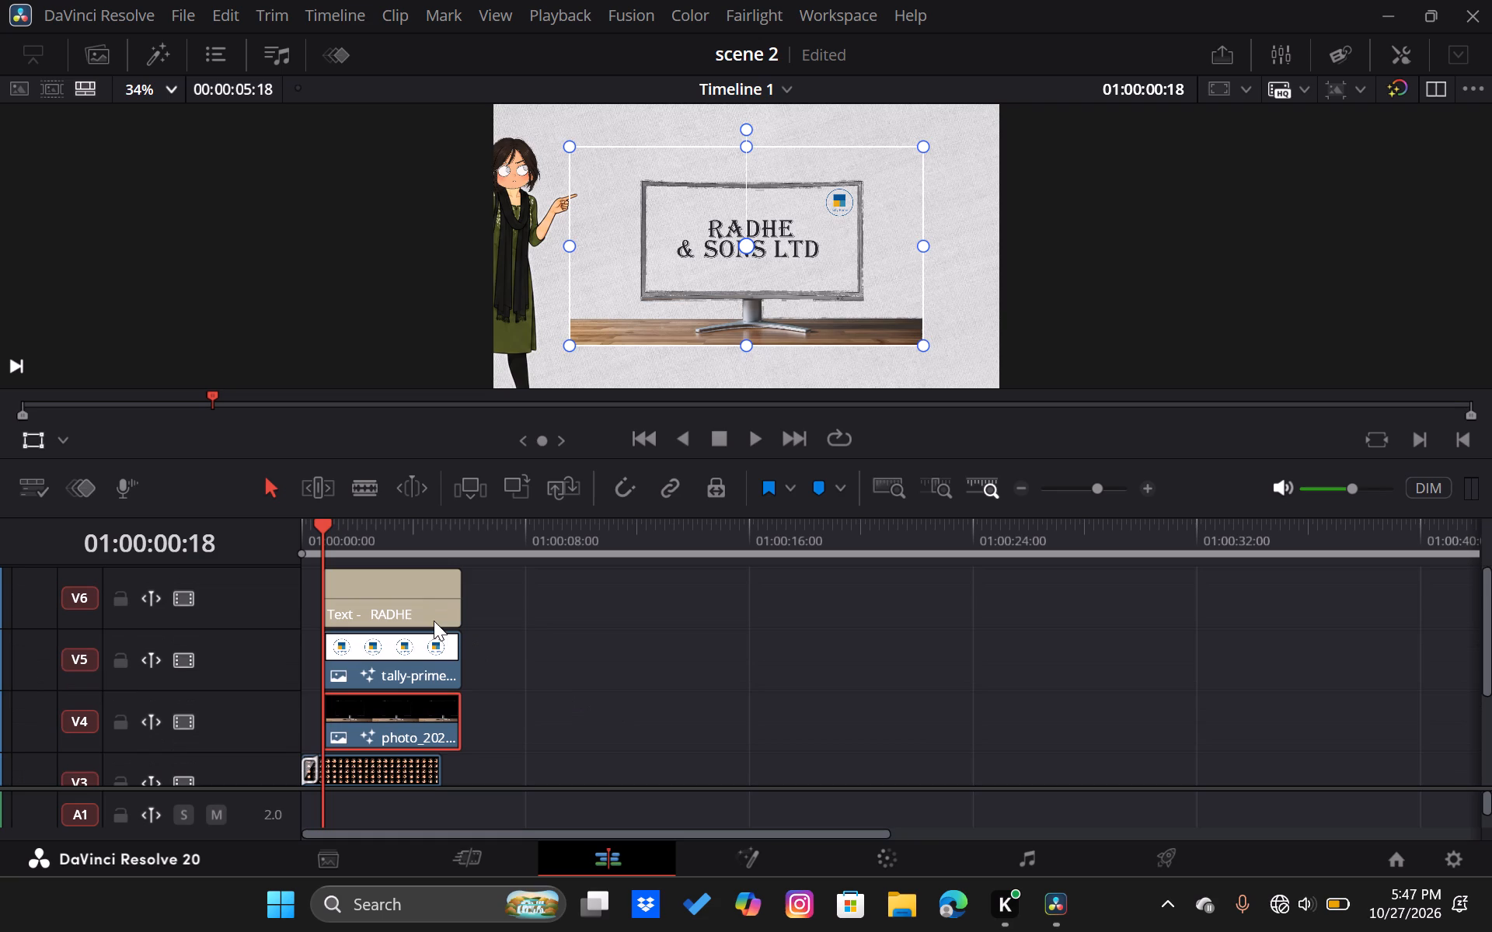
Move the title, logo and monitor photo clips out of the scene to about 15 seconds, on tracks V5, V4 and V3.
left_click(428, 614)
left_click_drag(428, 614, 500, 614)
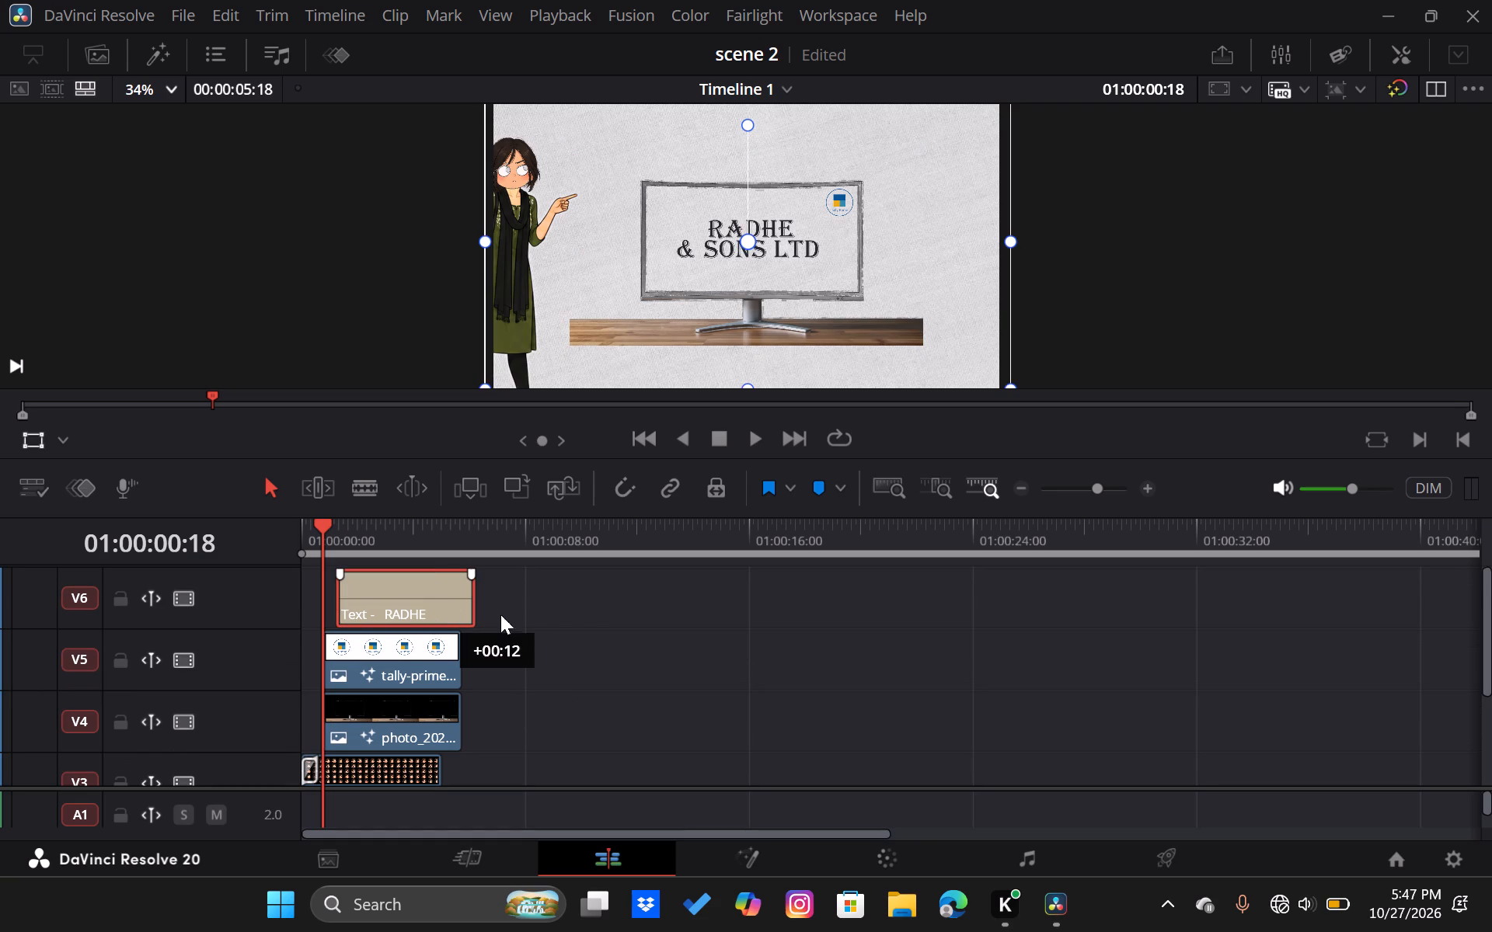
left_click_drag(500, 614, 821, 632)
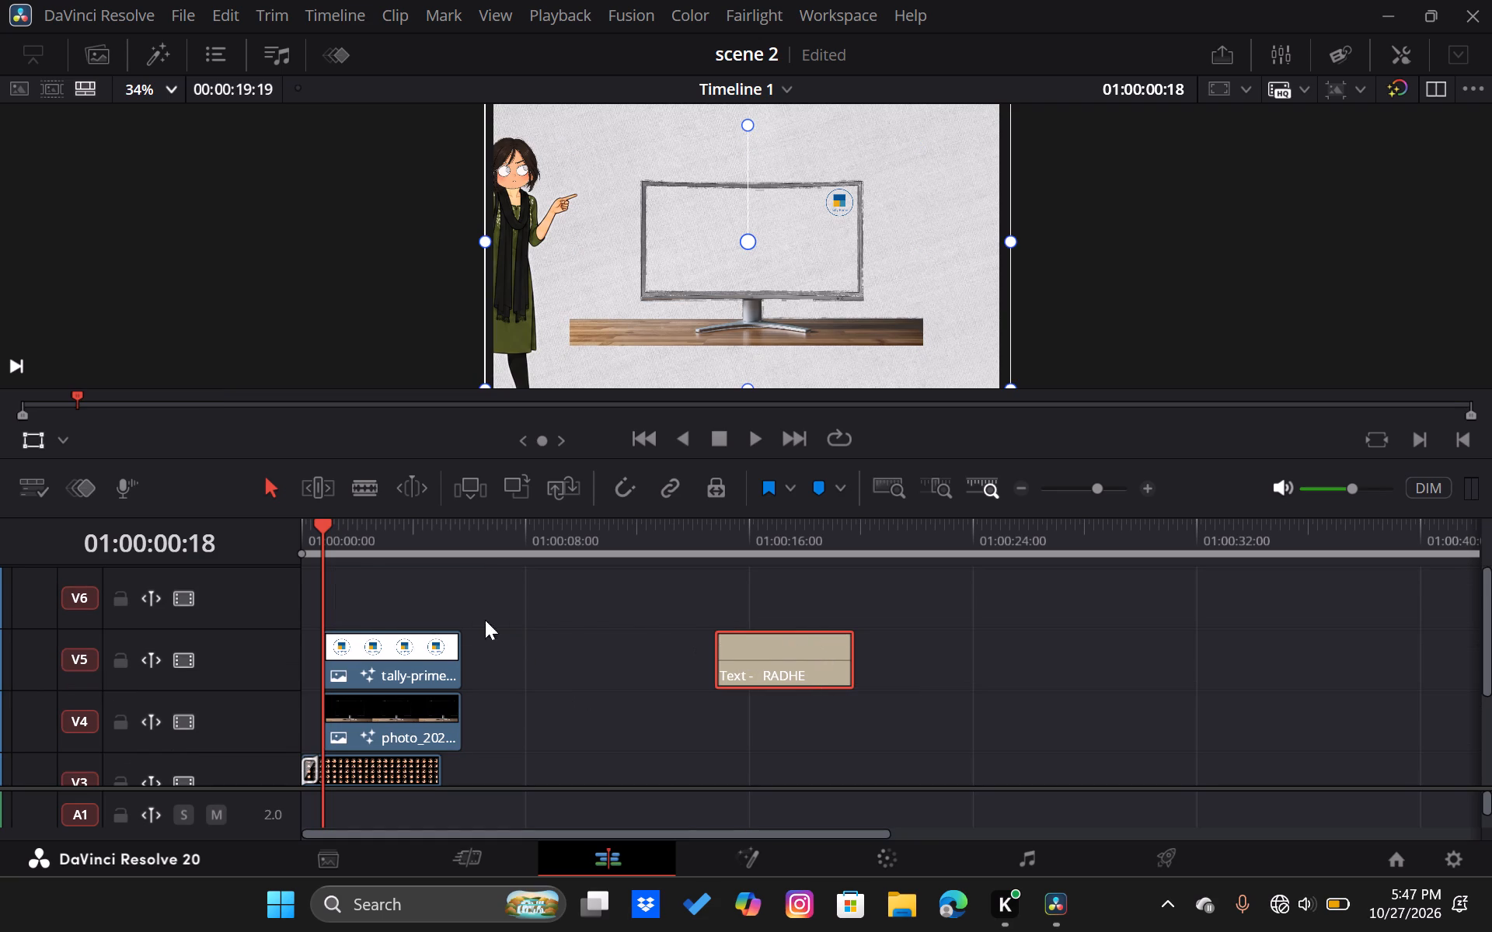
left_click_drag(392, 661, 784, 718)
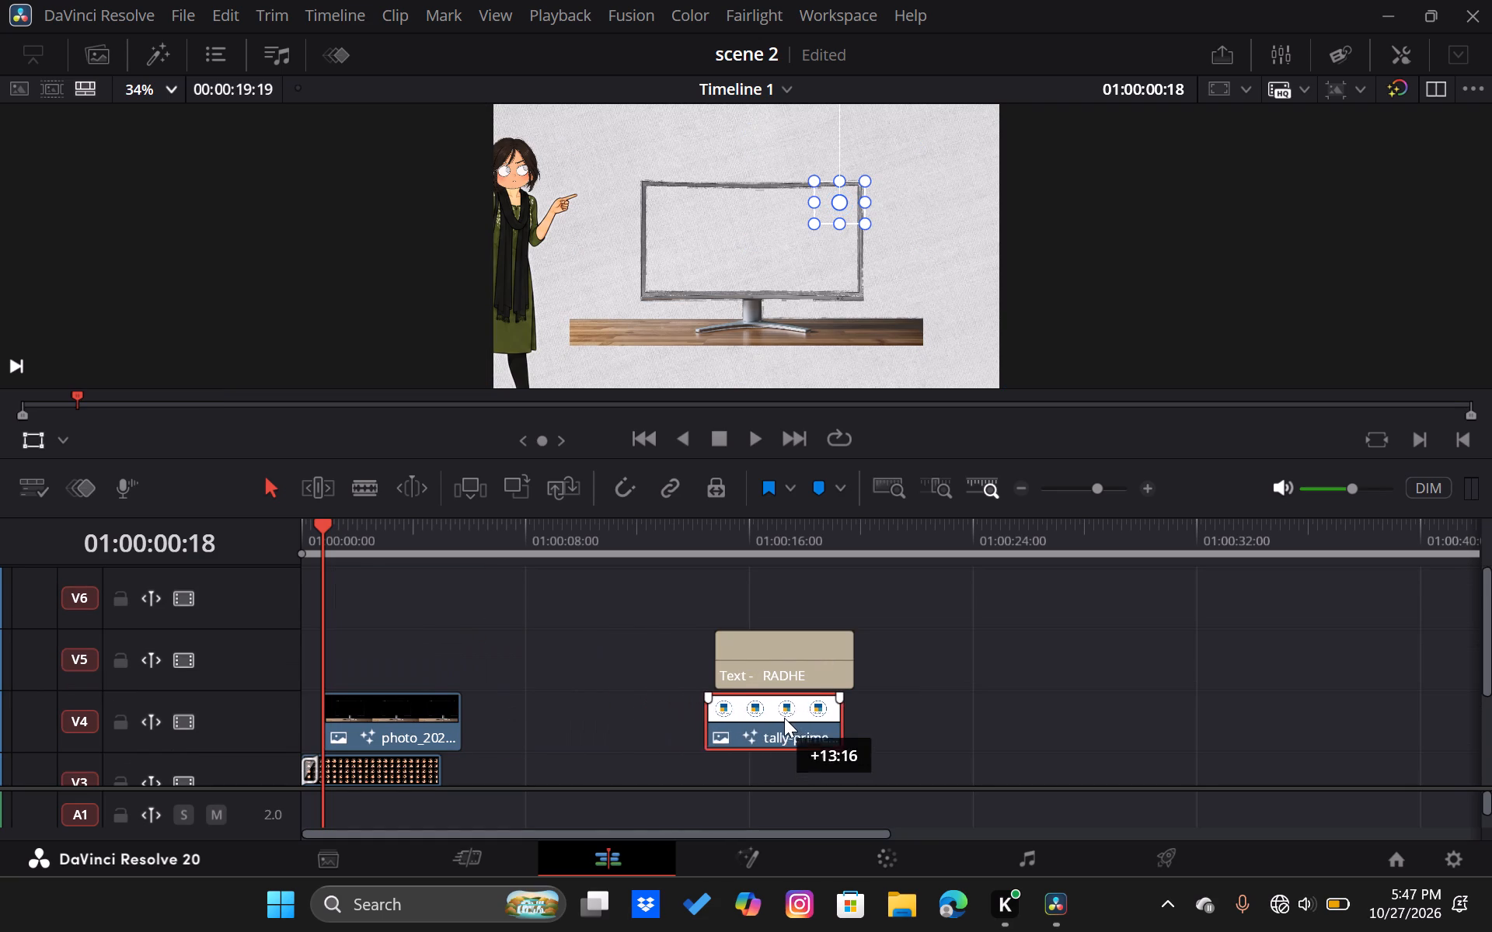
left_click_drag(784, 718, 786, 717)
left_click_drag(421, 717, 804, 759)
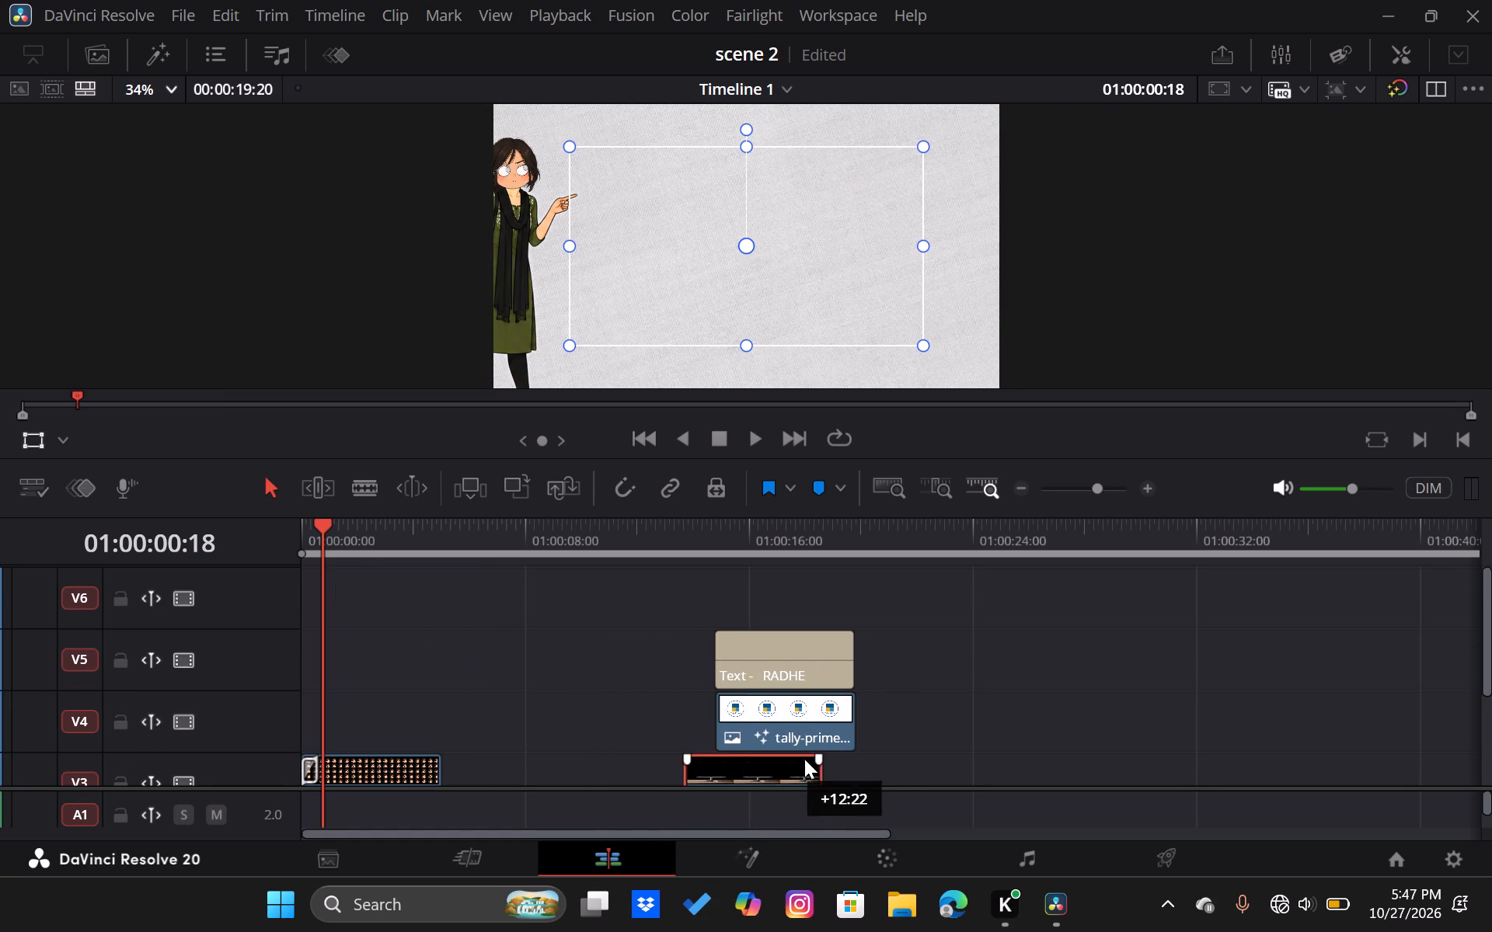
left_click_drag(804, 759, 817, 774)
Play the timeline from the start to check the character without the overlay clips, stopping at 01:00:02:08.
scroll(572, 642, "right", 1)
left_click_drag(321, 527, 291, 534)
key("space")
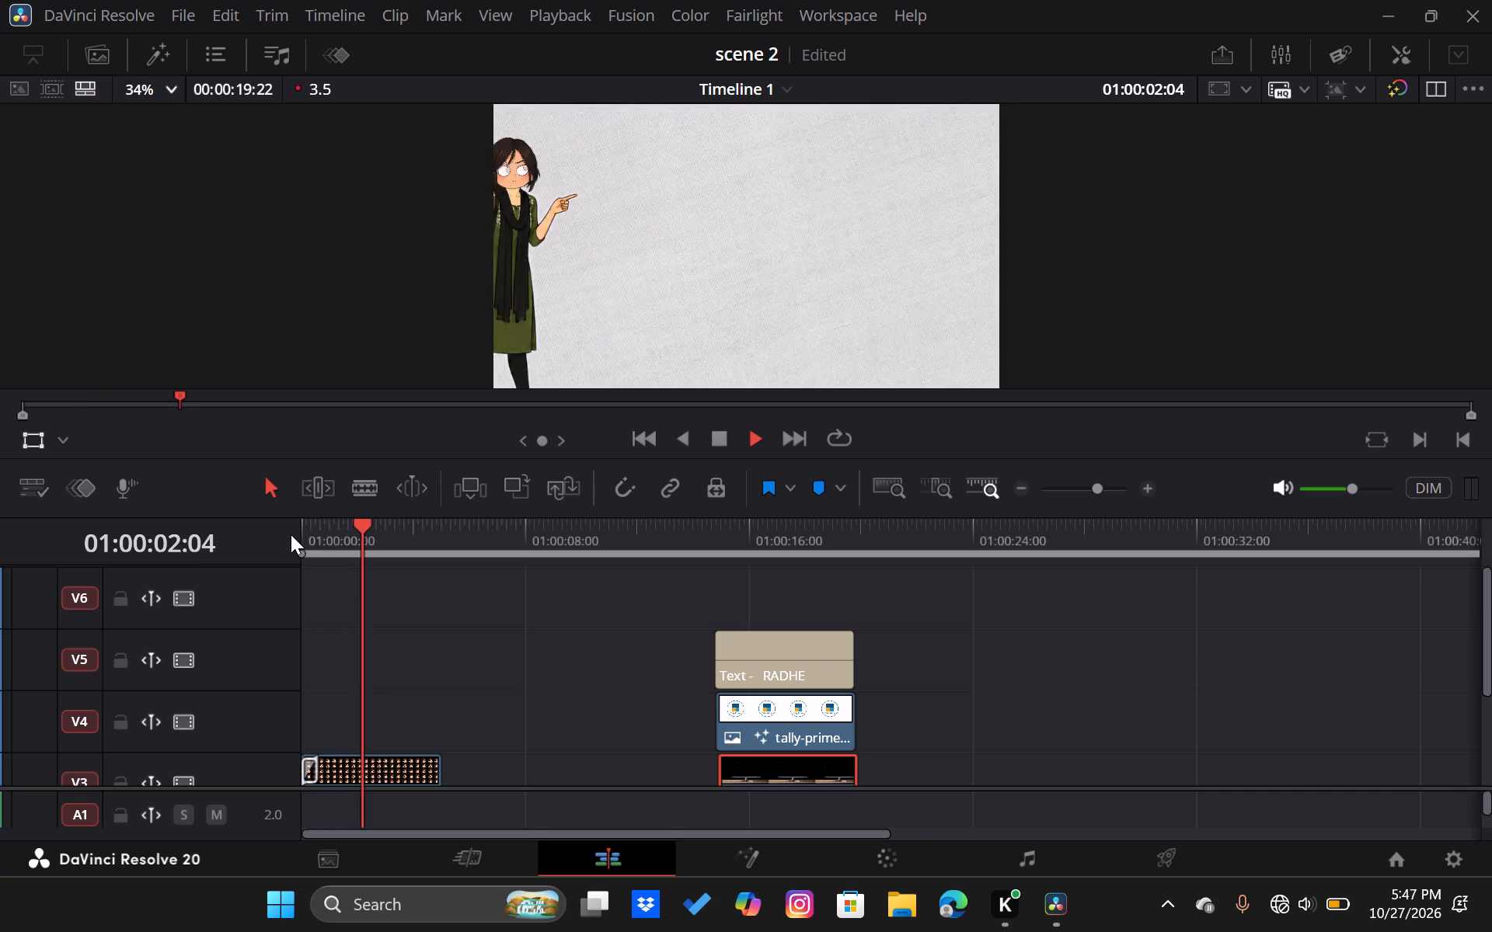
key("space")
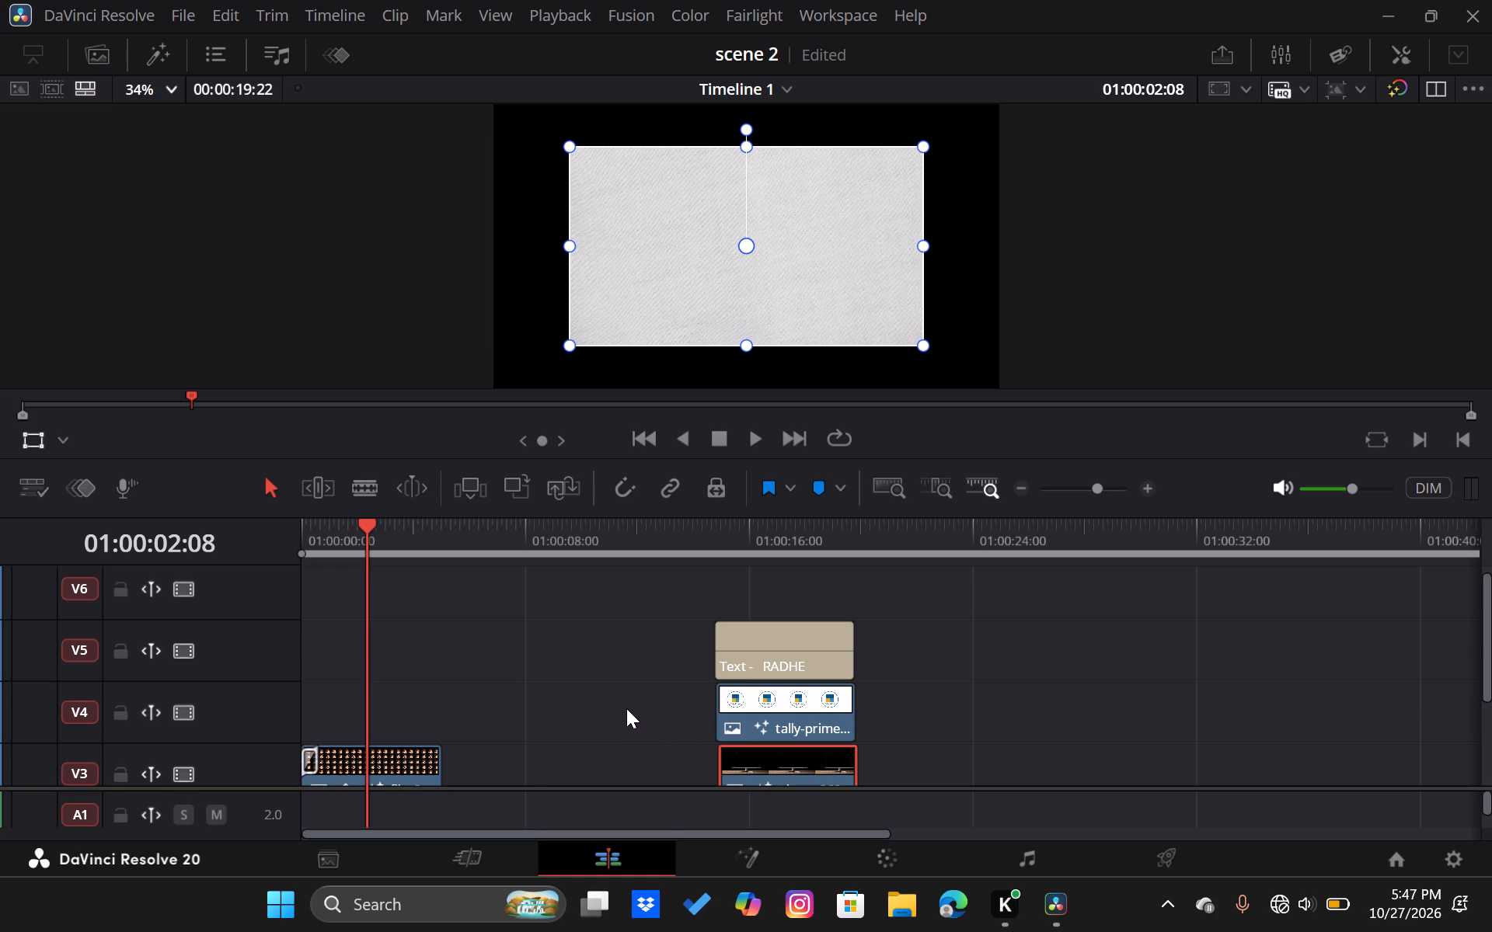
Select the title, logo and monitor photo clips together and move them to tracks V6, V5 and V4, starting at 01:00:02:08.
left_click(796, 776)
left_click(699, 655)
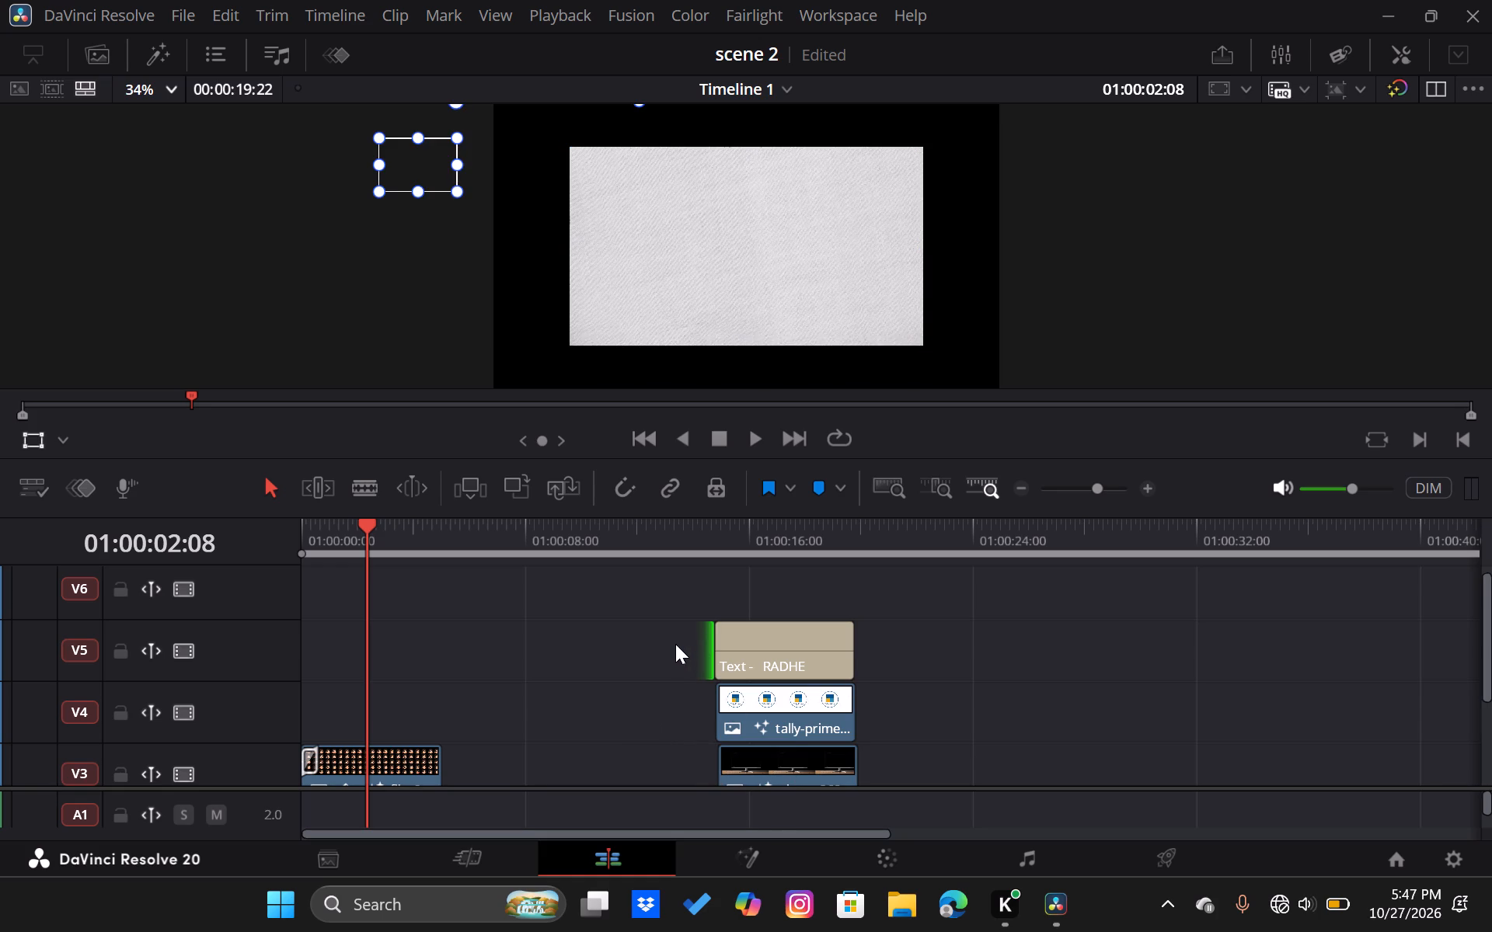
left_click_drag(675, 644, 788, 767)
left_click_drag(801, 709, 790, 708)
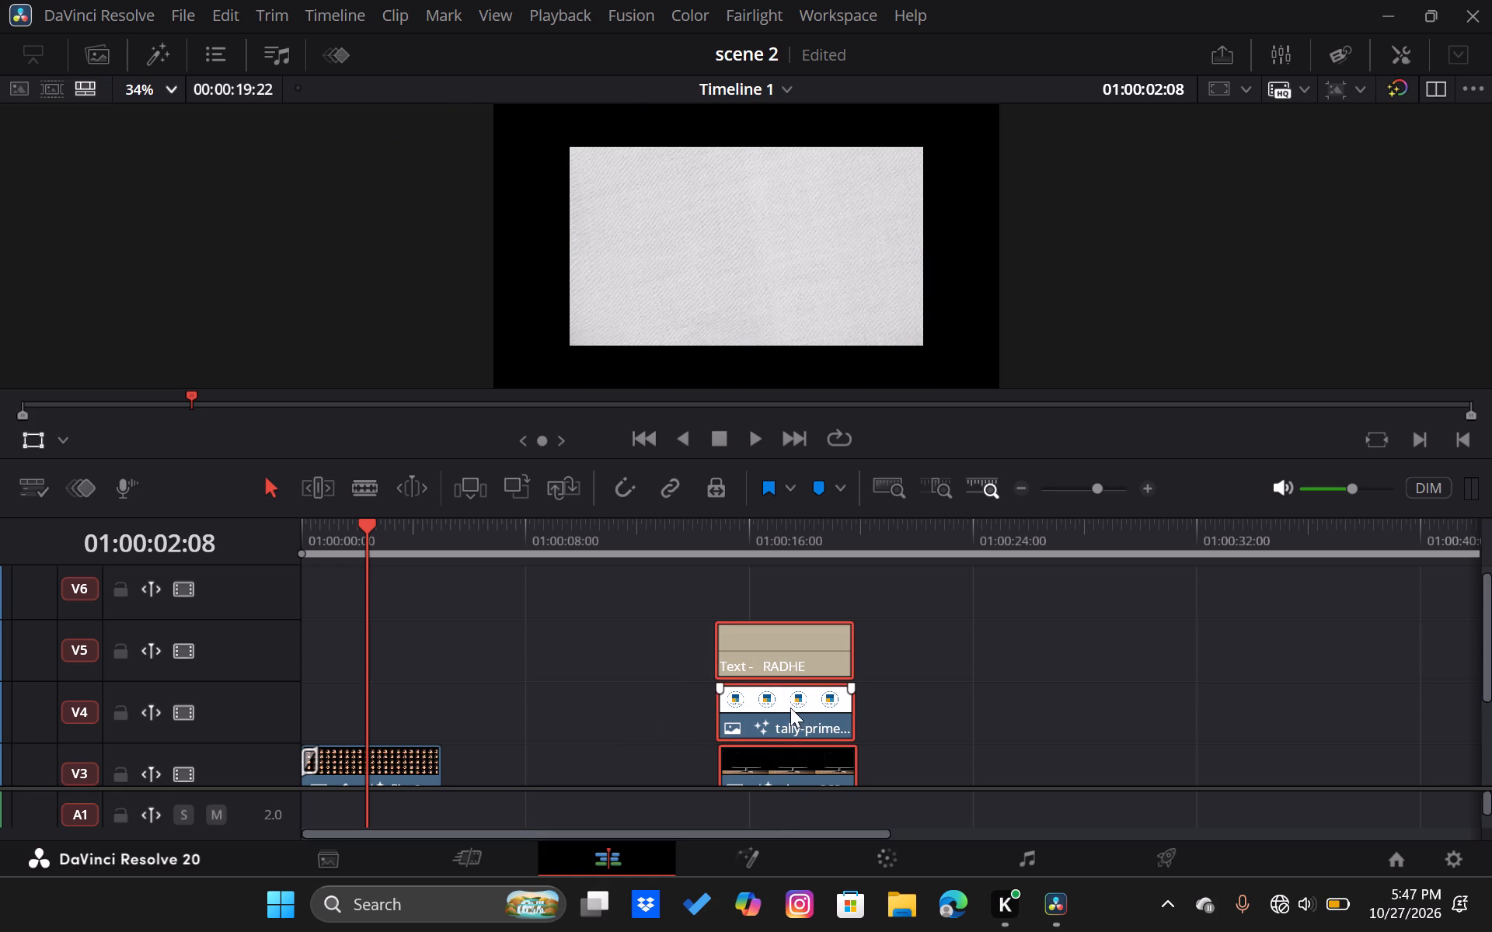
left_click_drag(790, 708, 462, 625)
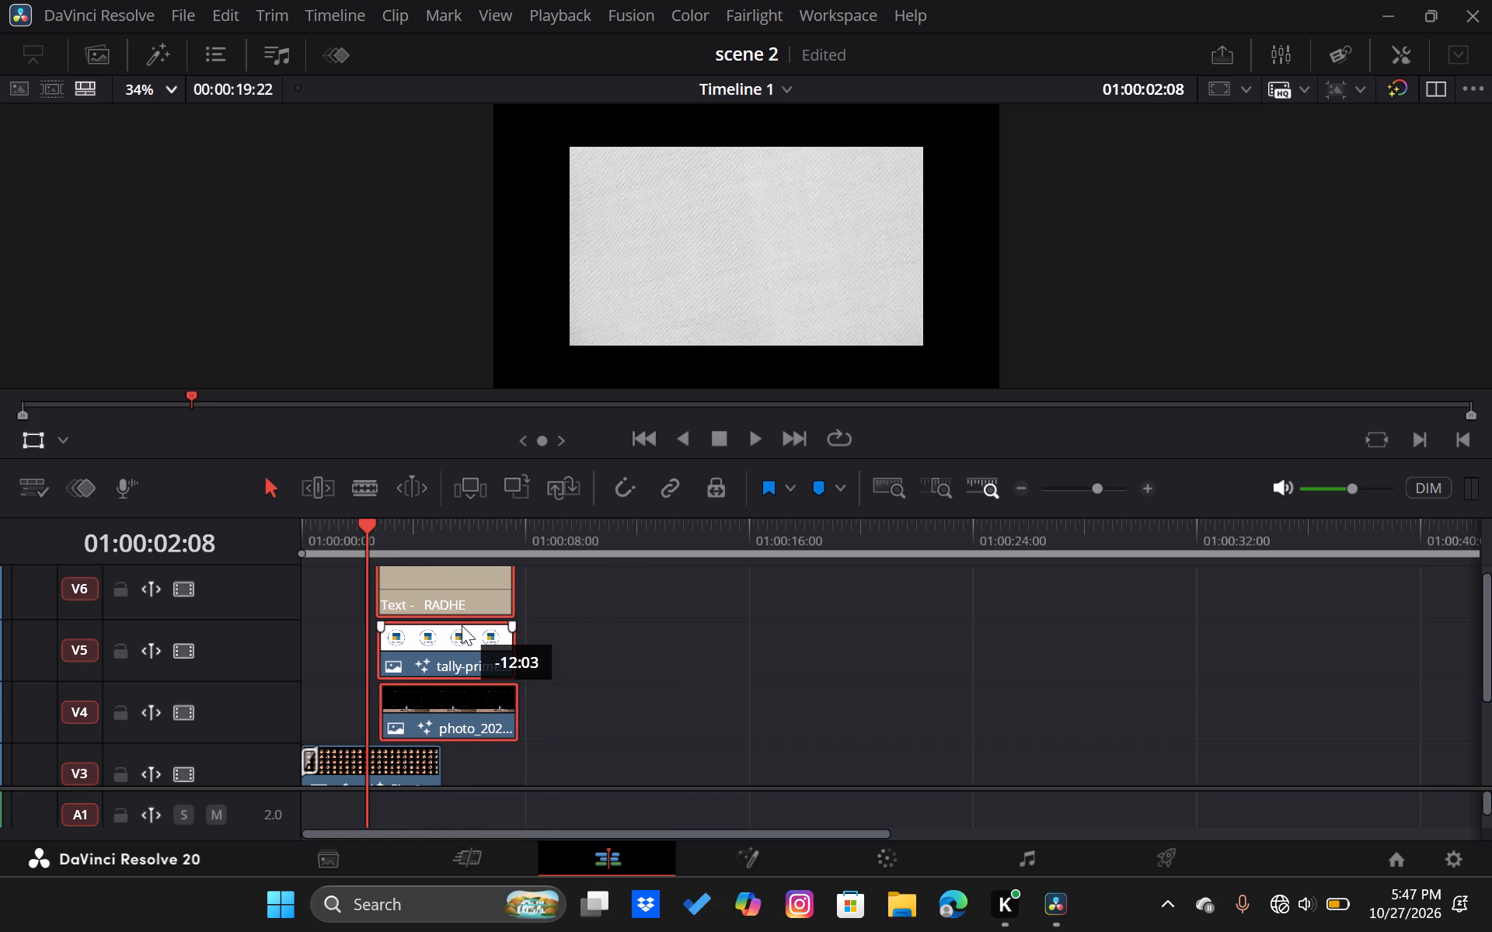
left_click_drag(462, 625, 452, 627)
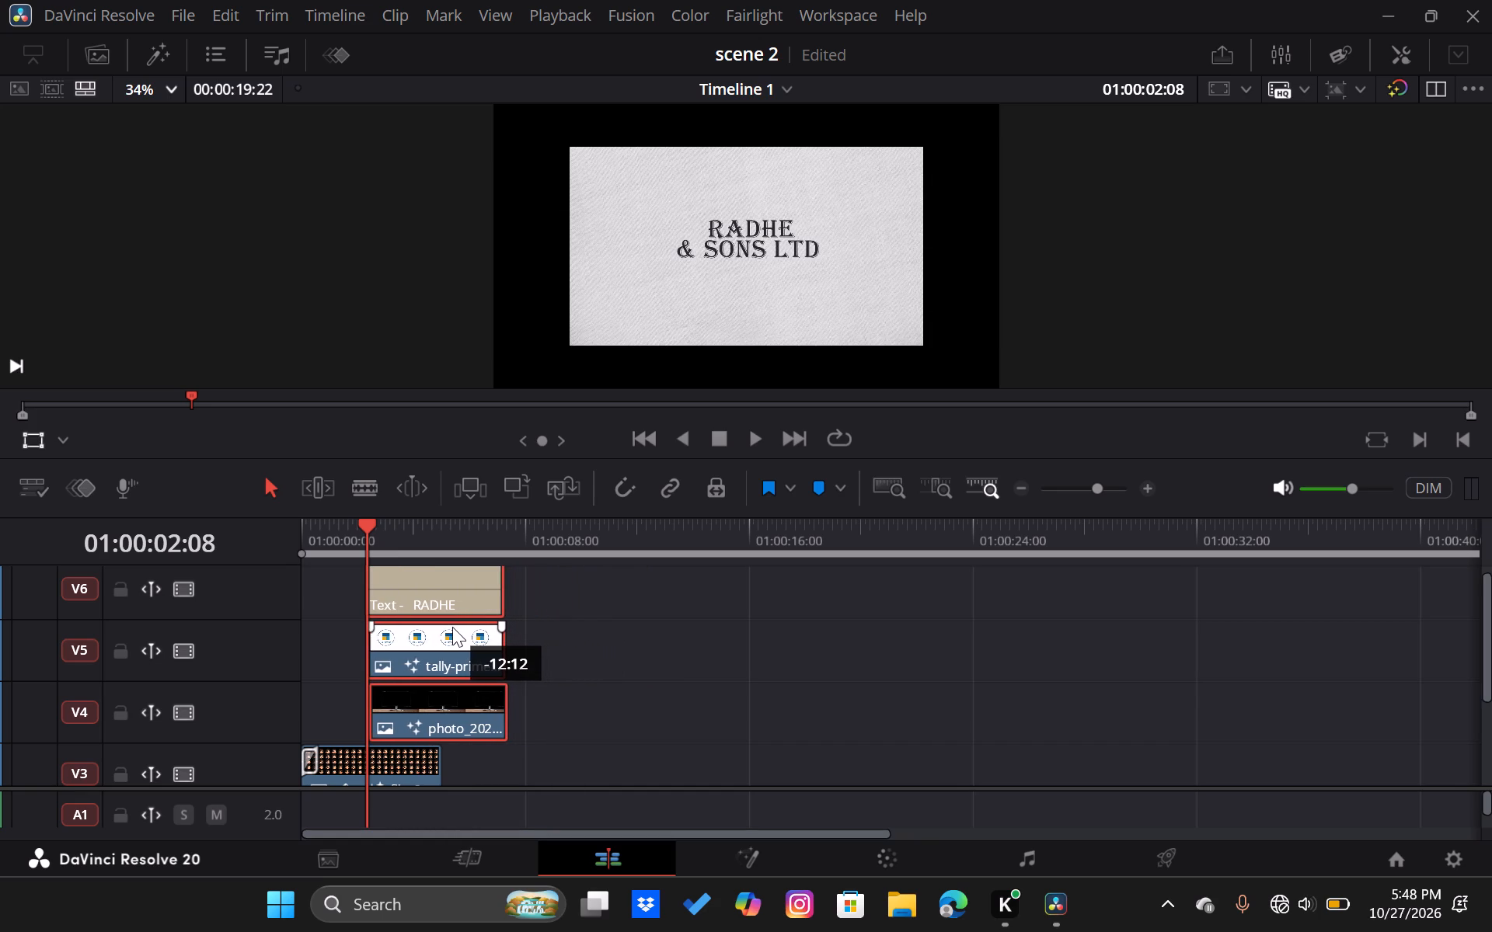
left_click_drag(452, 627, 452, 628)
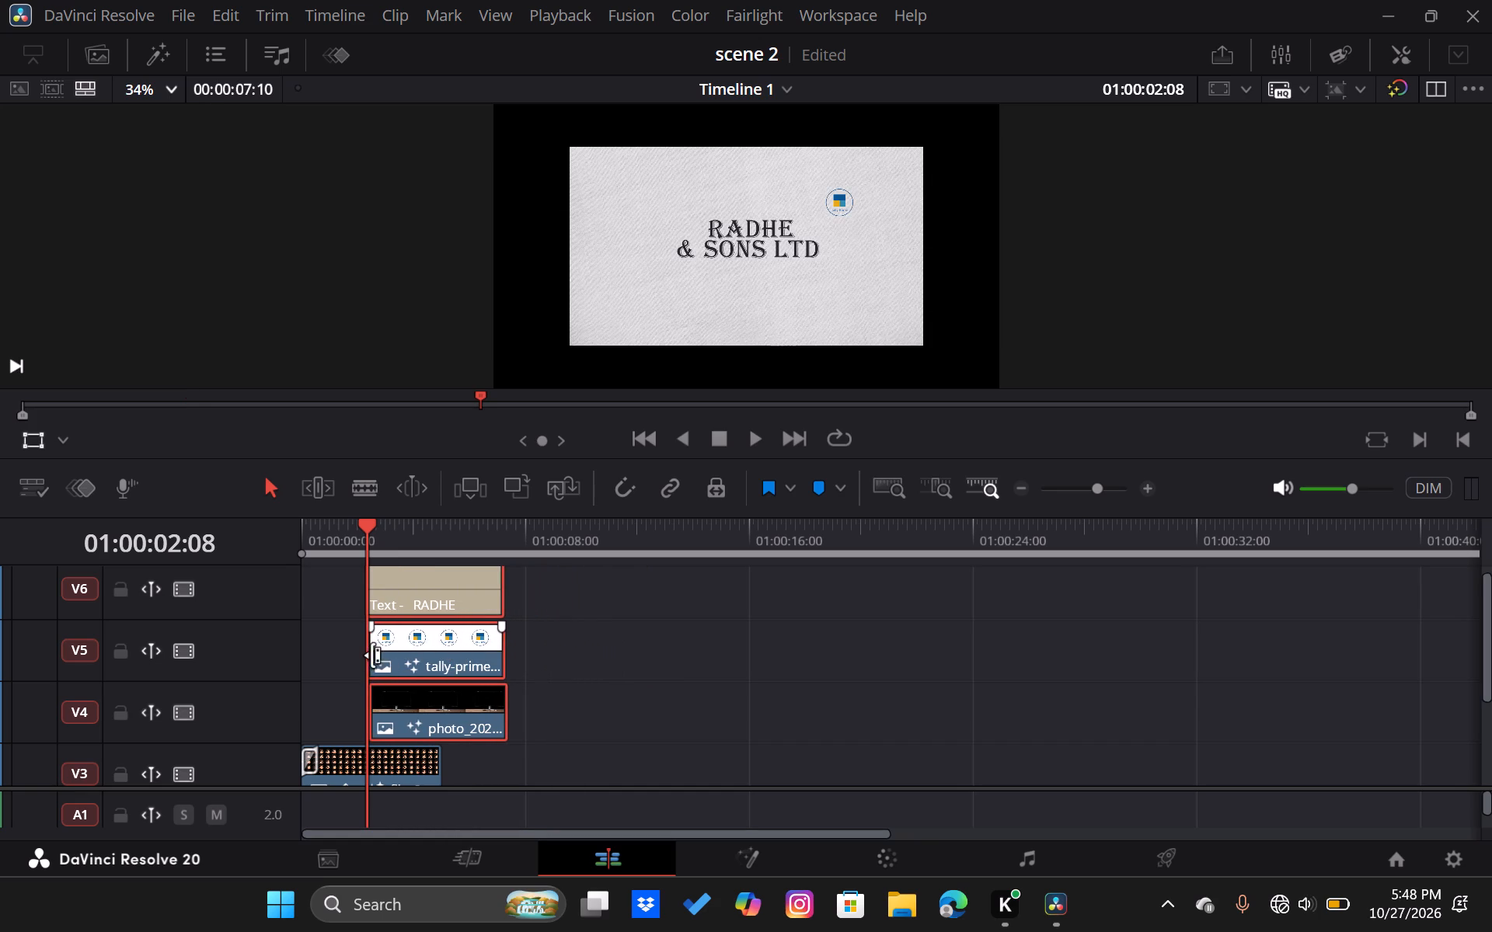
Extend the starts of the monitor photo on V4 and the logo on V5 slightly earlier to line up with the title.
left_click(369, 655)
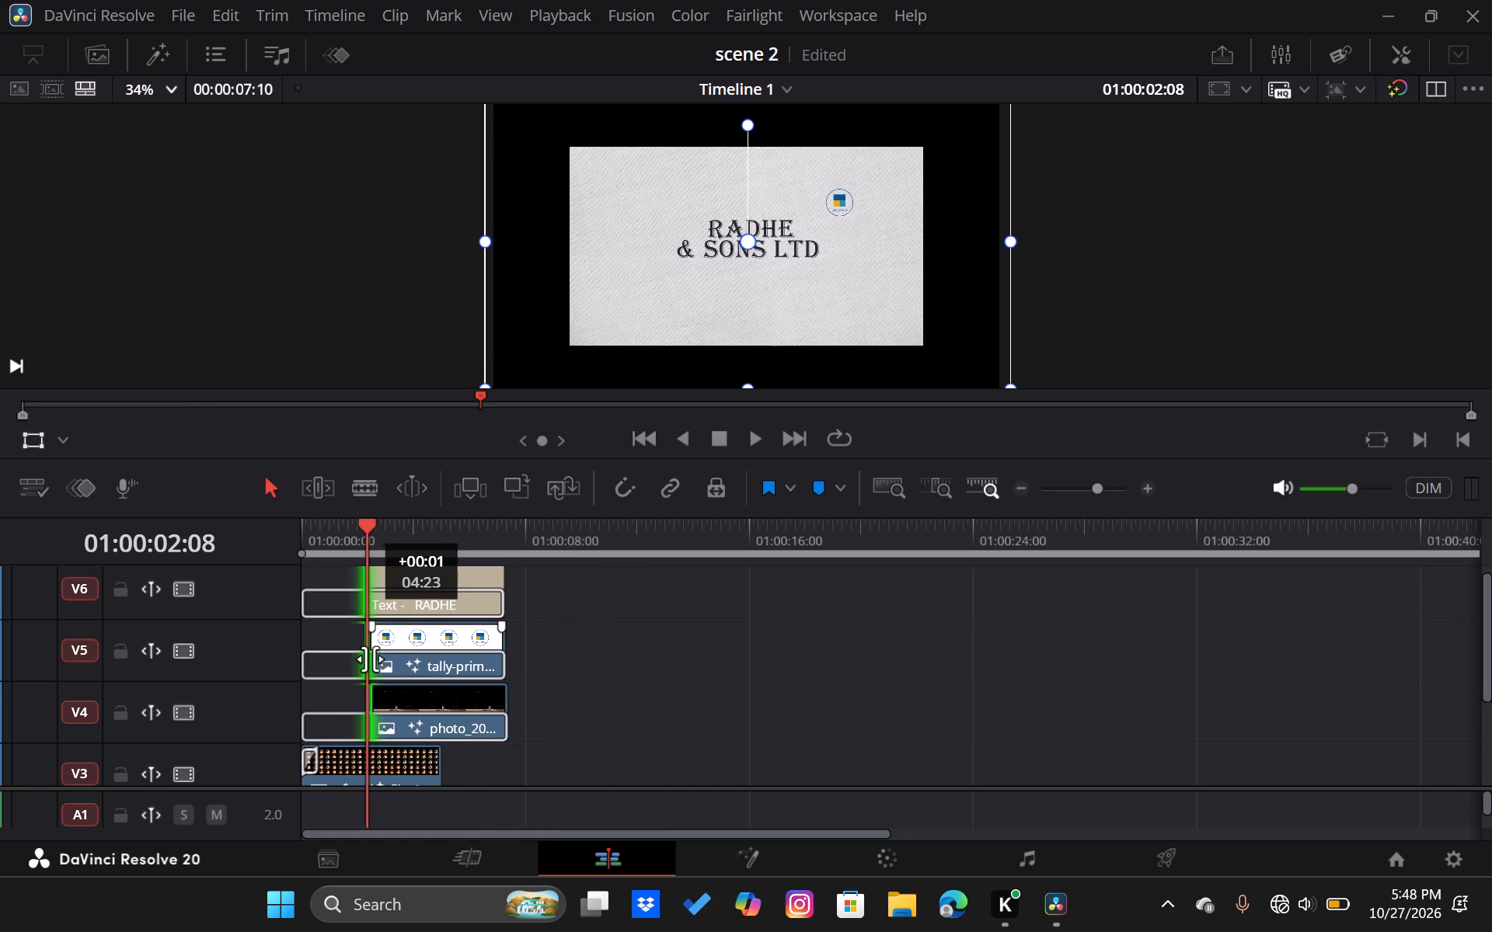
left_click(634, 679)
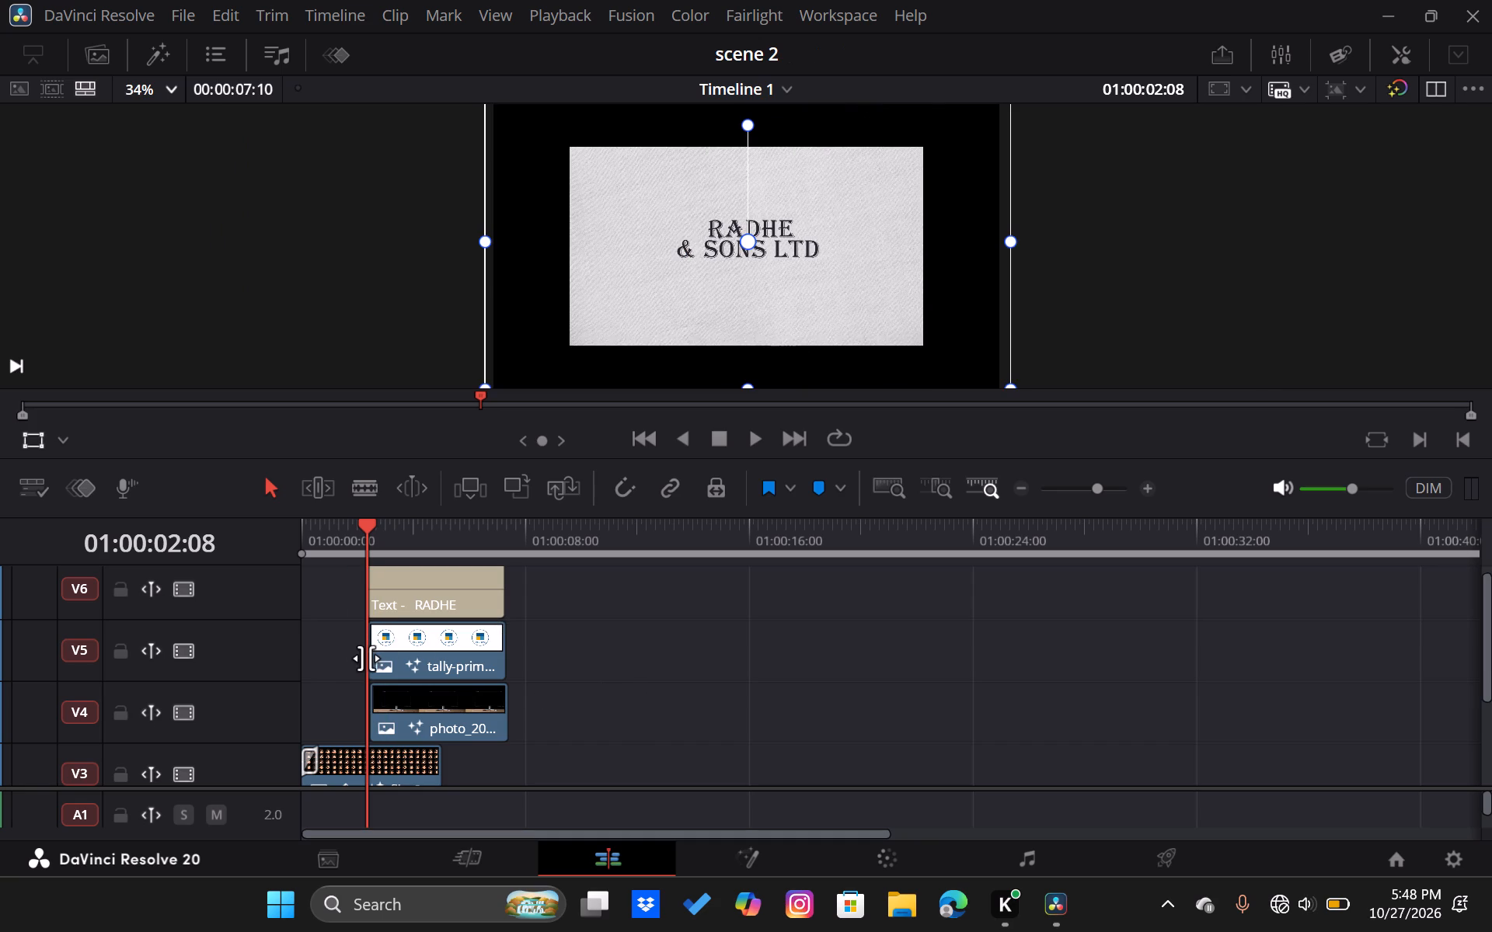
left_click(369, 658)
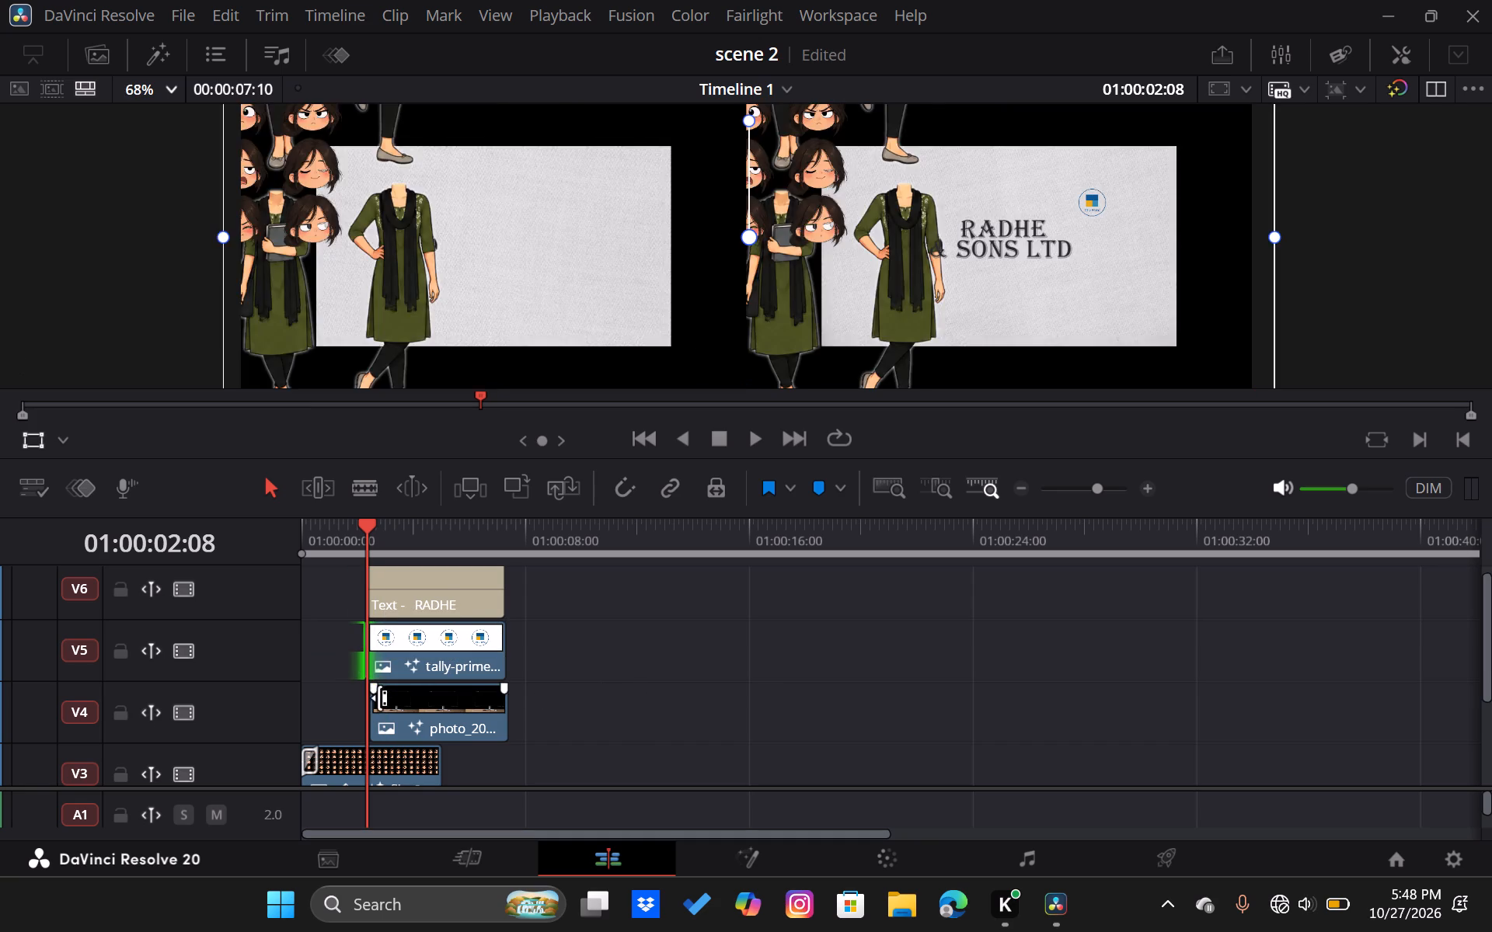
left_click(367, 714)
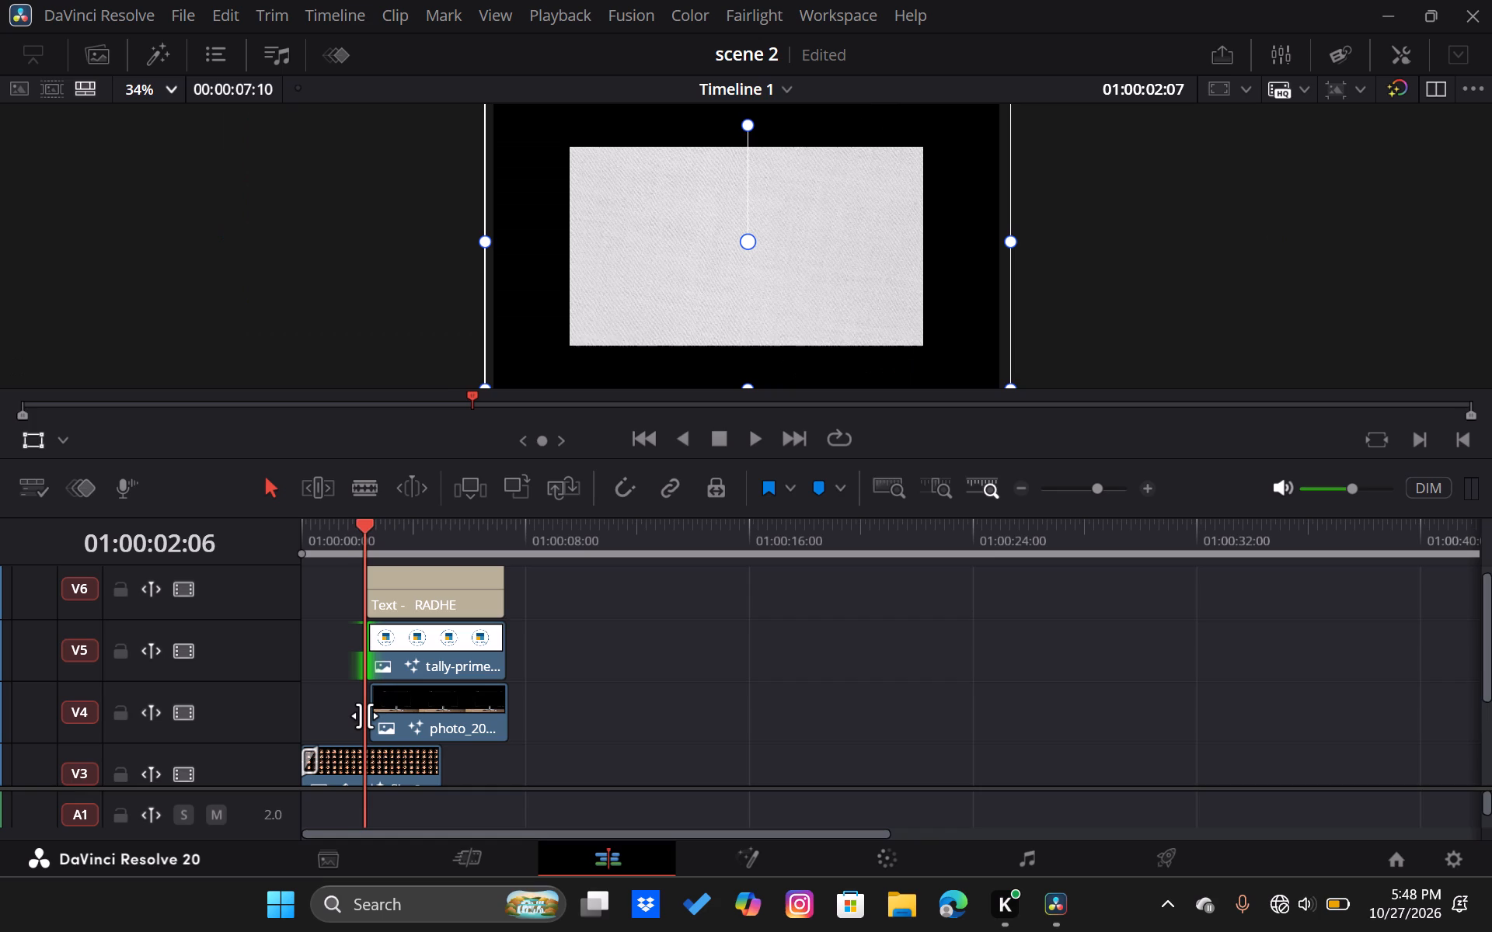
left_click(375, 718)
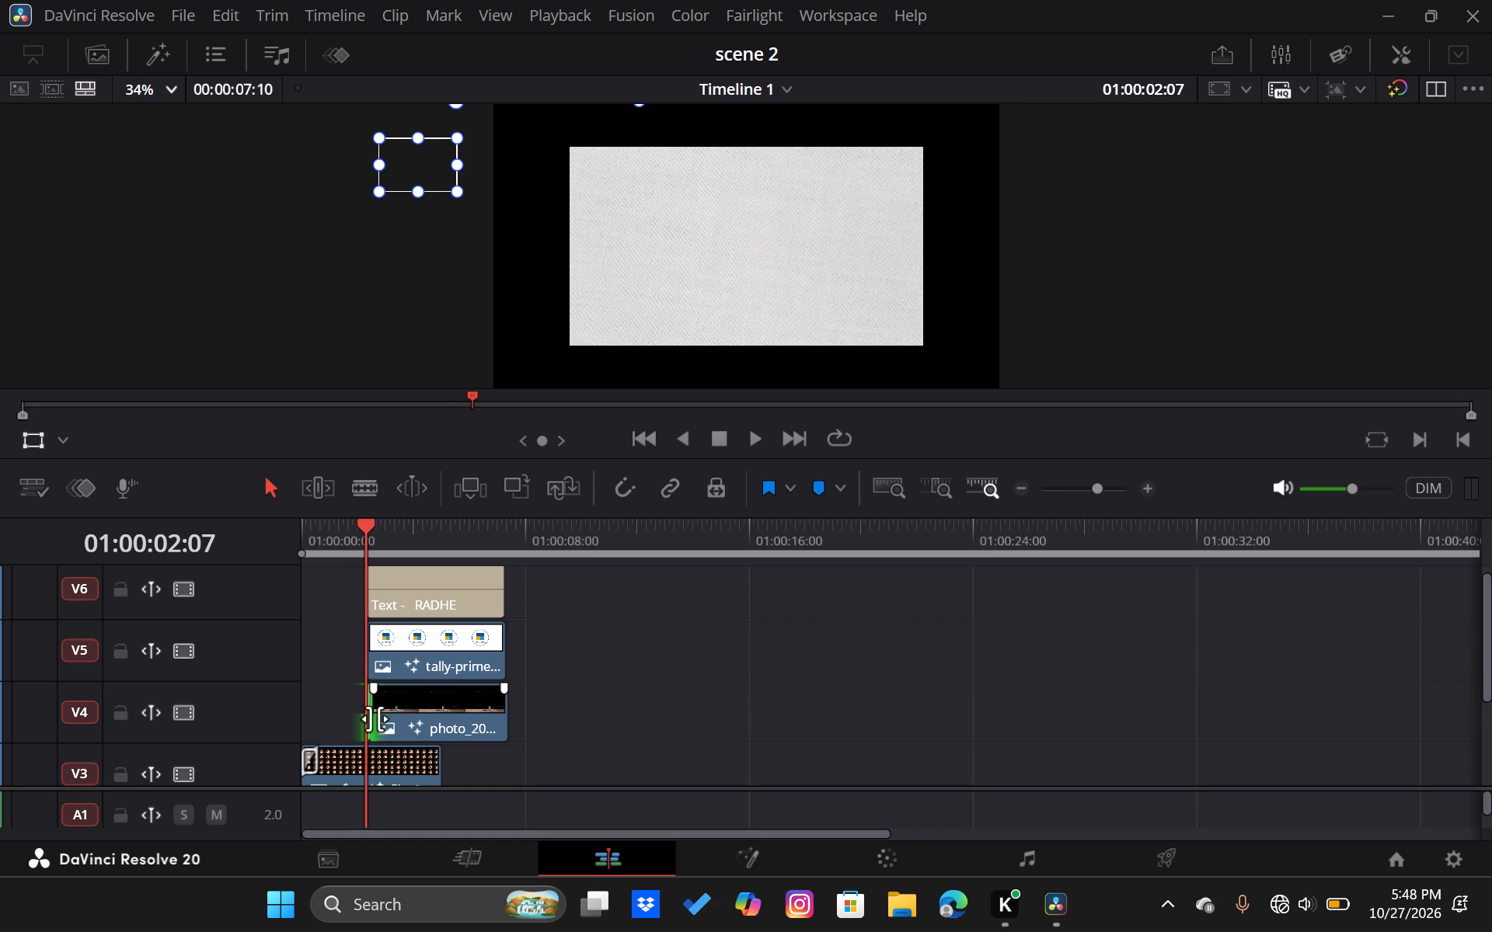
left_click(371, 718)
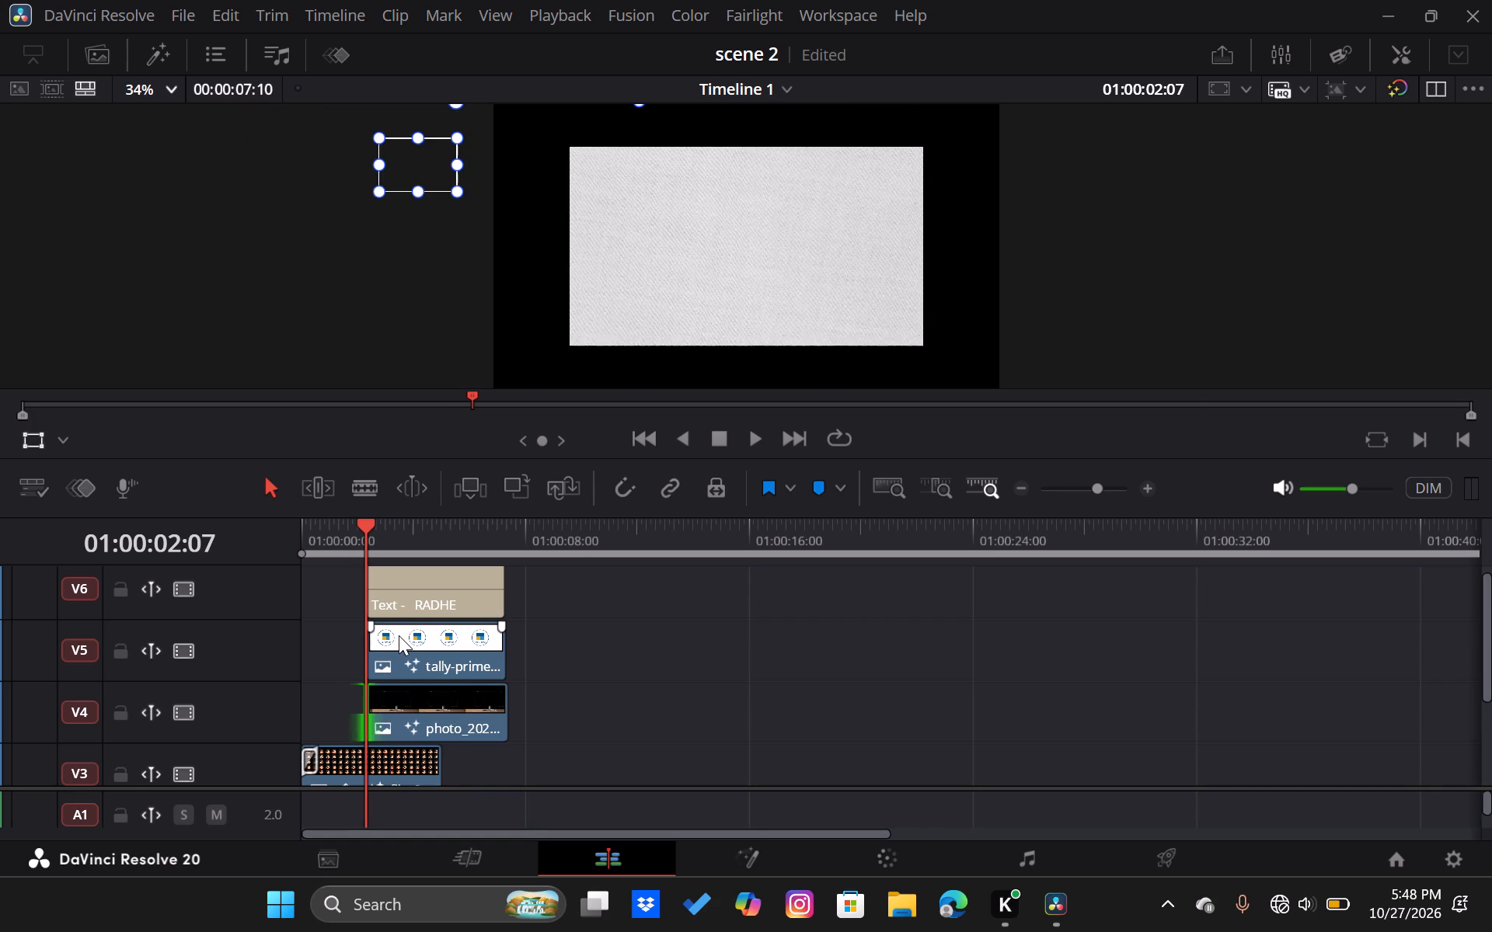
left_click(399, 635)
left_click(368, 654)
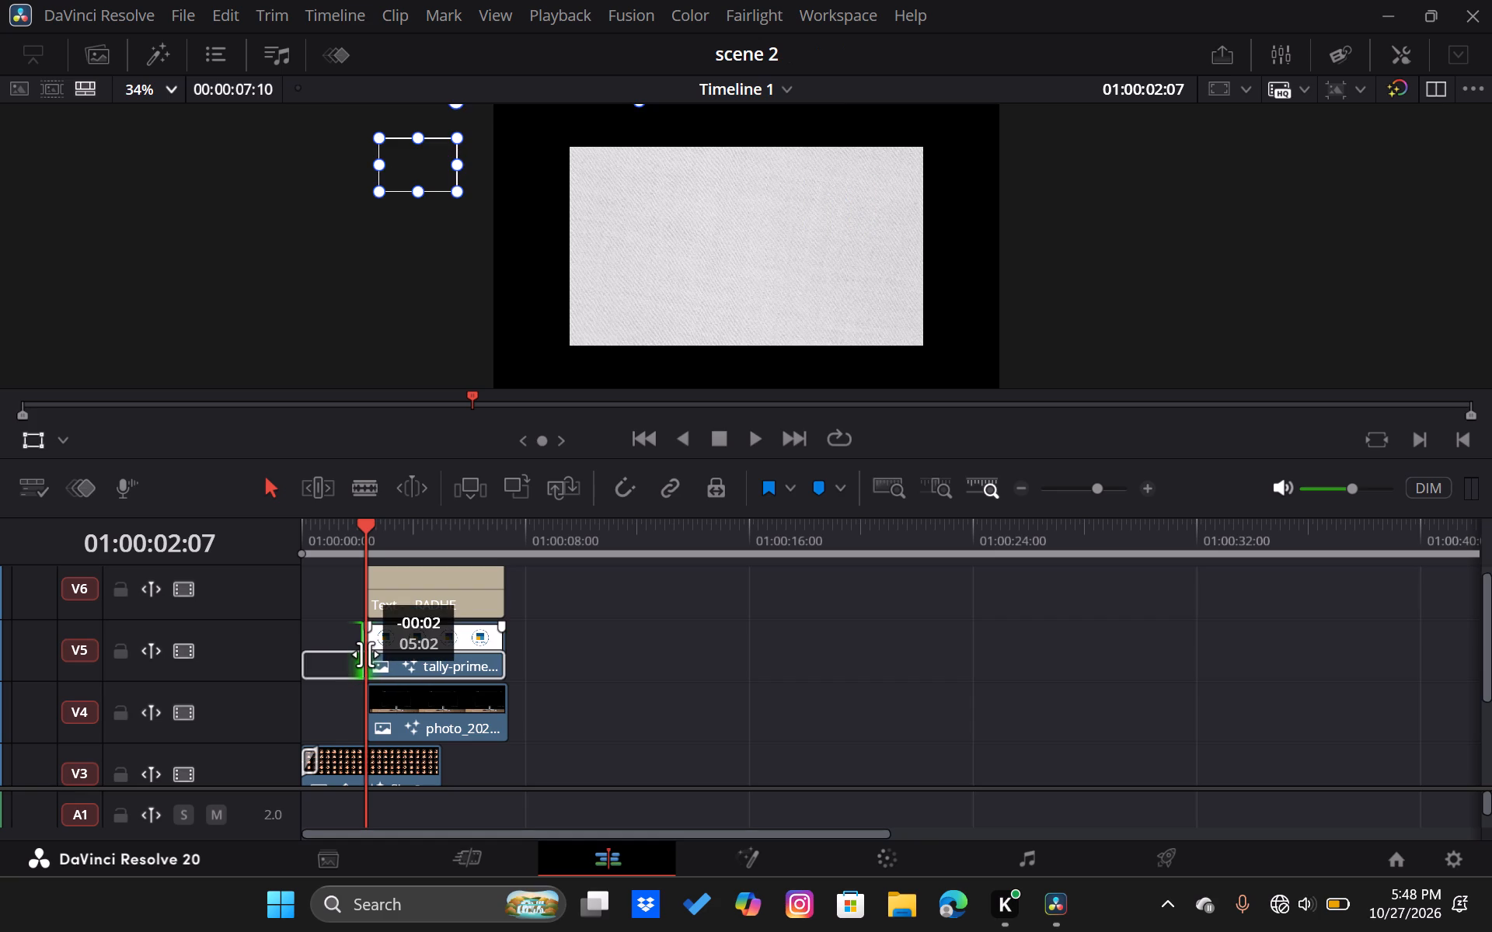
left_click(695, 711)
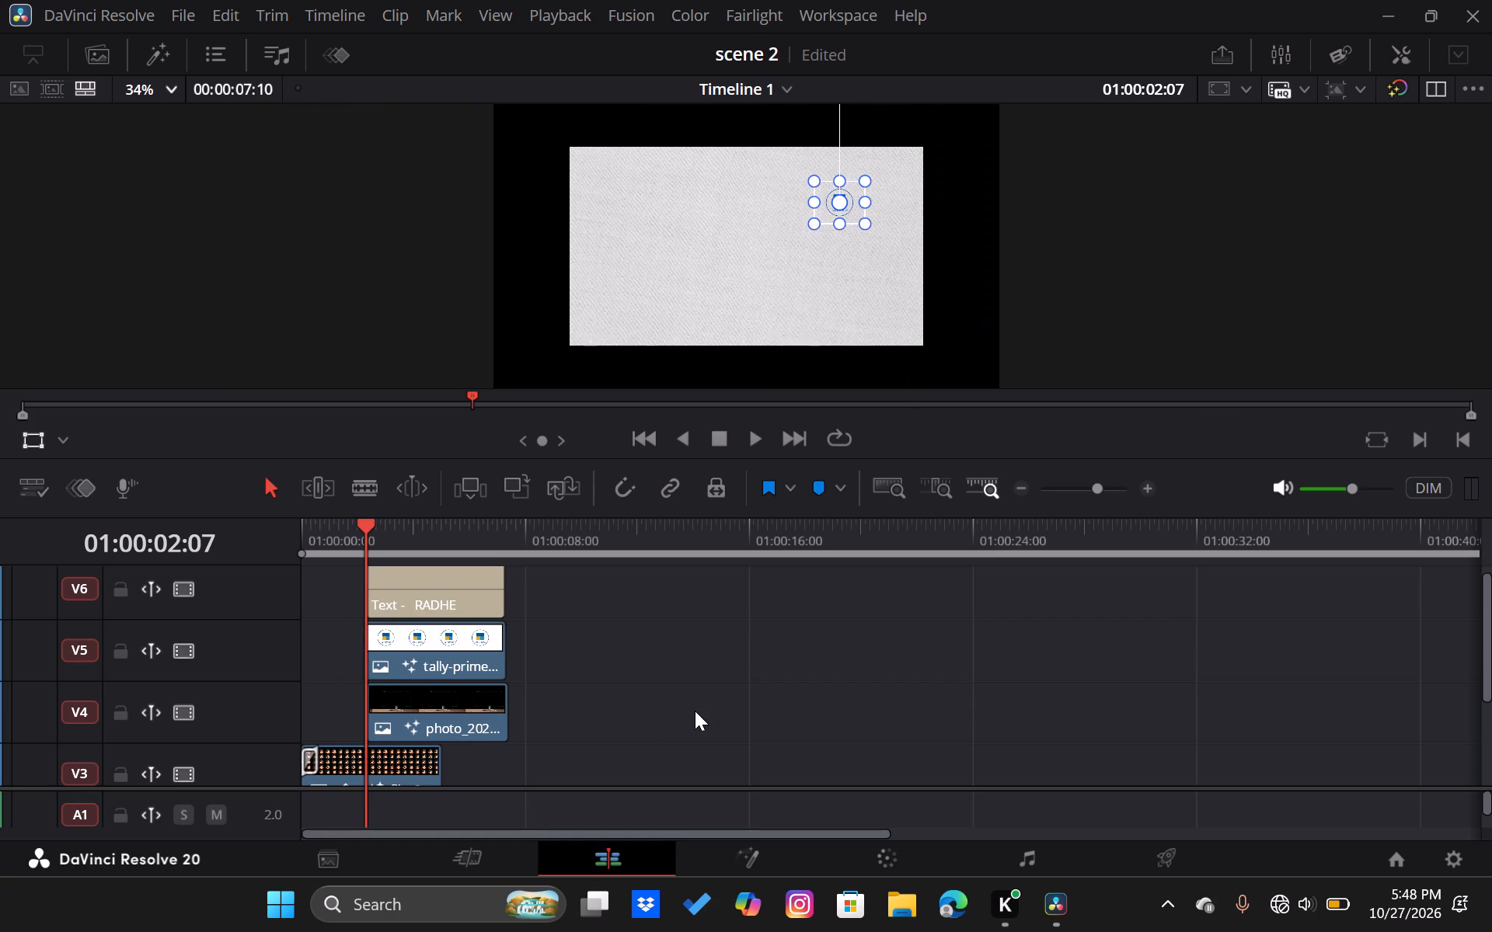
Trim the end of the character clip on track V3 back to the playhead at 01:00:02:07.
left_click(417, 757)
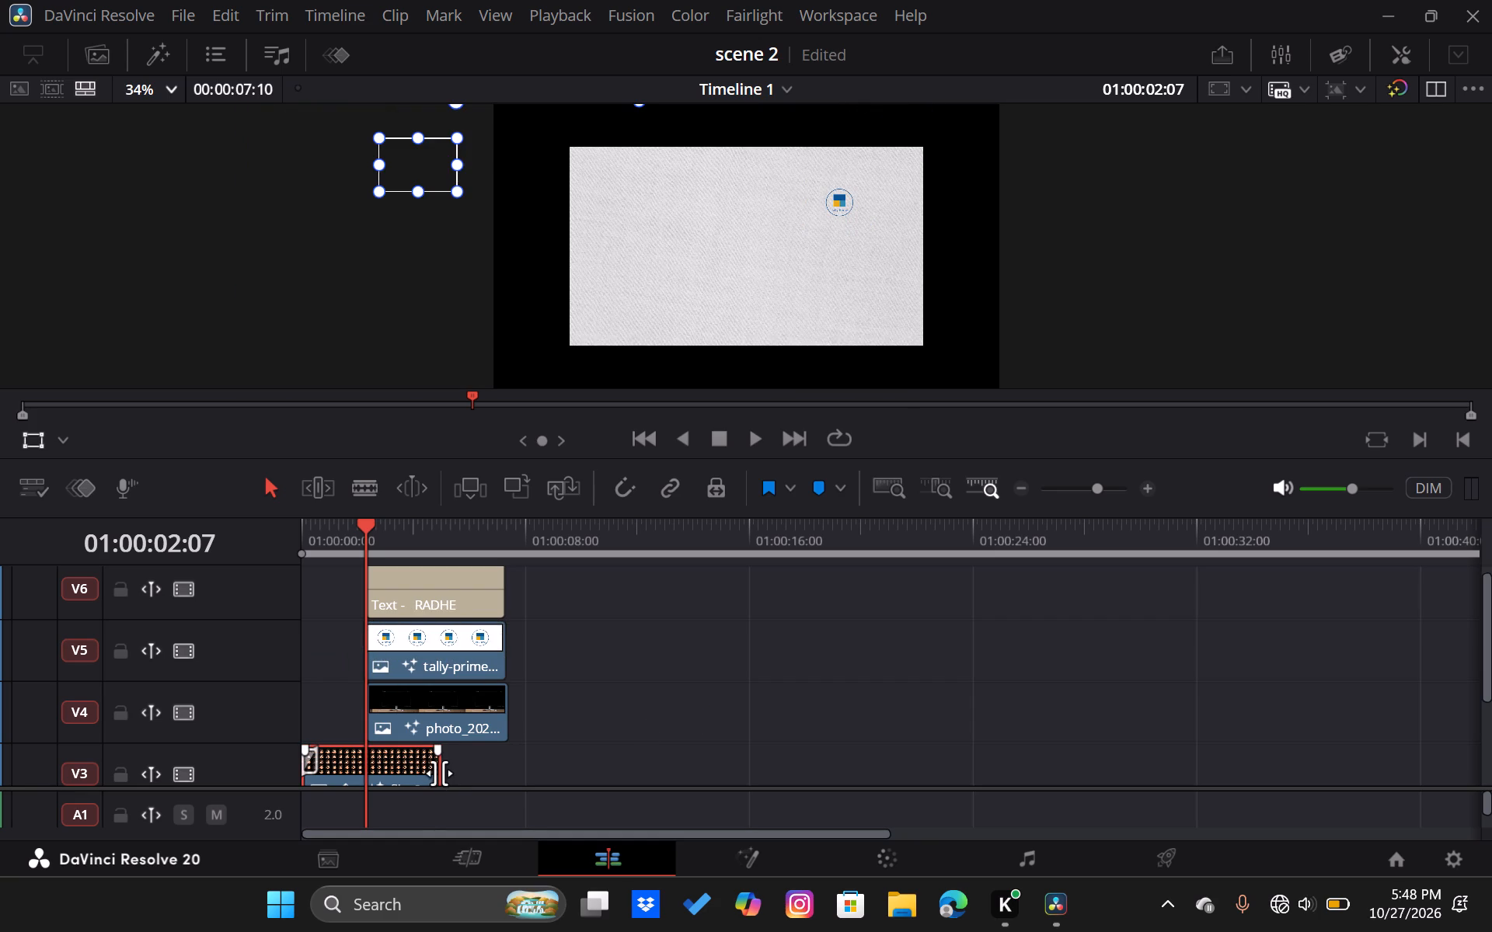
left_click_drag(439, 773, 375, 772)
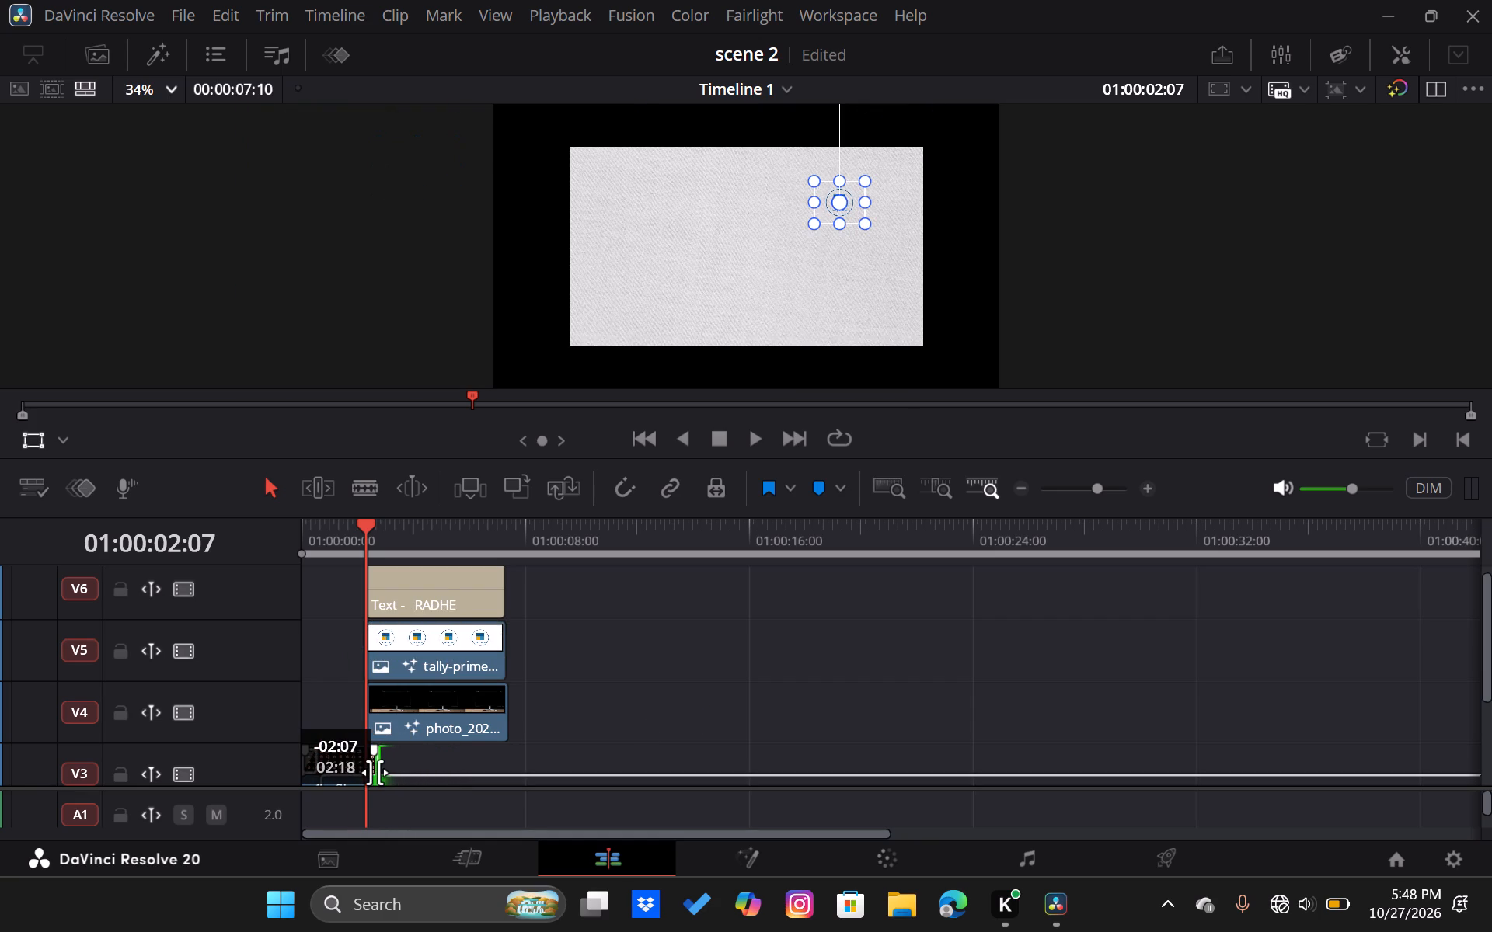
left_click_drag(375, 772, 365, 771)
scroll(599, 746, "down", 1)
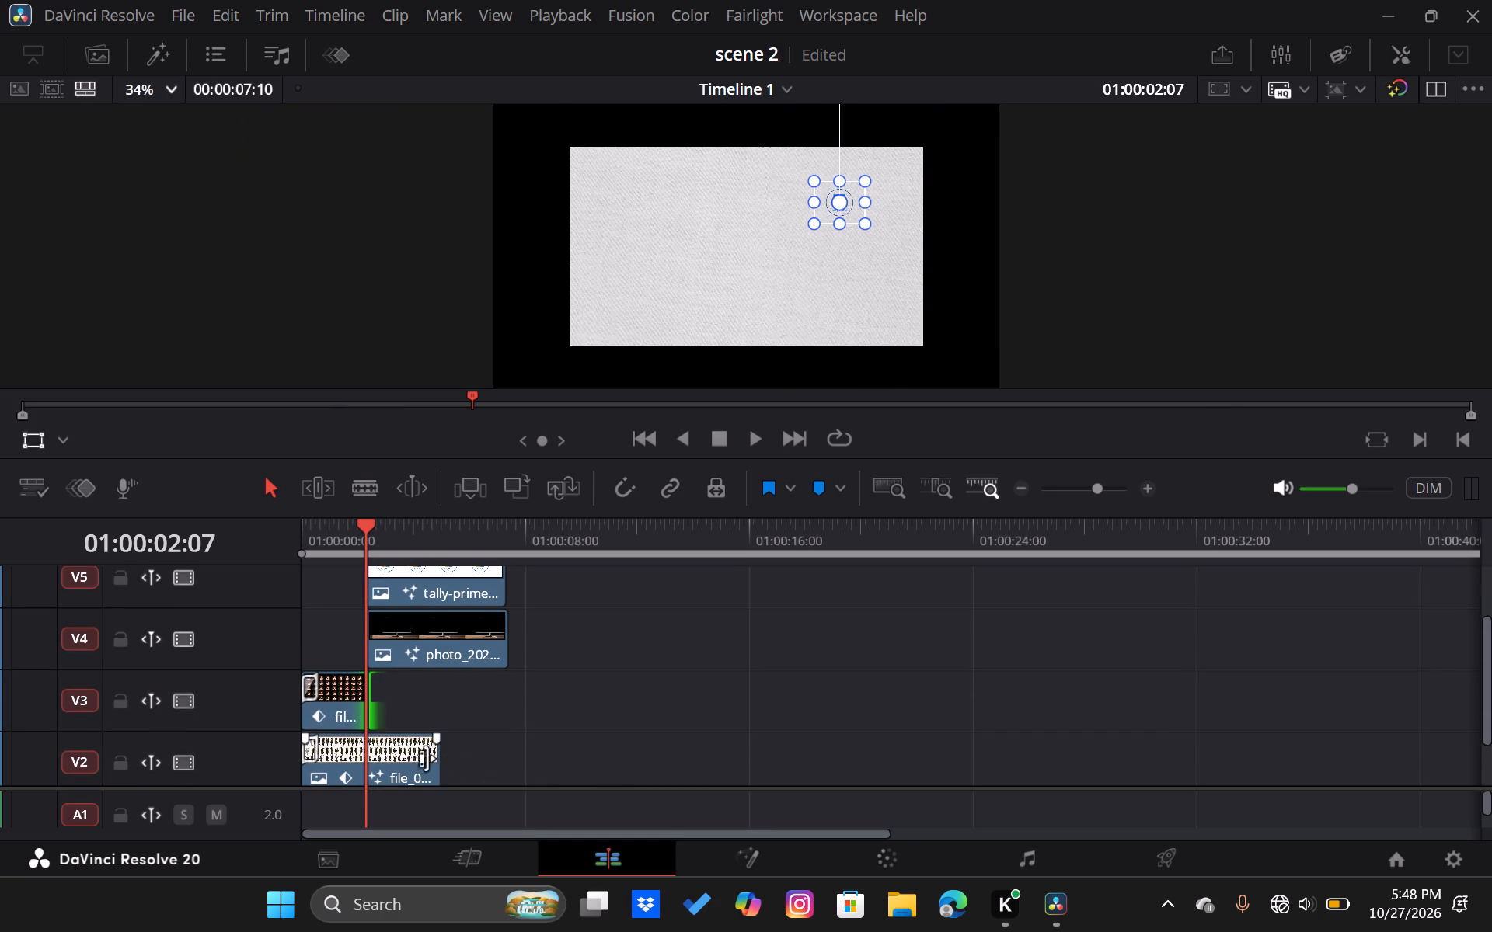
Trim the end of the character clip on track V2 back to the playhead at 01:00:02:07.
left_click(424, 758)
left_click_drag(437, 763, 434, 763)
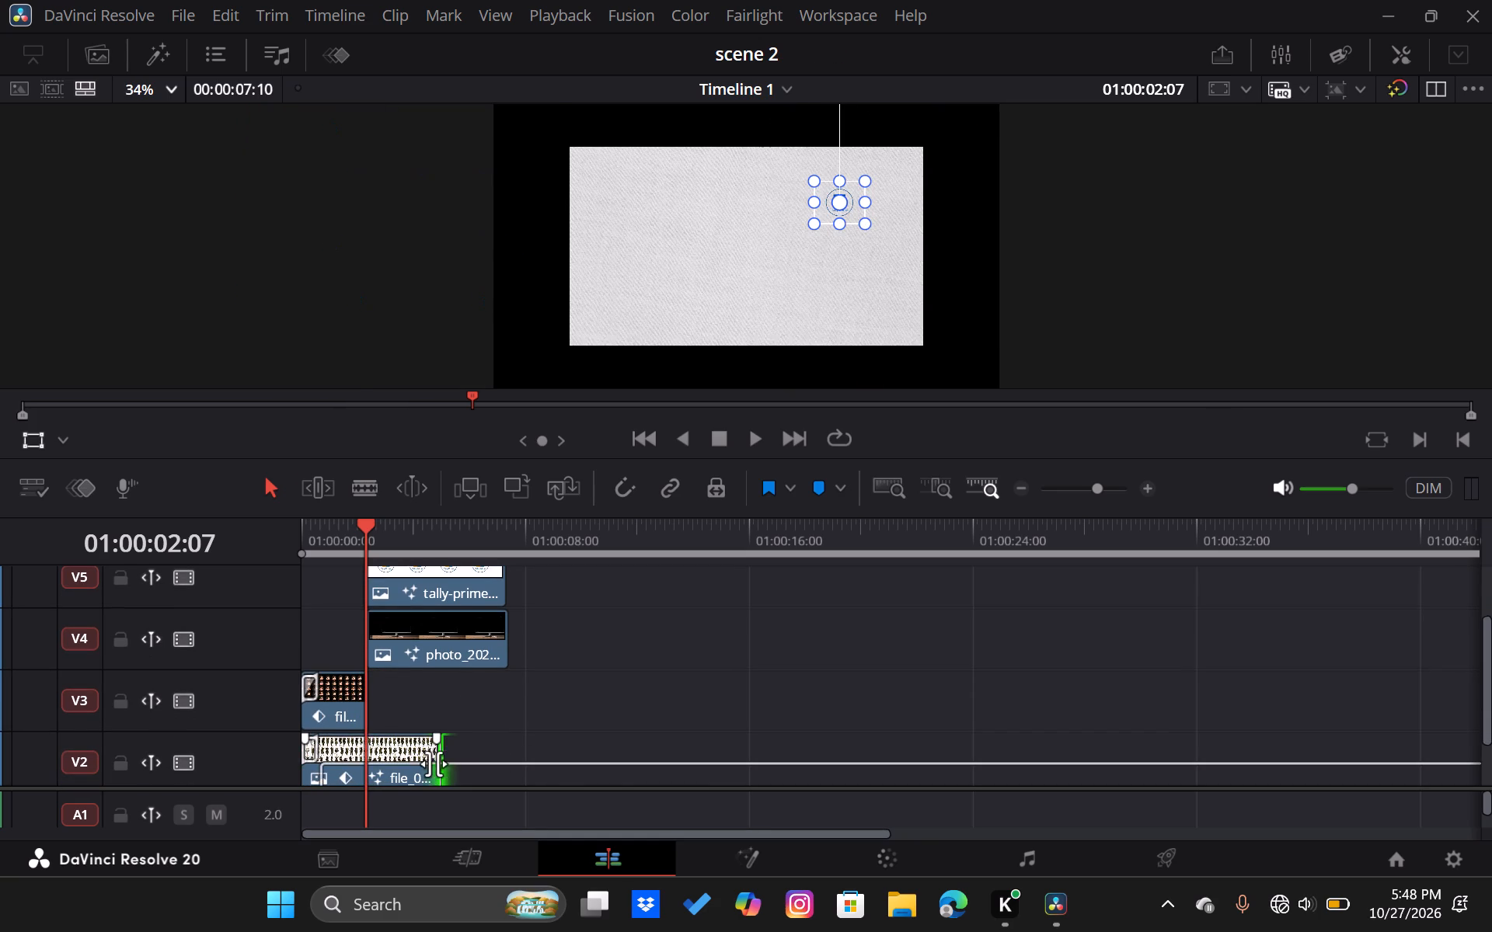
left_click_drag(434, 763, 369, 767)
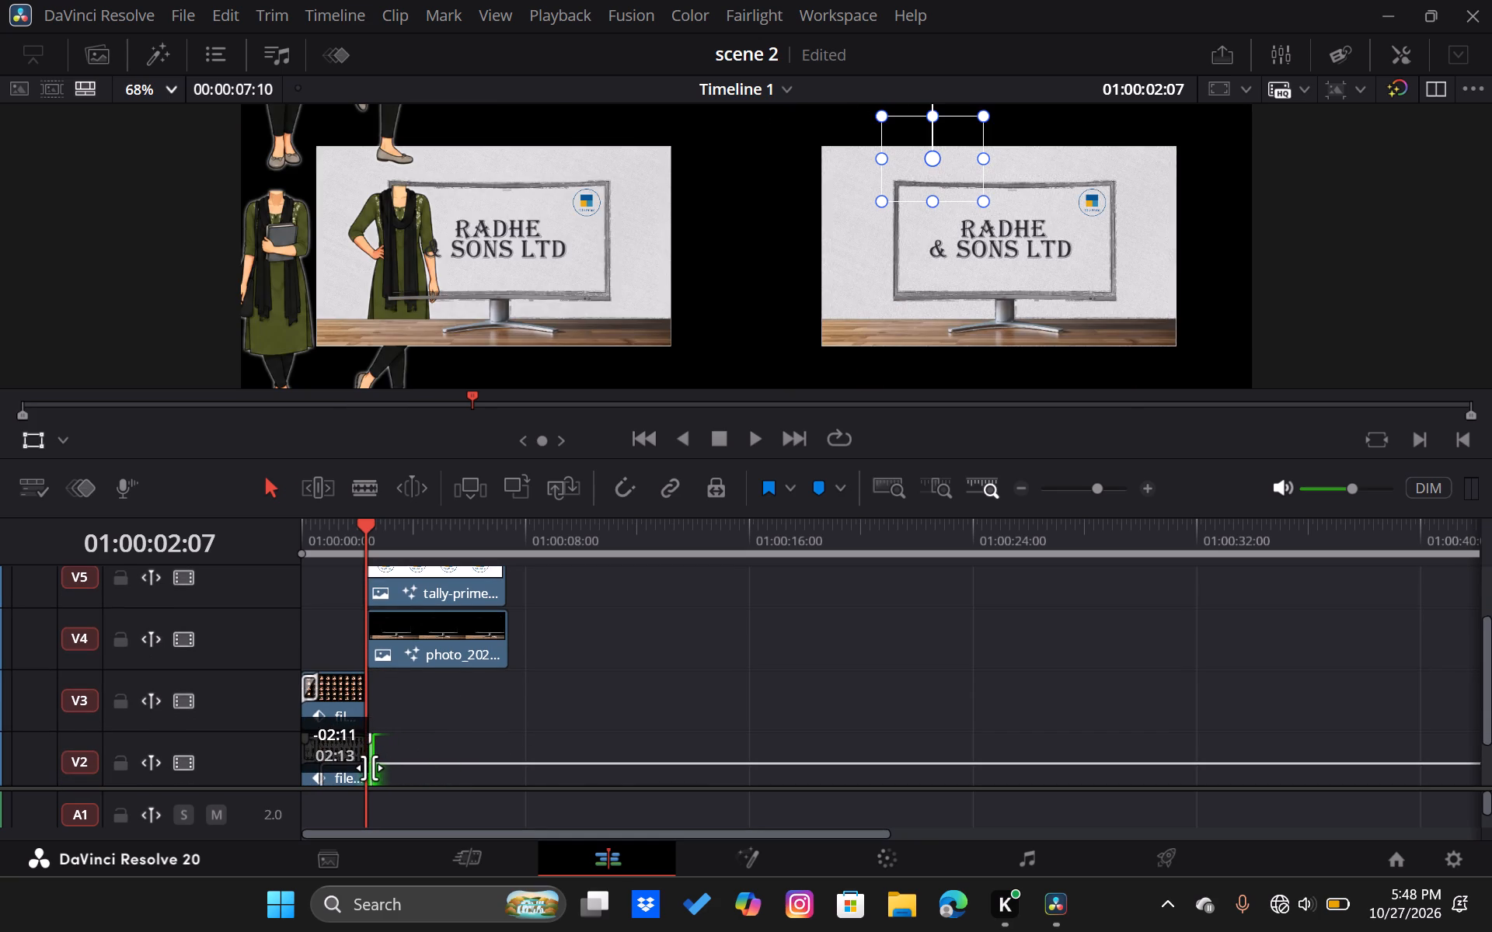
left_click_drag(369, 767, 364, 767)
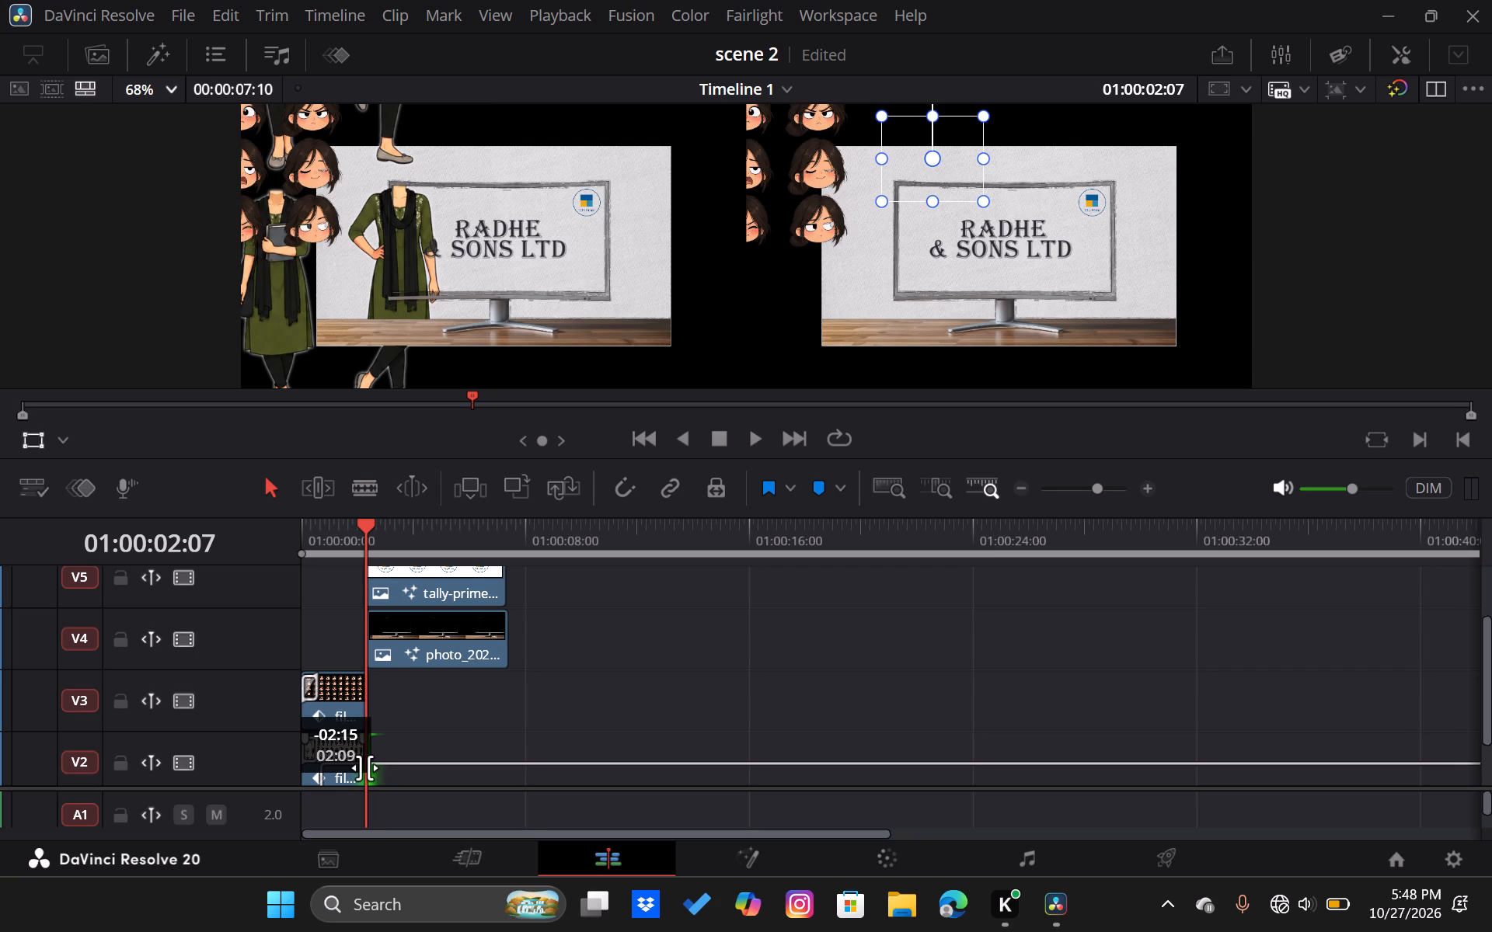
left_click_drag(364, 767, 364, 767)
left_click(546, 736)
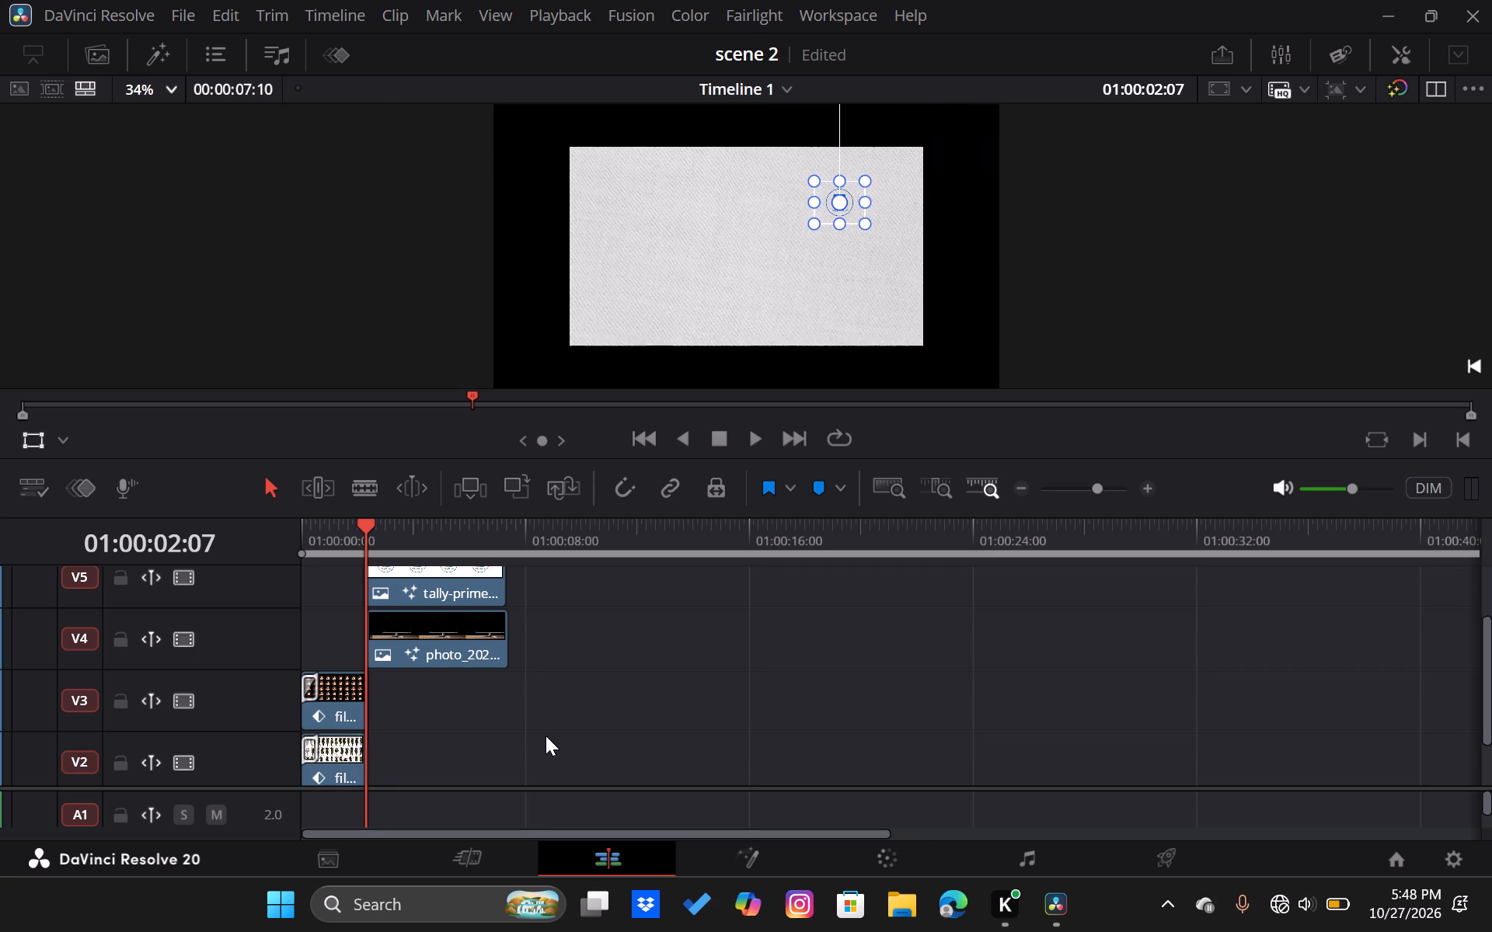
Play the timeline from 01:00:00:00 to its end to check the character-to-monitor timing.
scroll(546, 736, "down", 1)
scroll(546, 736, "up", 1)
scroll(546, 736, "right", 2)
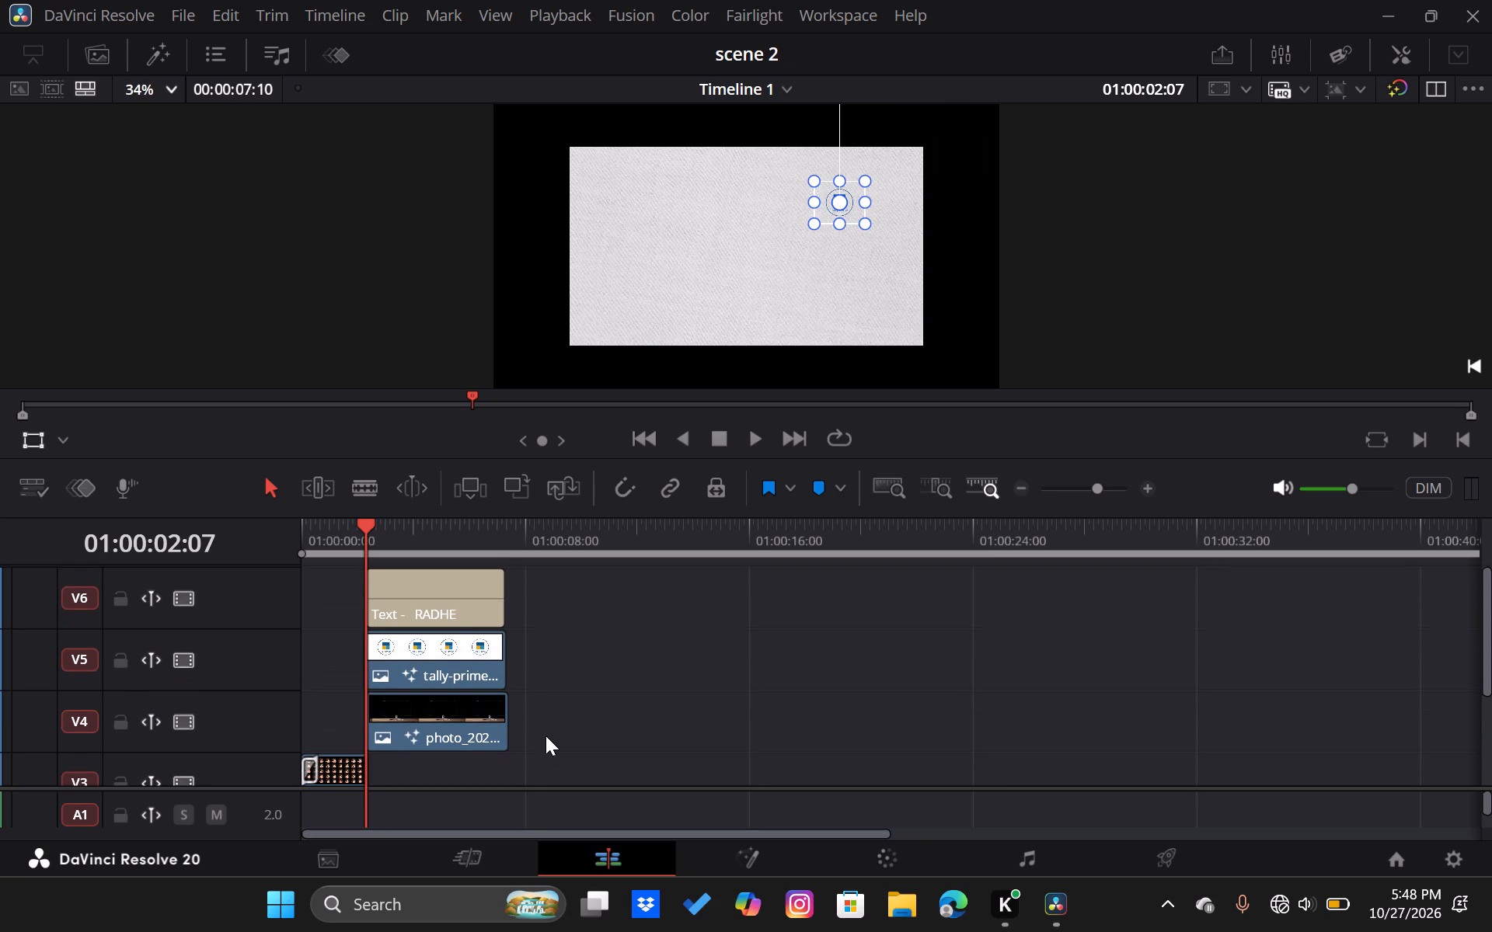
left_click_drag(350, 530, 270, 551)
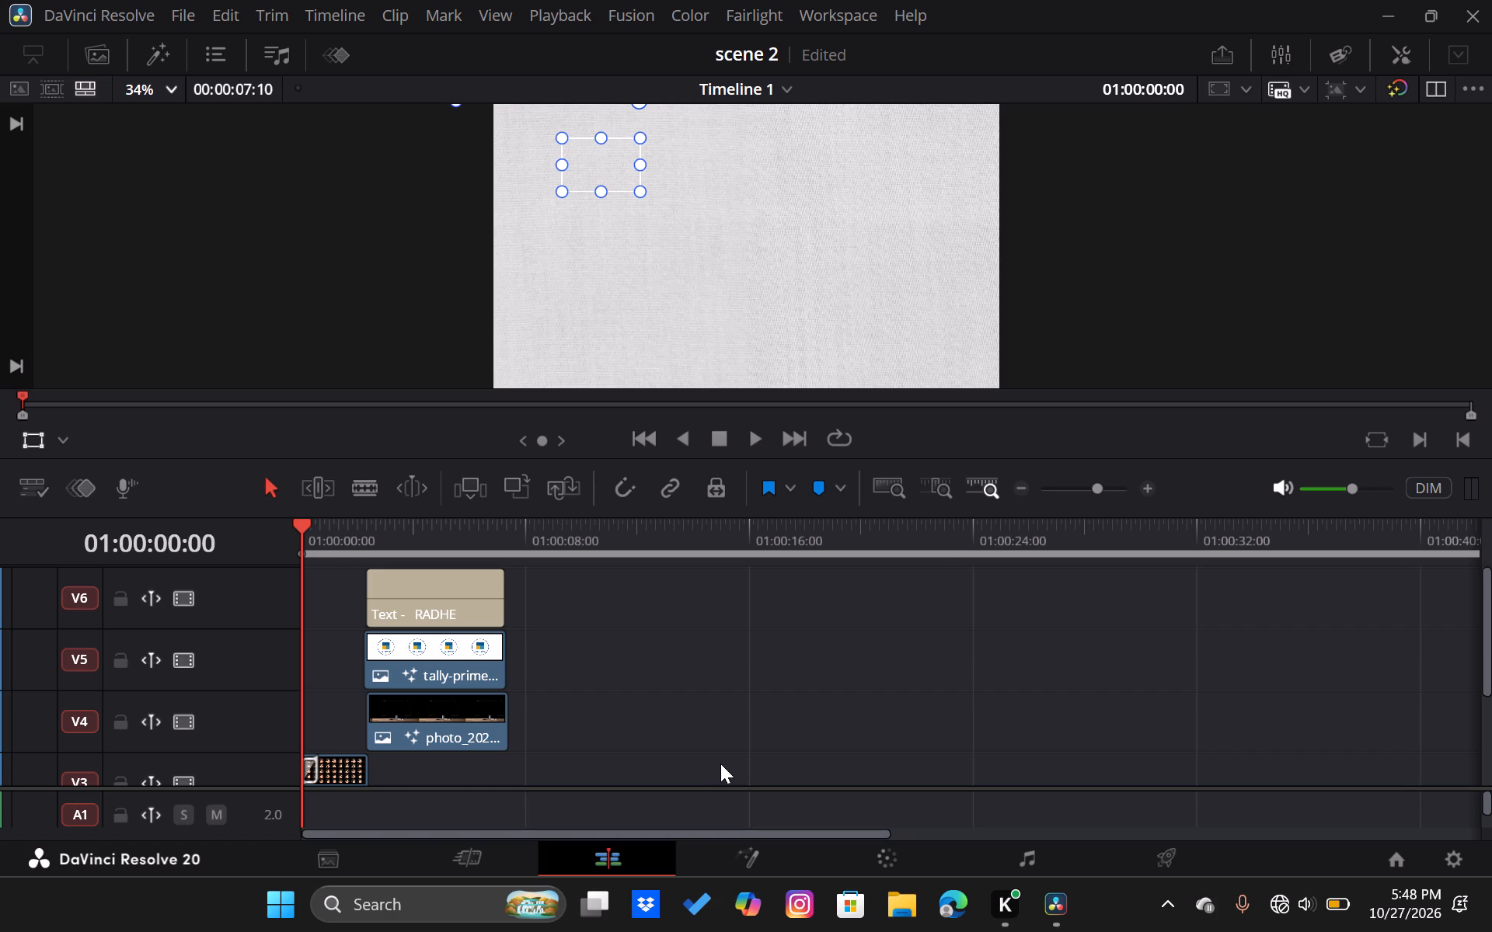
key("space")
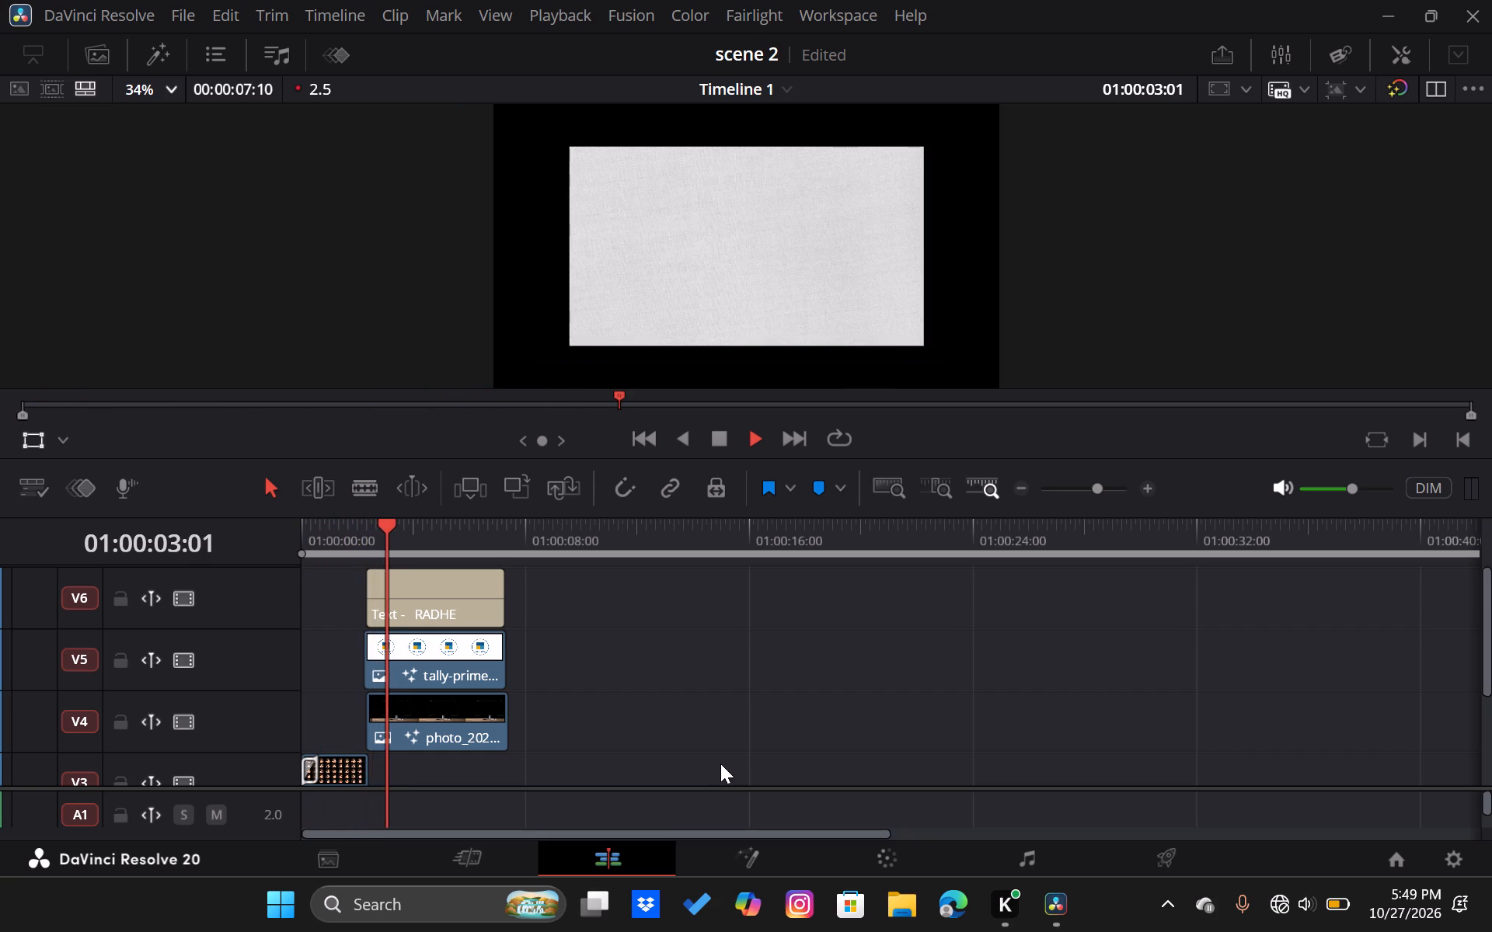
scroll(665, 622, "up", 1)
scroll(665, 622, "down", 1)
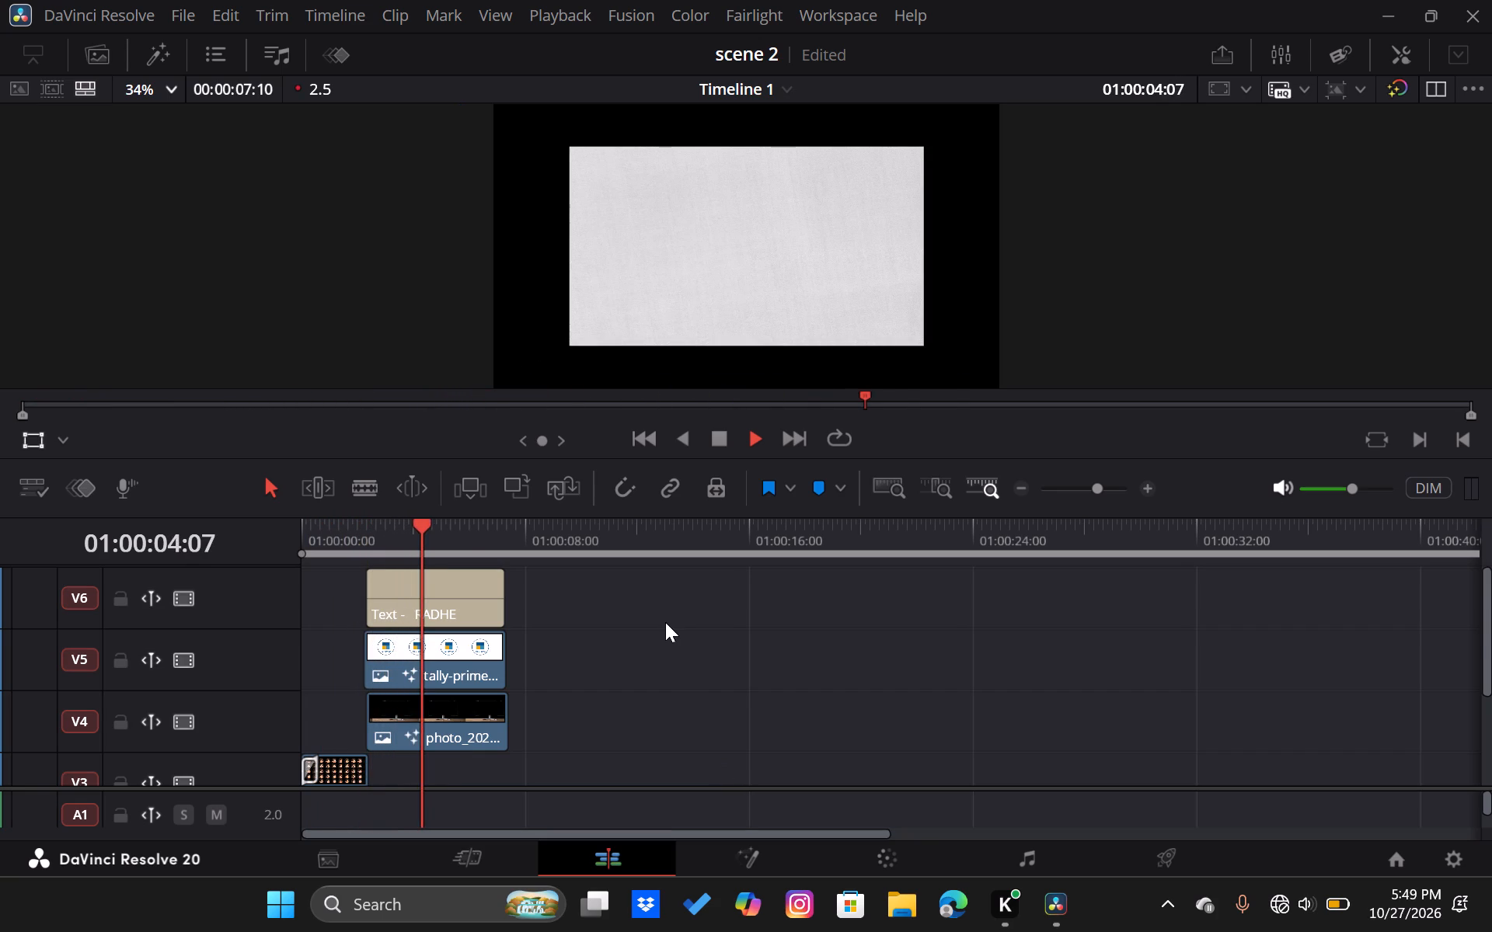
scroll(665, 622, "up", 1)
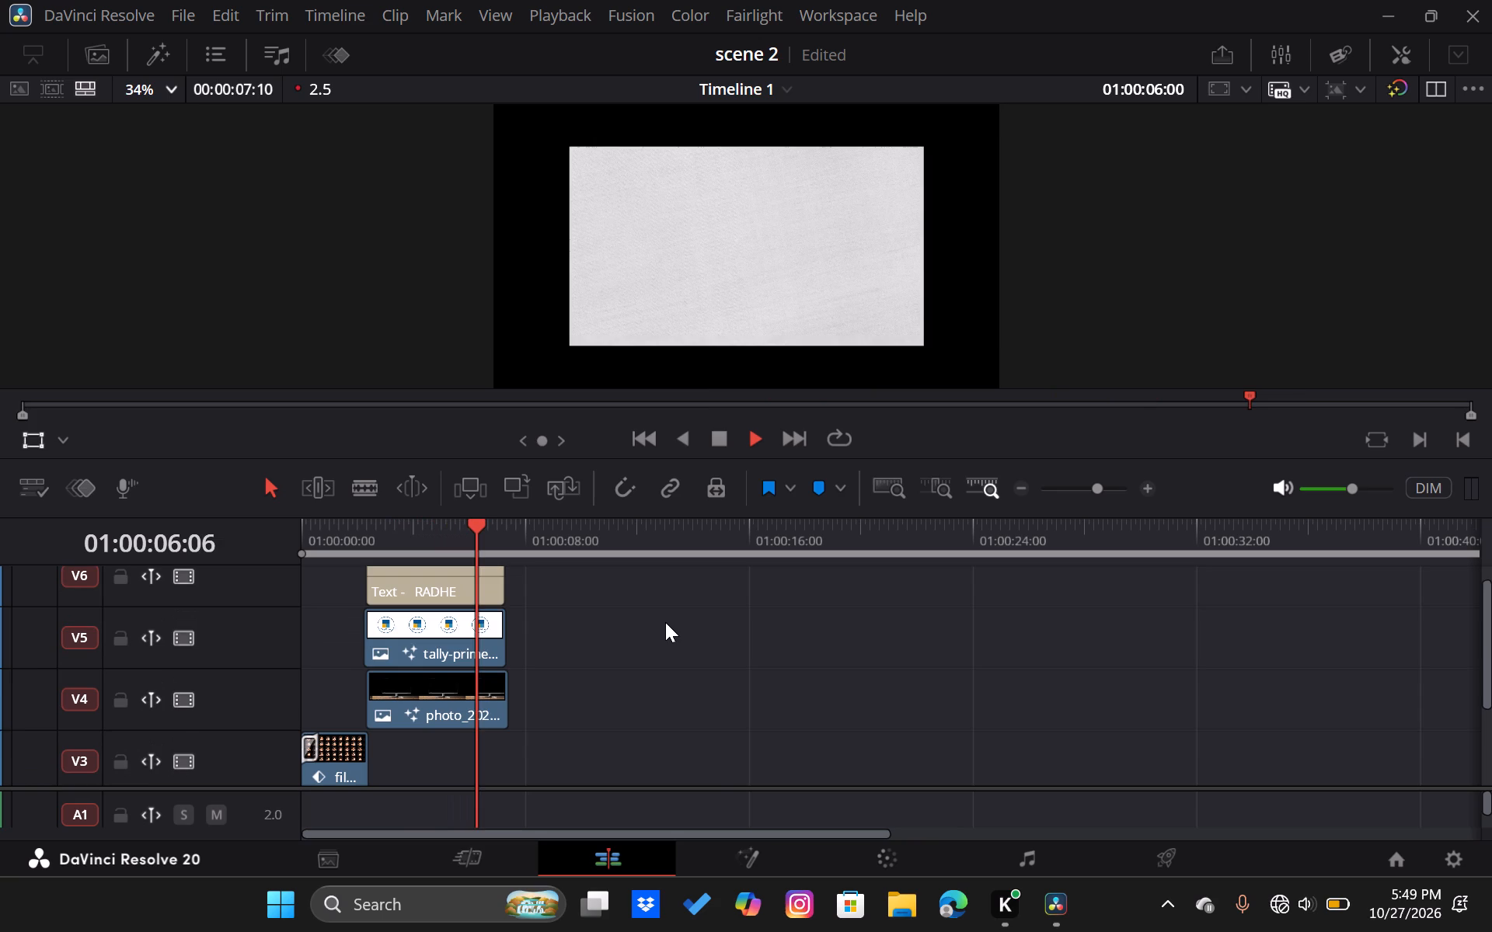
key("space")
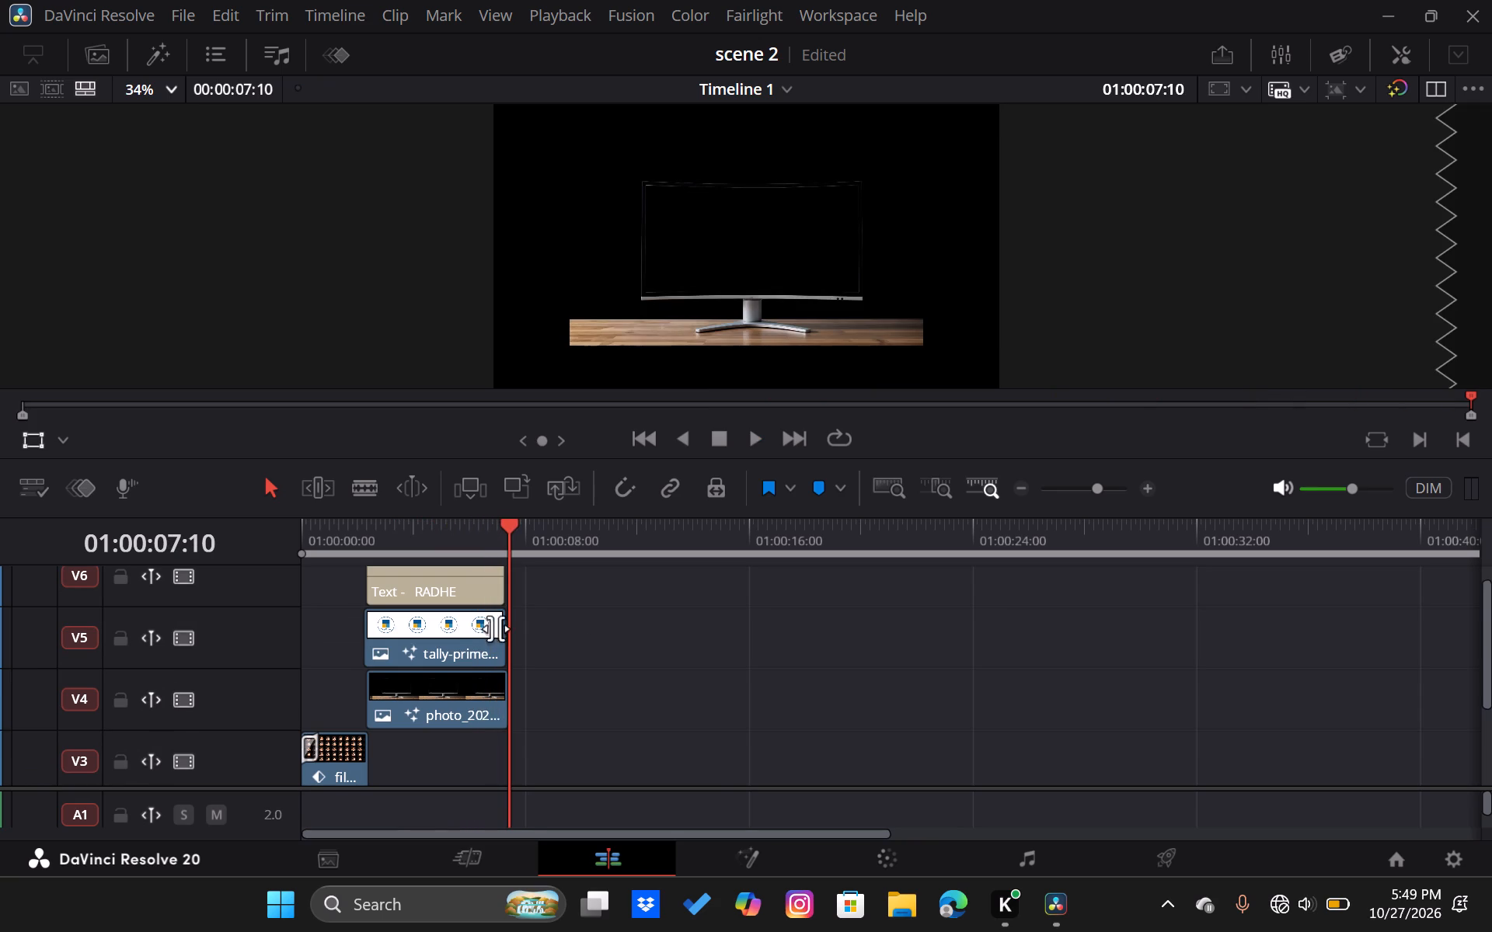
Scrub back through the monitor, logo and title section to 01:00:03:16 to check how the overlays appear together.
left_click(435, 697)
left_click(621, 654)
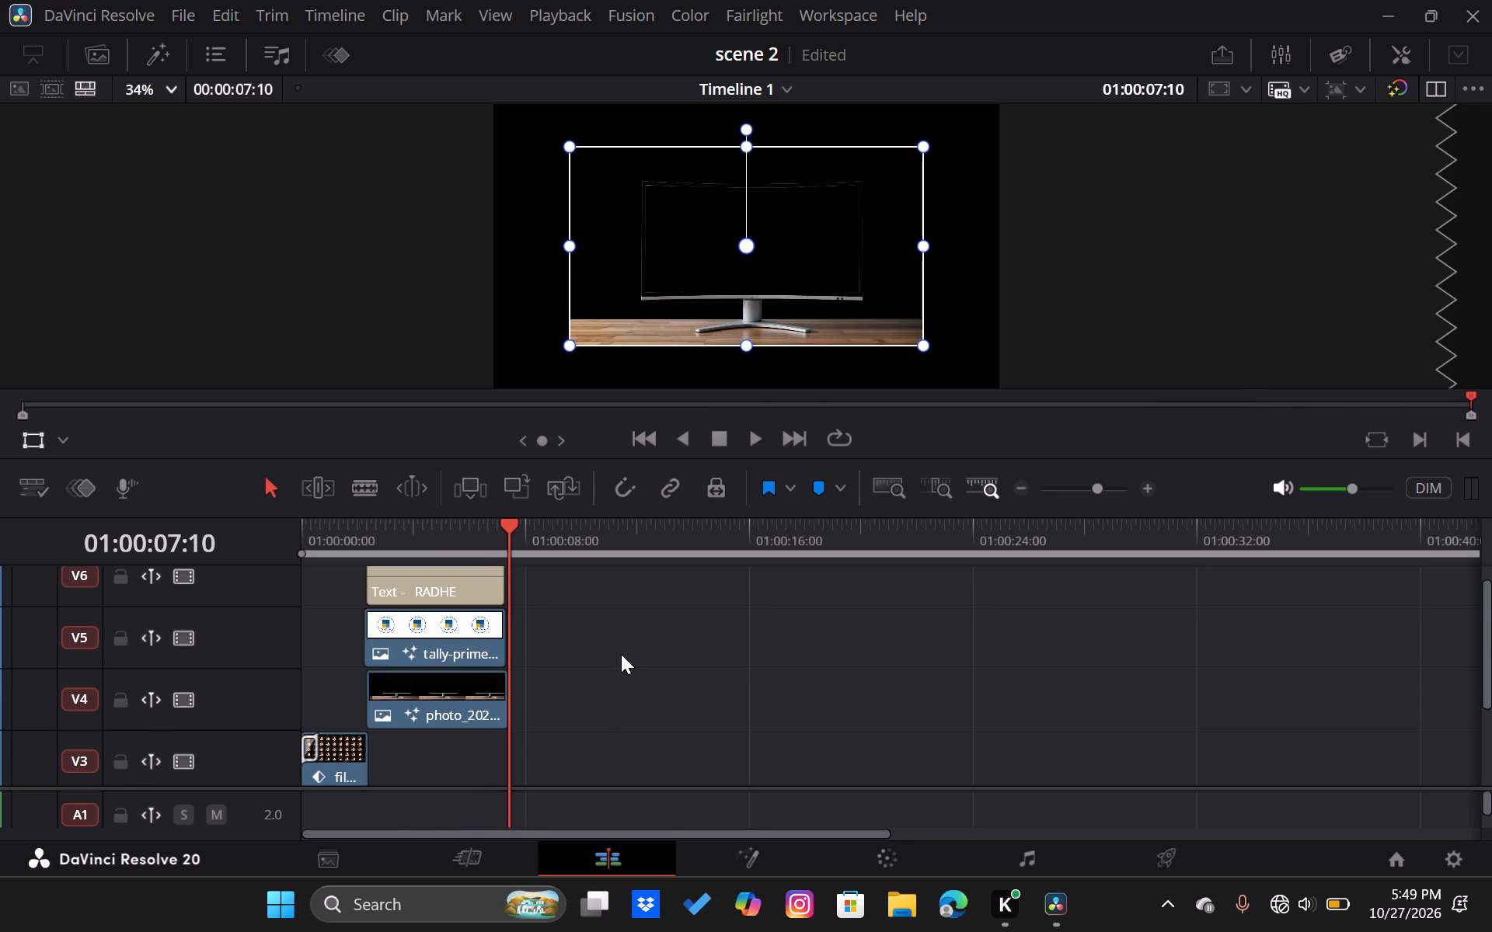
scroll(621, 654, "up", 1)
left_click(464, 661)
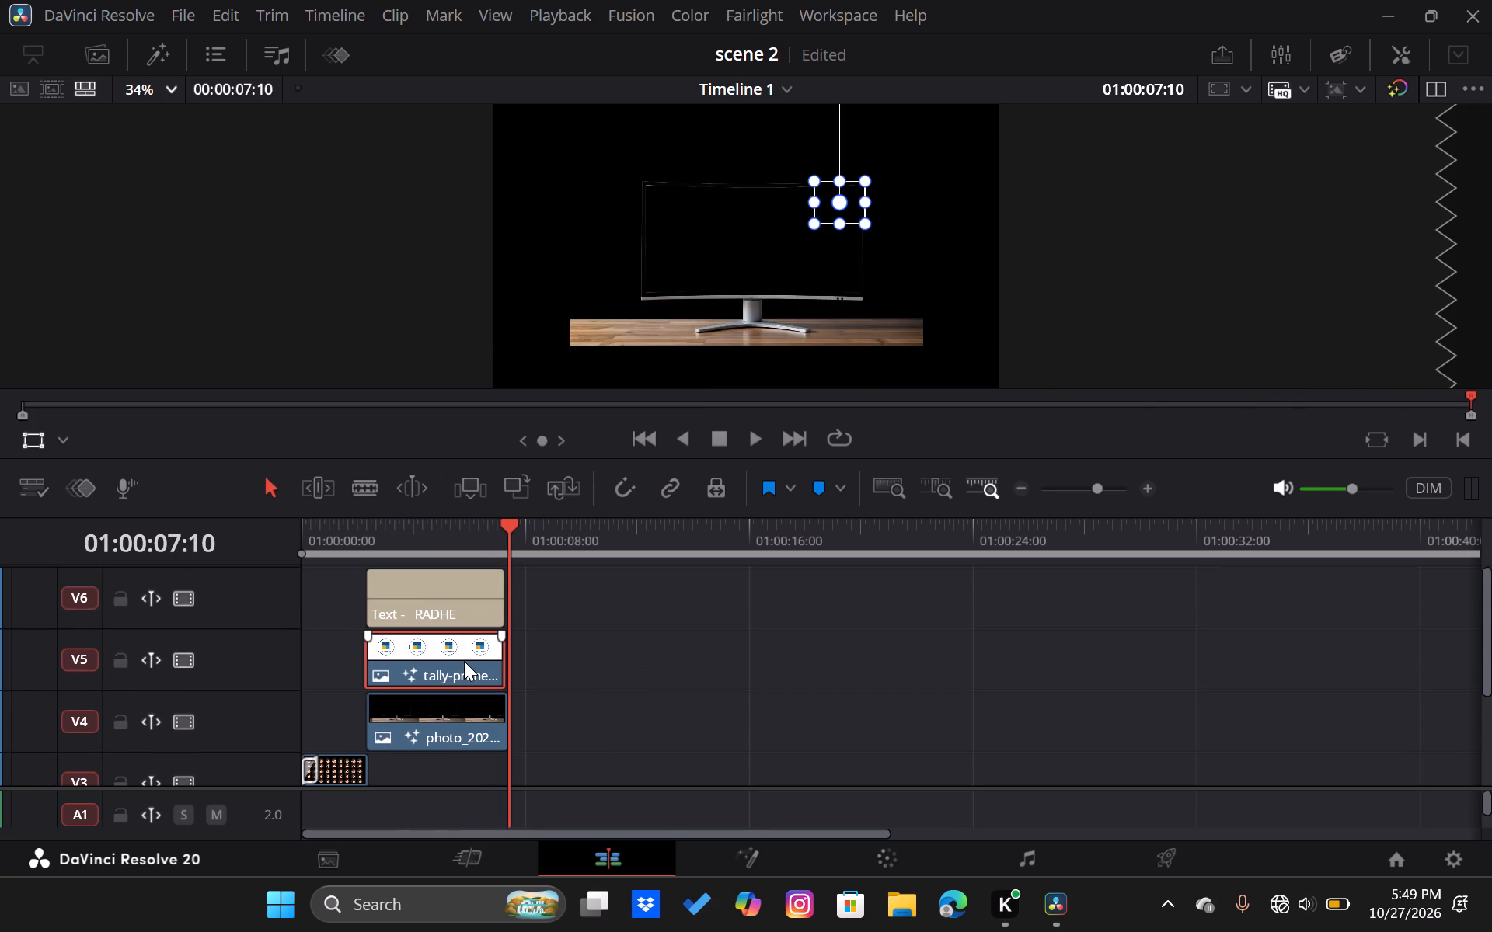
left_click(464, 533)
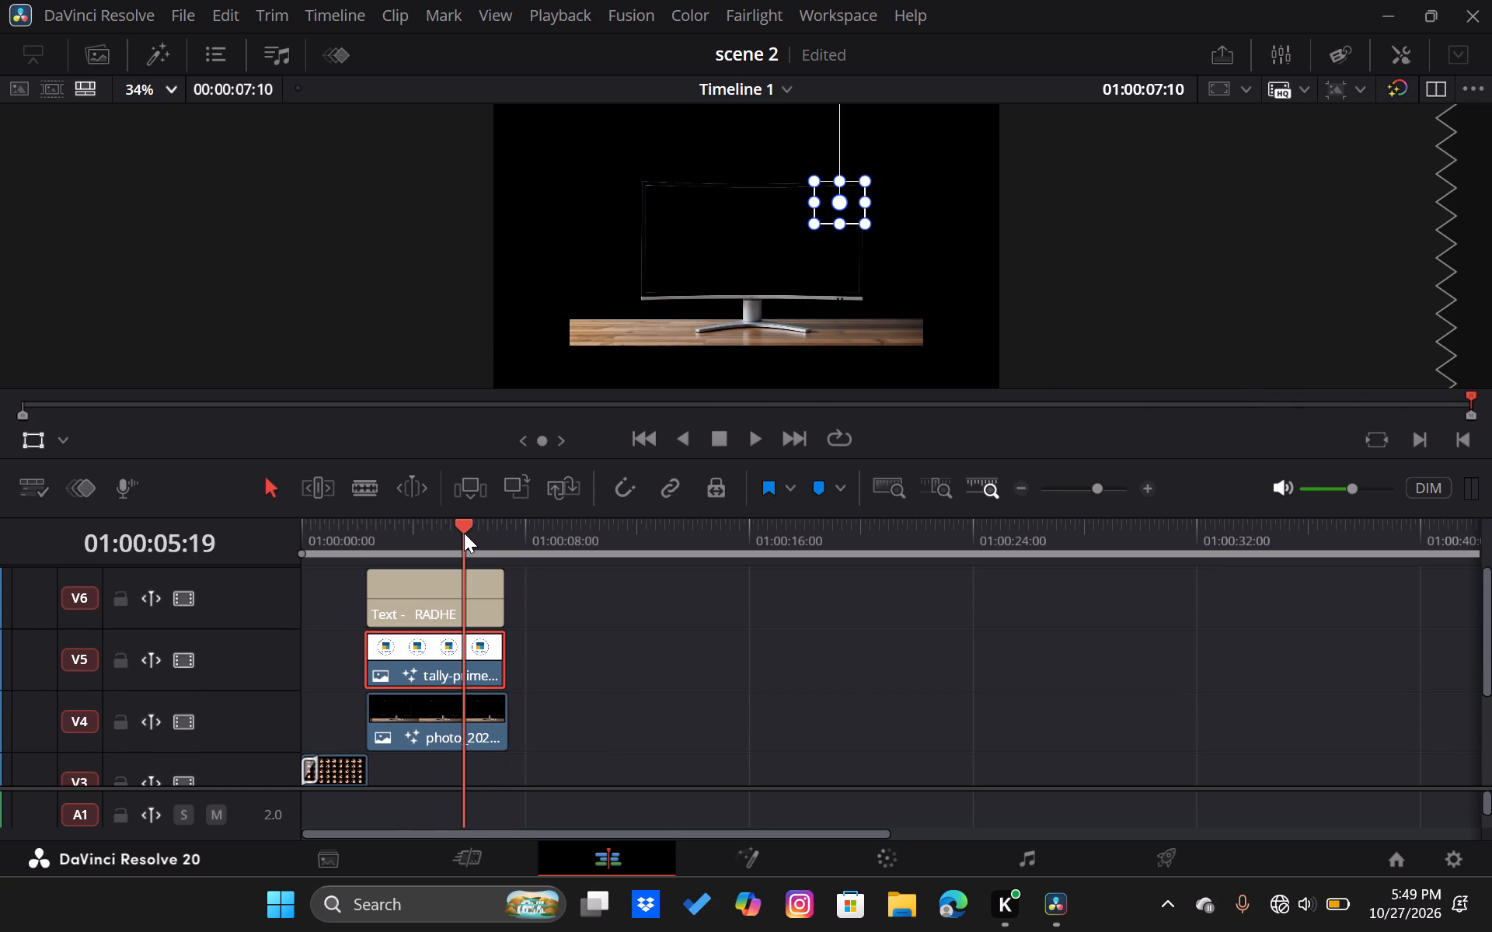
left_click_drag(464, 533, 423, 537)
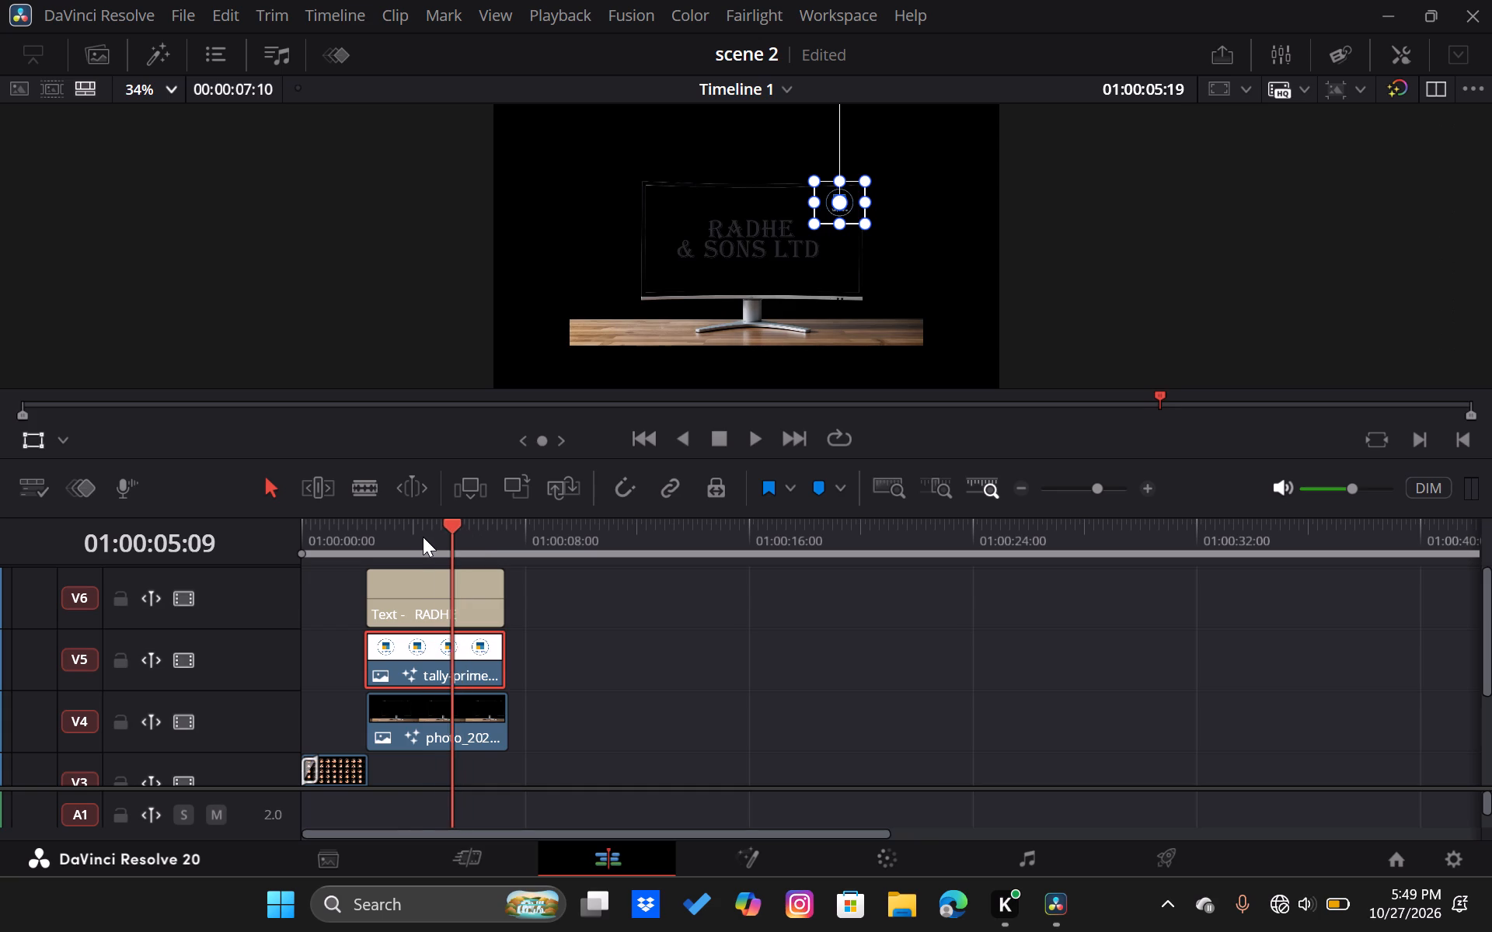
left_click_drag(423, 537, 422, 537)
left_click_drag(422, 537, 409, 538)
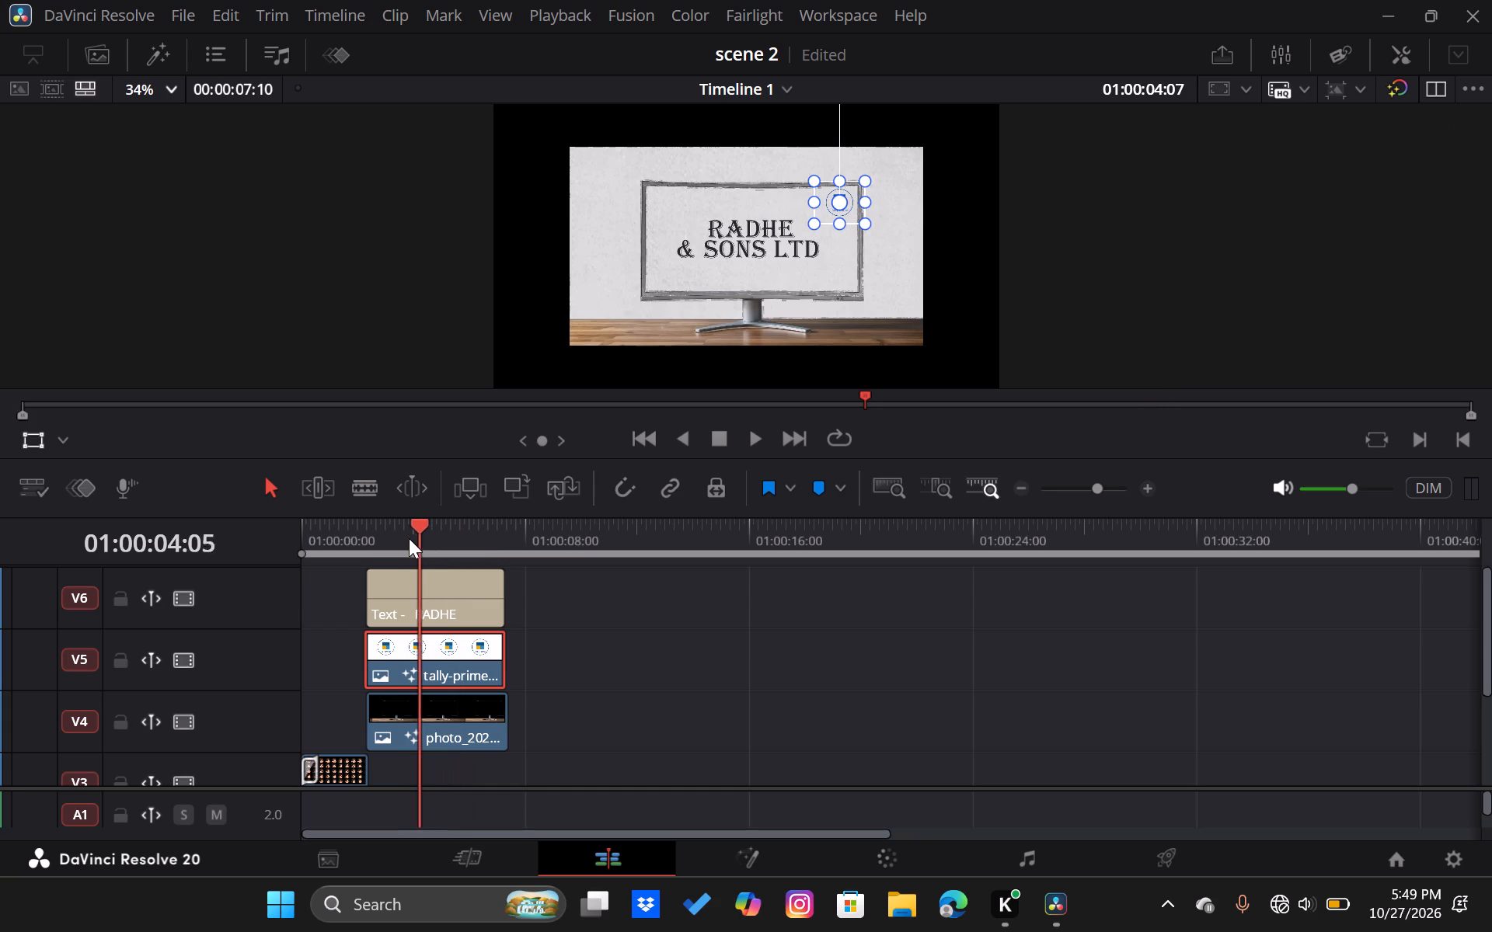
left_click_drag(409, 538, 404, 538)
left_click(732, 708)
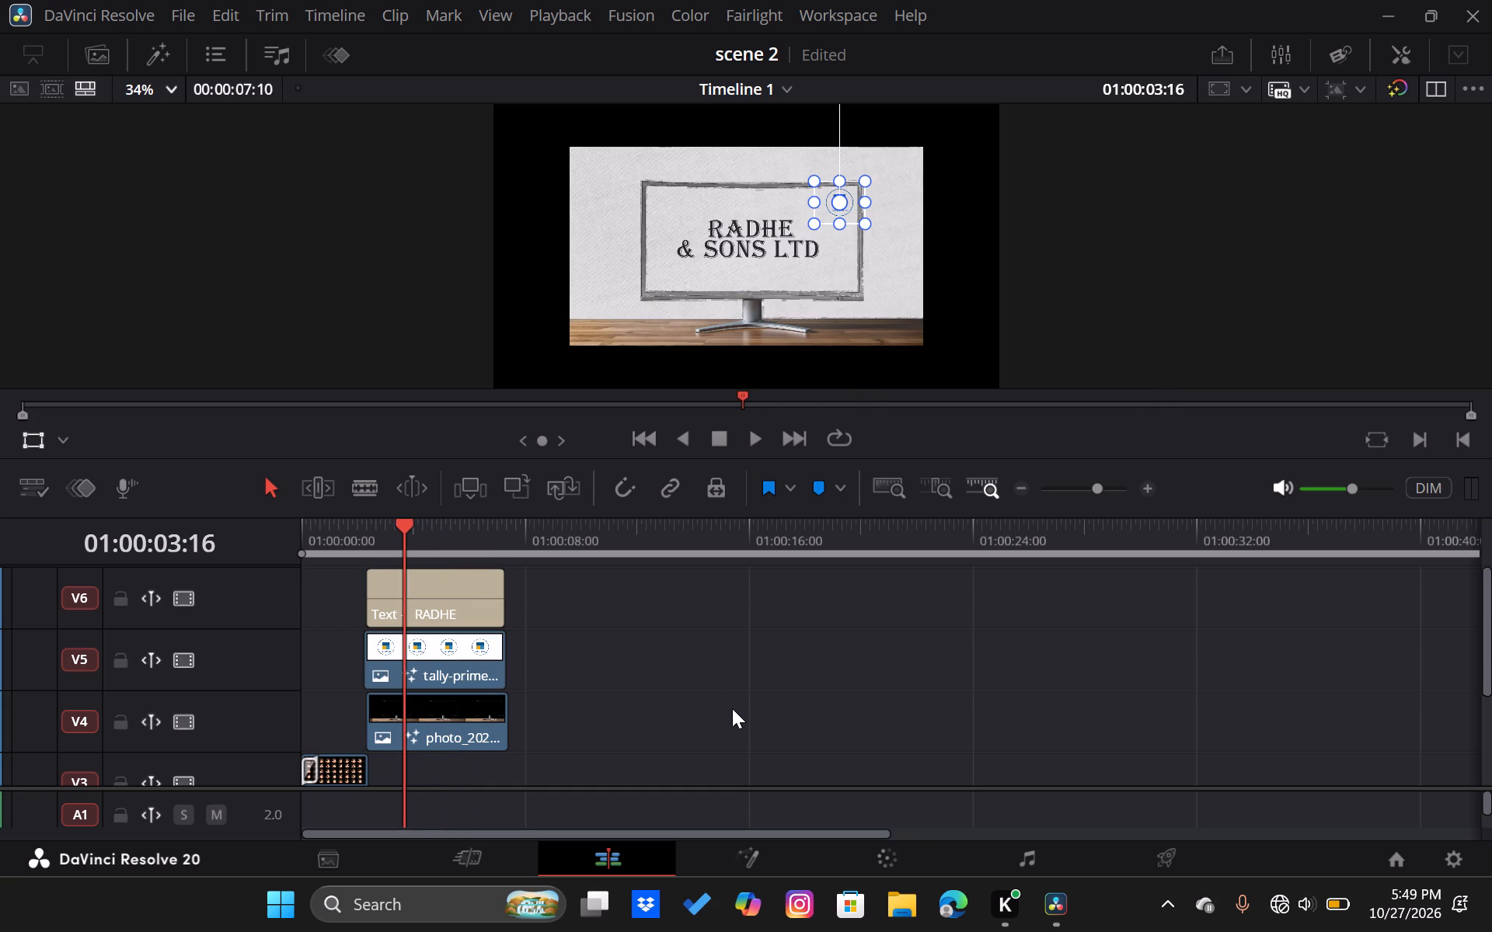
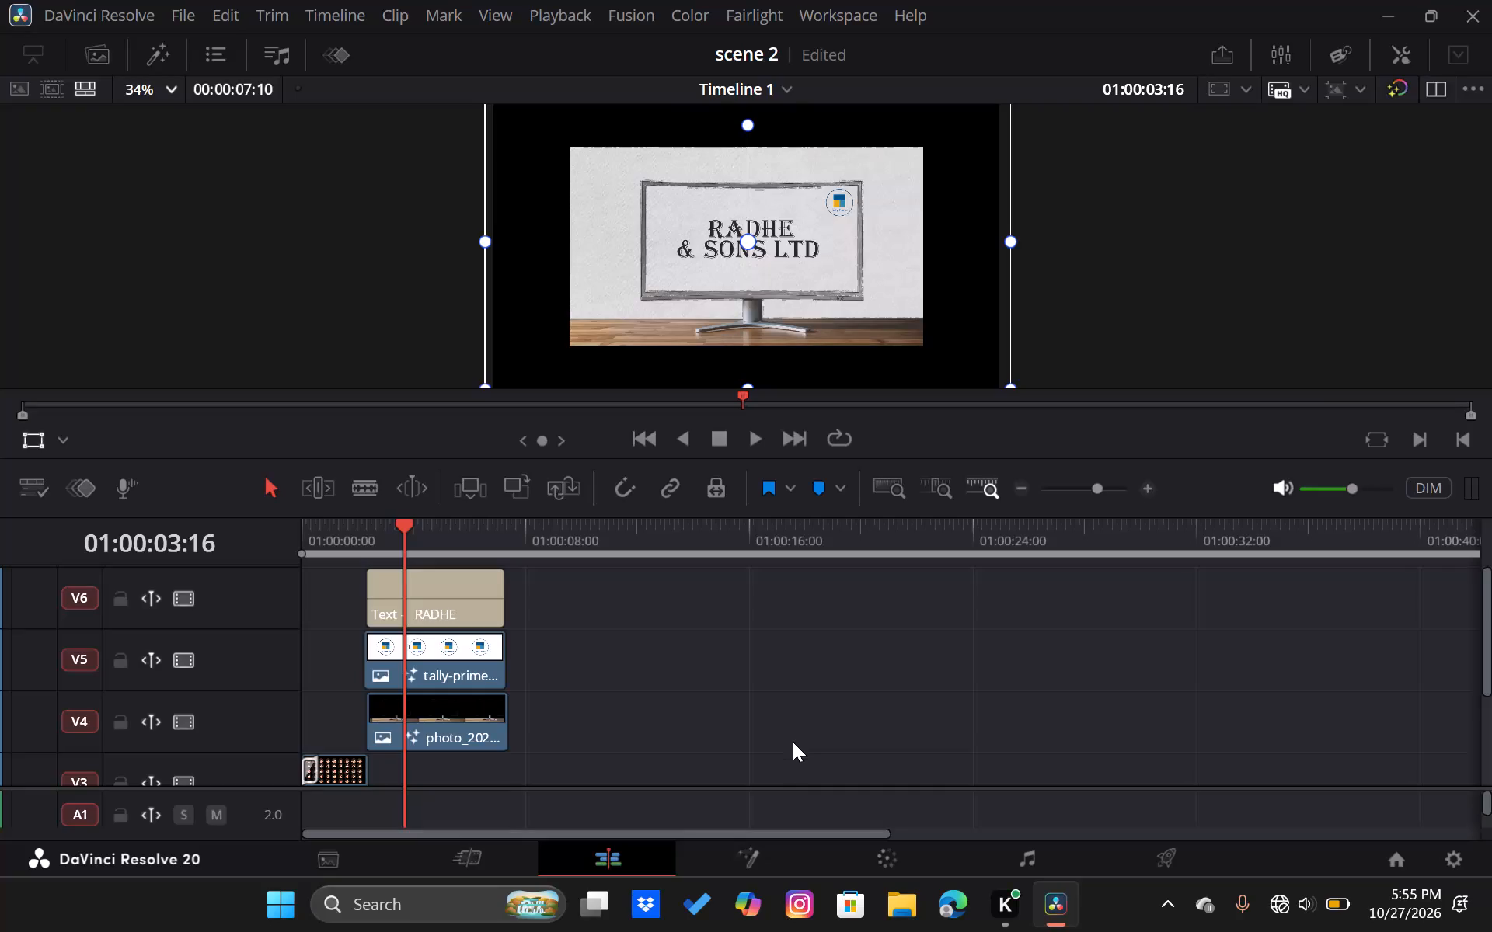
Play the scene 2 timeline full screen from 01:00:00:00 and again in the normal viewer to check the character entrance.
scroll(688, 698, "right", 1)
left_click_drag(397, 527, 280, 565)
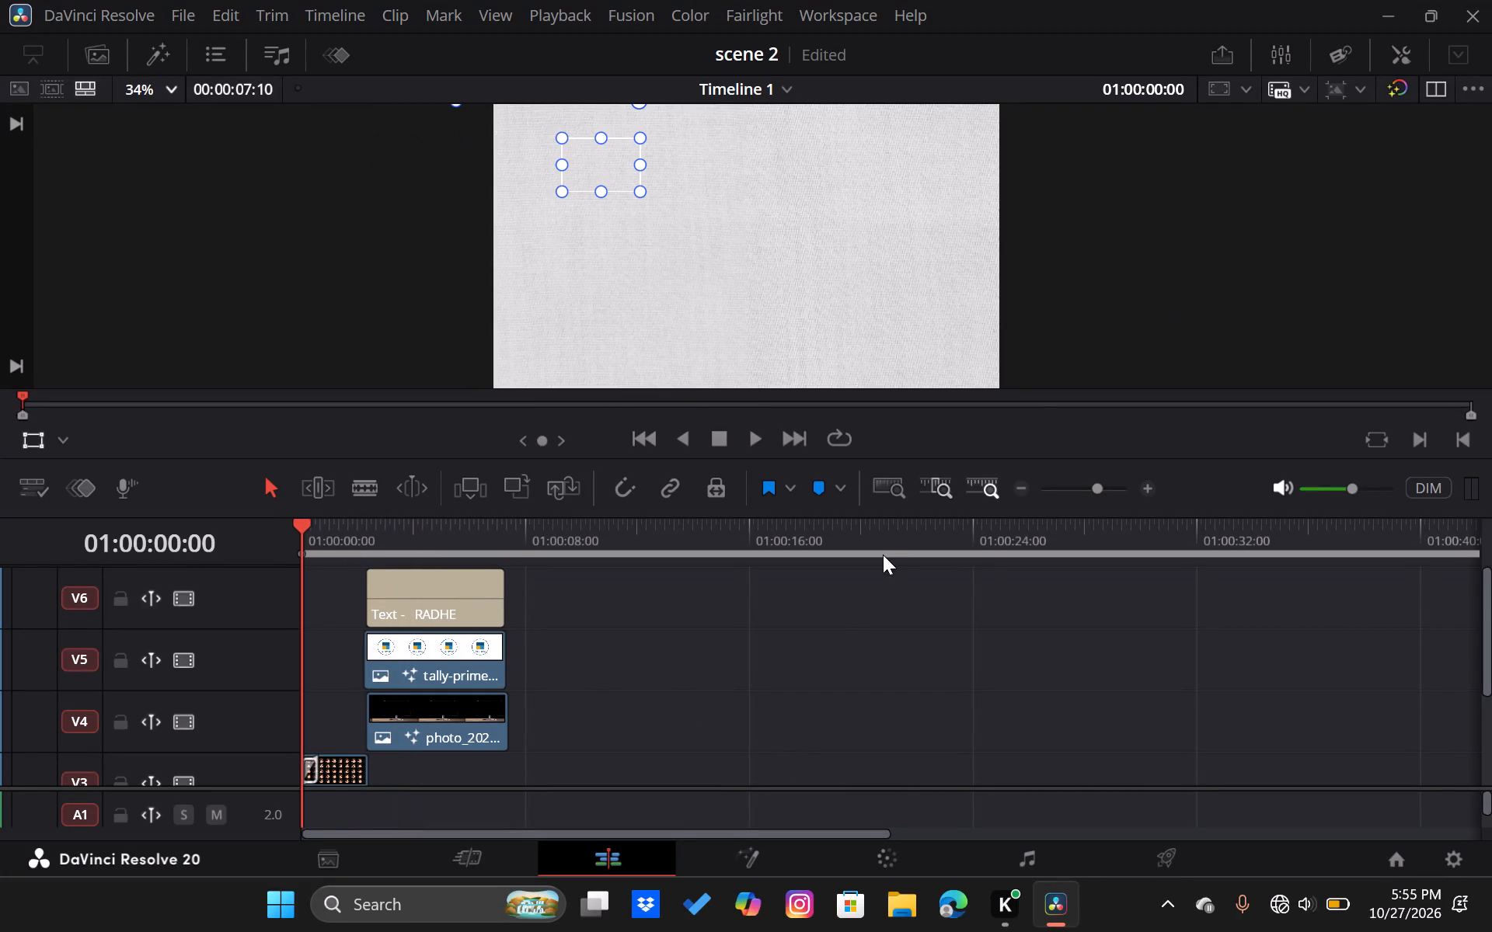
left_click(748, 875)
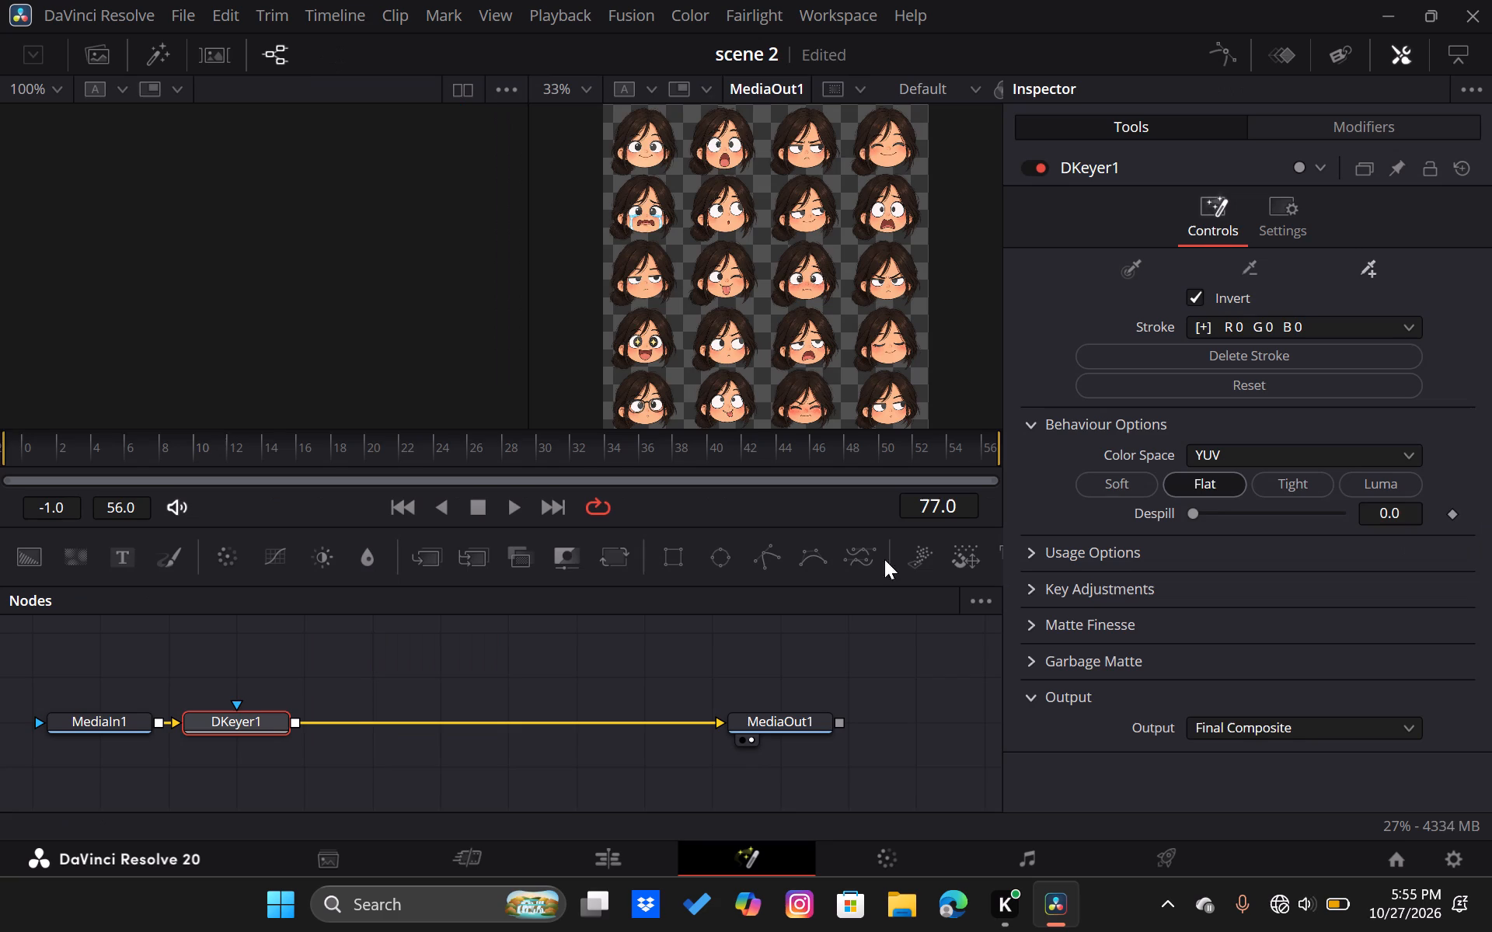
left_click(459, 856)
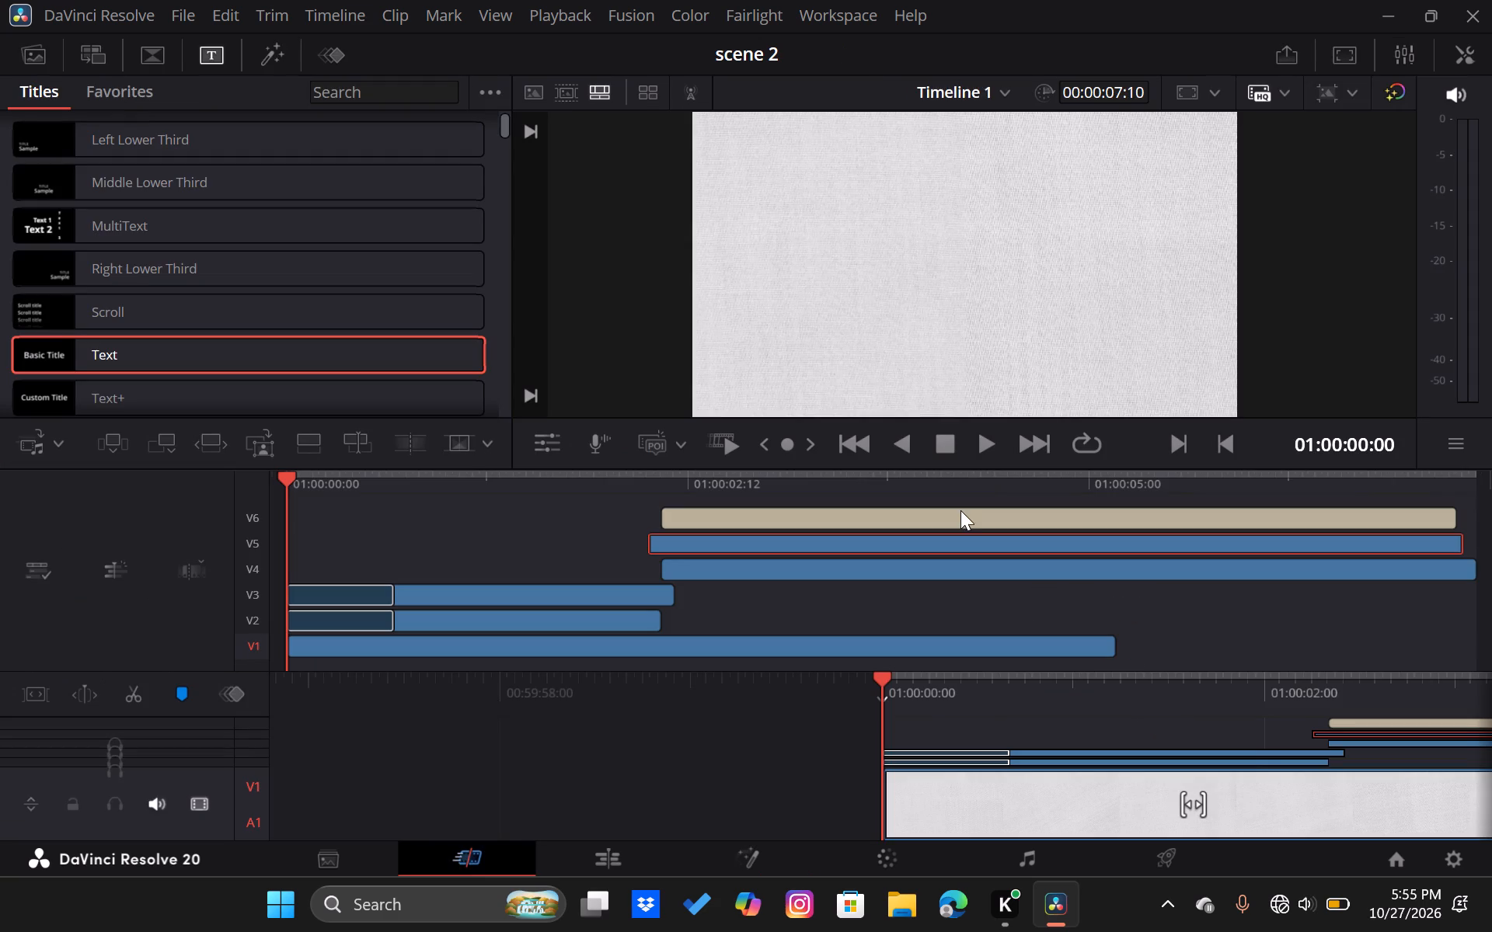
left_click(1346, 54)
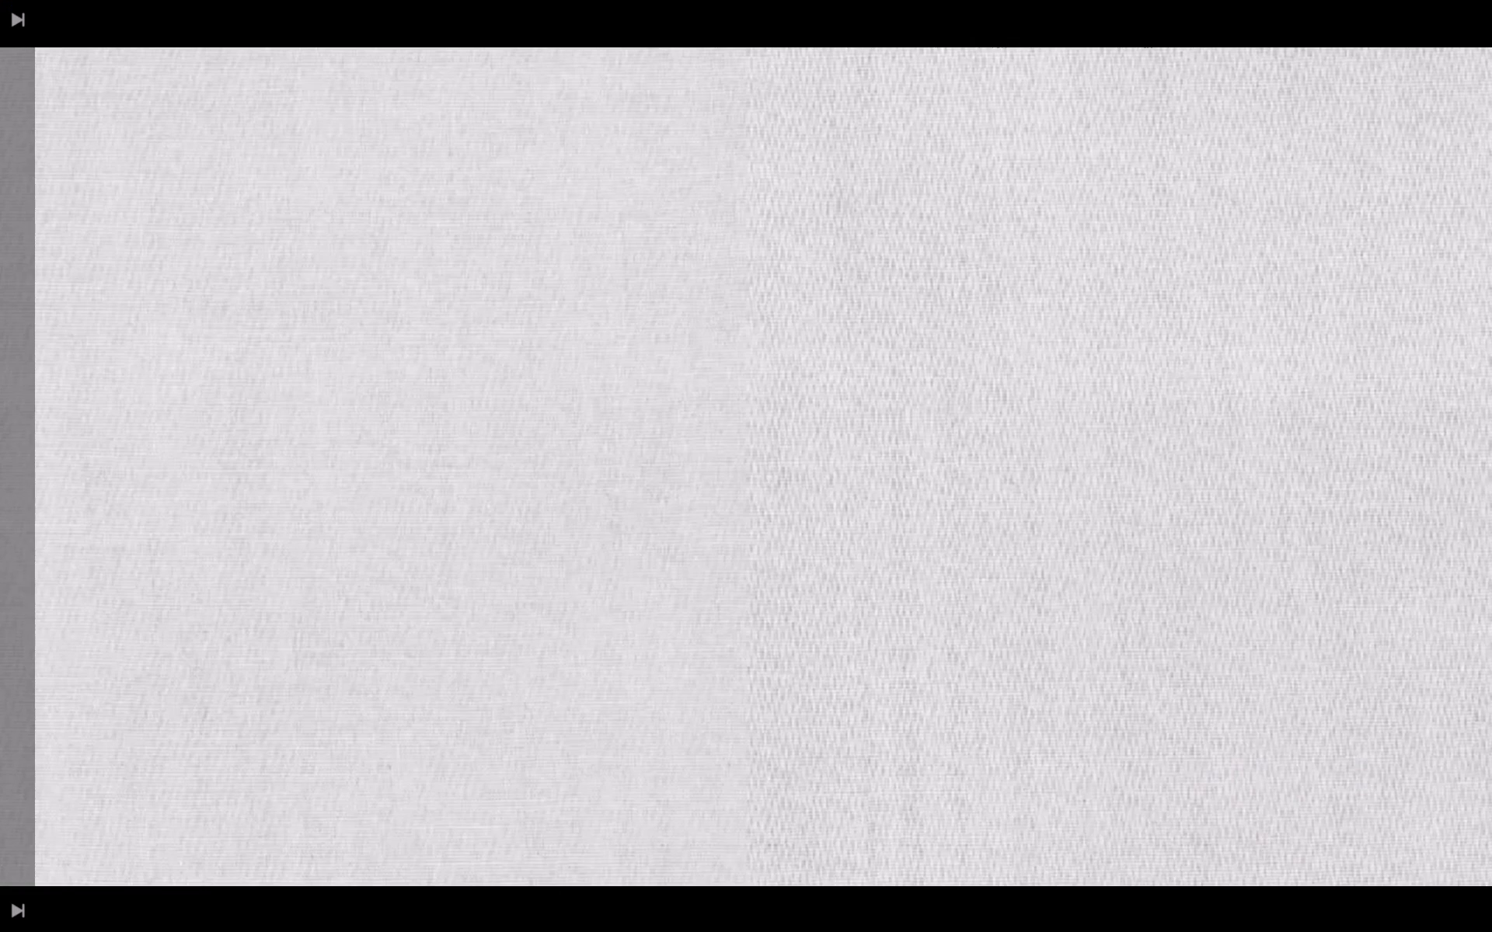
key("space")
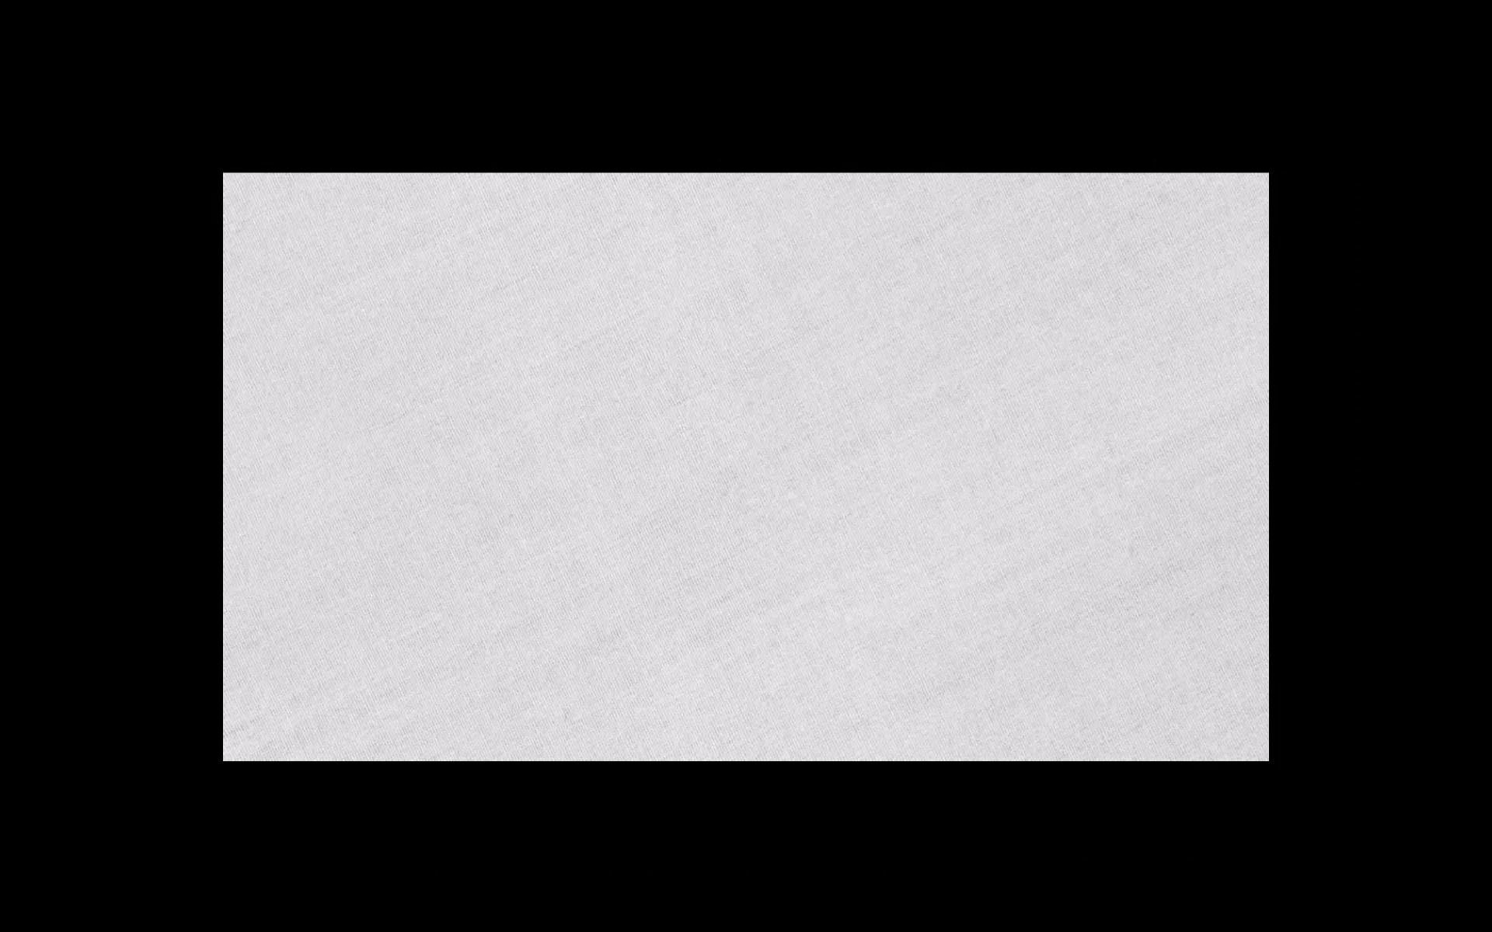
key("Escape")
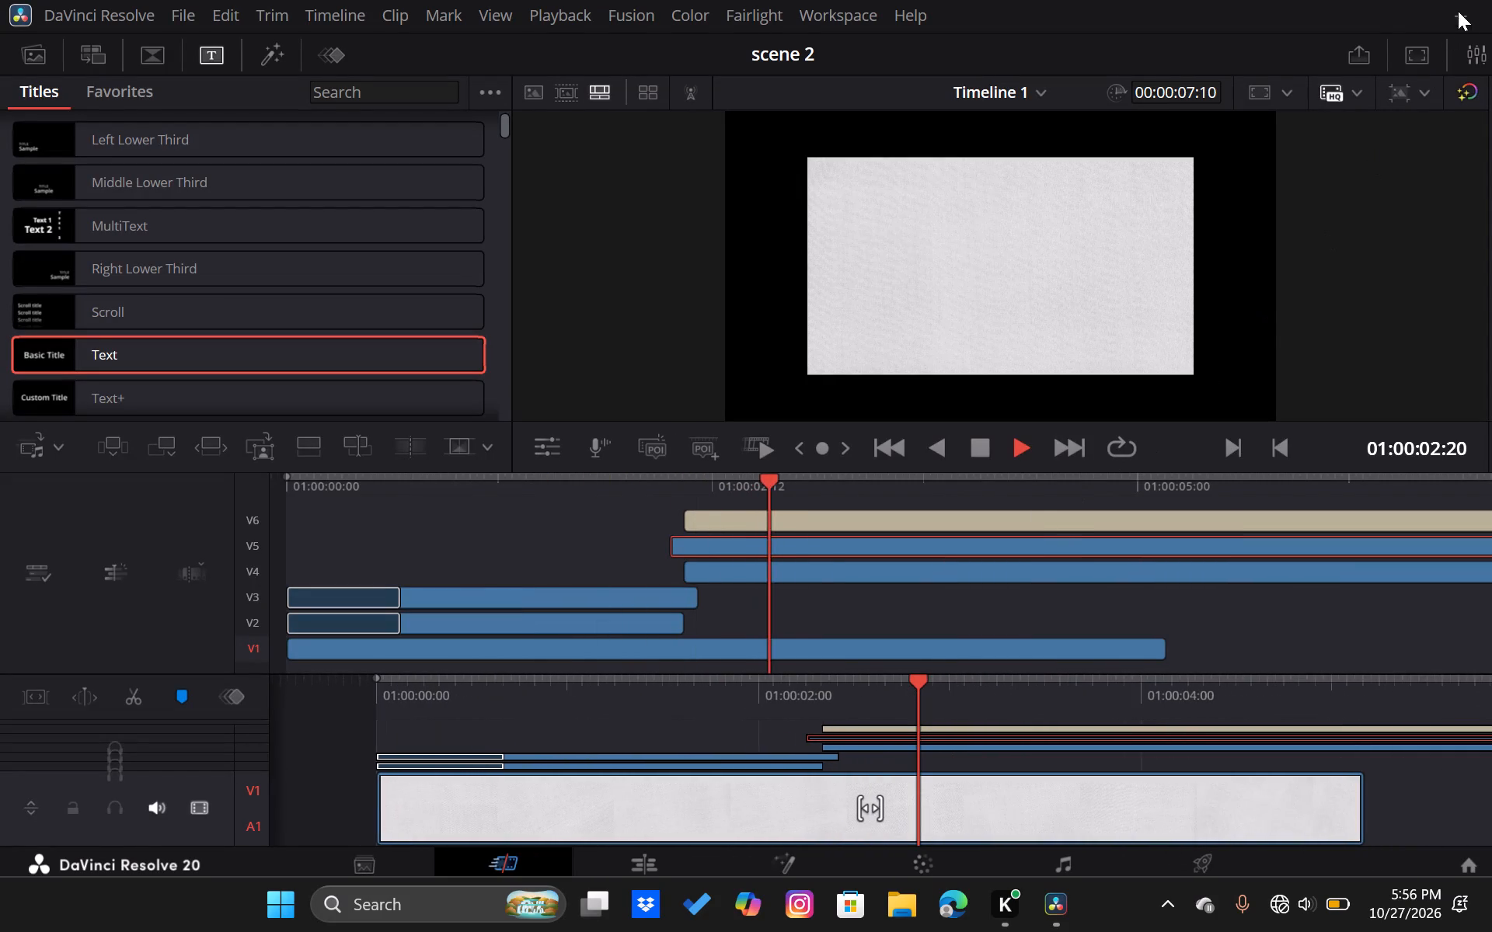
left_click_drag(1391, 12, 1253, 65)
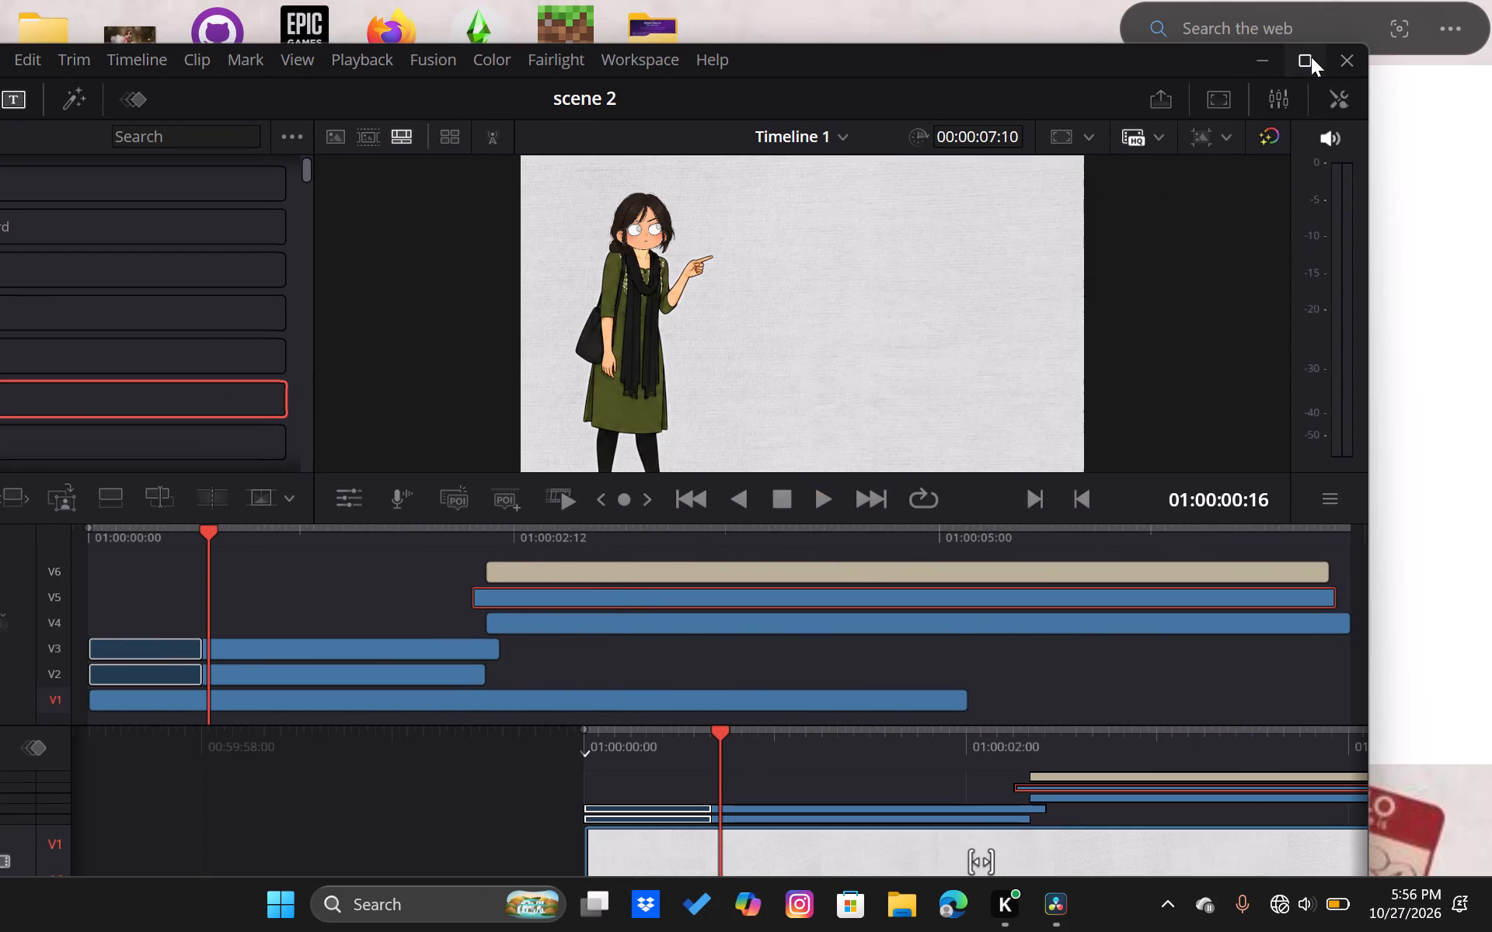
left_click(1311, 57)
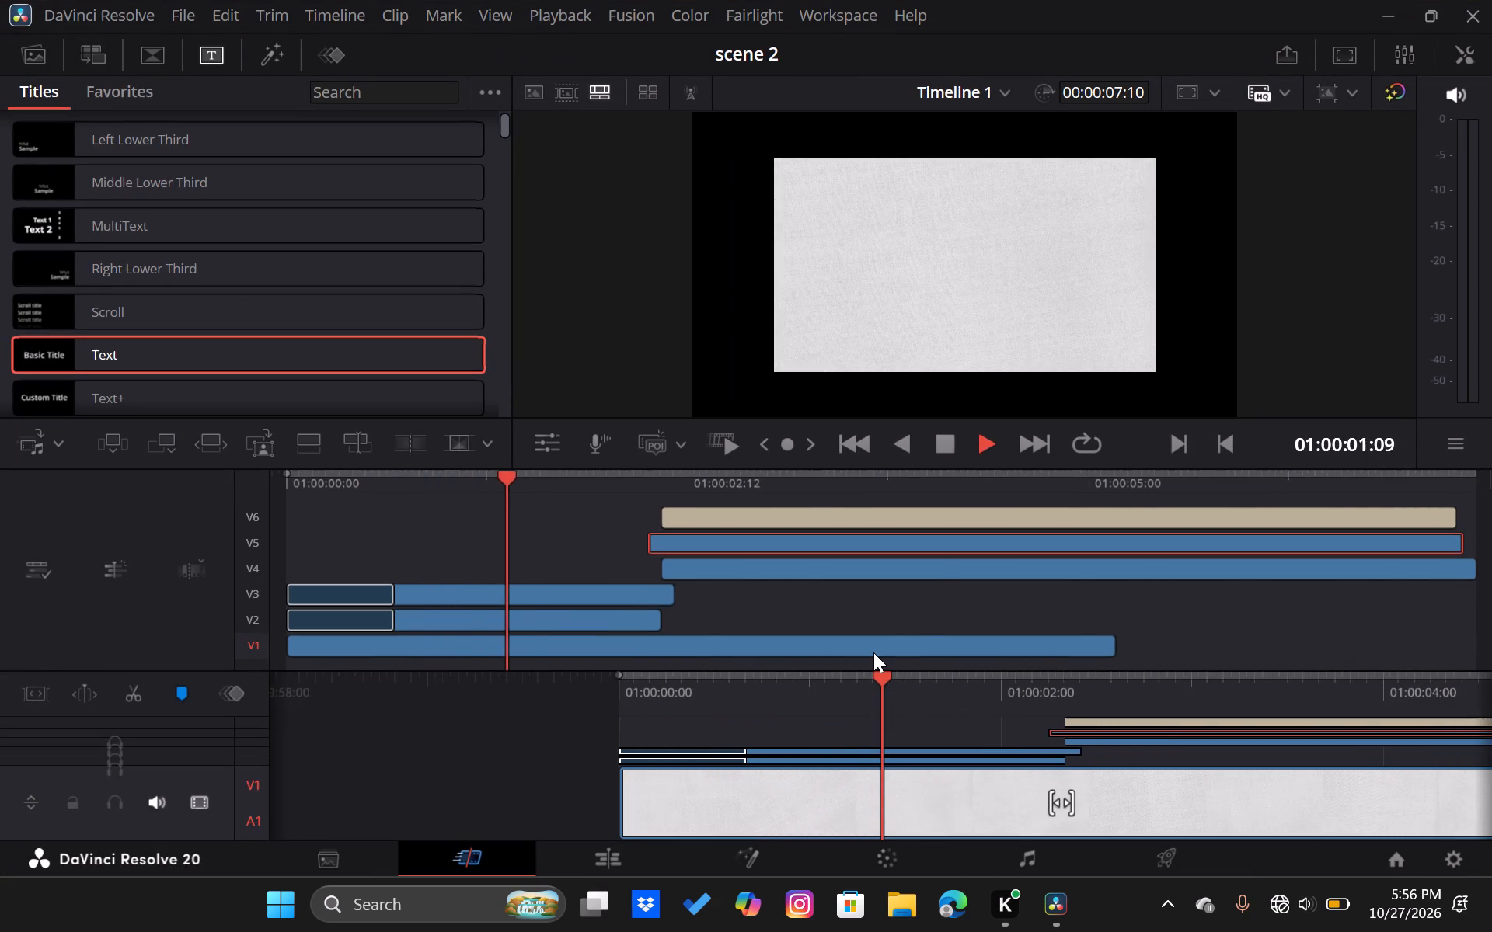
scroll(873, 652, "right", 1)
scroll(808, 720, "right", 1)
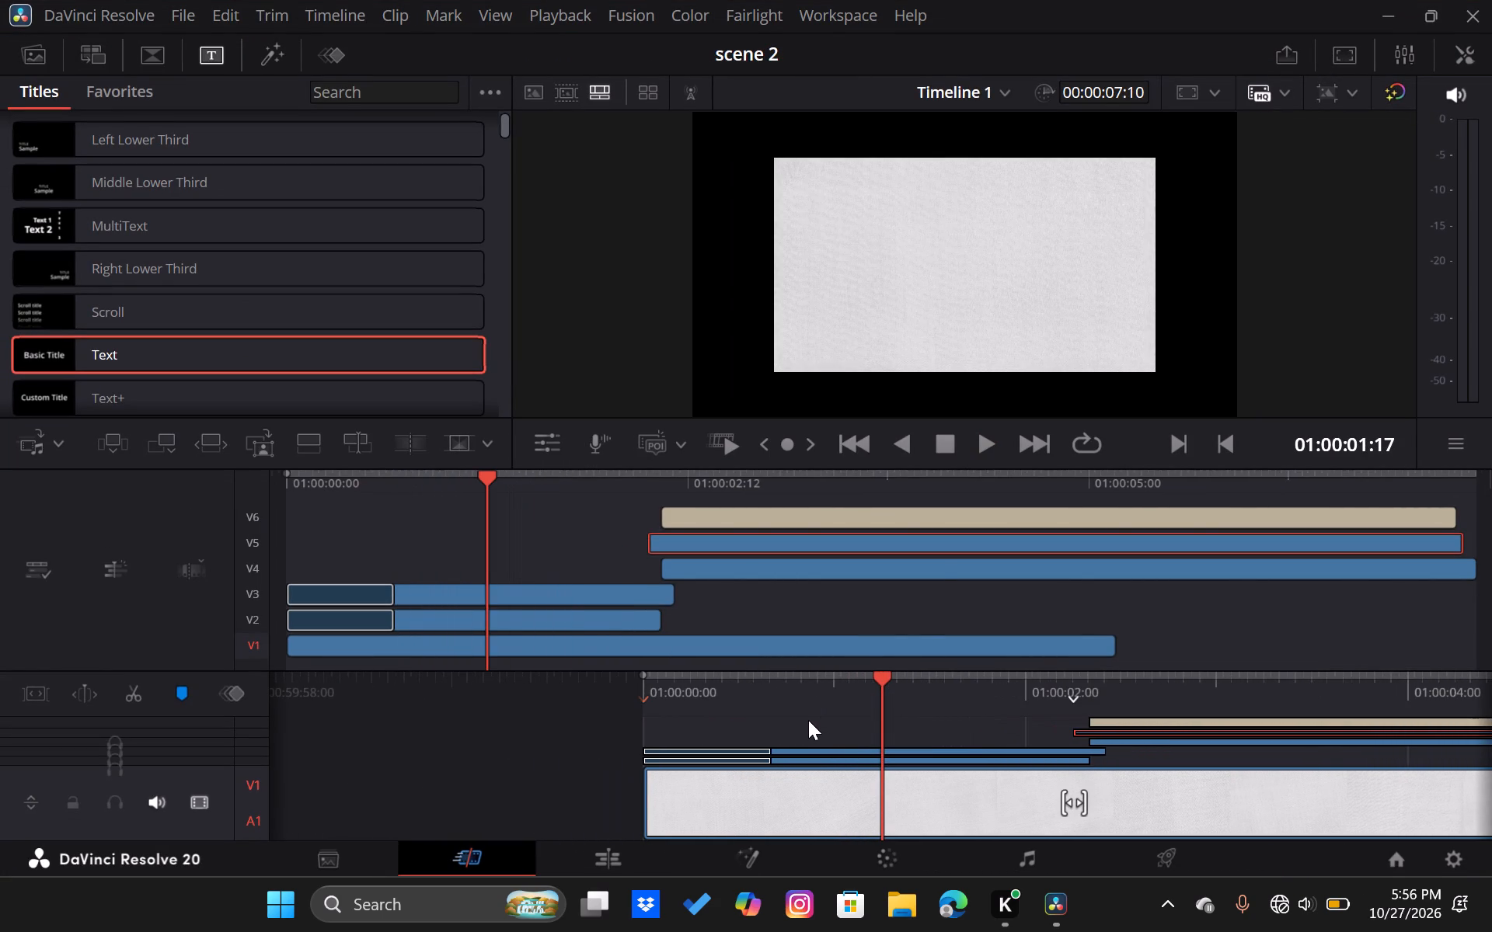
key("space")
Examine the settings of the Slide Right transition at the start of the V3 character clip.
left_click(354, 589)
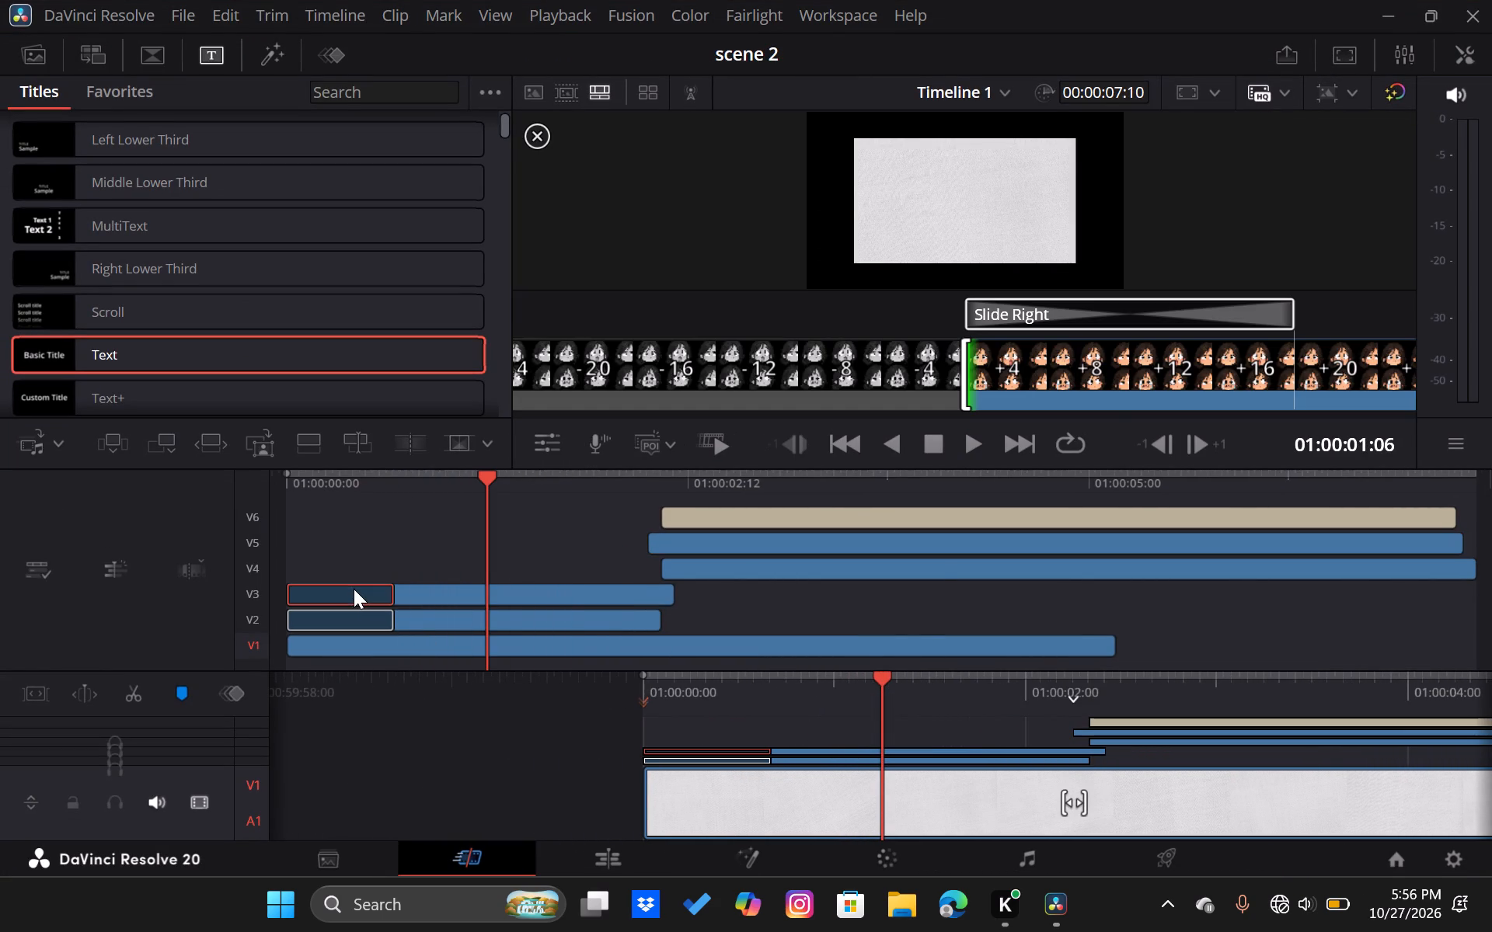
left_click(1462, 50)
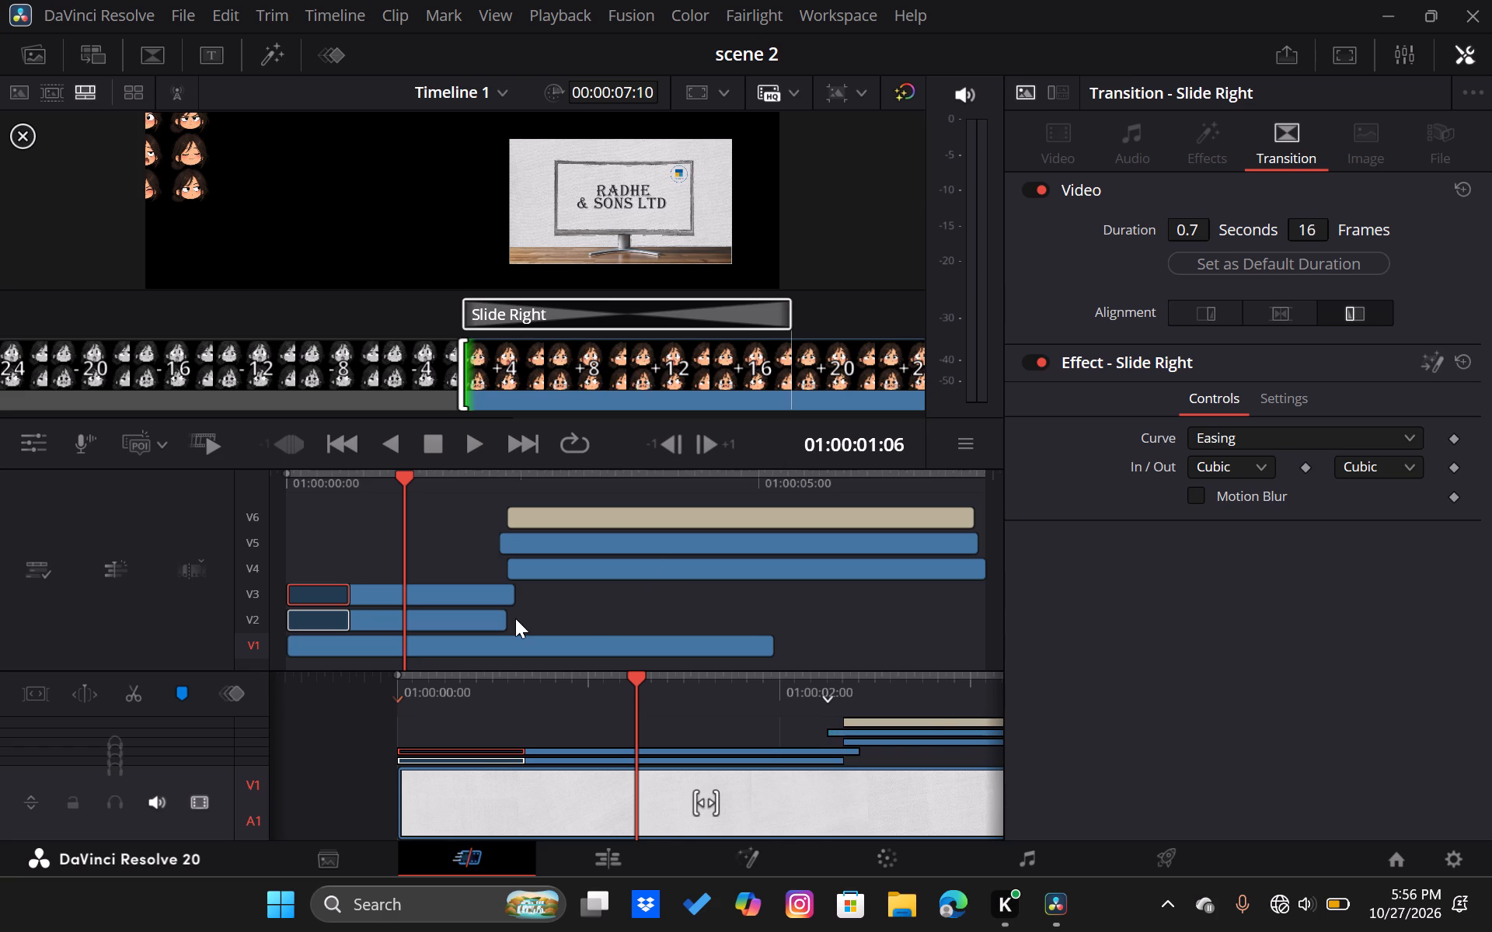
scroll(515, 618, "right", 2)
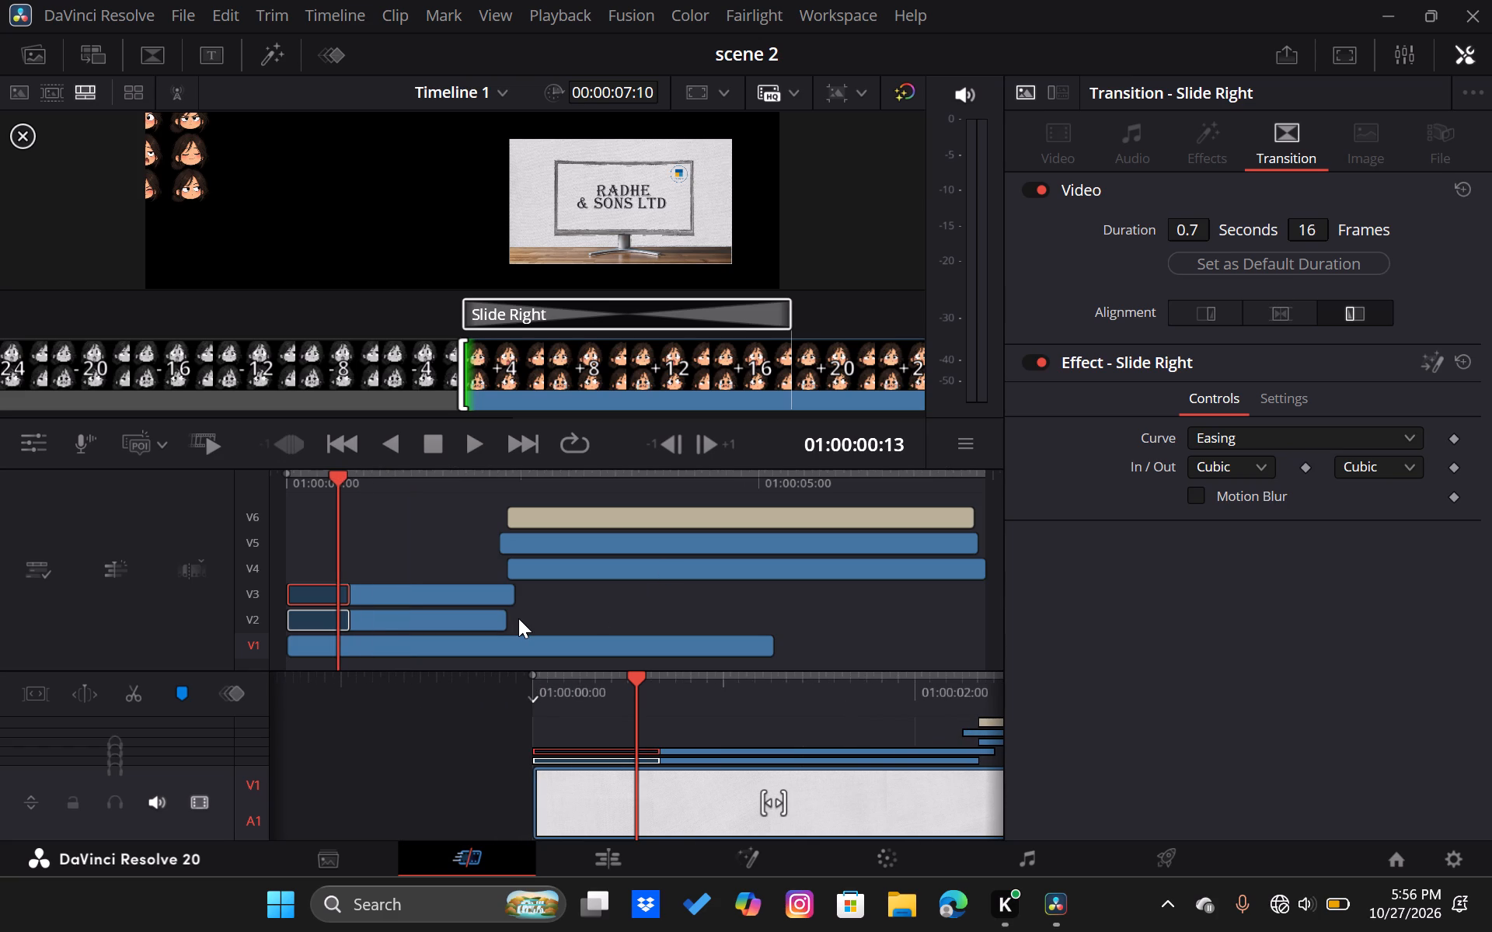
left_click(33, 141)
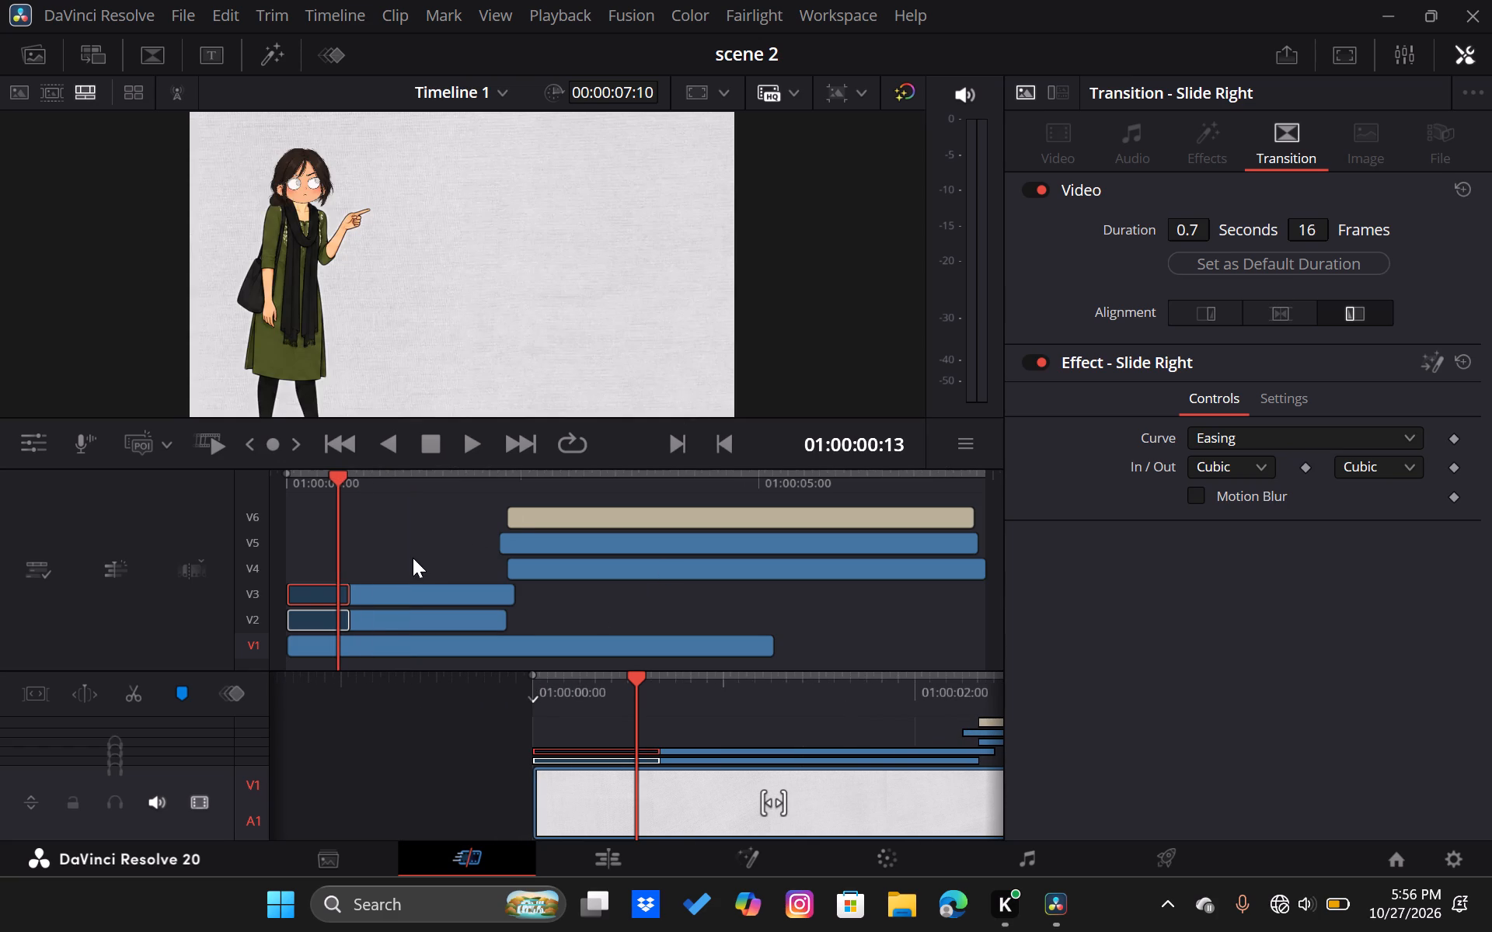
left_click(317, 593)
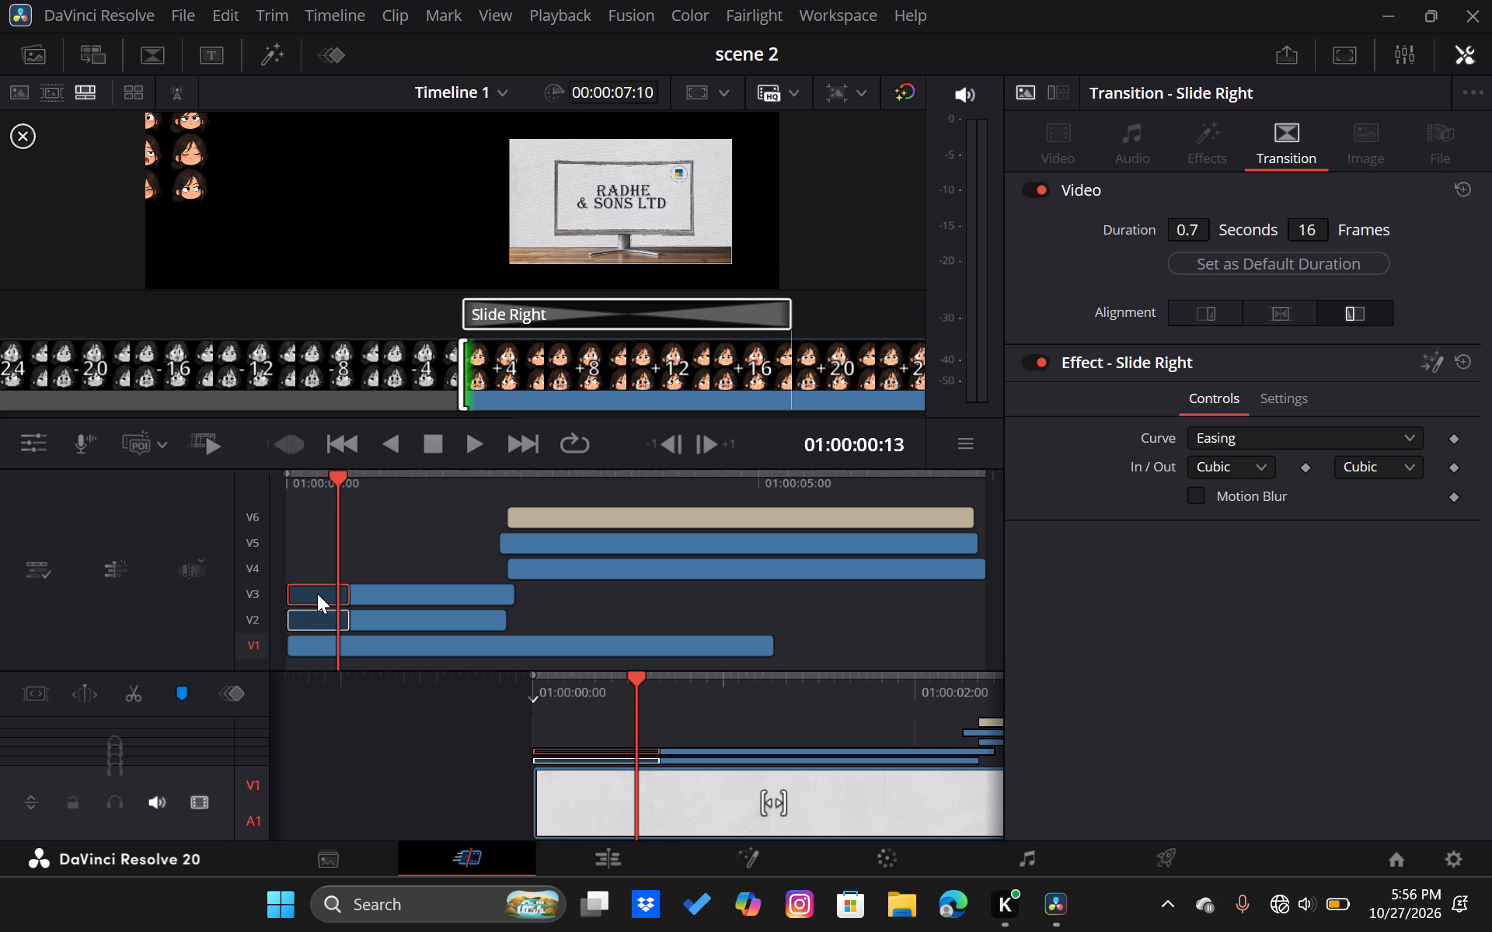
left_click_drag(317, 593, 357, 587)
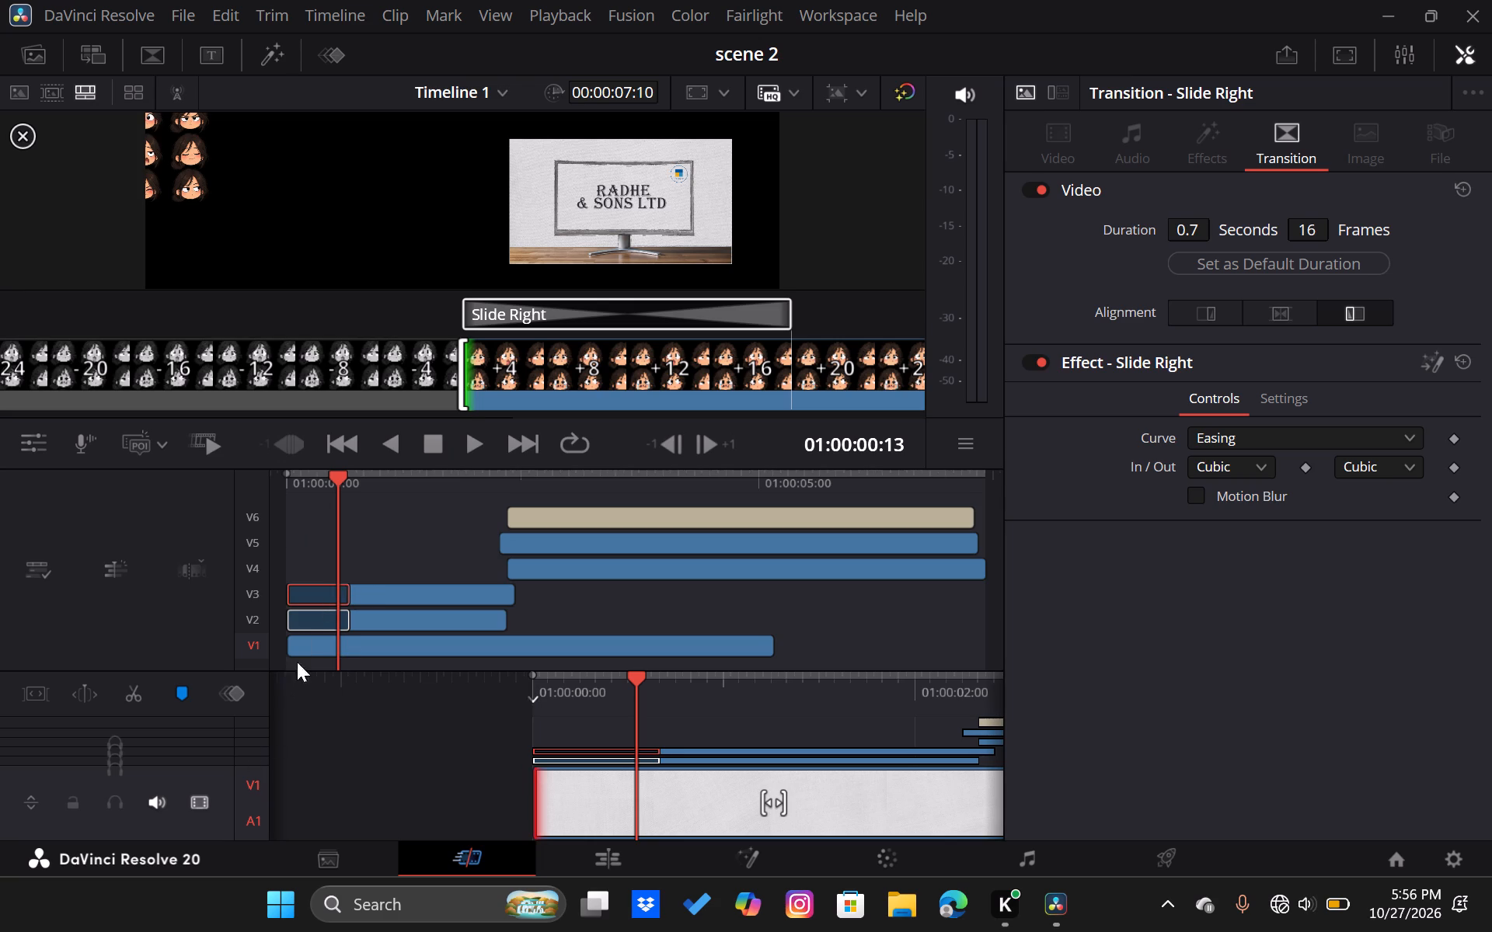
Delete the Slide Right transition from the start of the character clip on track V2.
left_click(314, 616)
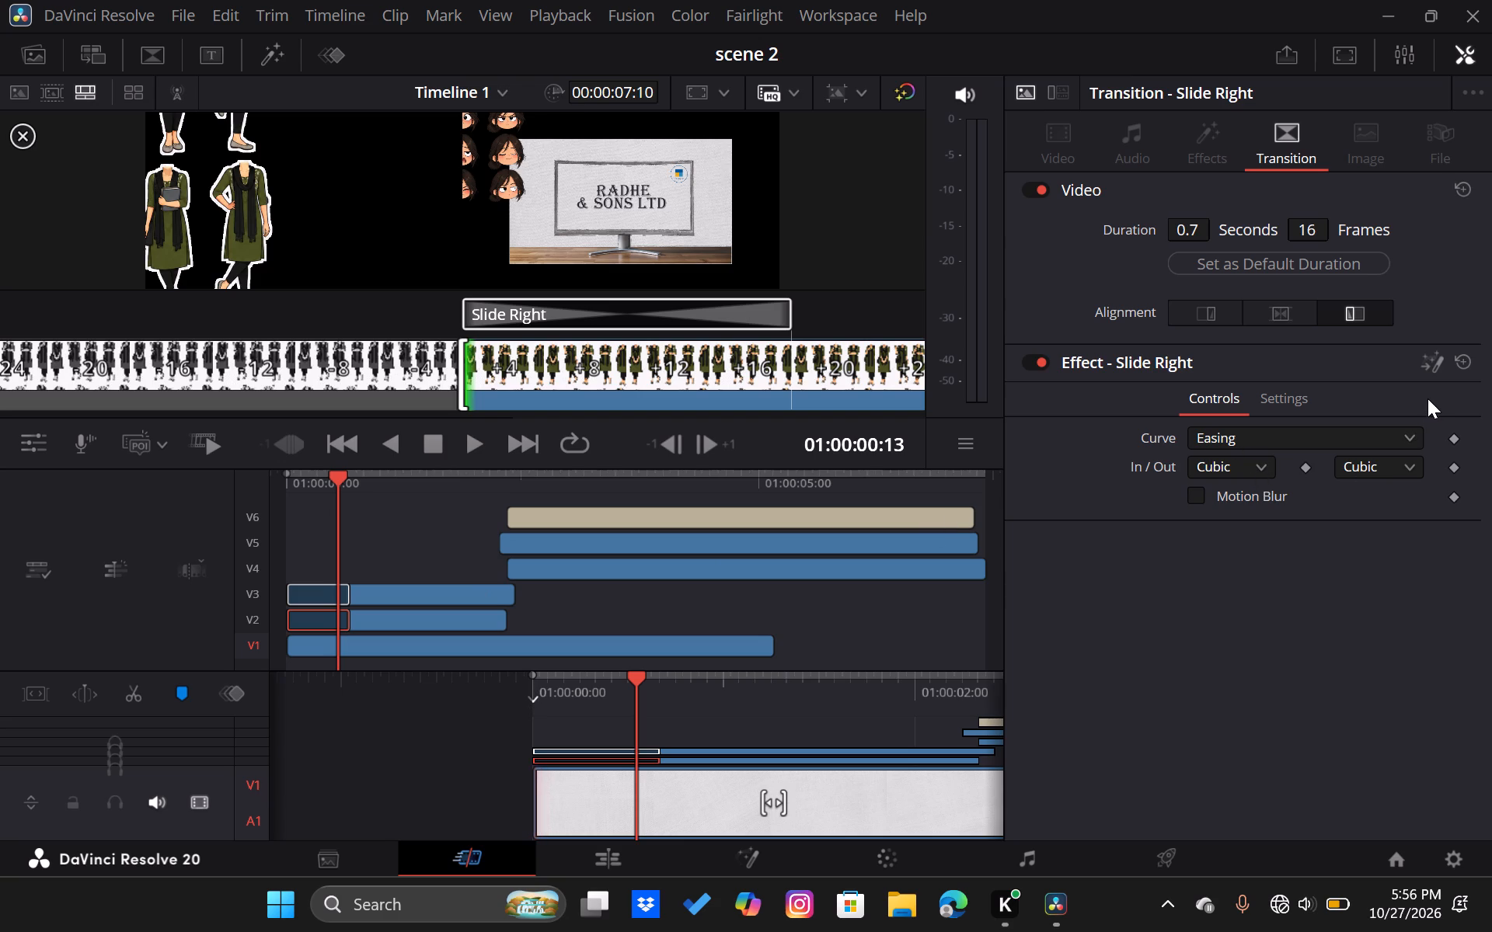
key("BackSpace")
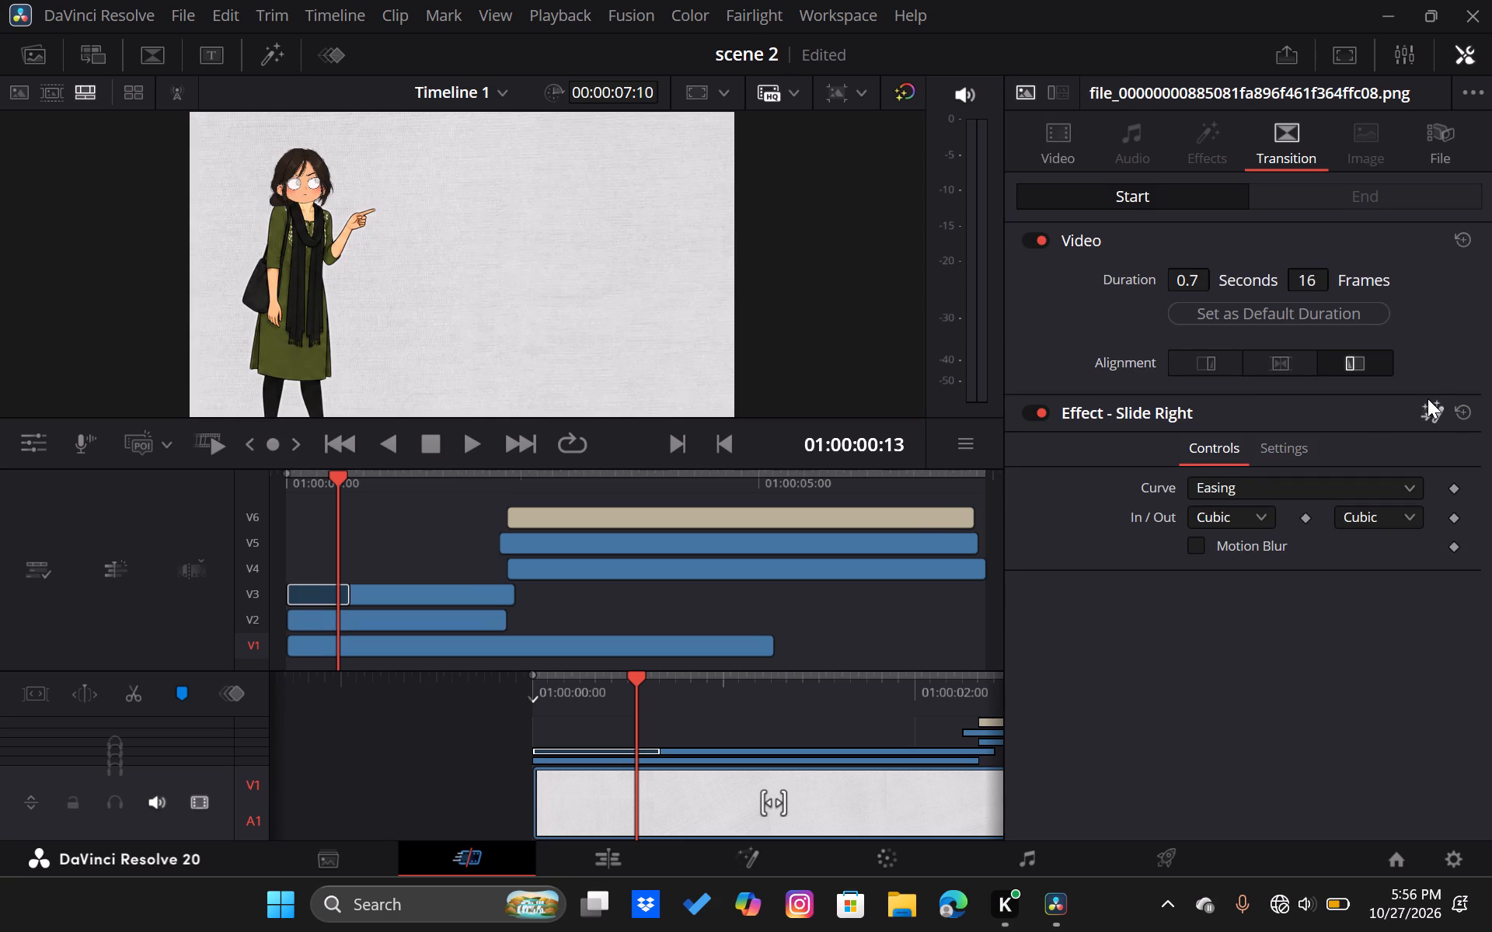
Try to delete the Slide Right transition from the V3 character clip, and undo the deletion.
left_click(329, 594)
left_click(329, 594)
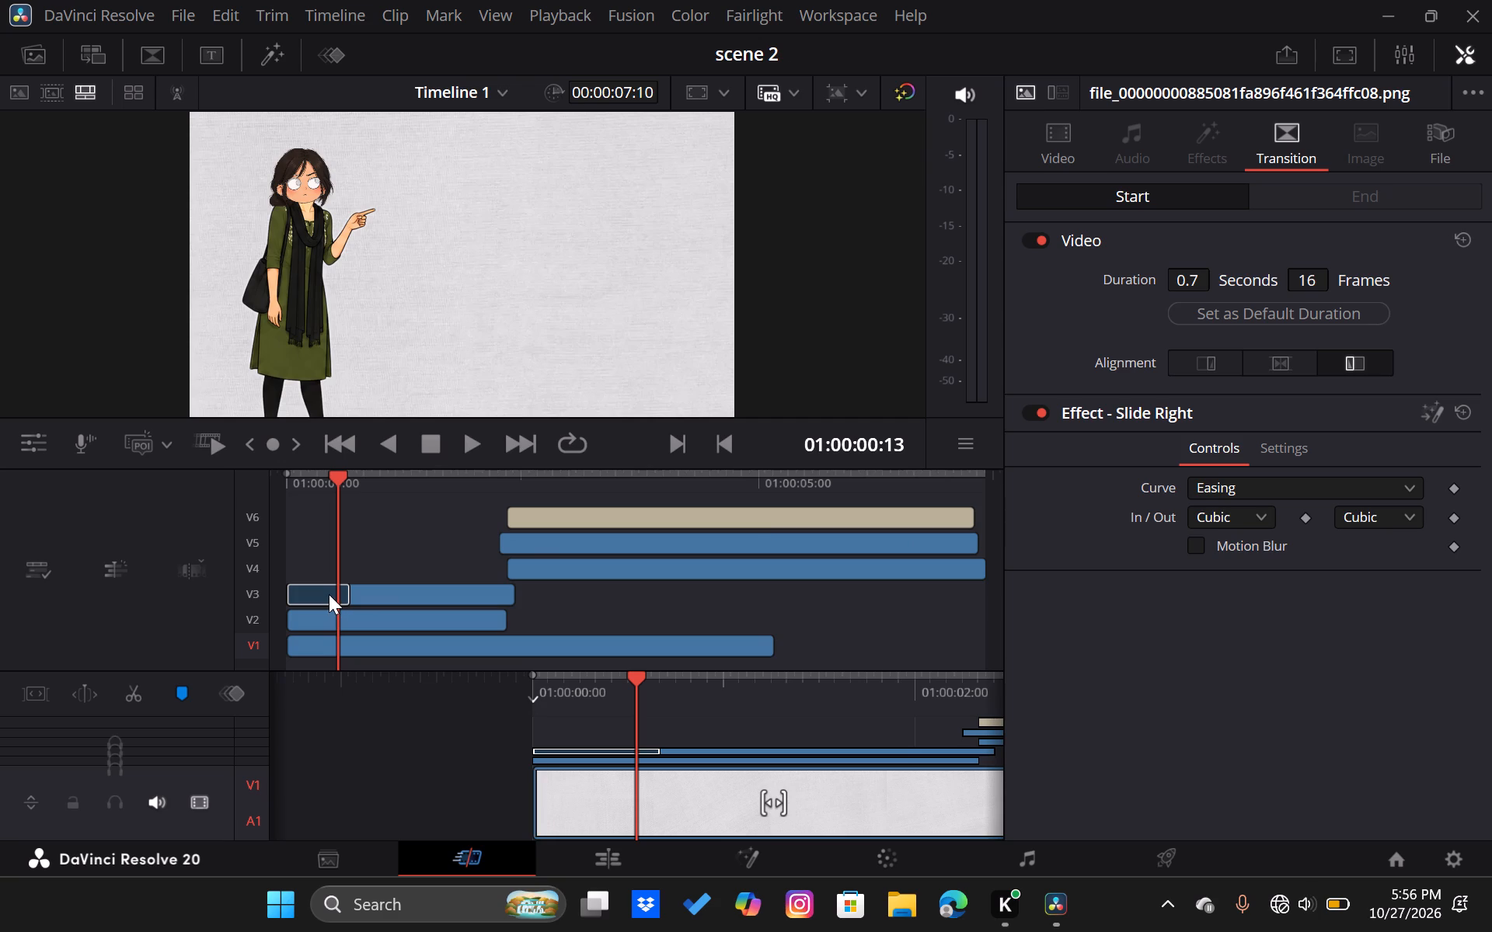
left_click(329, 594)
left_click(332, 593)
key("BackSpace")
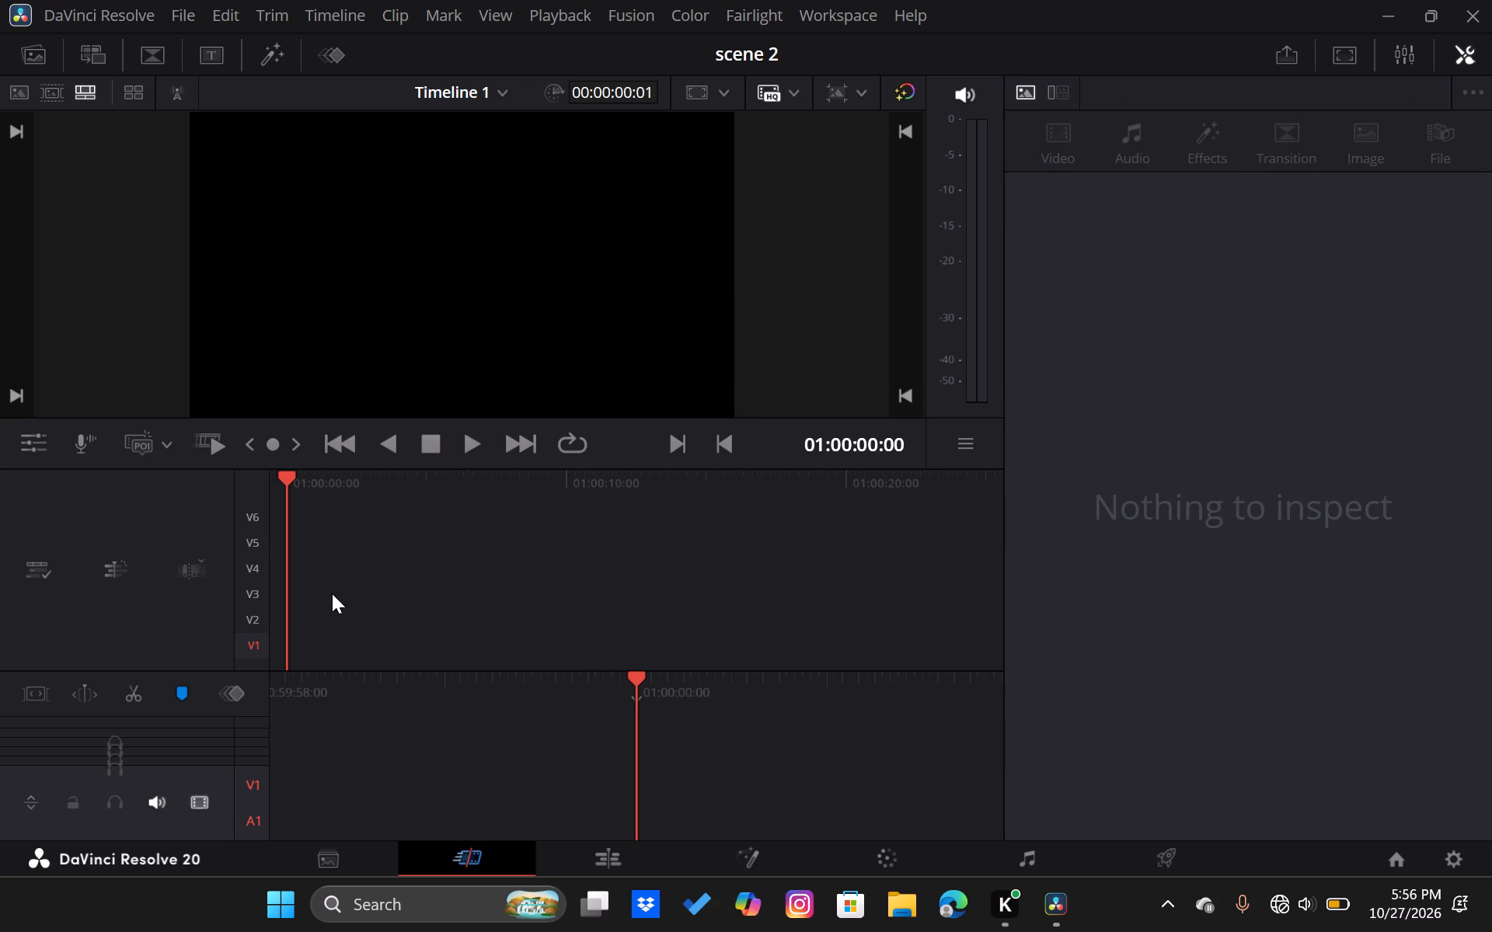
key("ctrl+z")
Delete the Slide Right transition from the start of the character clip on track V3.
left_click(332, 593)
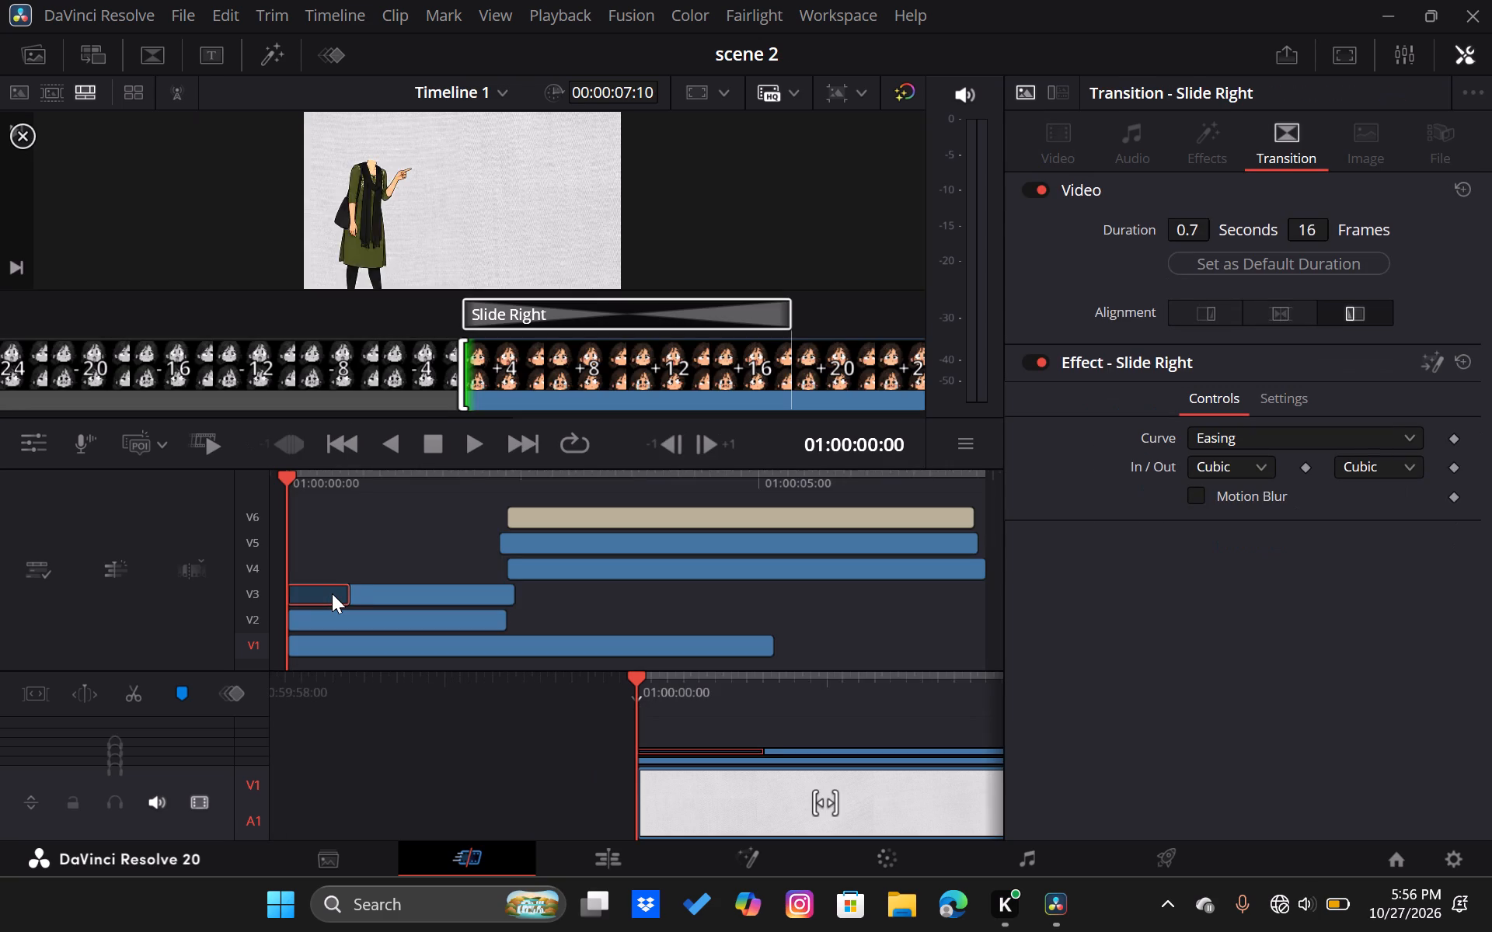
key("BackSpace")
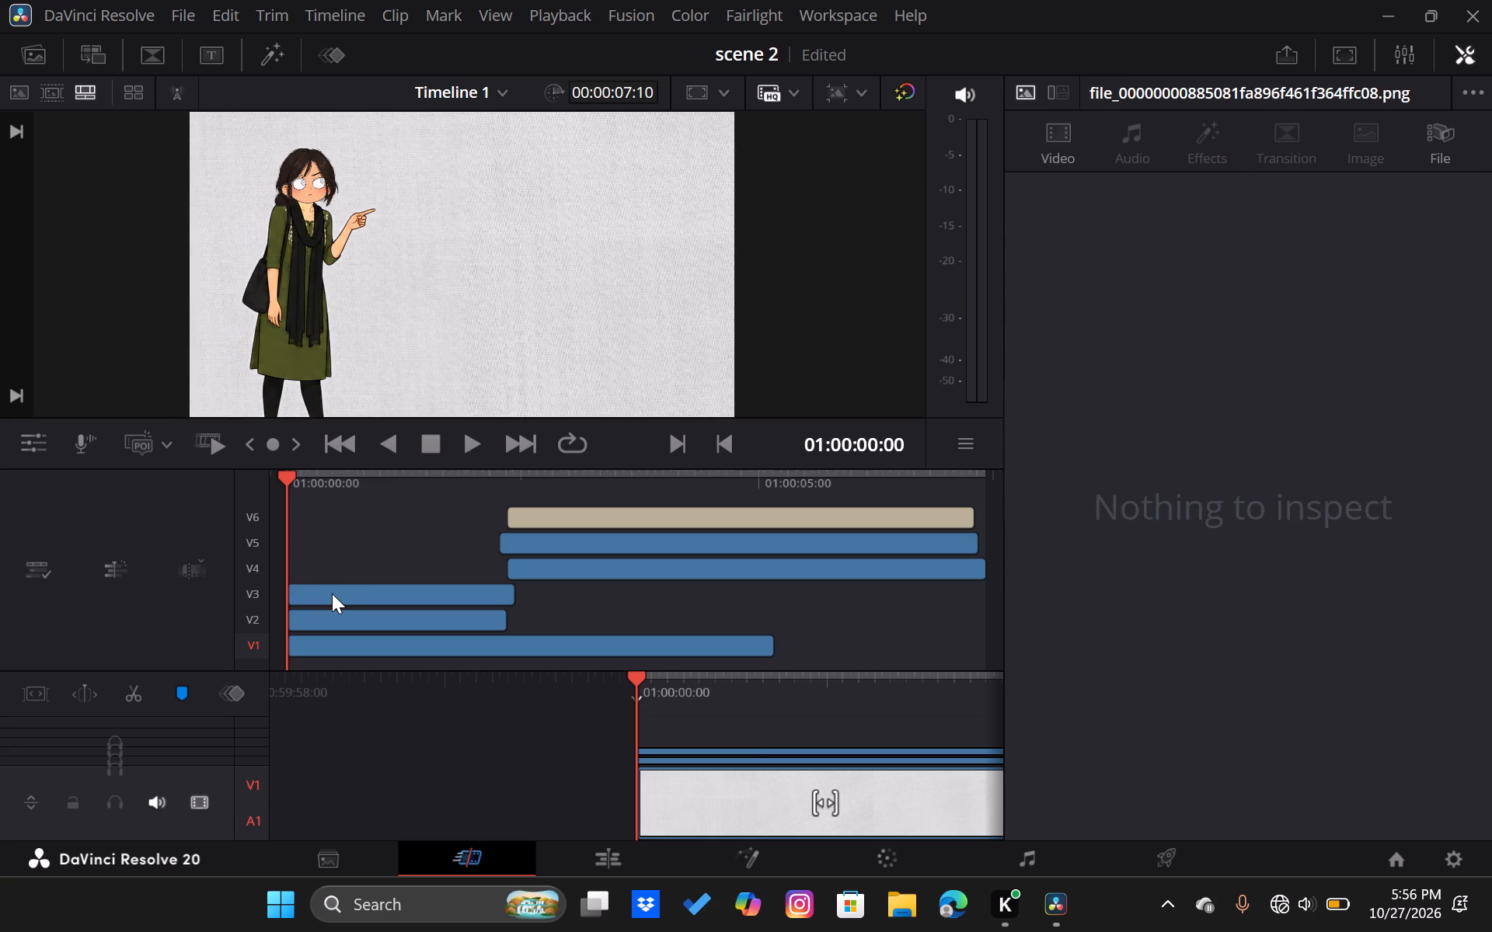
Replay the timeline from 01:00:00:00 several times to check the change from the character to the monitor, logo and title, and return to the start.
key("space")
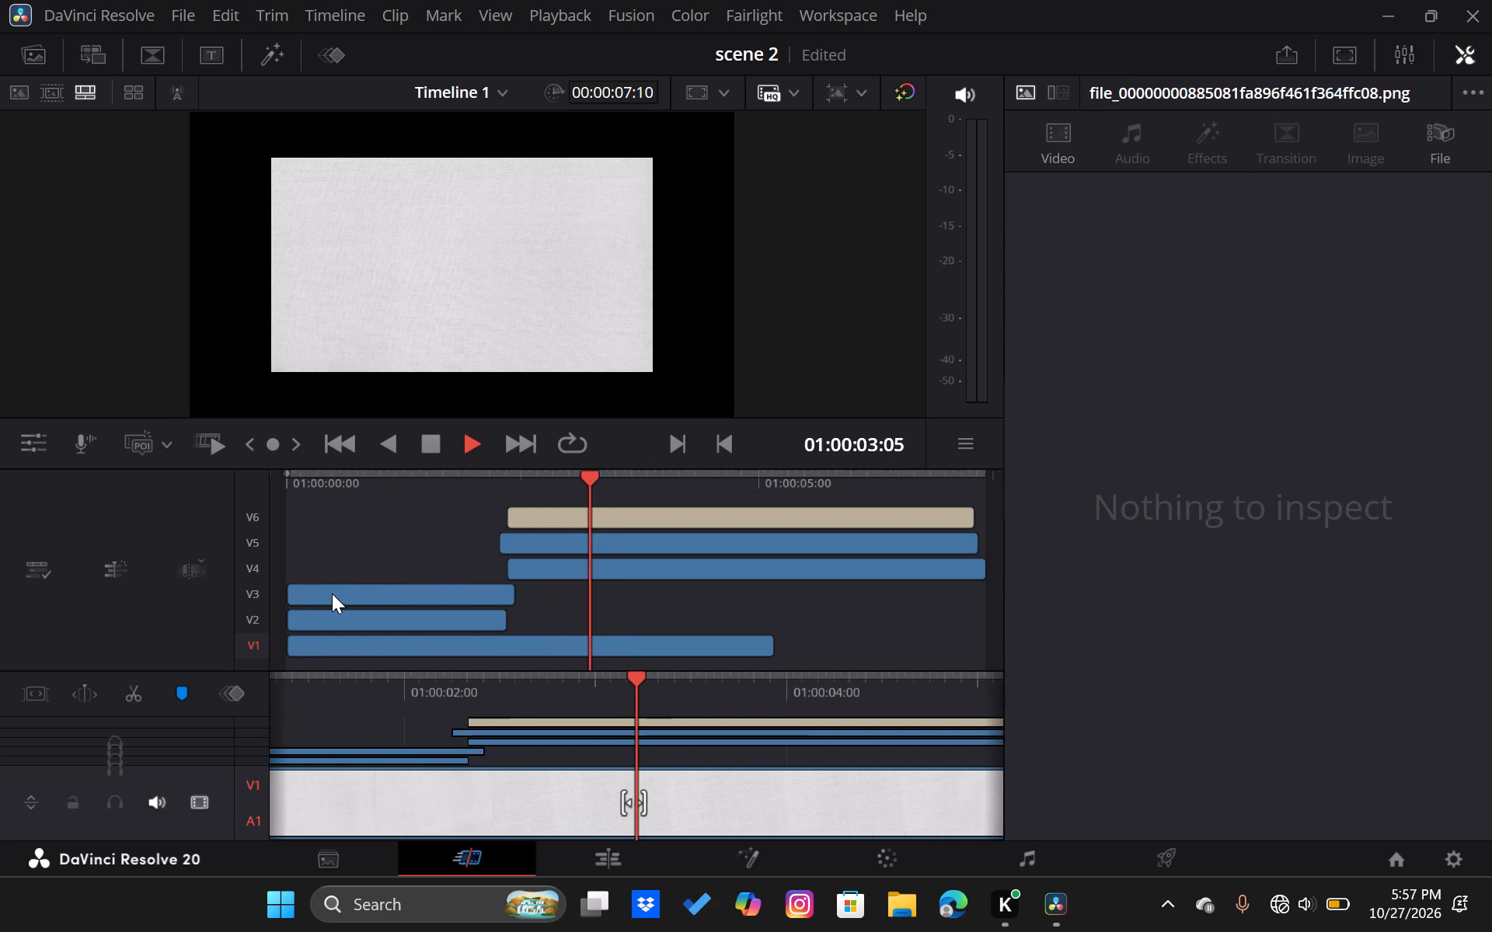
key("space")
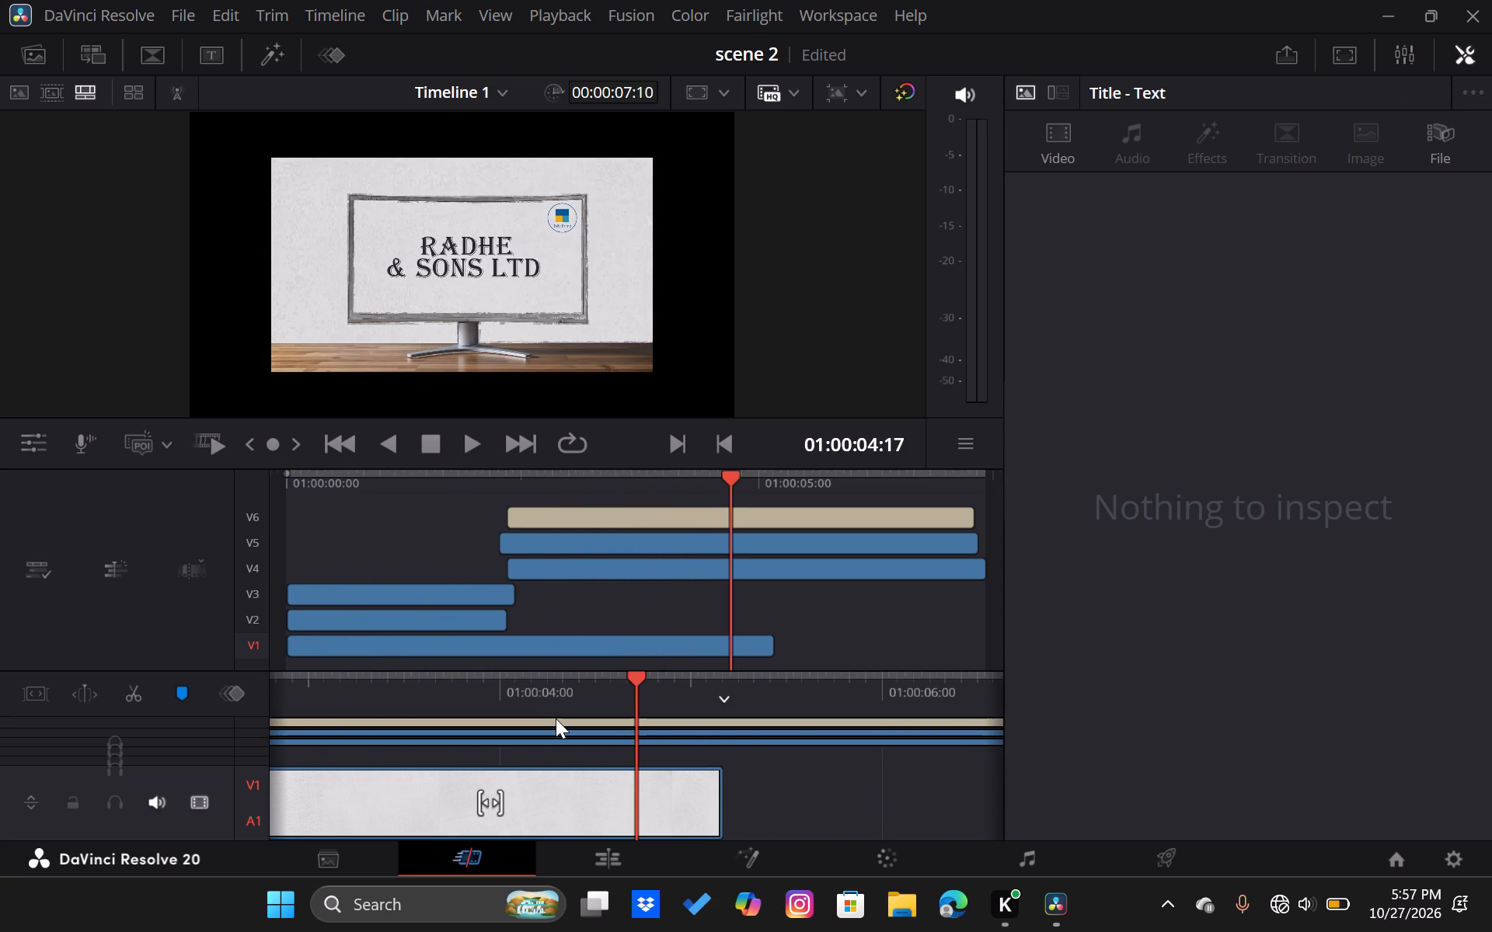
scroll(556, 718, "right", 5)
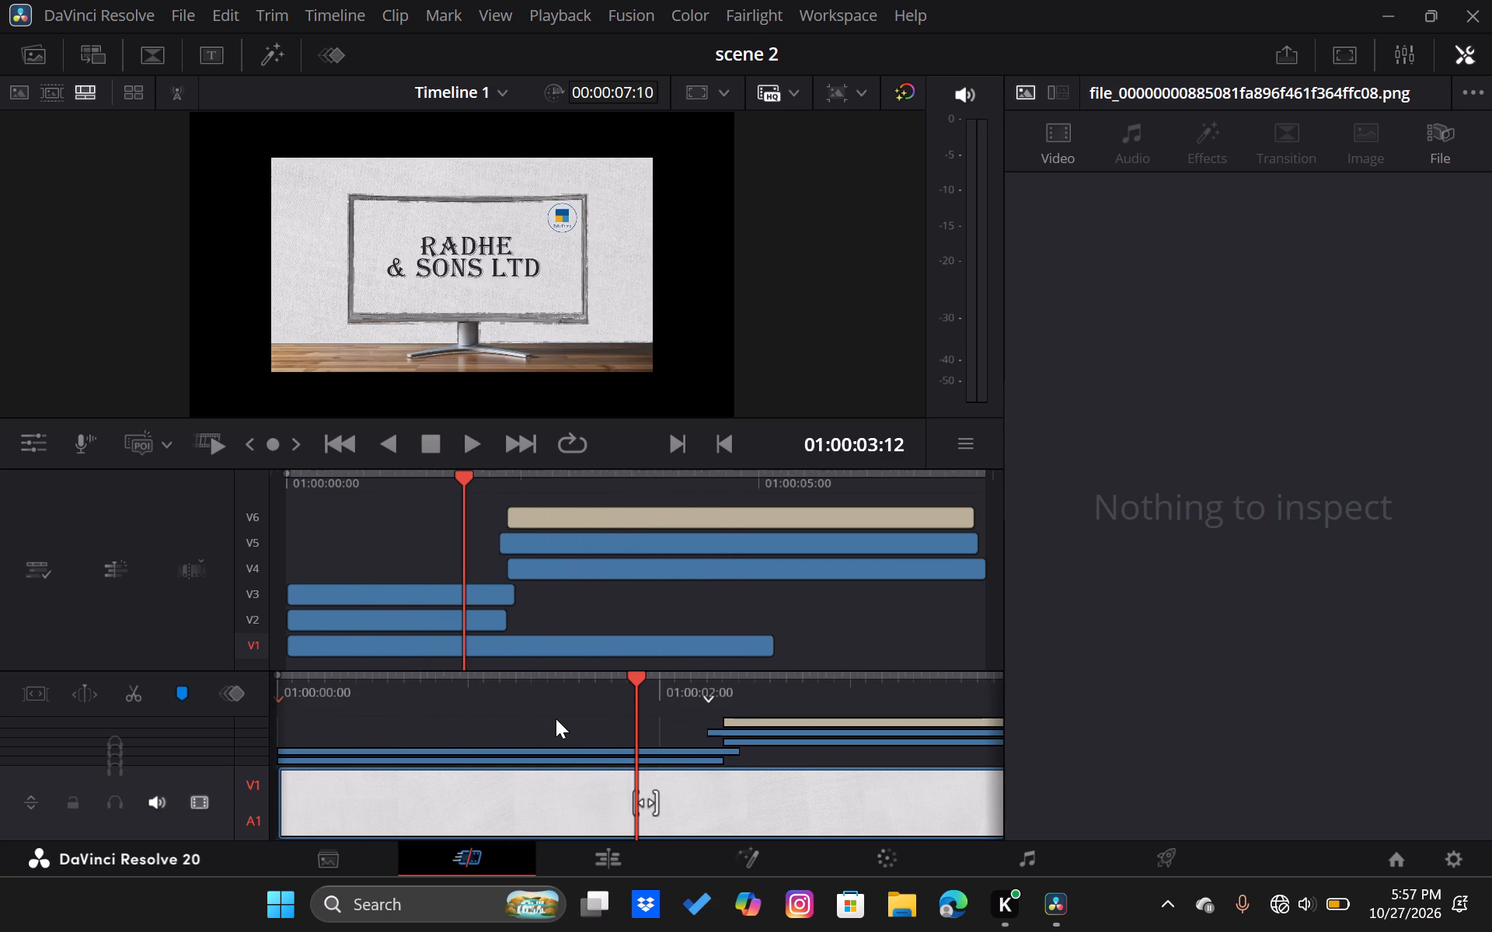
key("space")
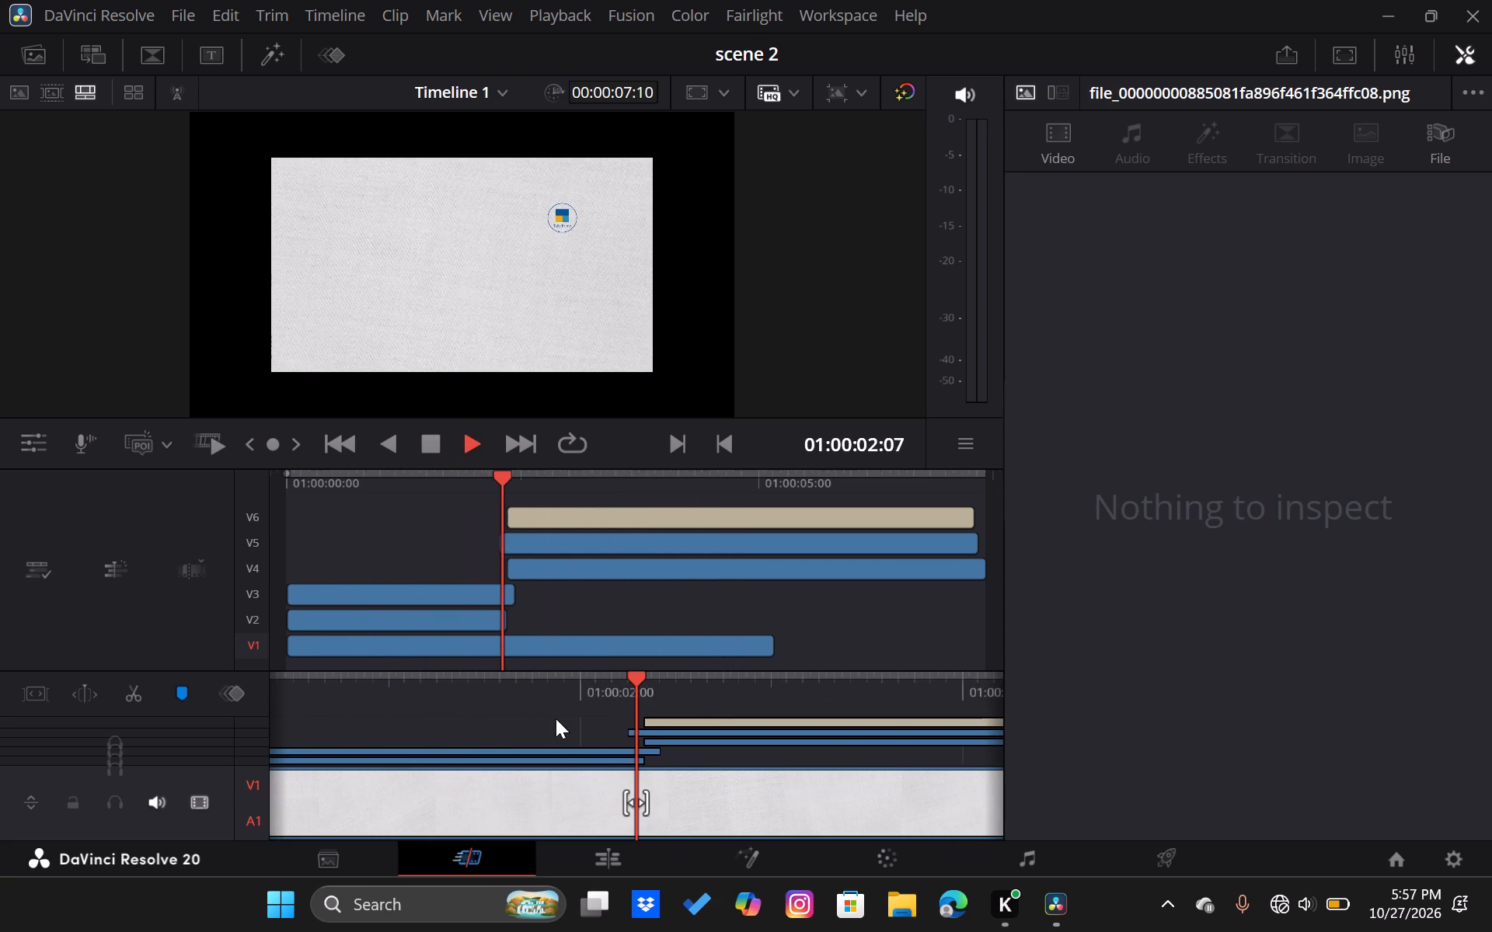
key("space")
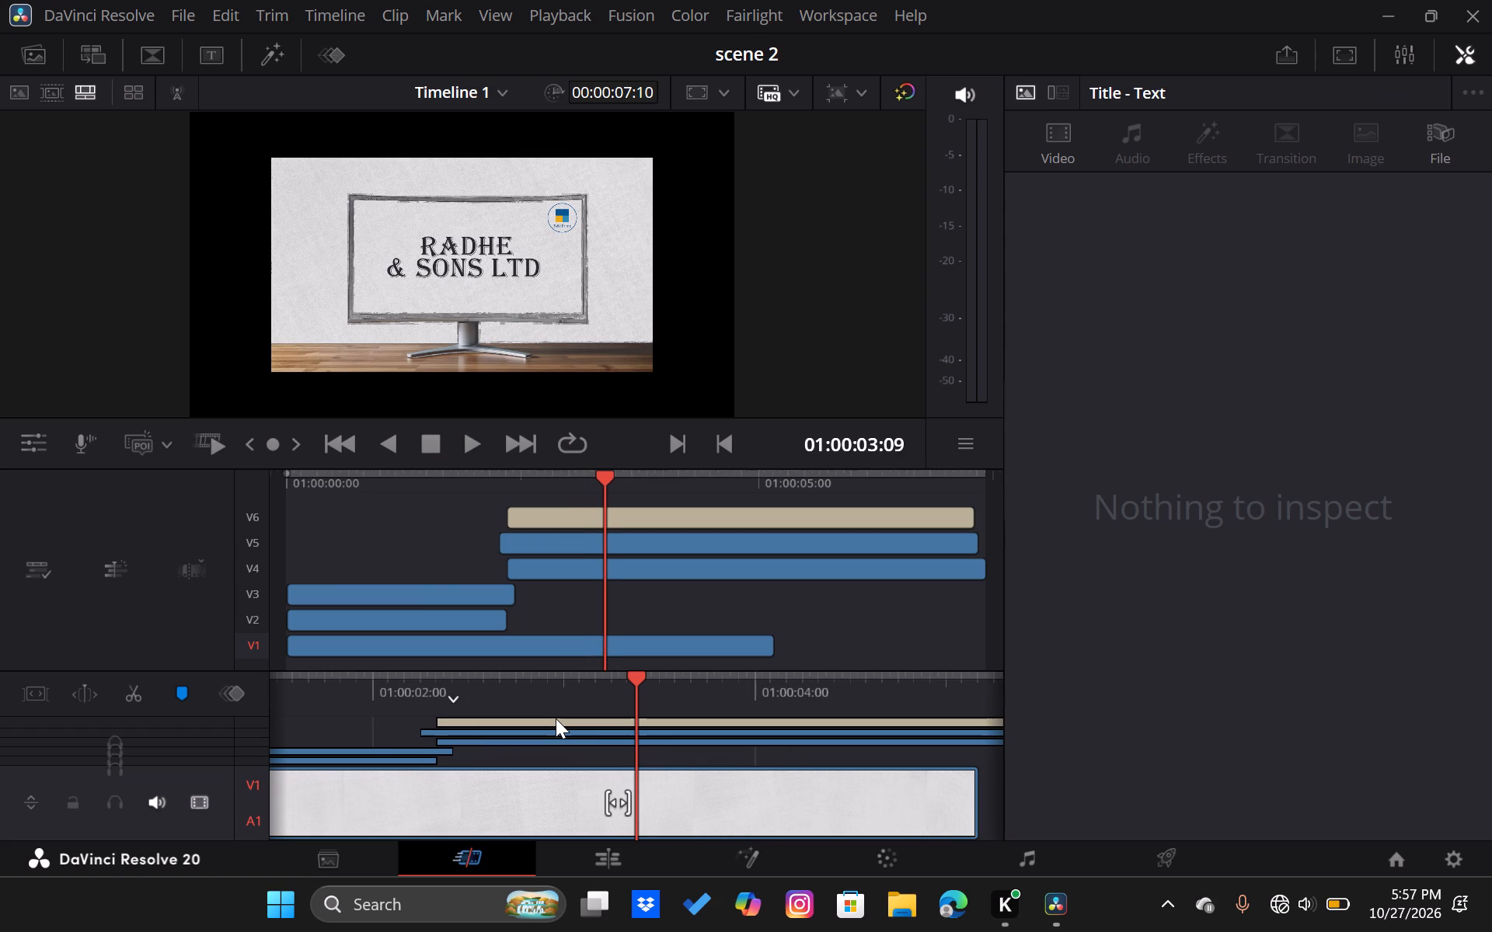
key("space")
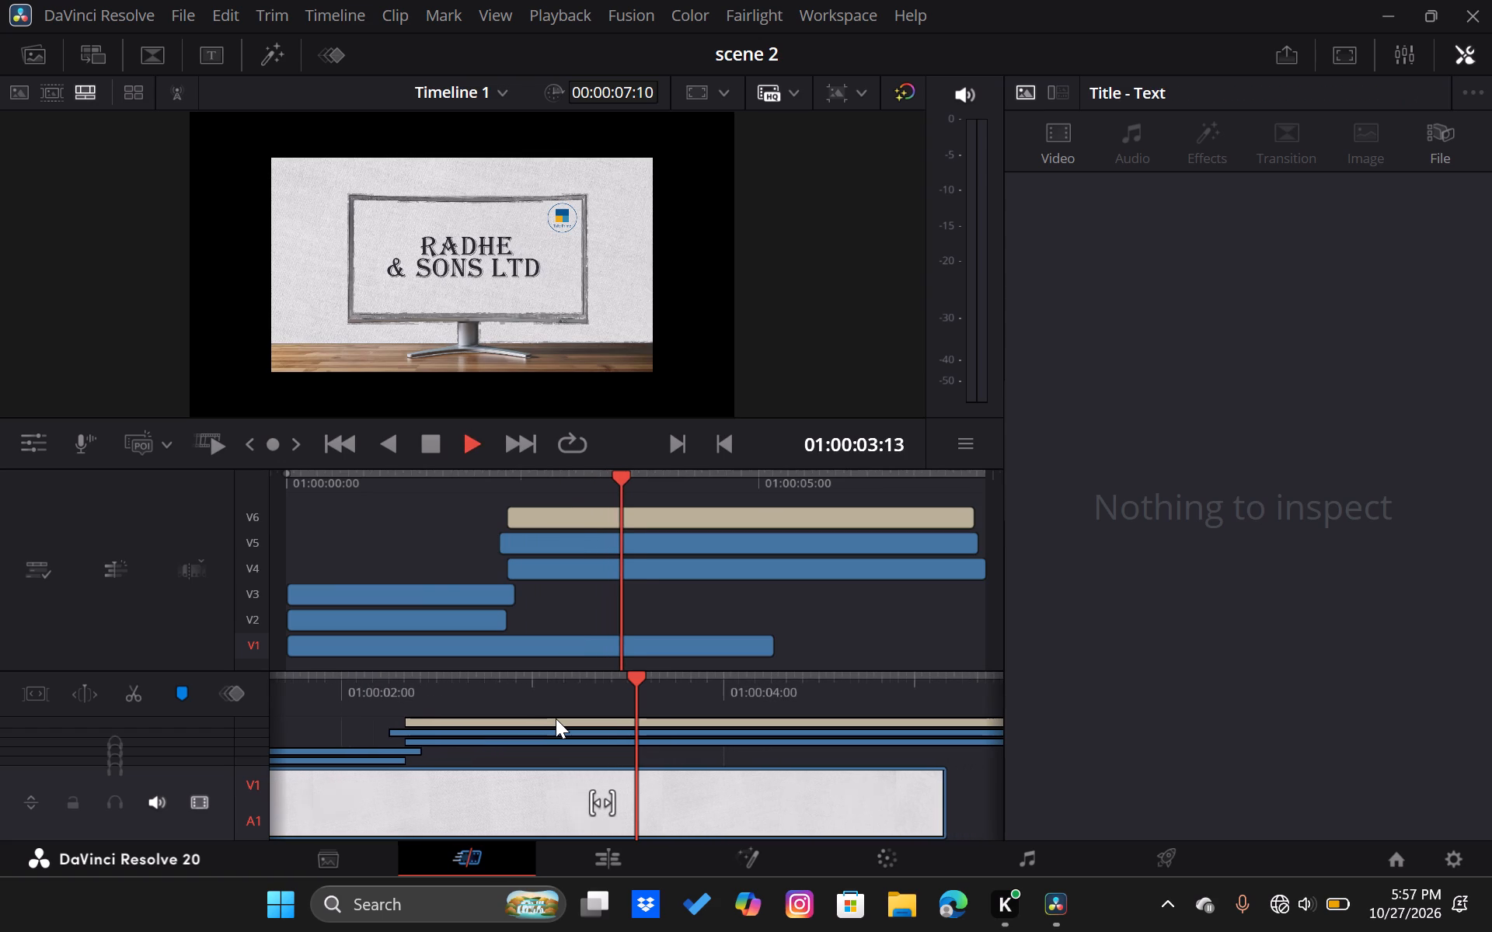
key("space")
key("space")
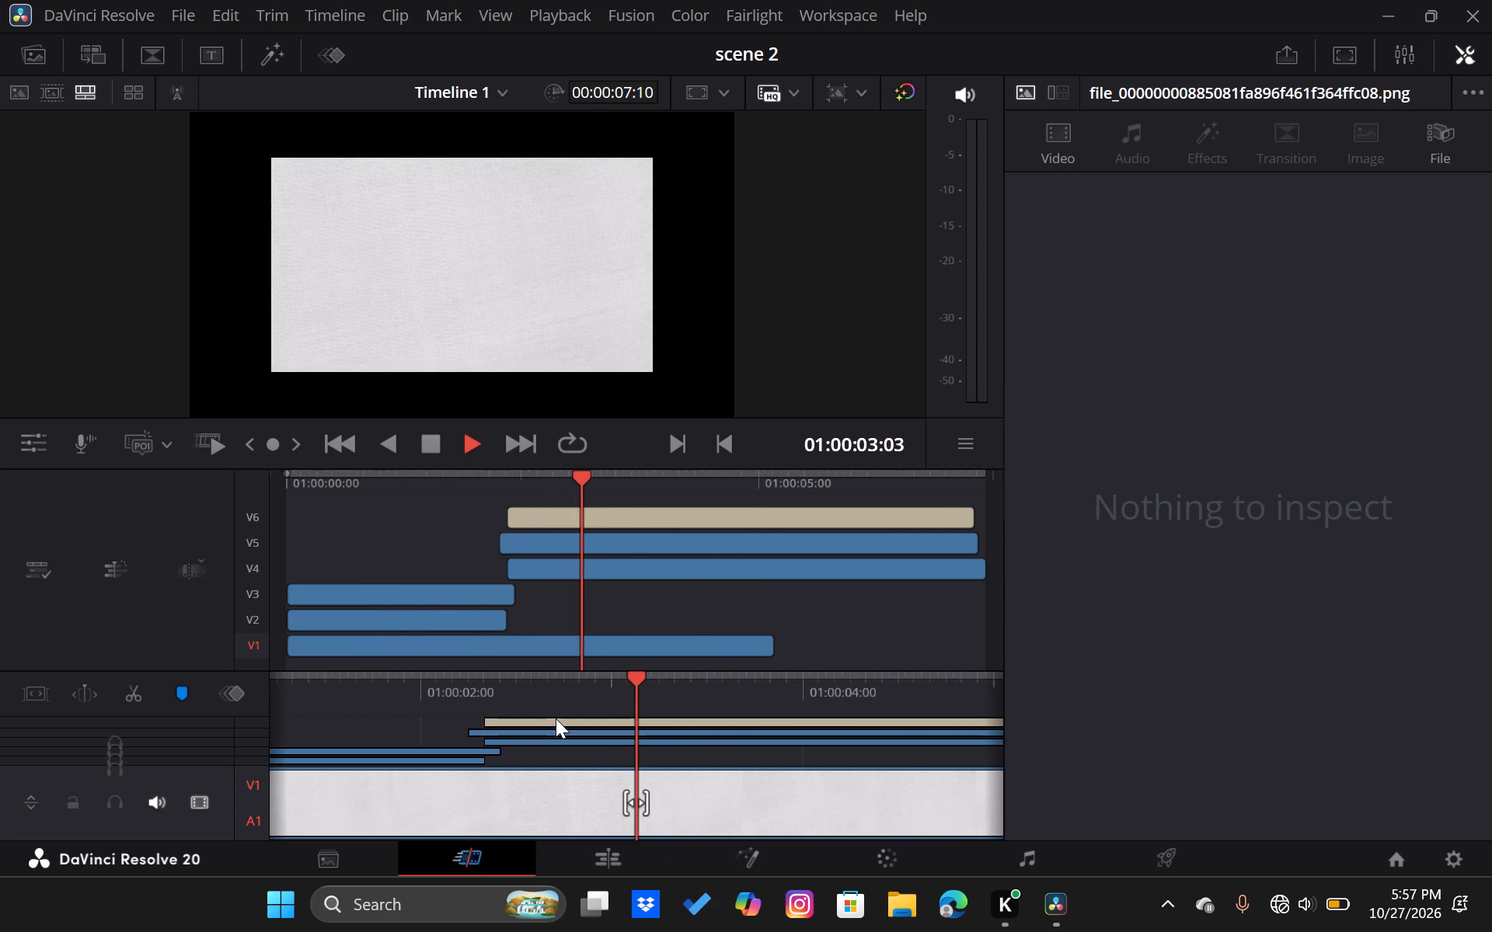
key("space")
scroll(556, 718, "right", 5)
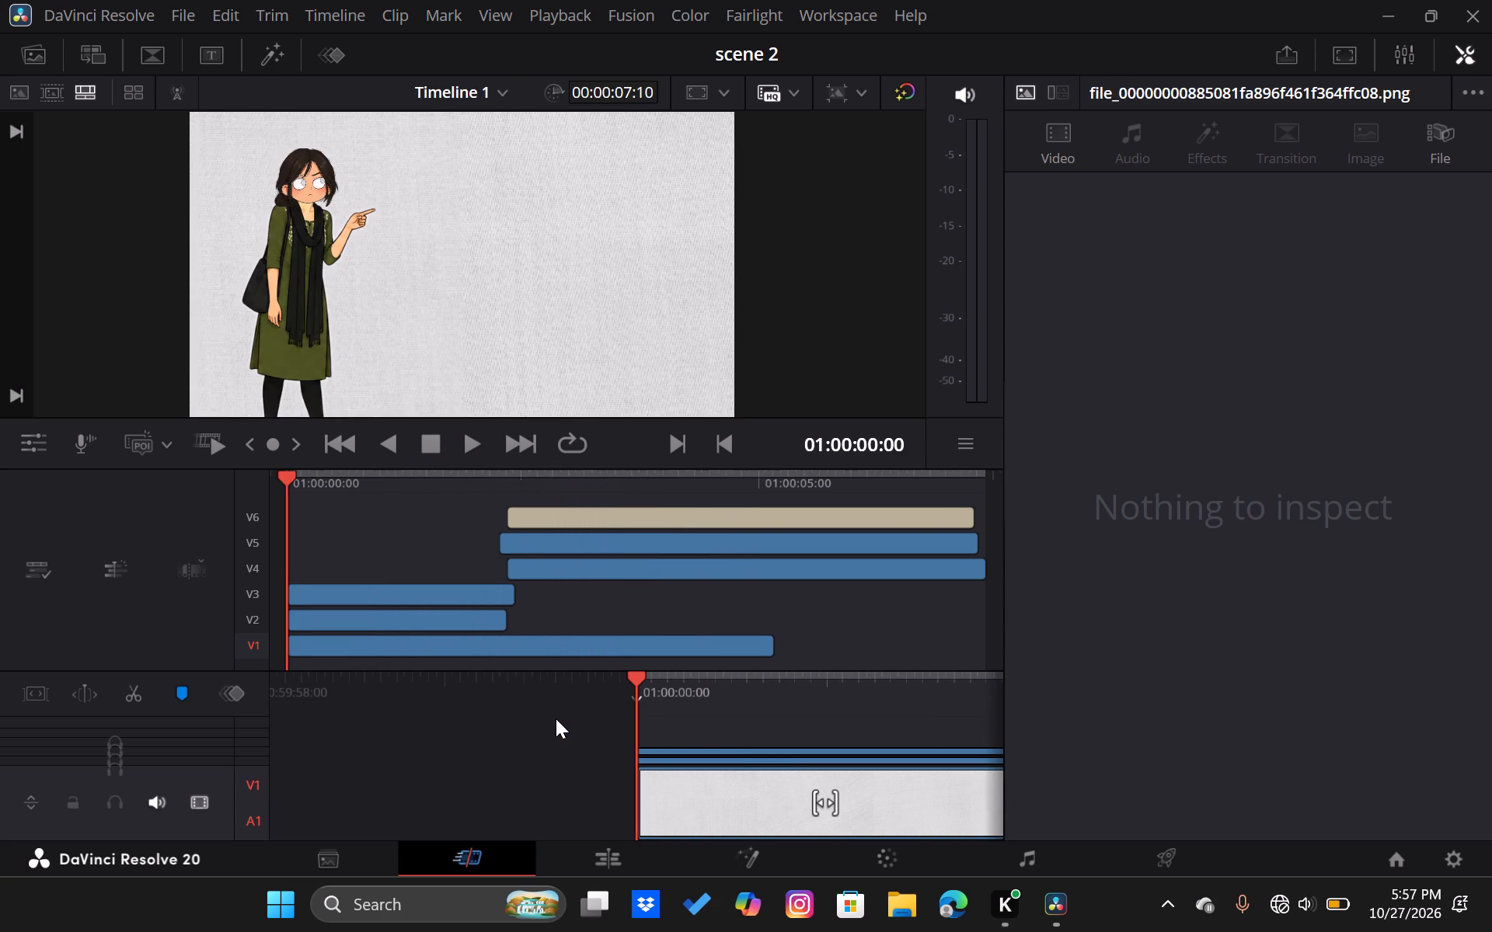
key("space")
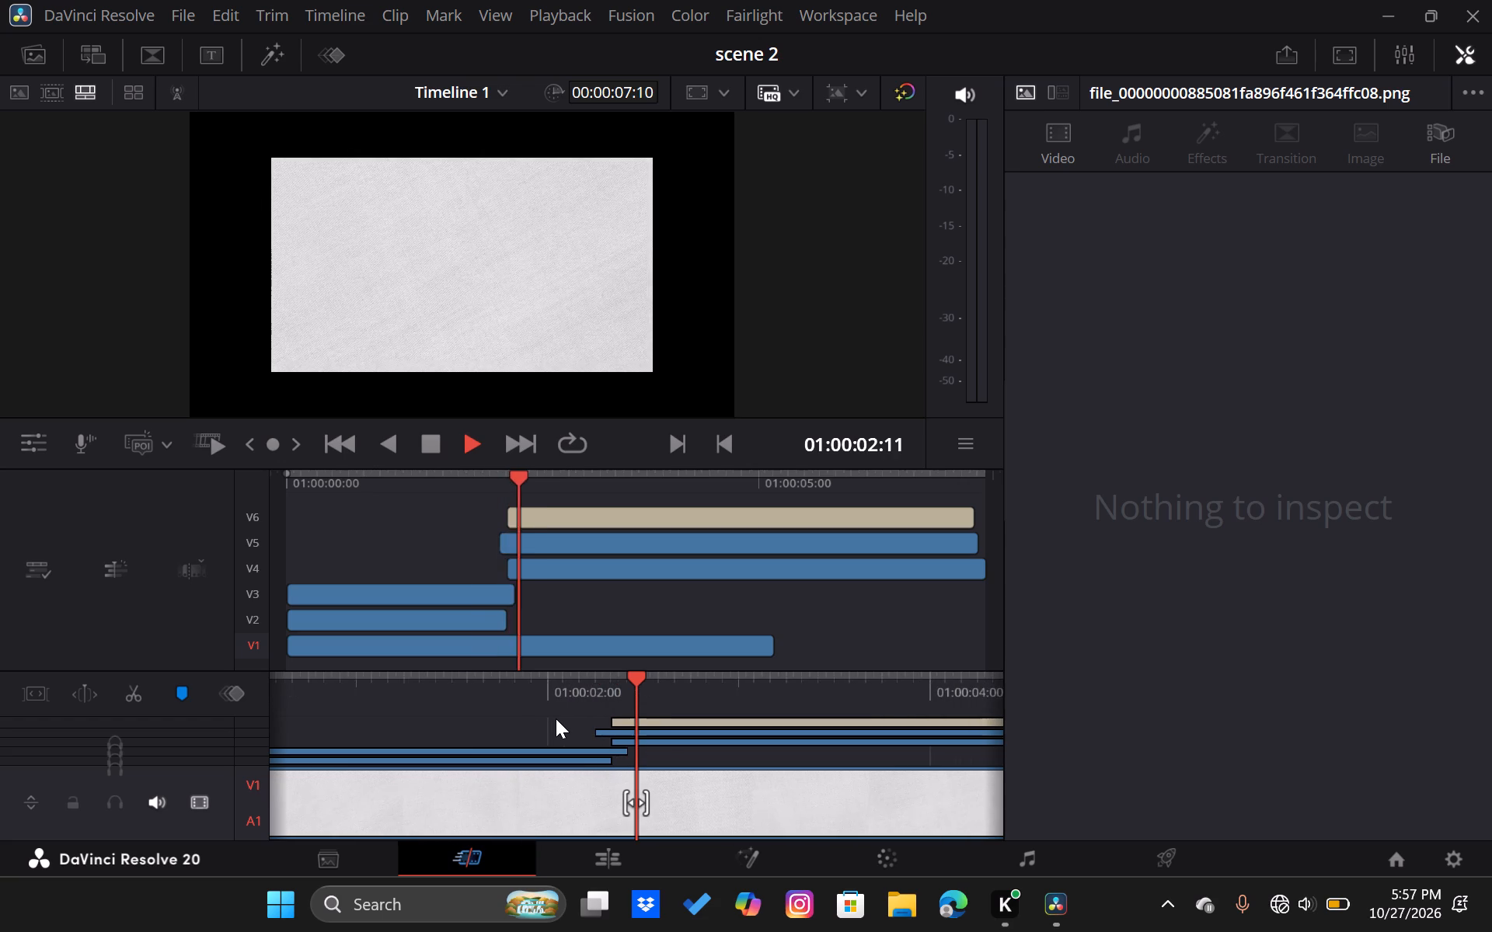
key("space")
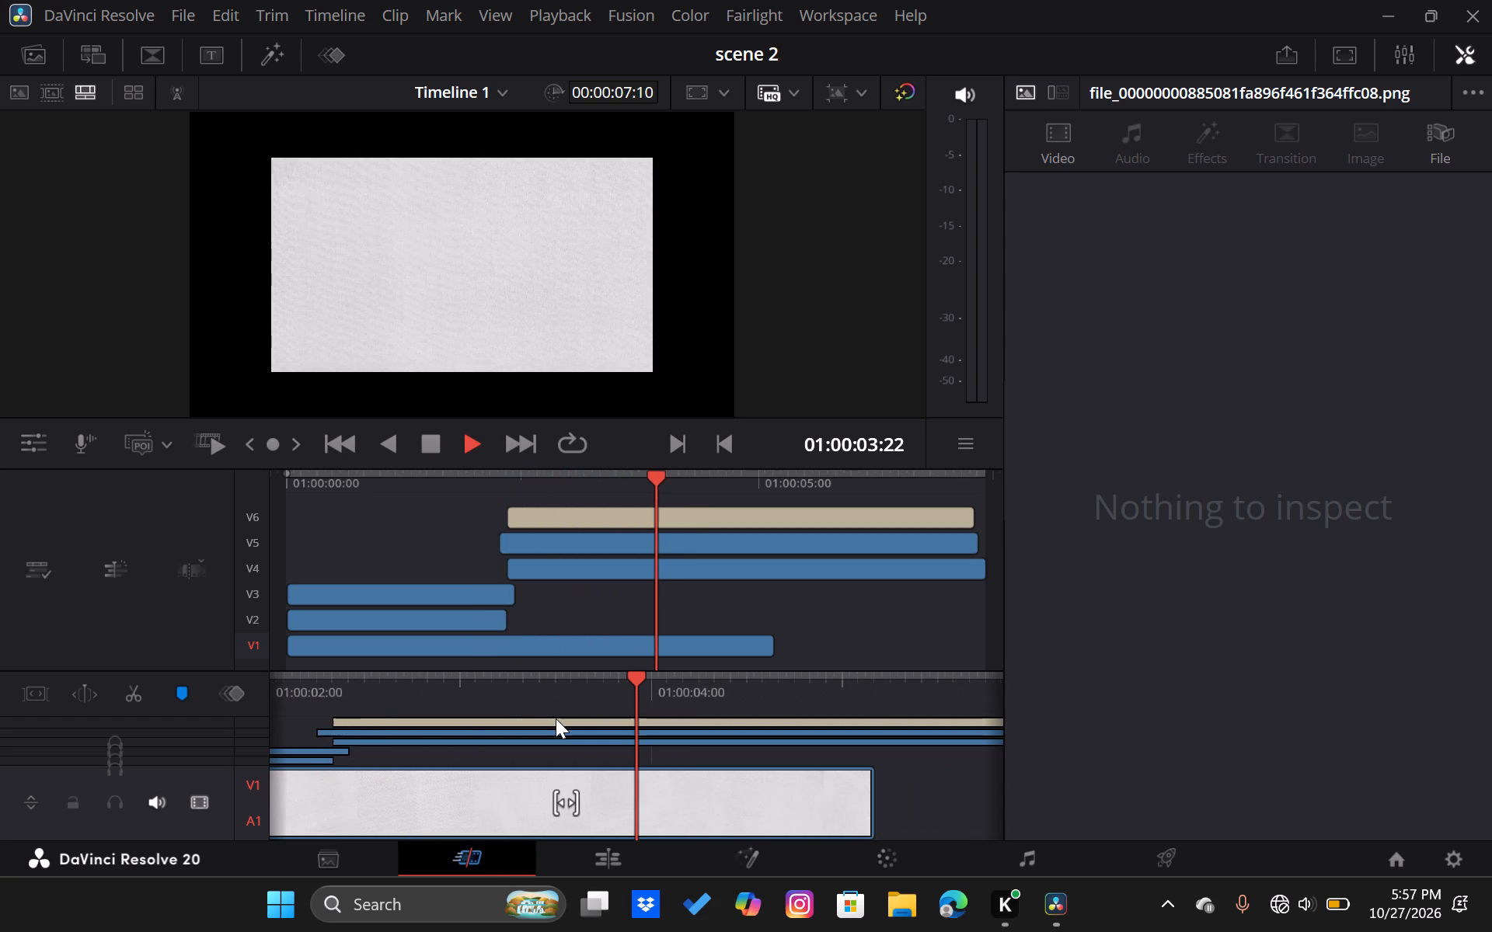
key("space")
scroll(556, 718, "right", 6)
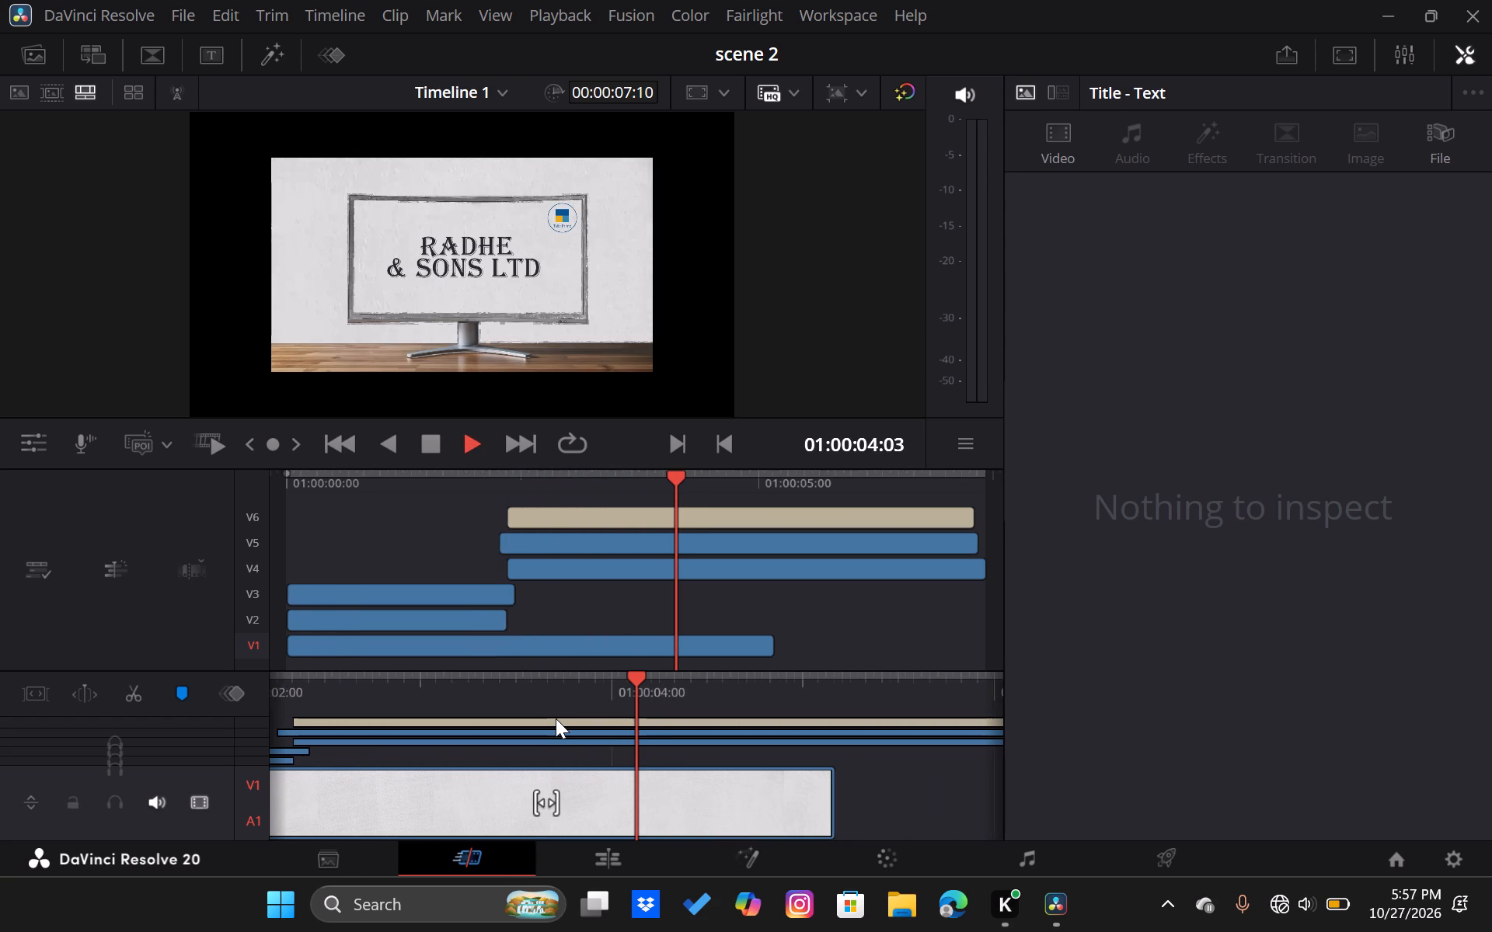
scroll(556, 718, "right", 7)
key("space")
key("space")
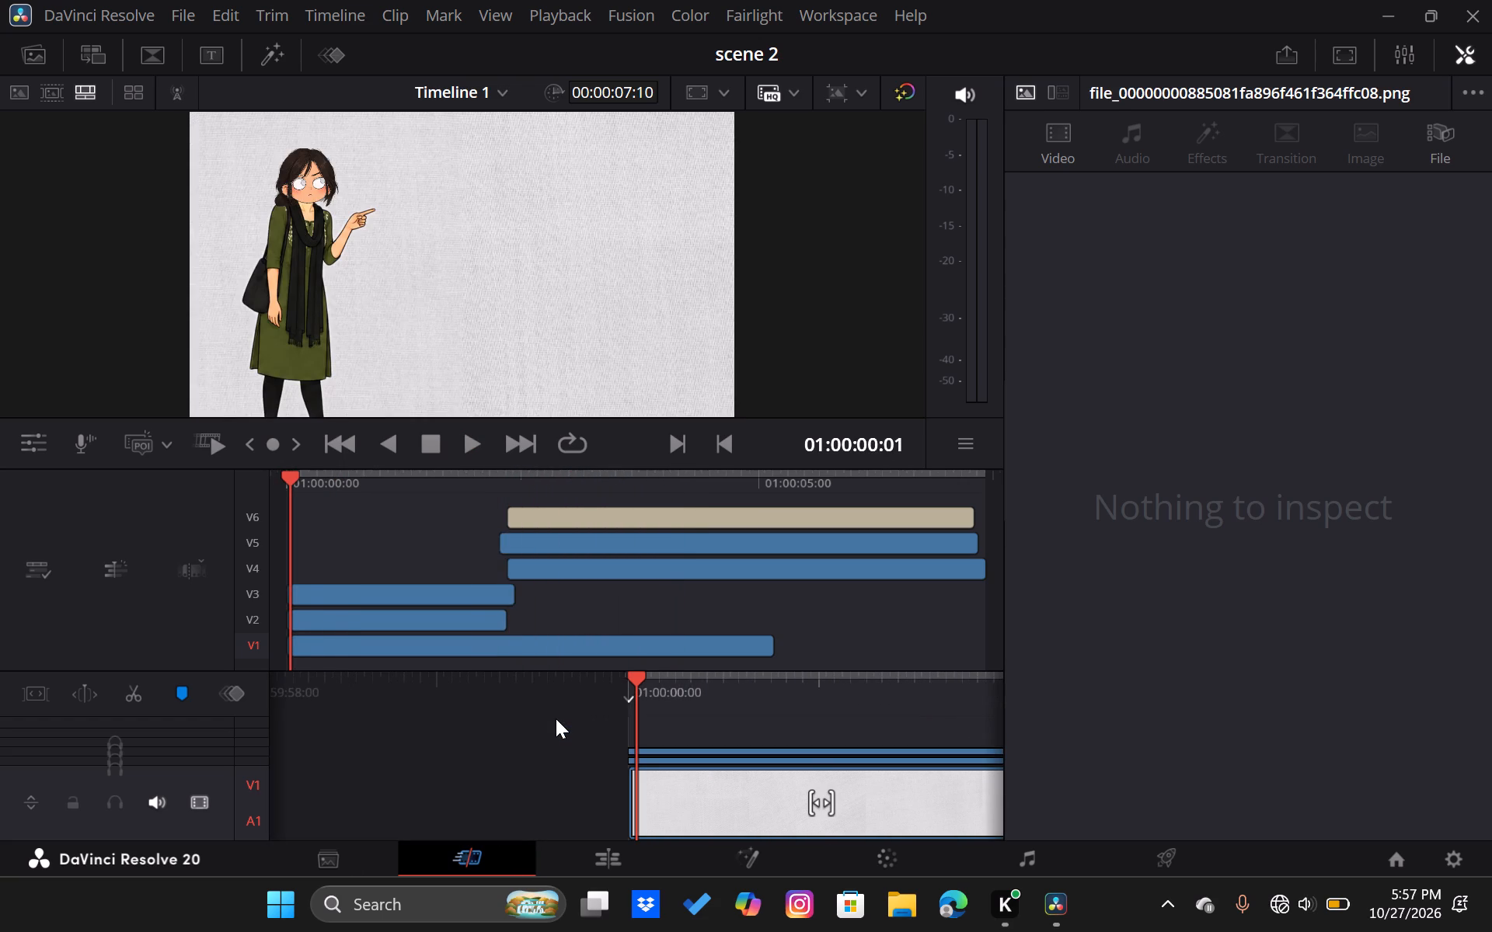
scroll(556, 718, "right", 3)
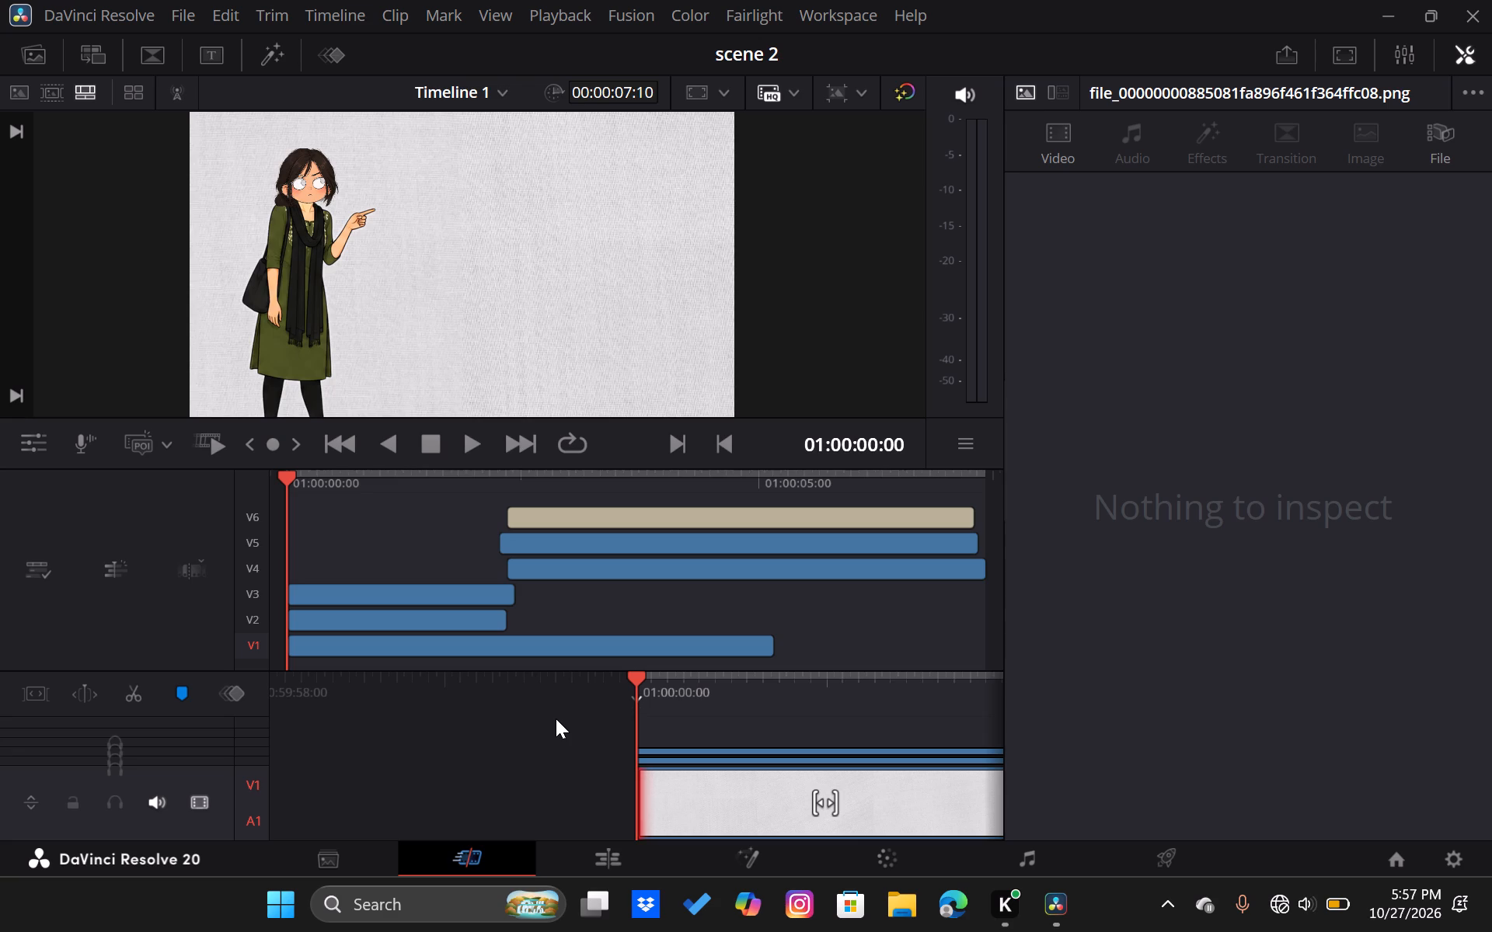
Trim the end of the character head clip on track V3 so it ends level with the body clip on V2.
left_click(396, 600)
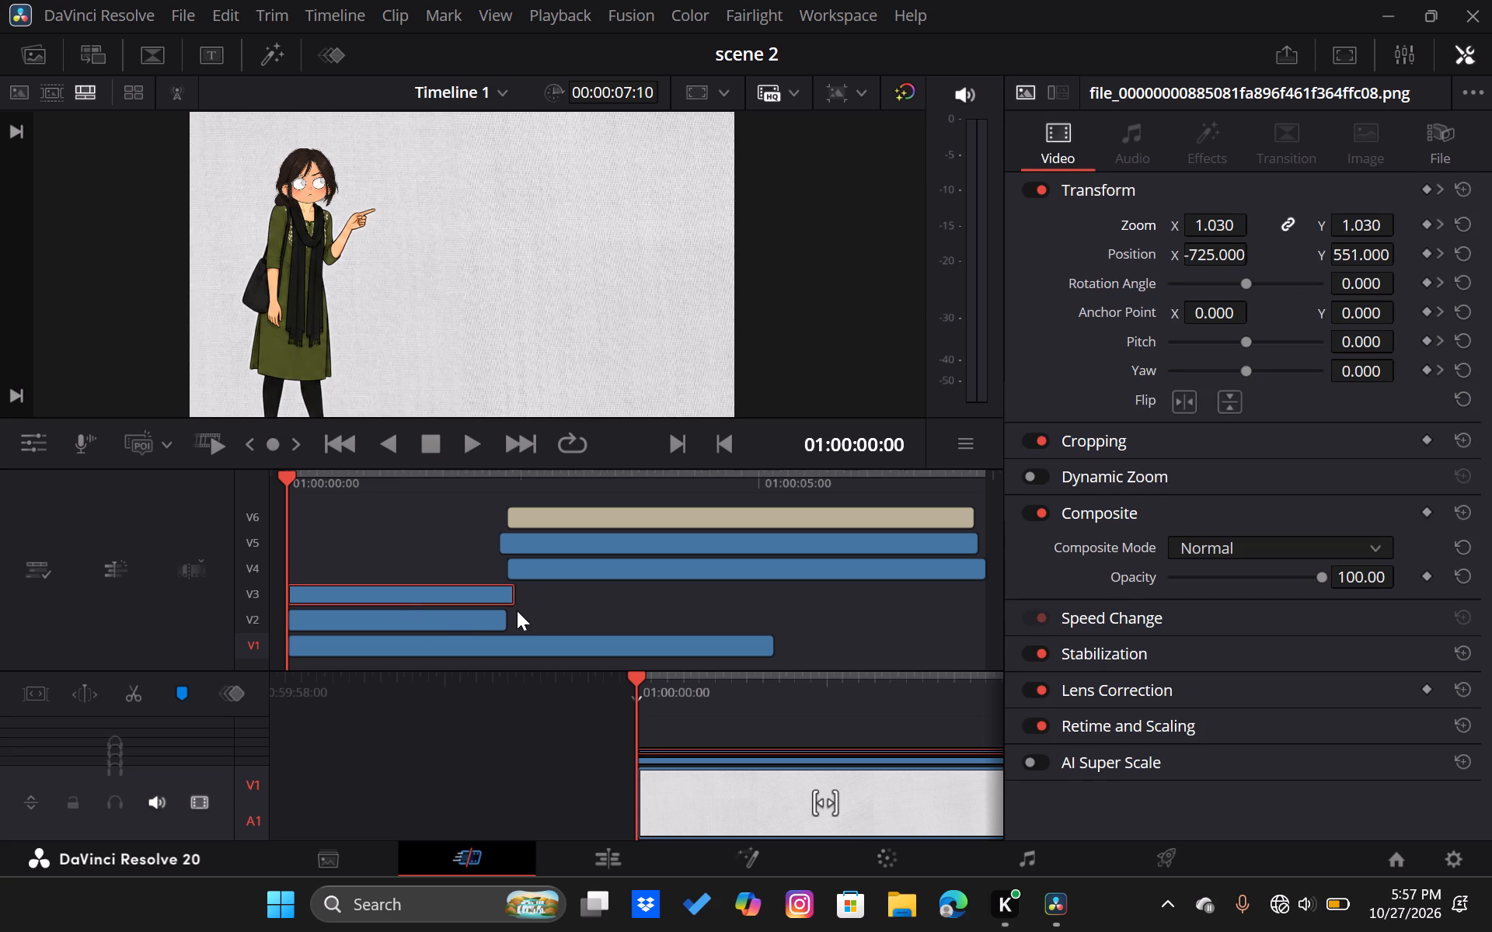
left_click_drag(514, 596, 507, 597)
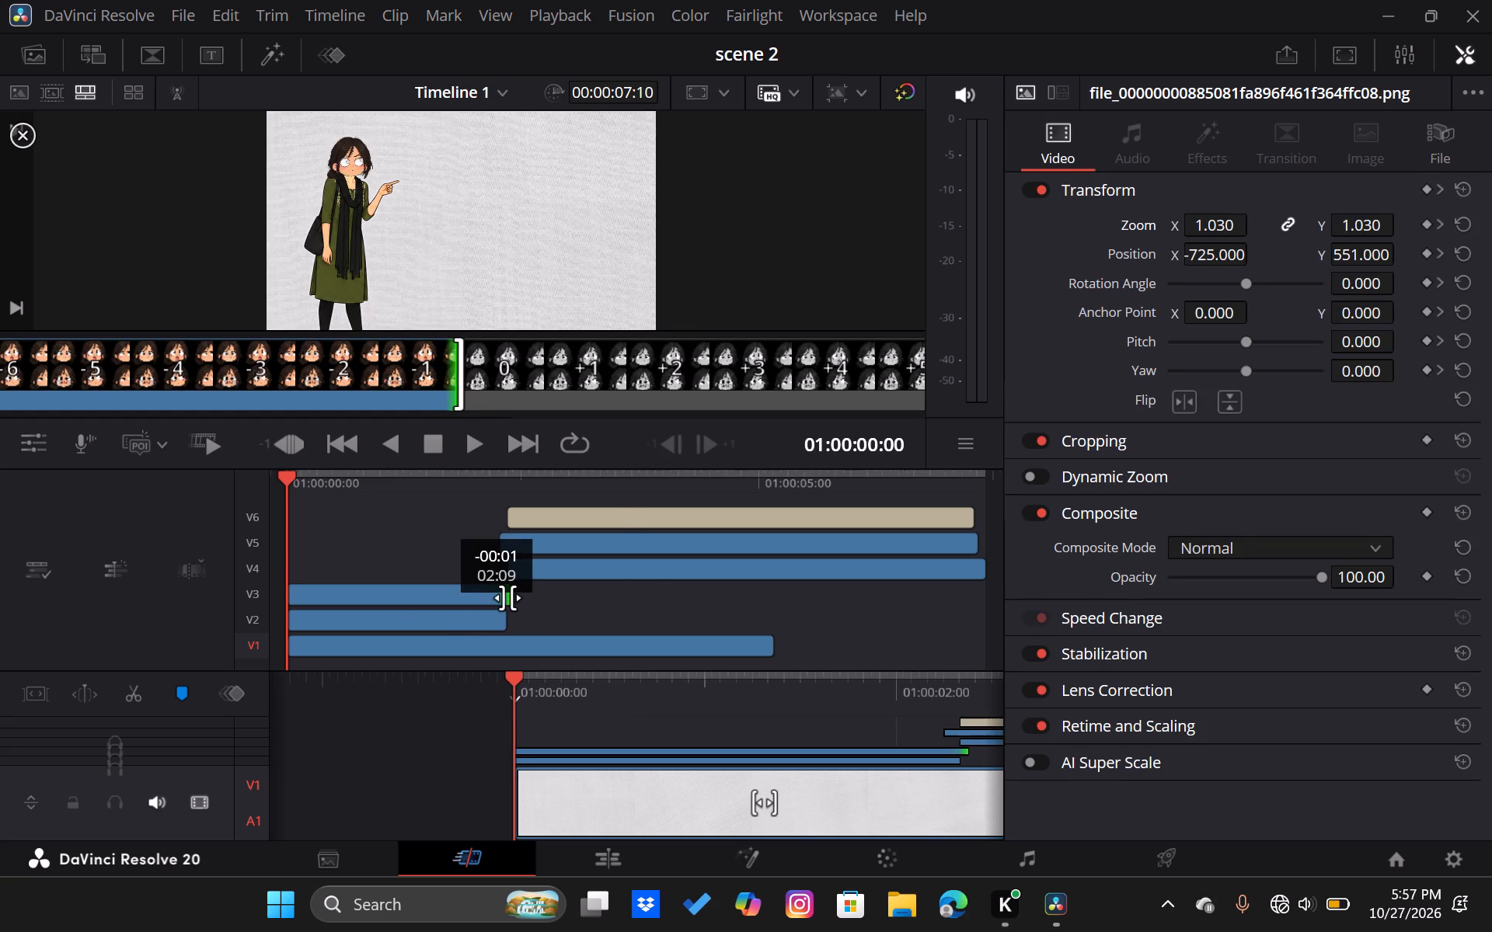
left_click_drag(507, 597, 505, 597)
left_click(566, 611)
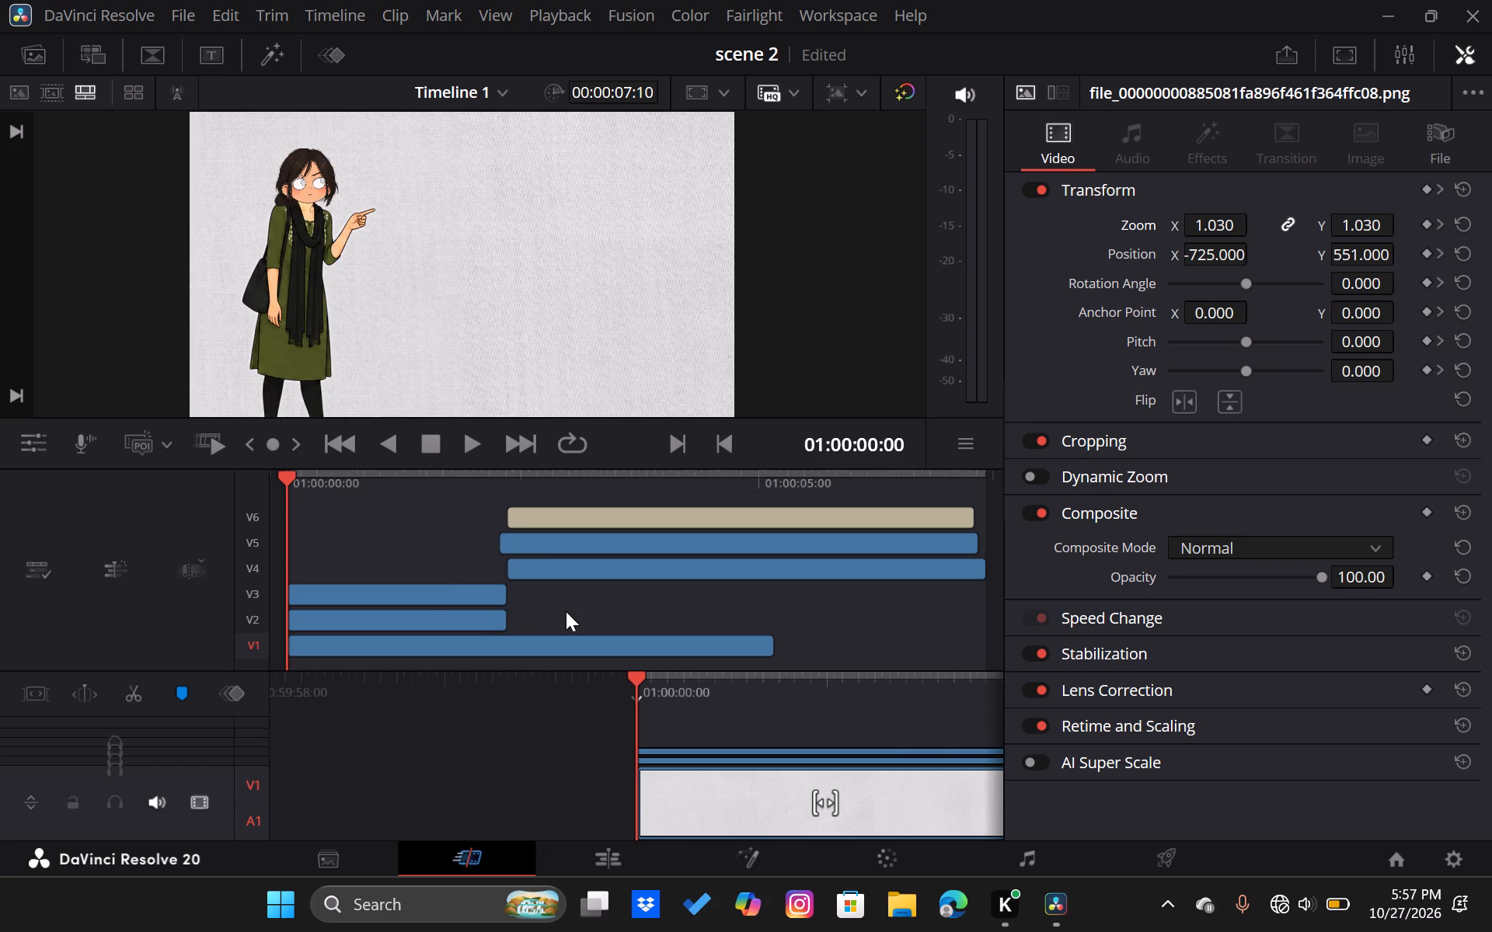
Add a Push video transition to the start of the character body clip on track V2.
left_click(425, 607)
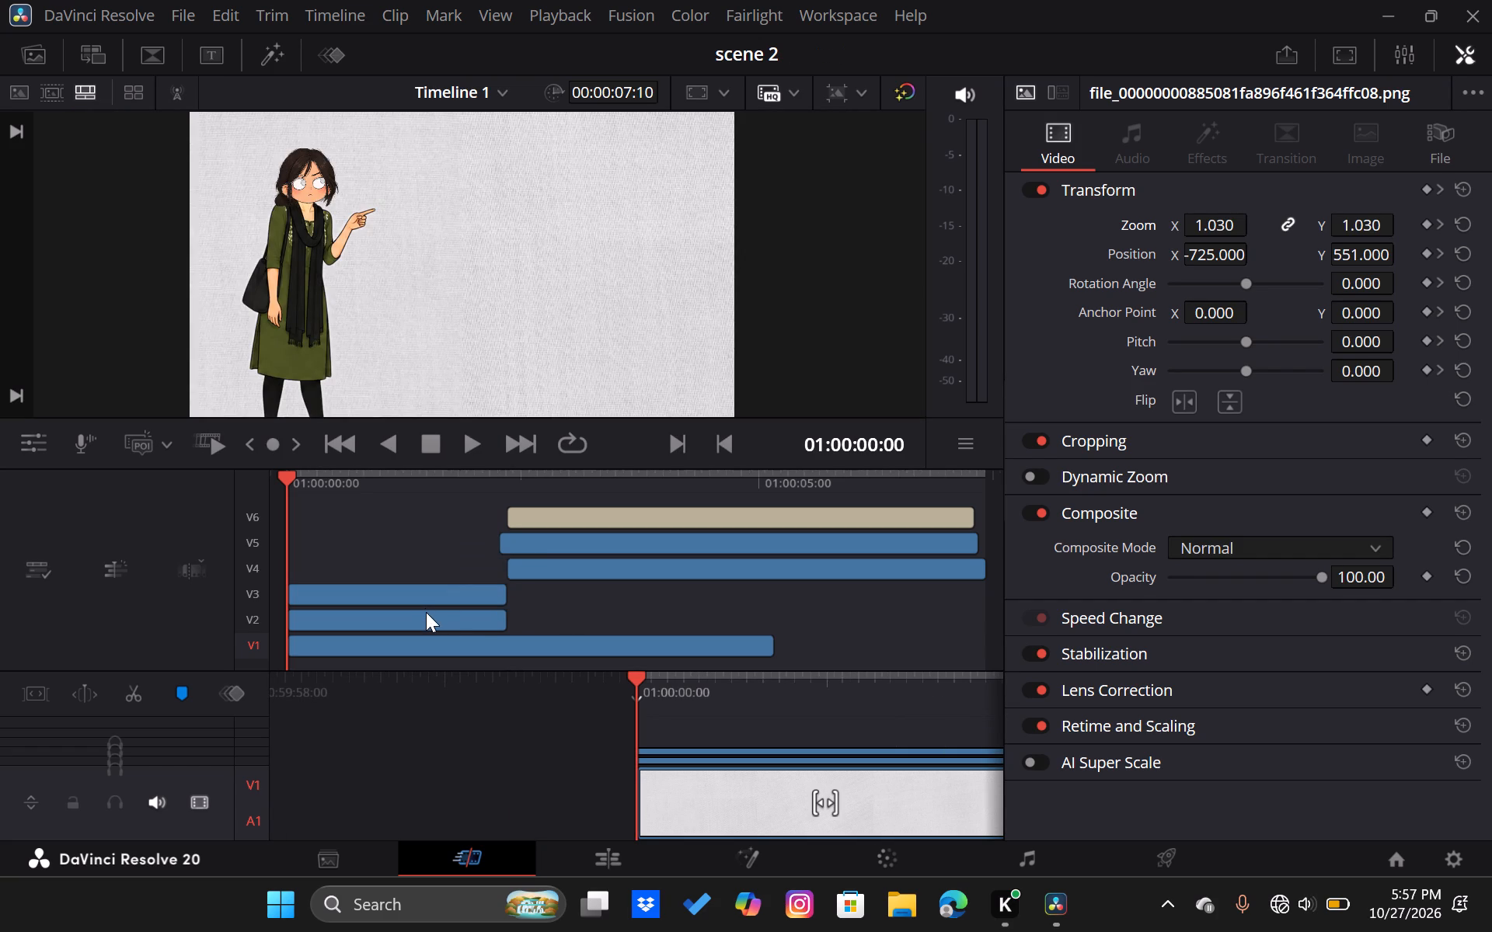
left_click(426, 612)
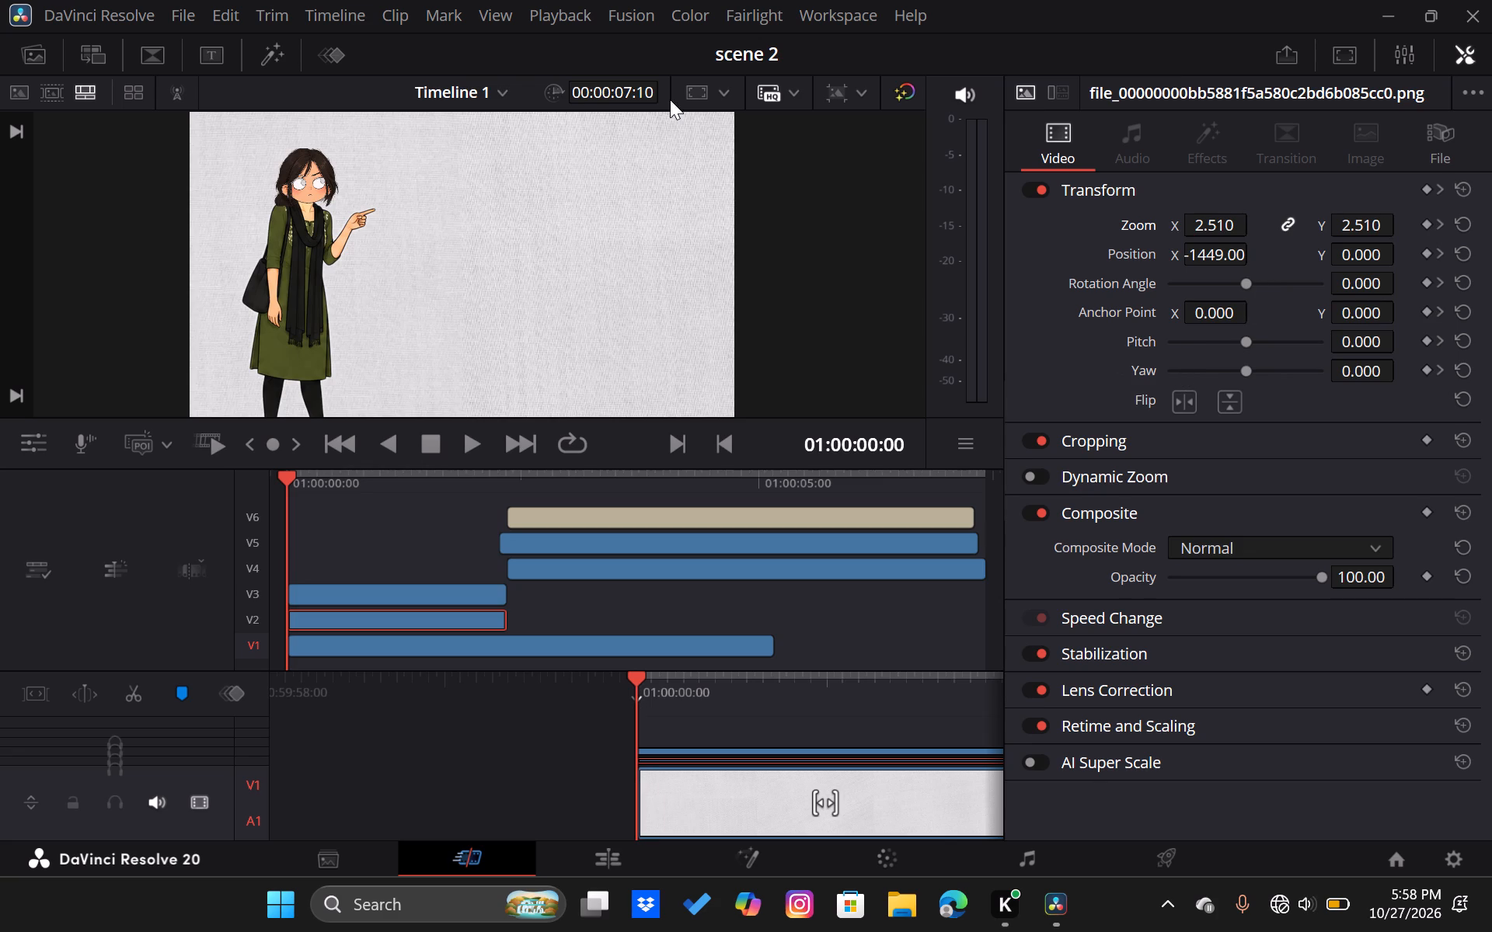
left_click(156, 51)
scroll(220, 264, "down", 1)
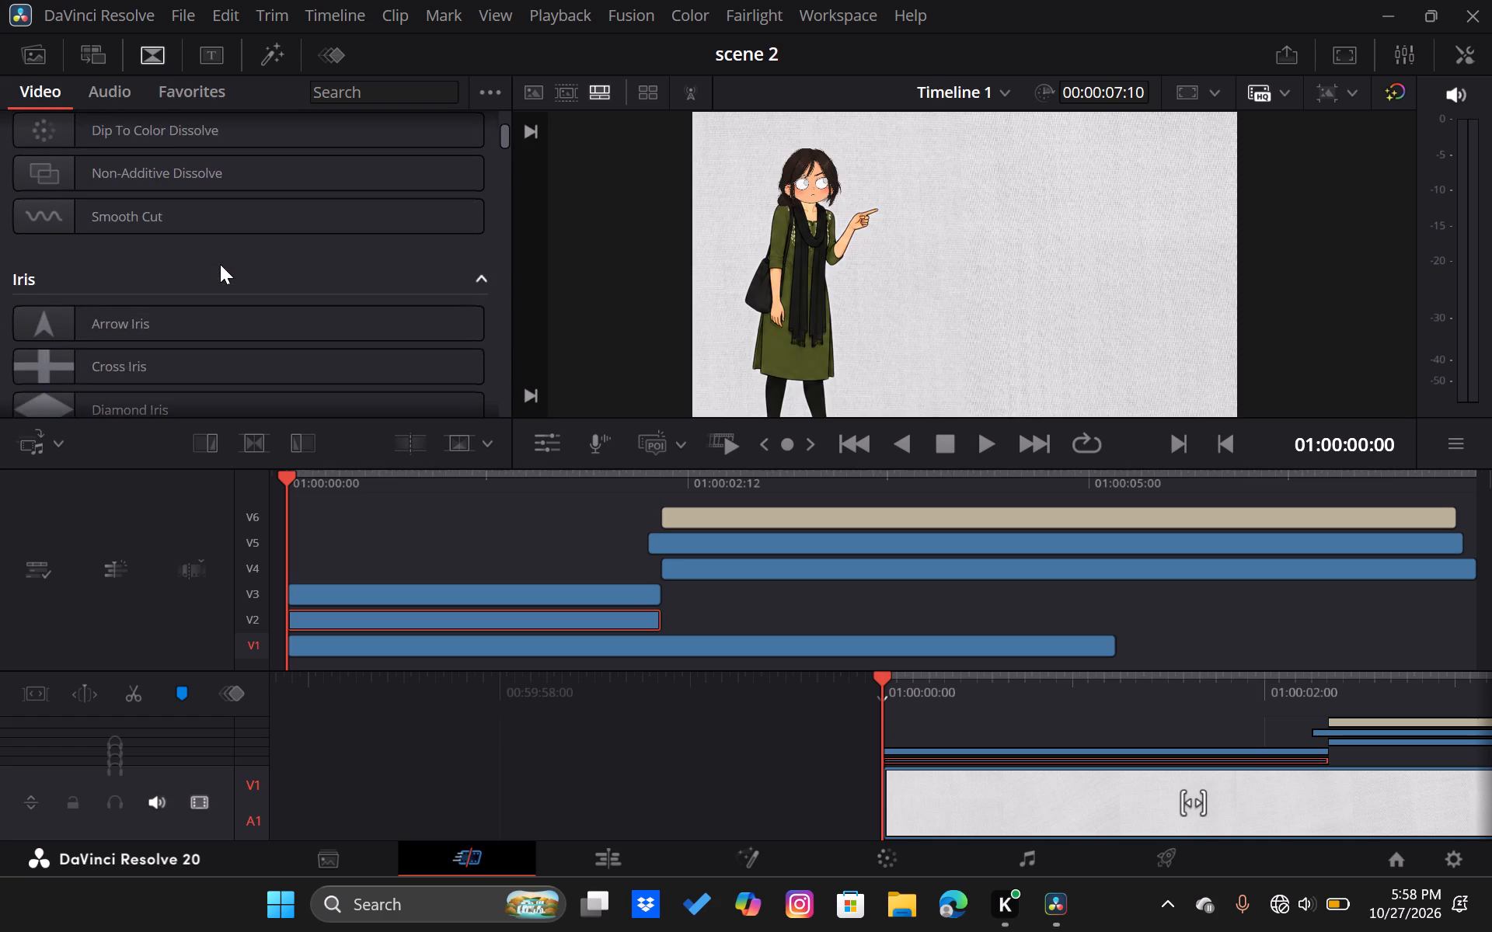
scroll(220, 264, "down", 2)
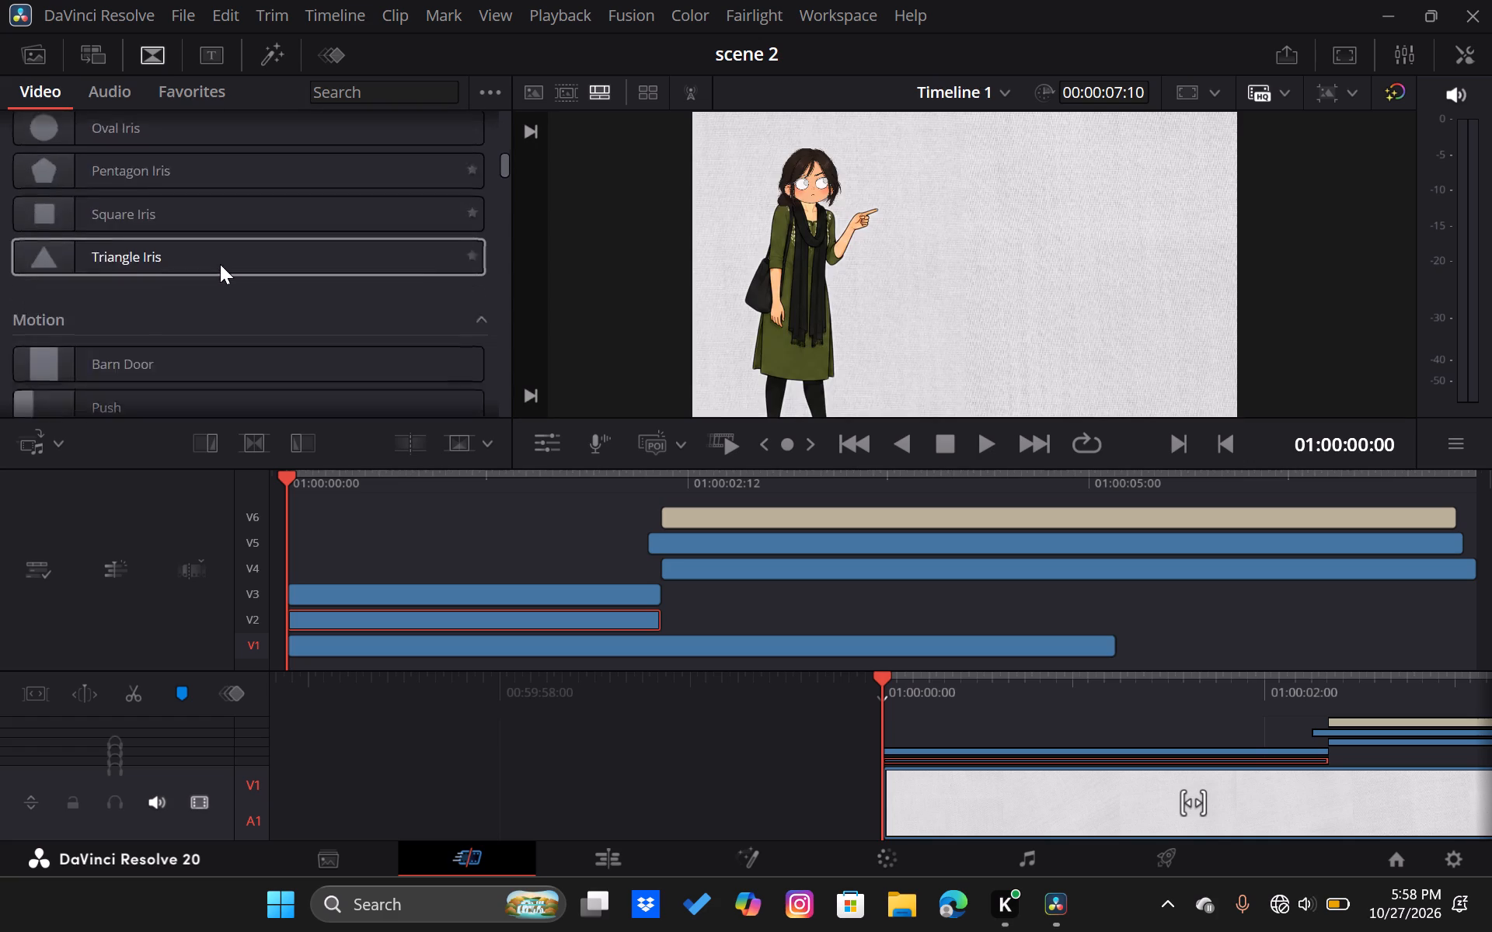
scroll(220, 264, "down", 2)
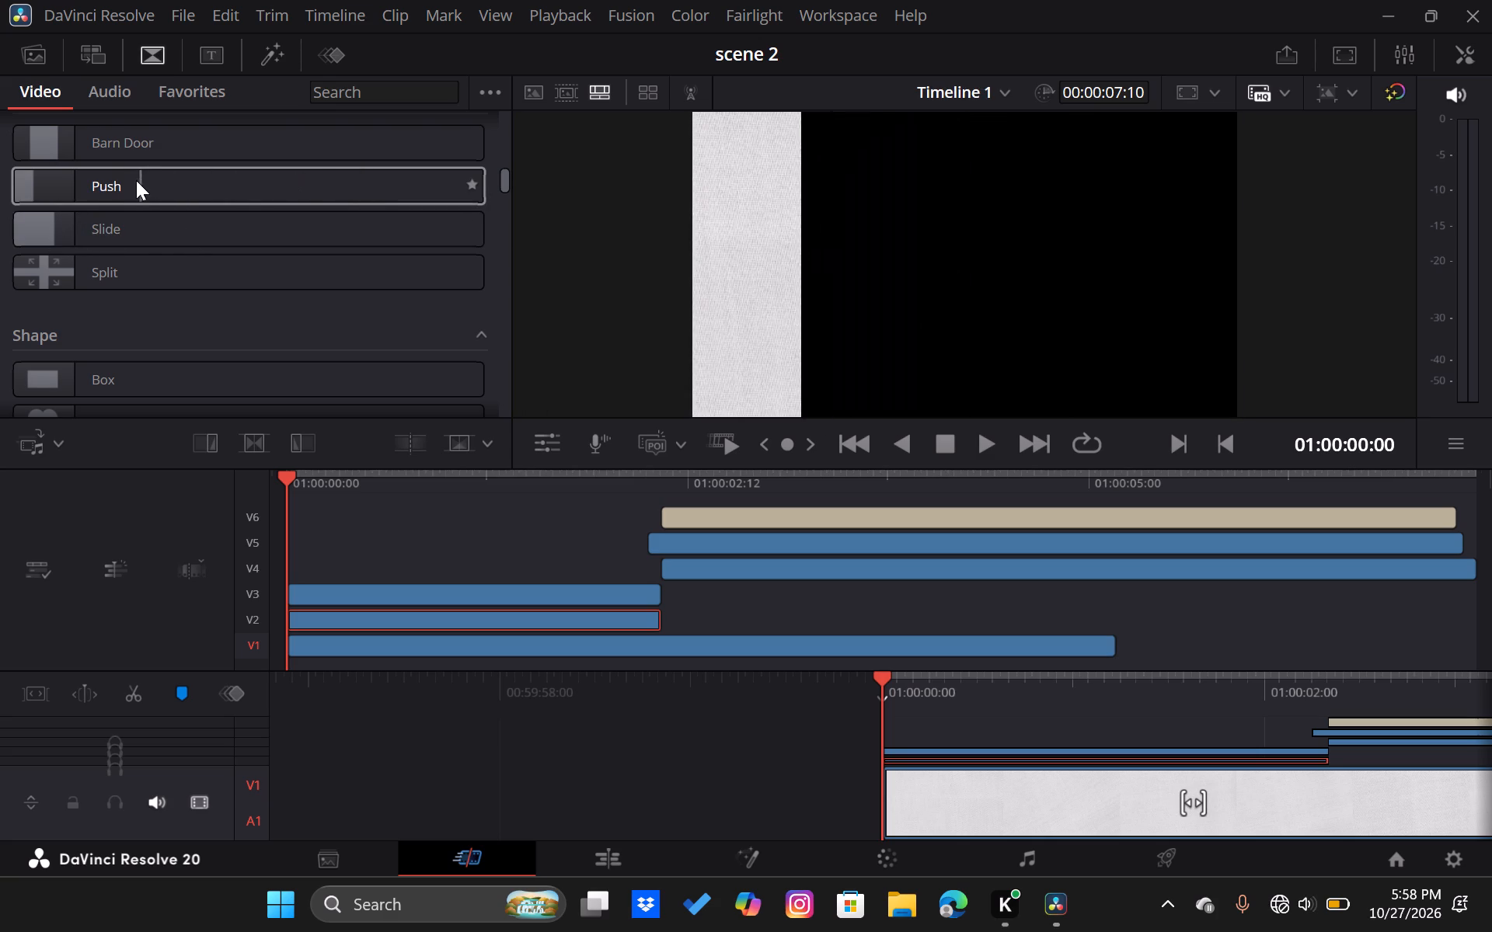
left_click_drag(135, 180, 474, 637)
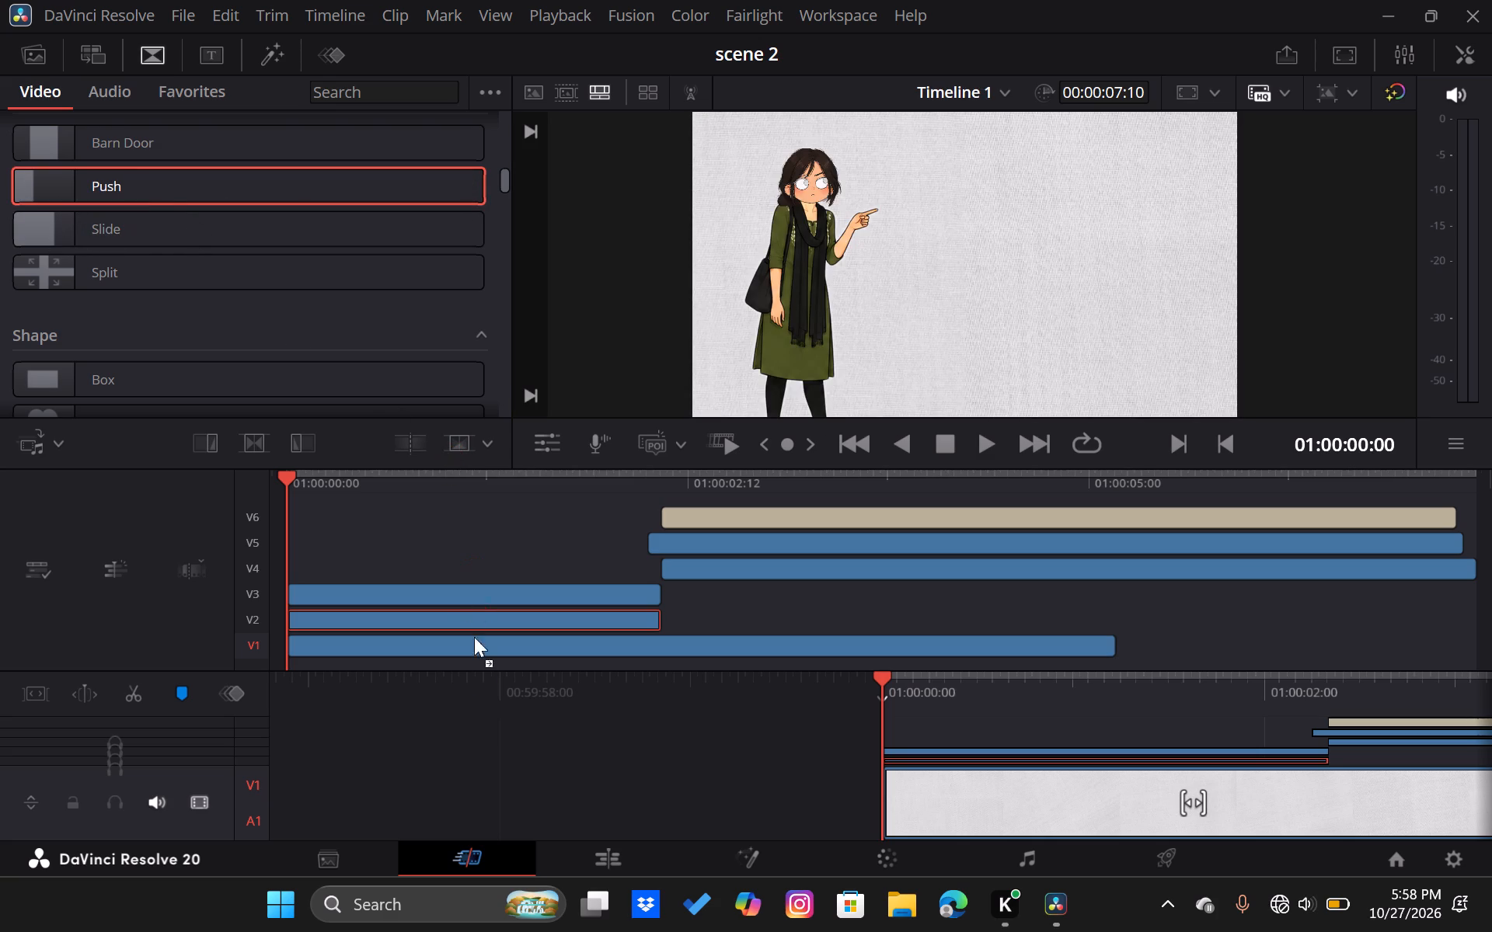
left_click_drag(474, 637, 247, 216)
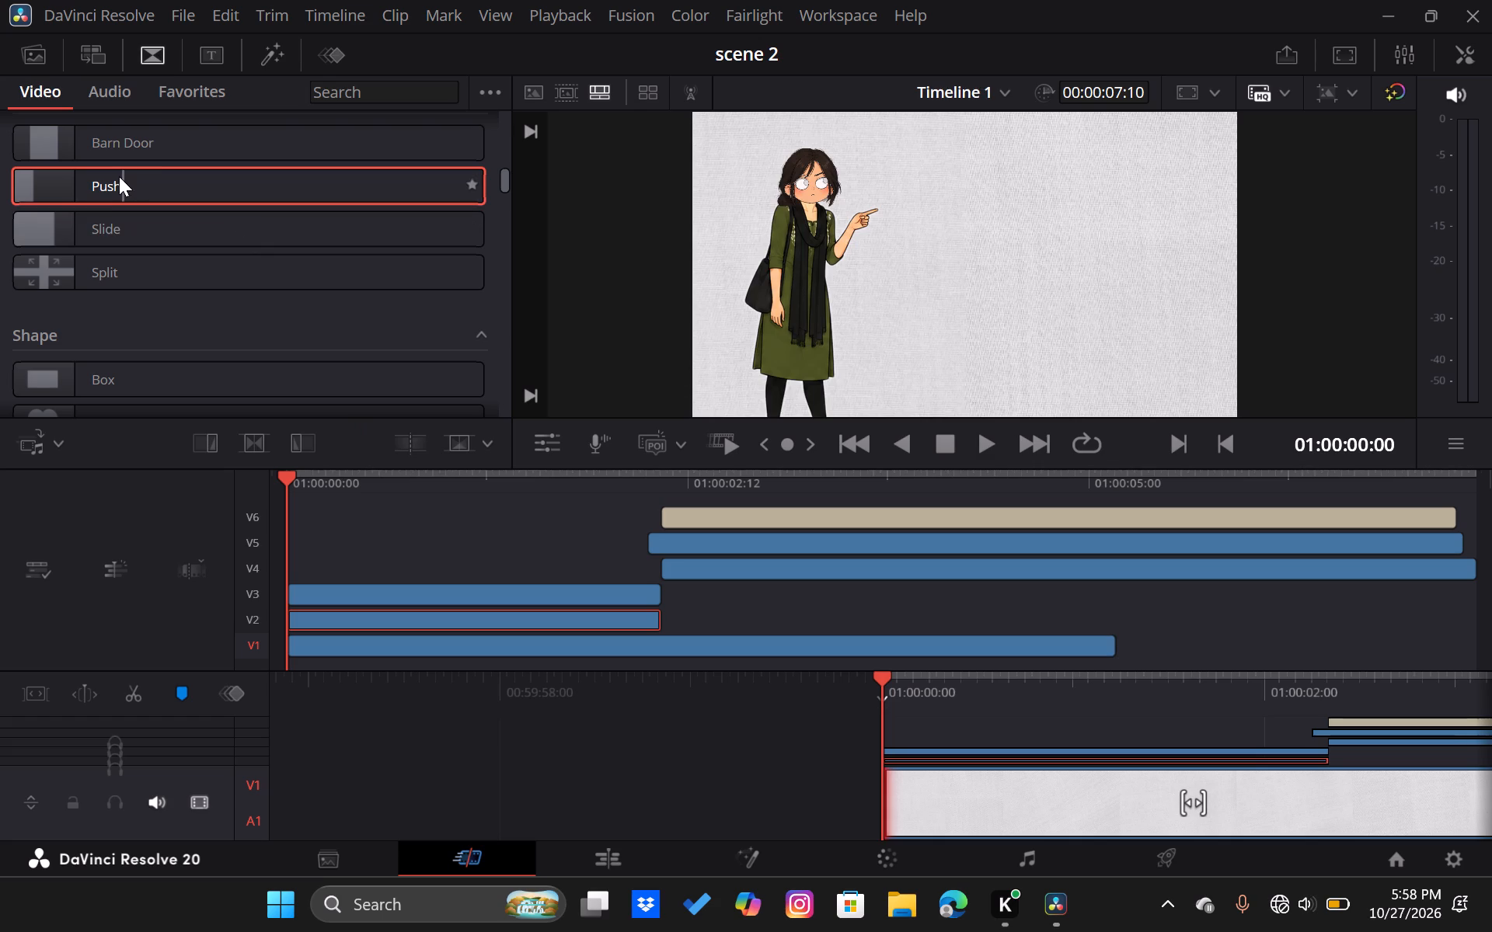
left_click_drag(119, 176, 361, 615)
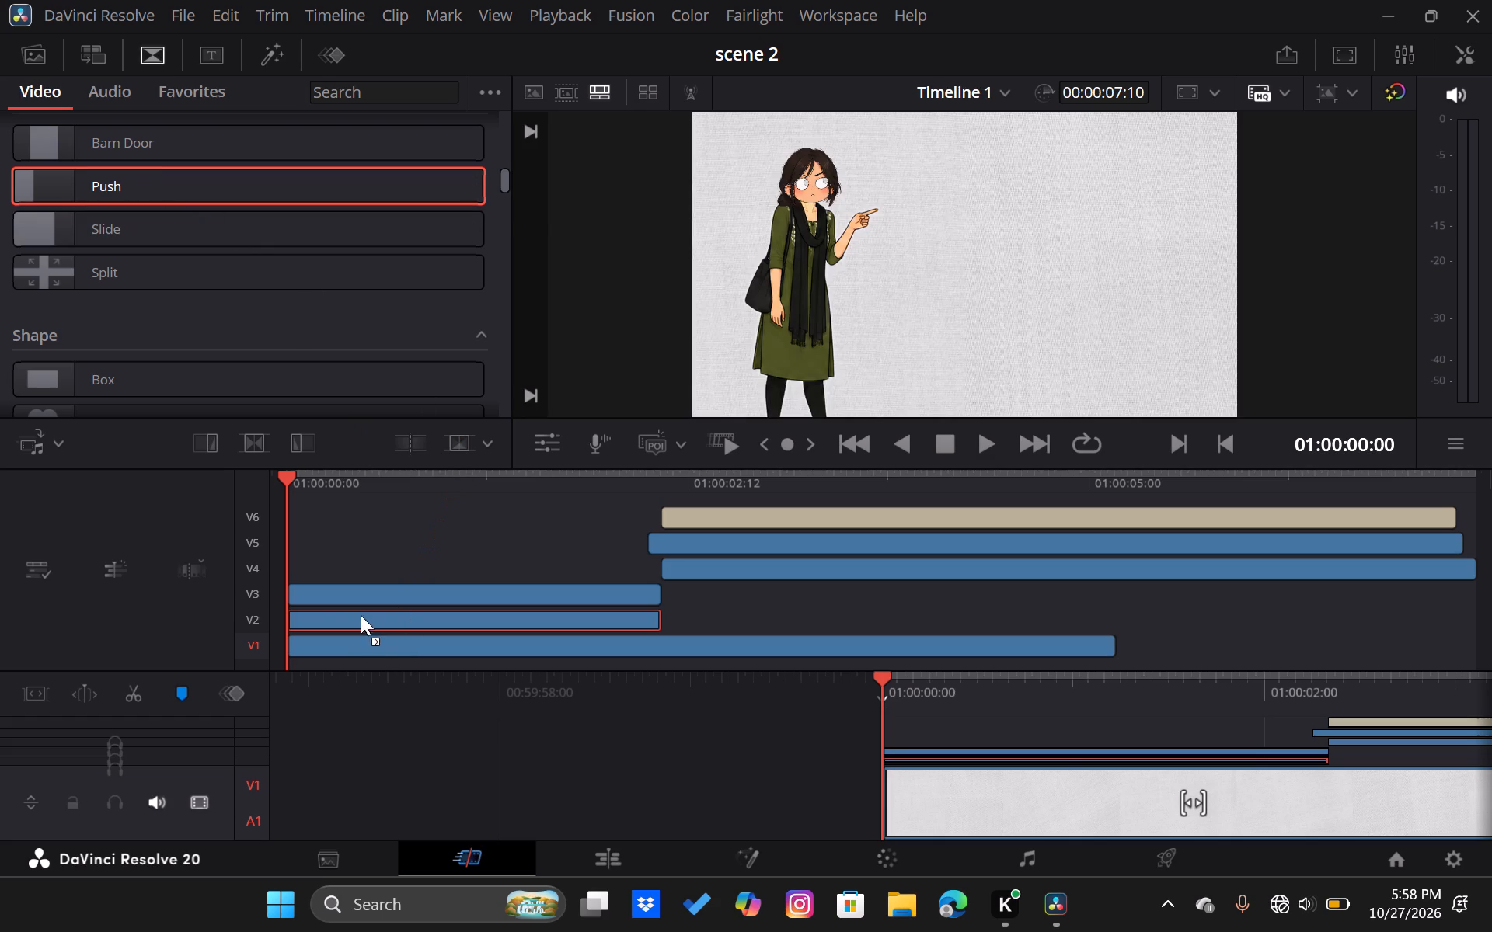
left_click_drag(361, 615, 324, 609)
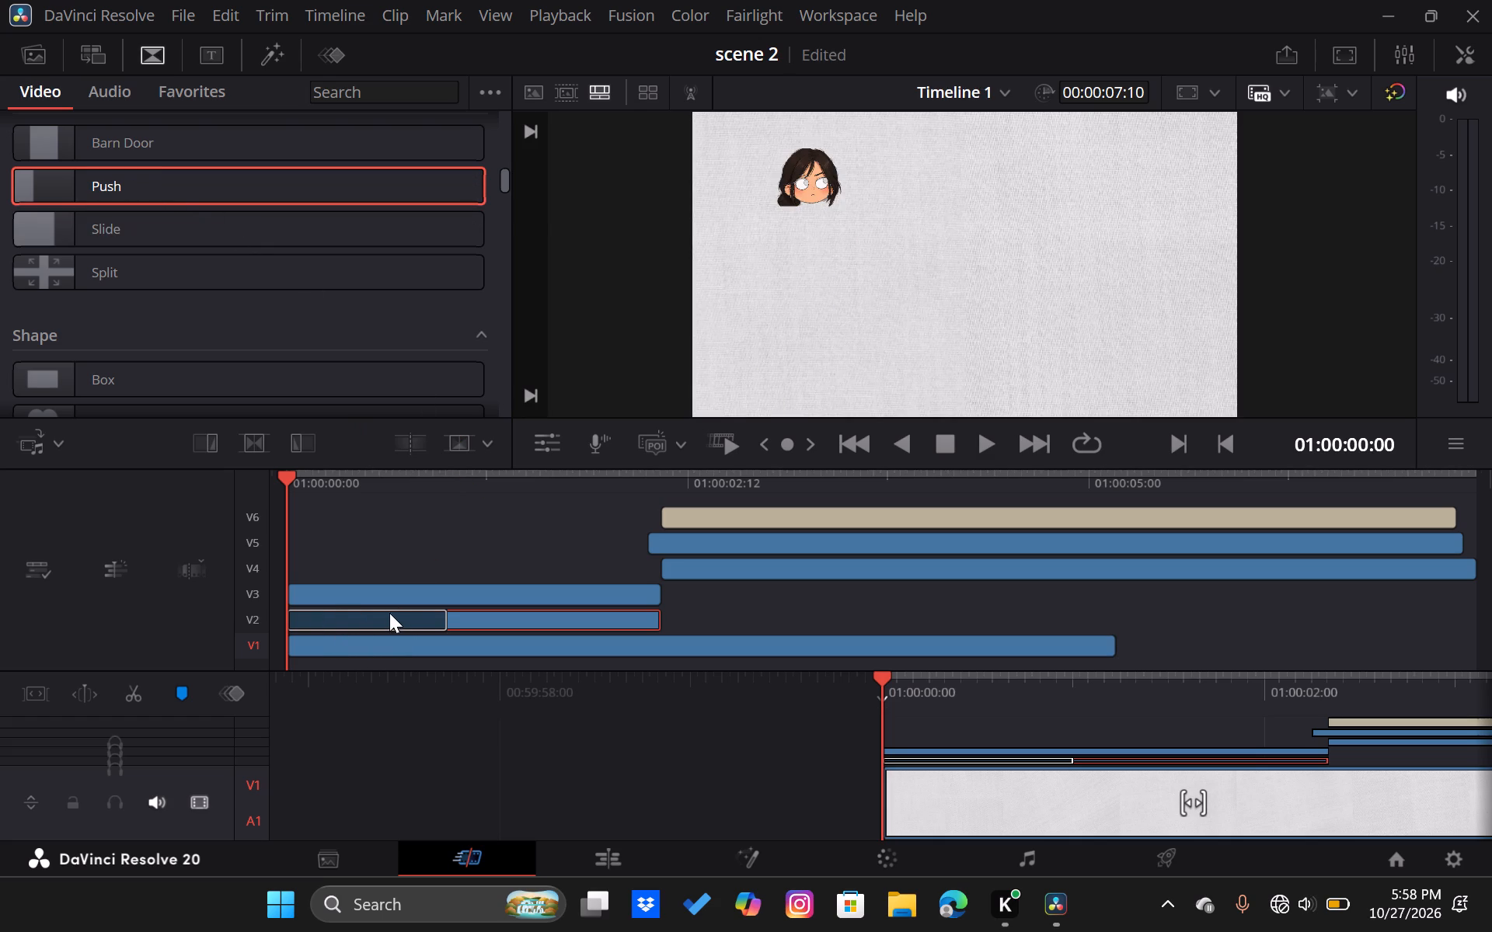
Shorten the Push transition on the V2 body clip to about 7 frames.
left_click_drag(444, 615, 426, 615)
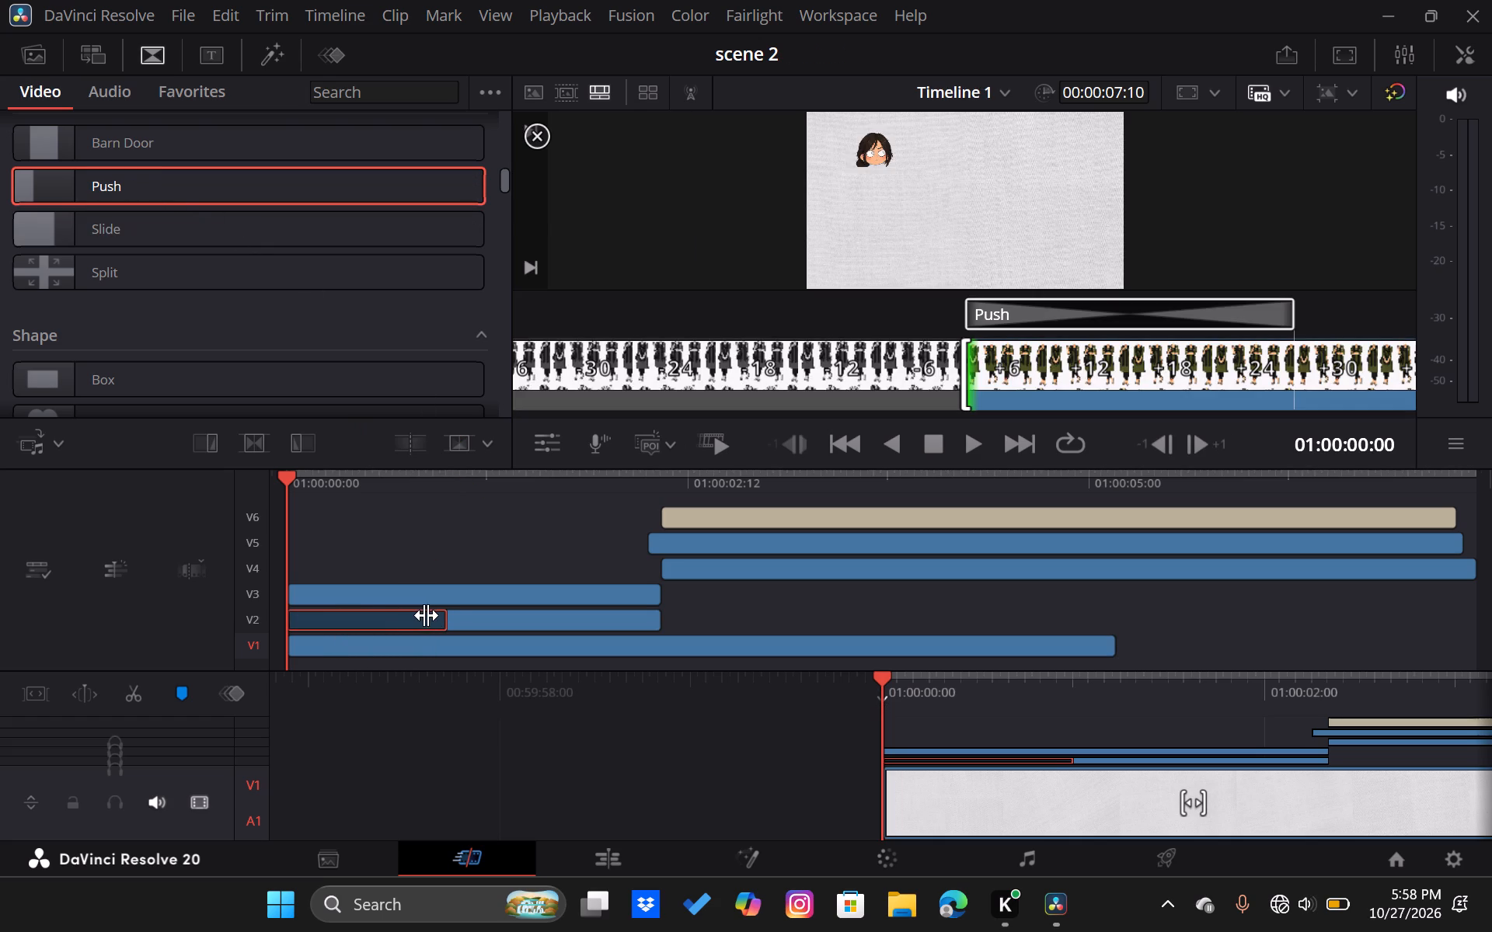
left_click_drag(426, 615, 363, 615)
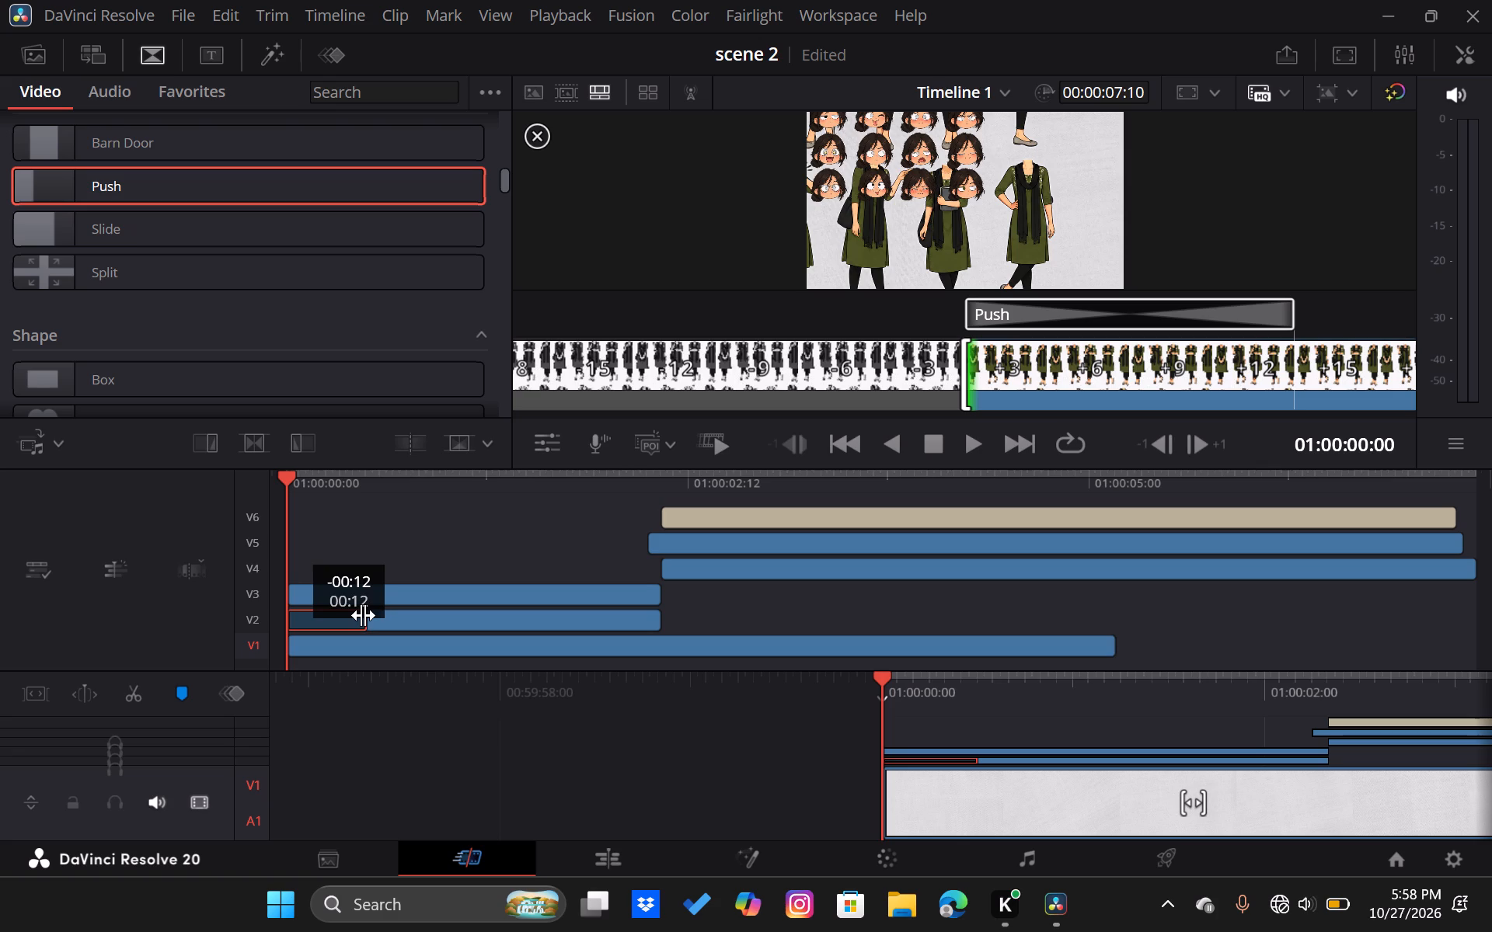
left_click_drag(363, 615, 331, 616)
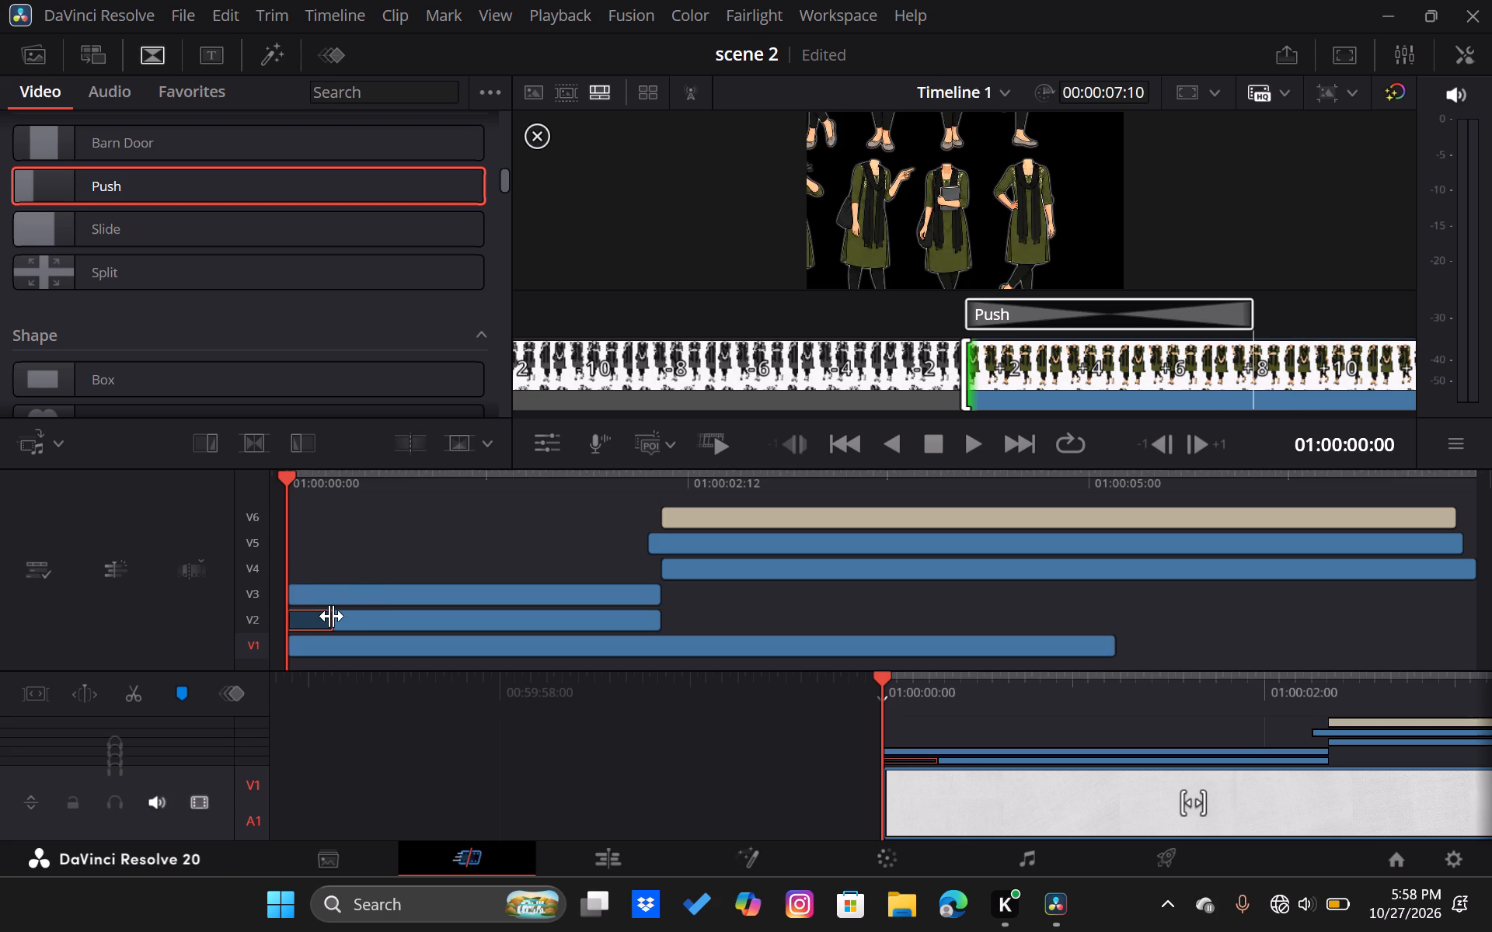
Add a Push transition to the start of the character head clip on track V3.
scroll(282, 318, "up", 1)
left_click_drag(230, 216, 305, 584)
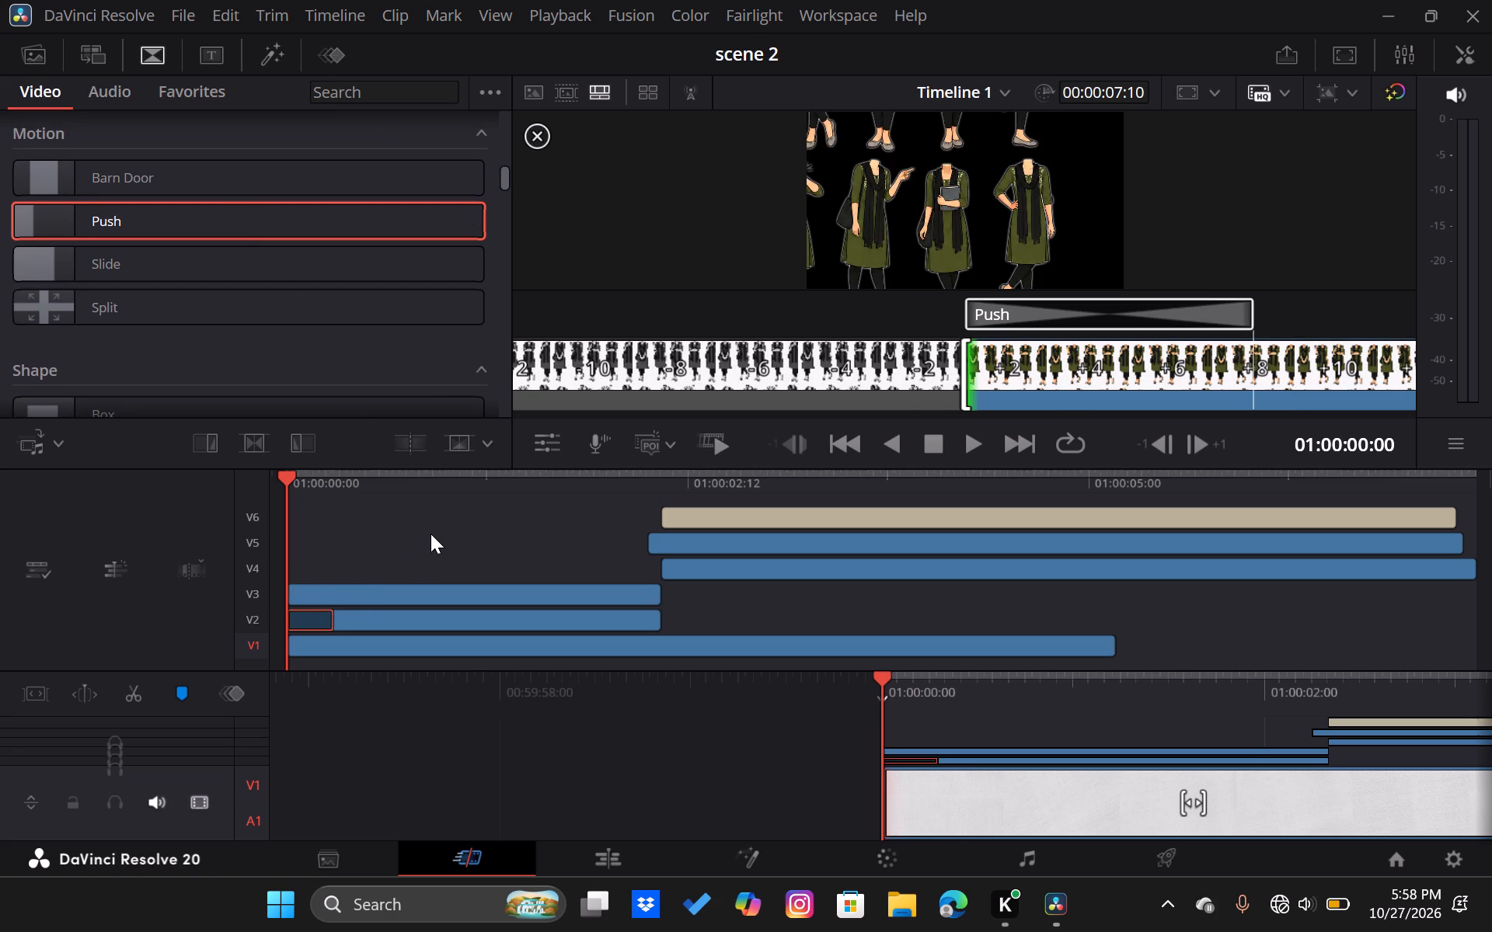
left_click(431, 534)
left_click_drag(268, 228, 375, 465)
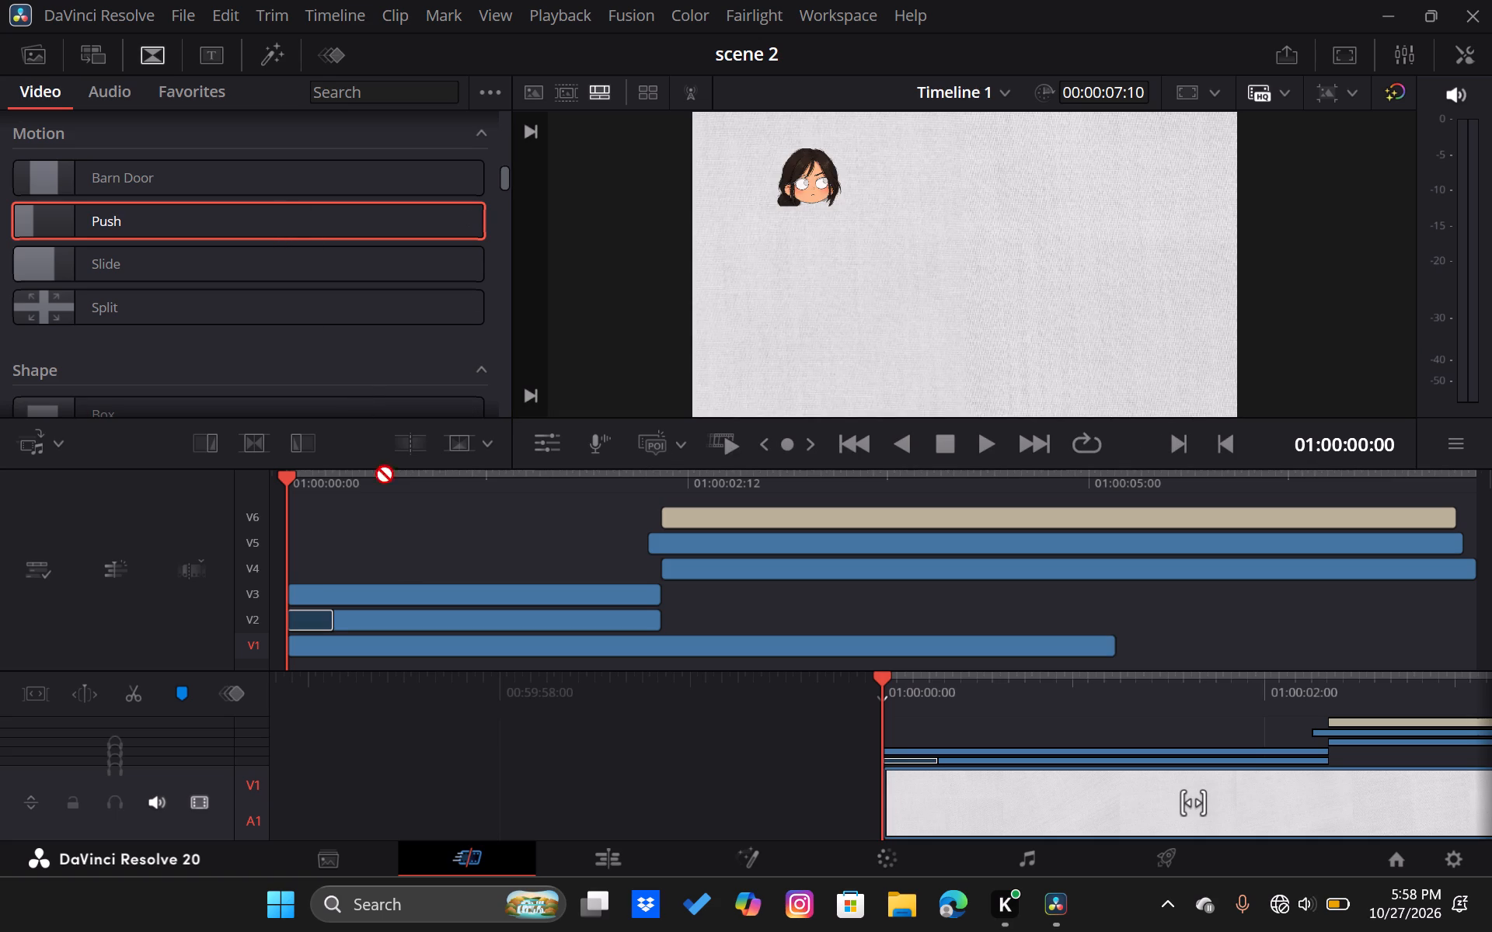
left_click_drag(375, 465, 357, 593)
left_click_drag(357, 593, 322, 589)
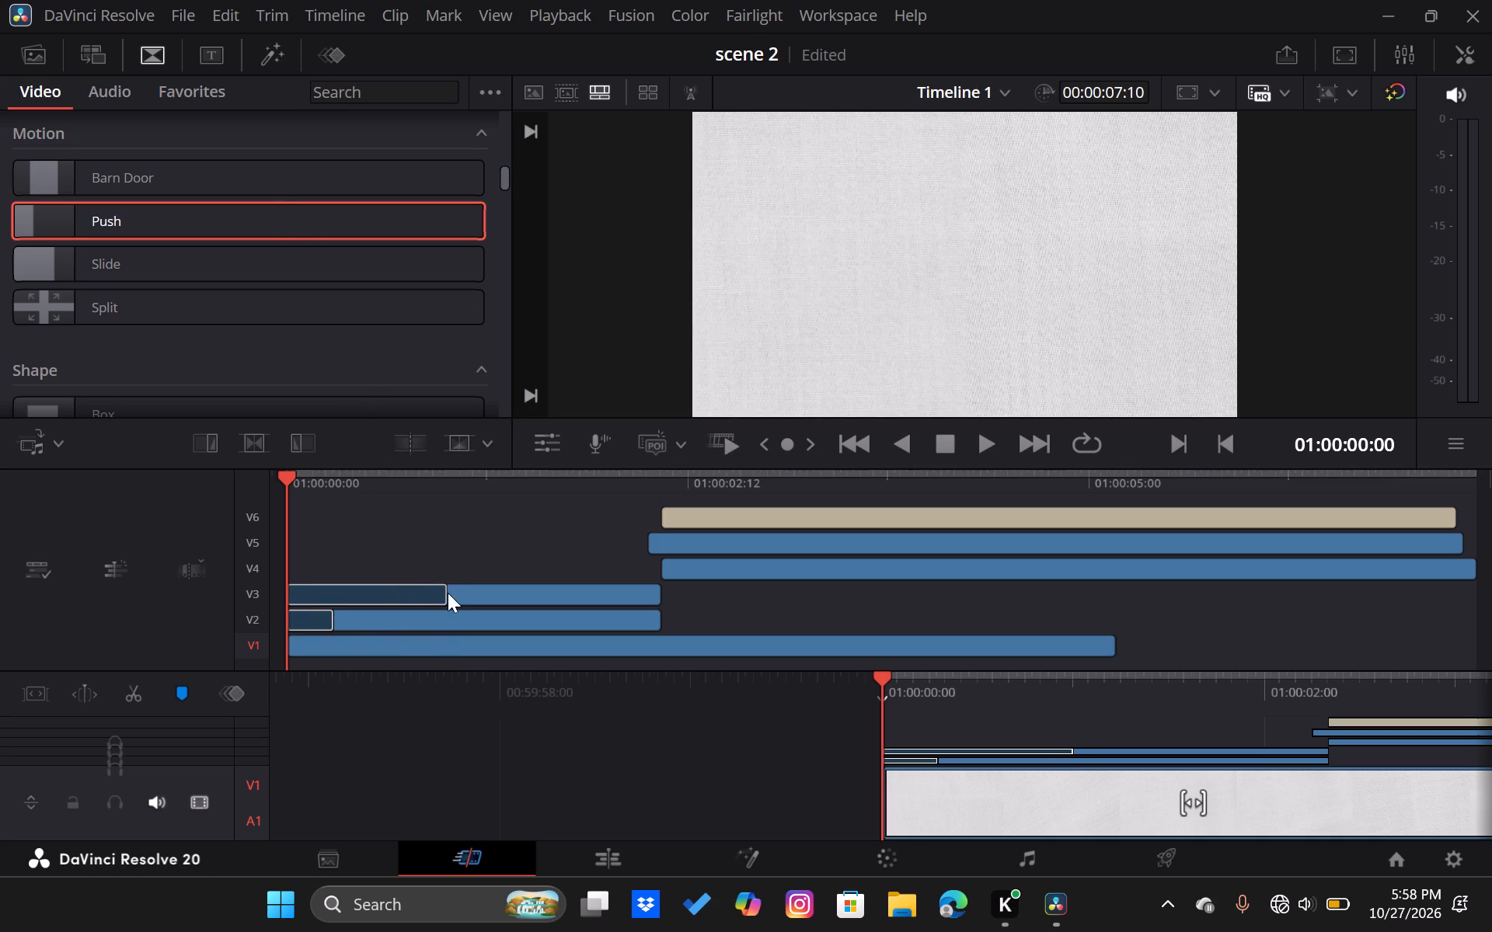
Shorten the Push transition on the V3 head clip to match the length of the one on V2.
left_click_drag(442, 596, 342, 596)
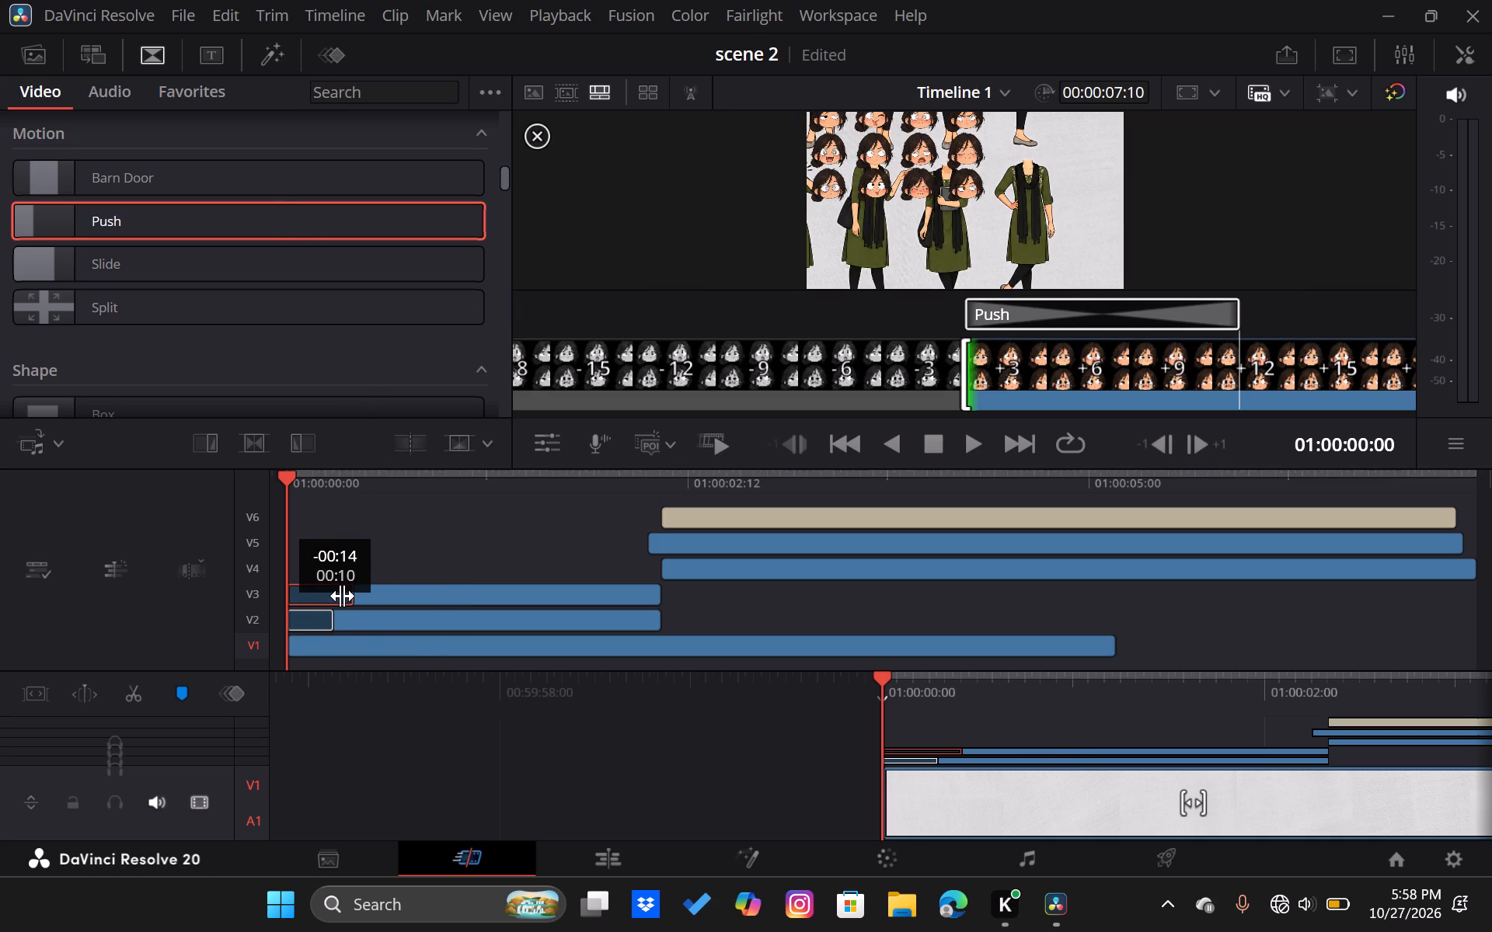
left_click_drag(342, 596, 328, 597)
left_click(381, 540)
Play the timeline from the start to check the character's Push entrance and the following monitor section.
key("space")
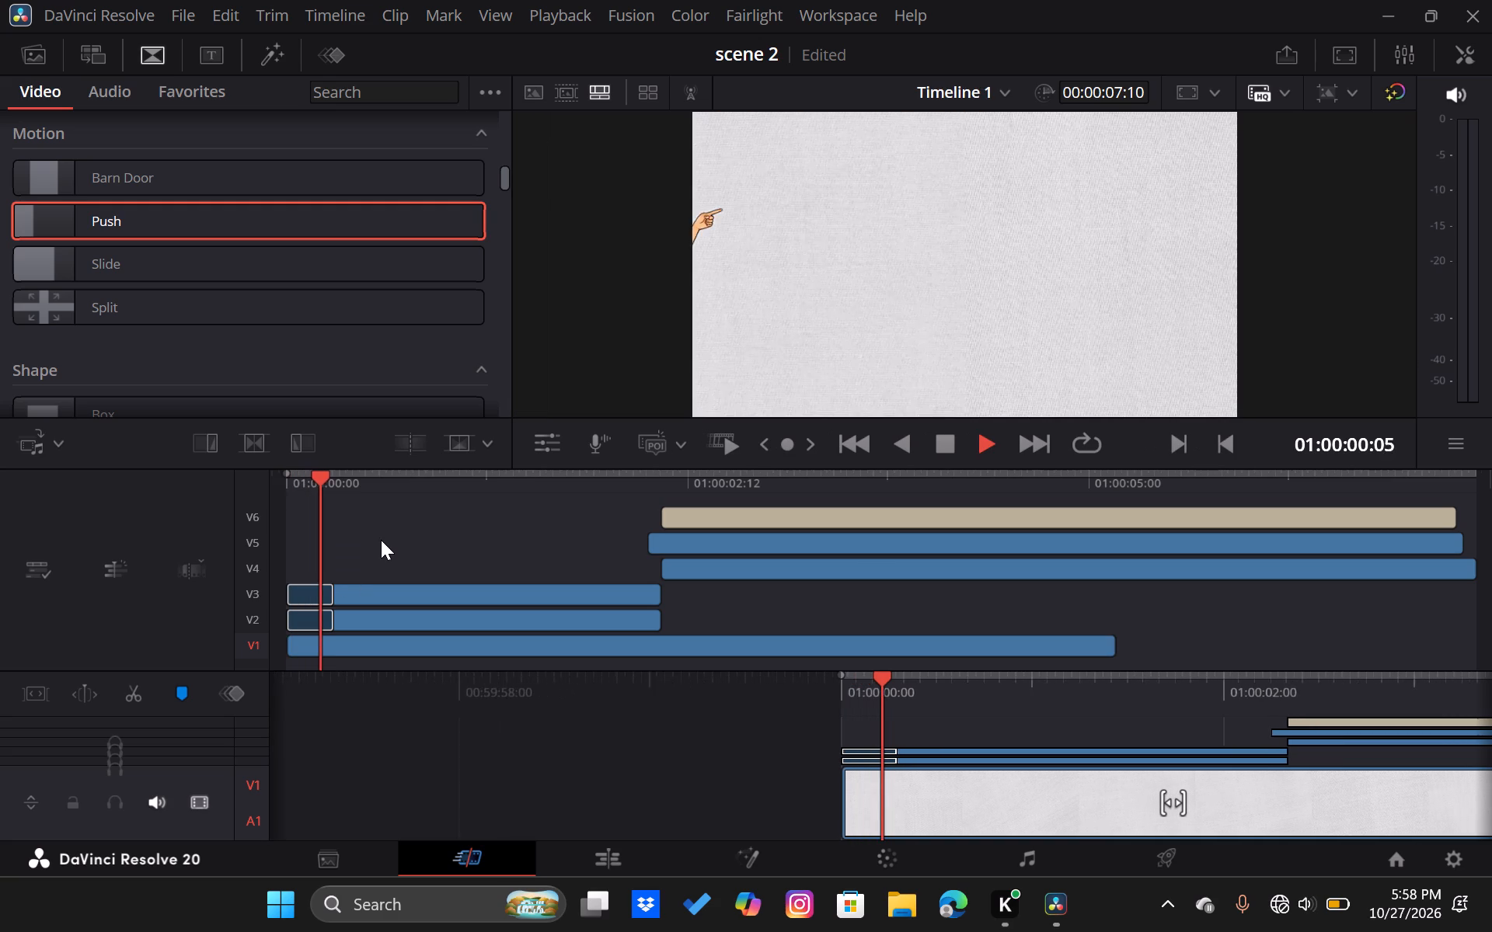
key("space")
key("space")
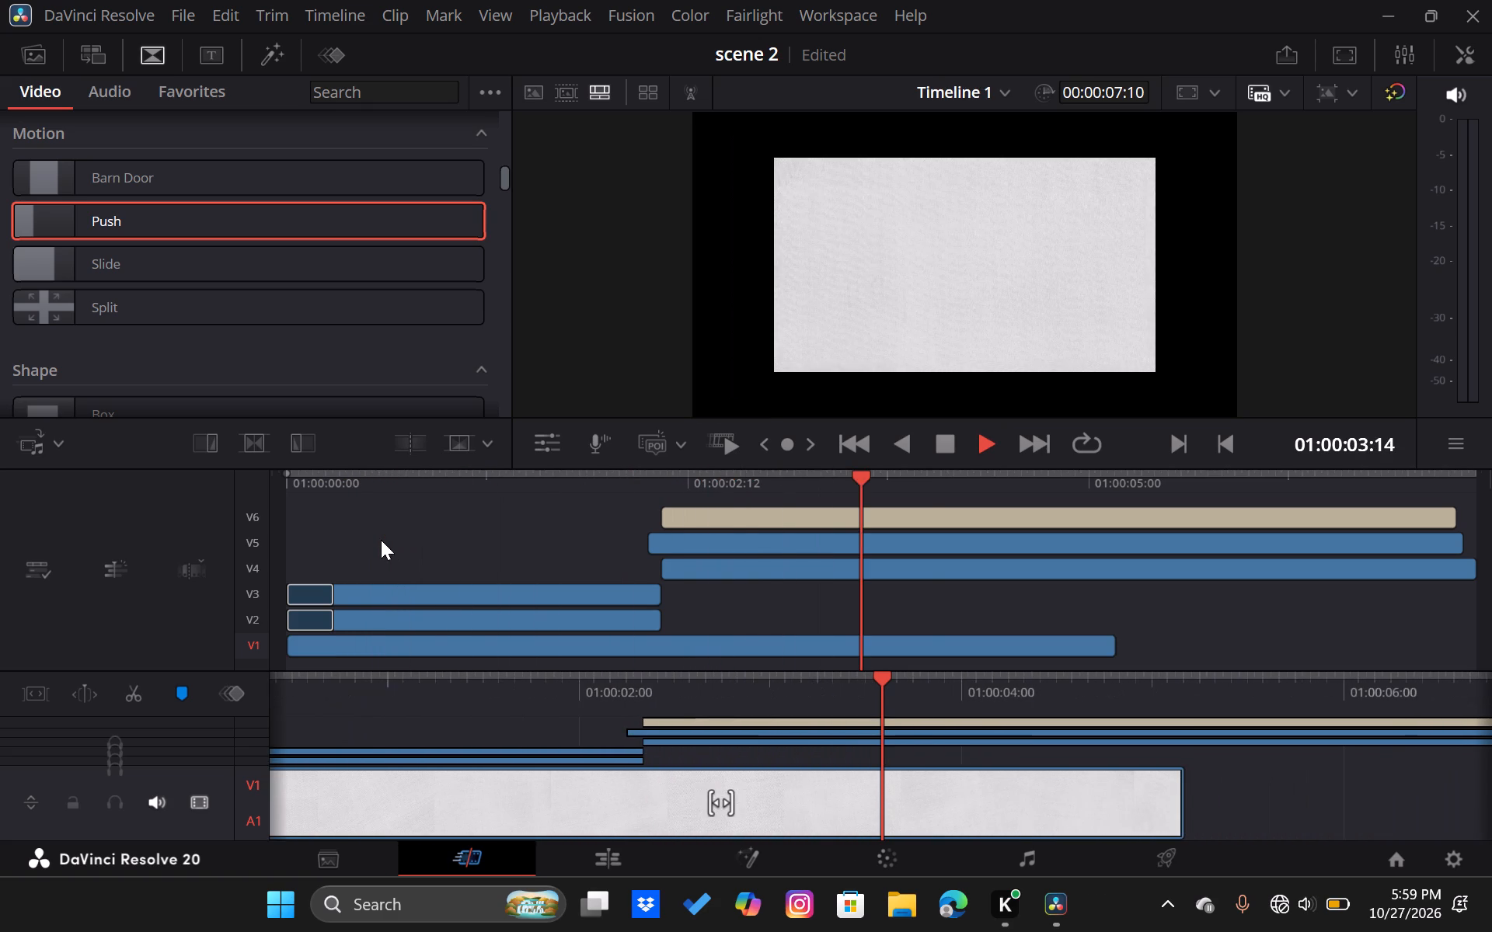
key("space")
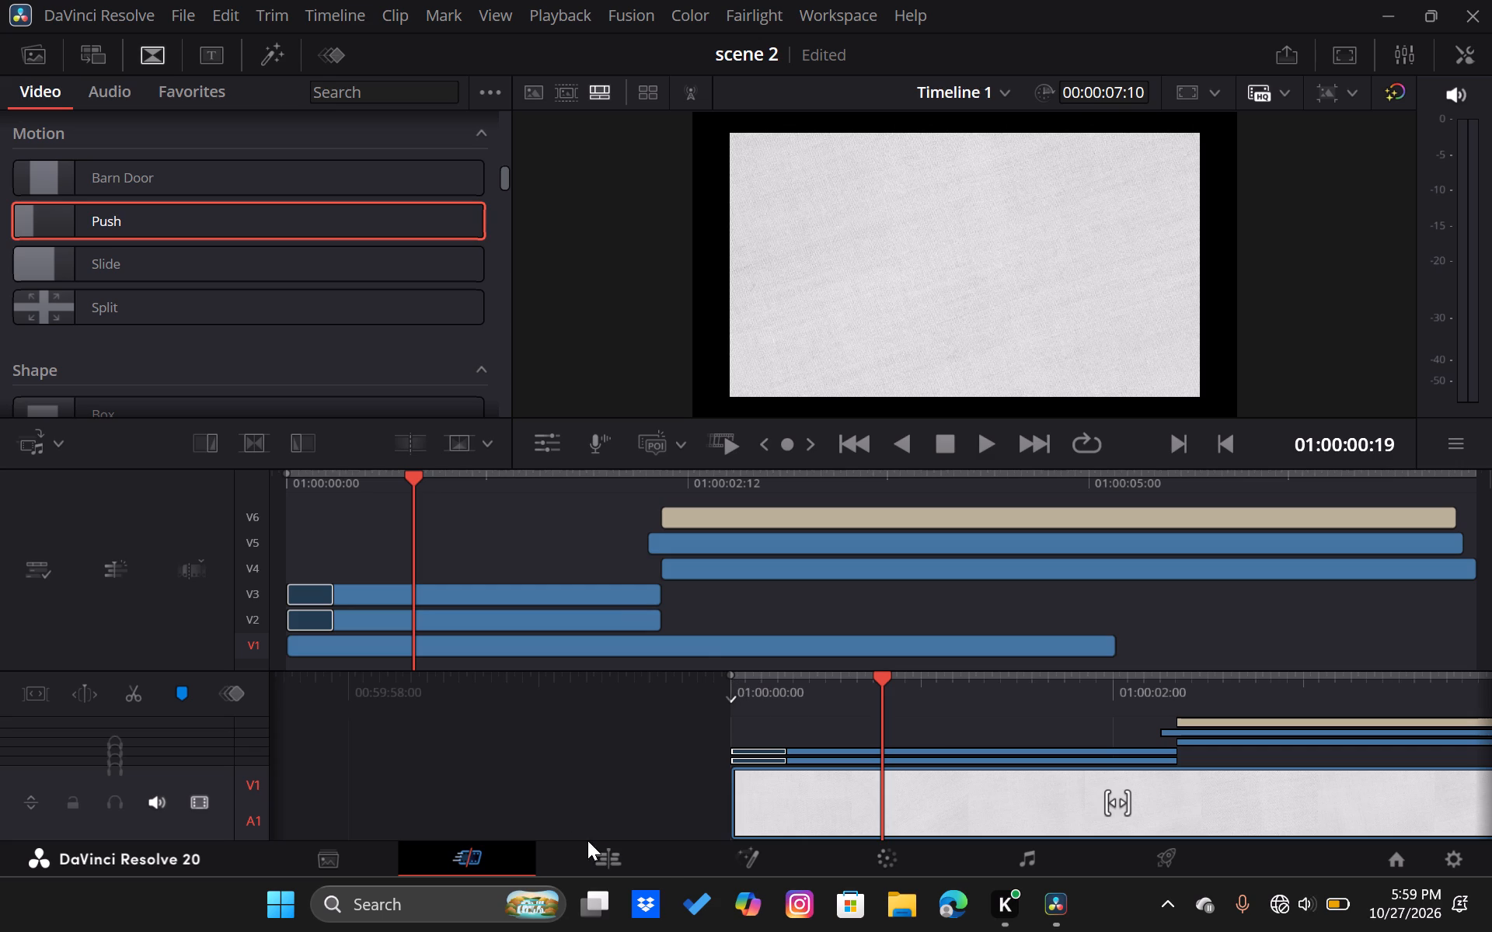
Switch to the Edit page and replay the timeline from 01:00:00:00 to the end to review the clip timing.
left_click(597, 847)
scroll(714, 635, "right", 1)
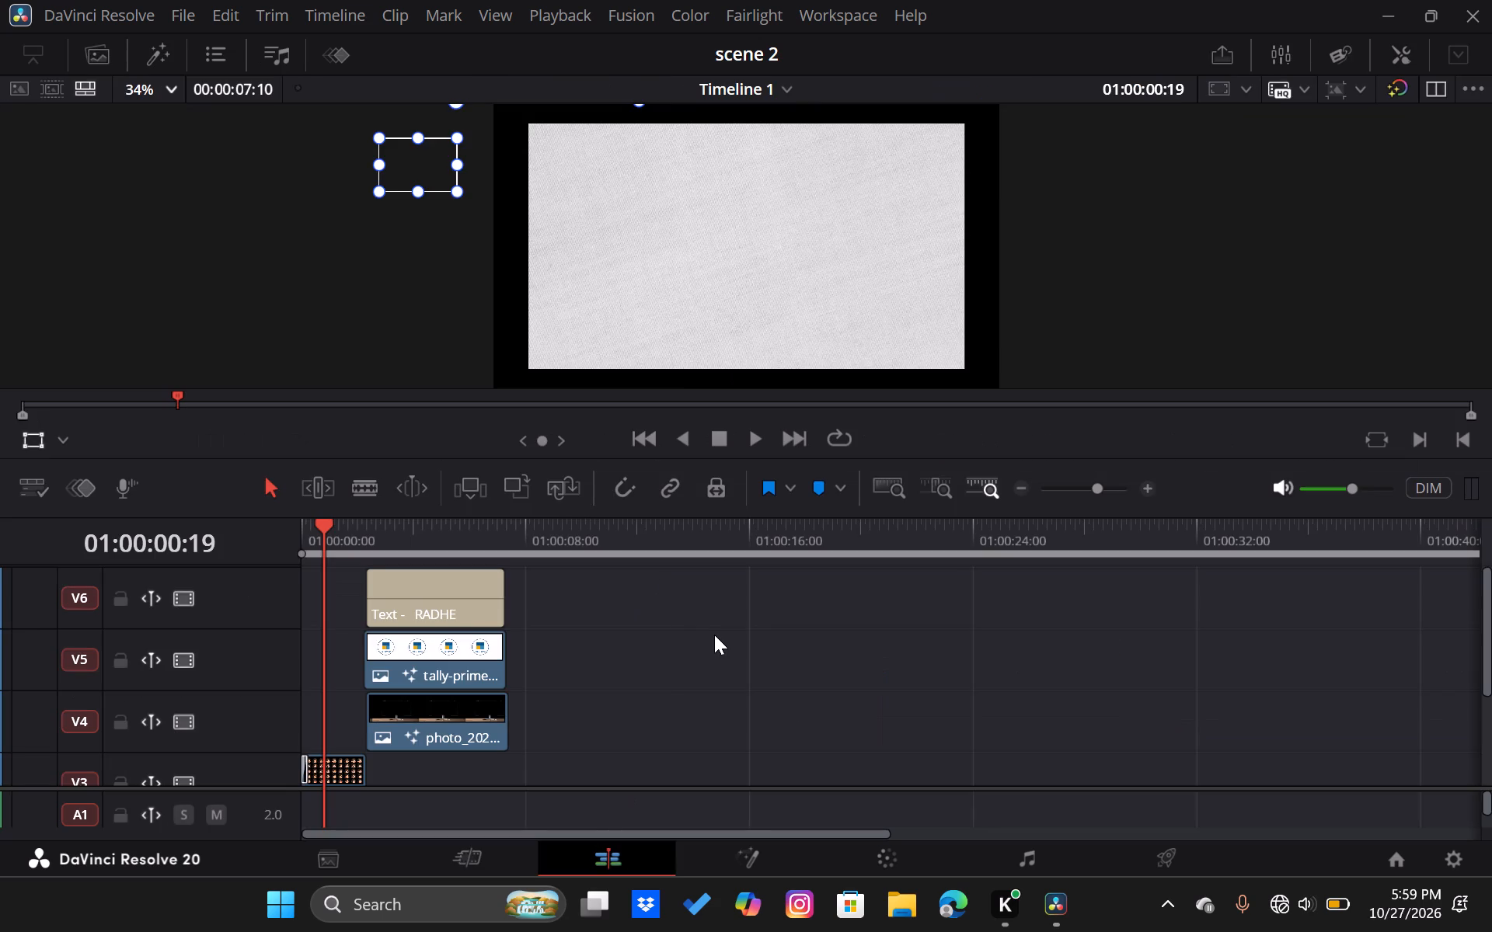
scroll(714, 635, "right", 1)
scroll(660, 621, "up", 3, "ctrl")
scroll(787, 642, "down", 1)
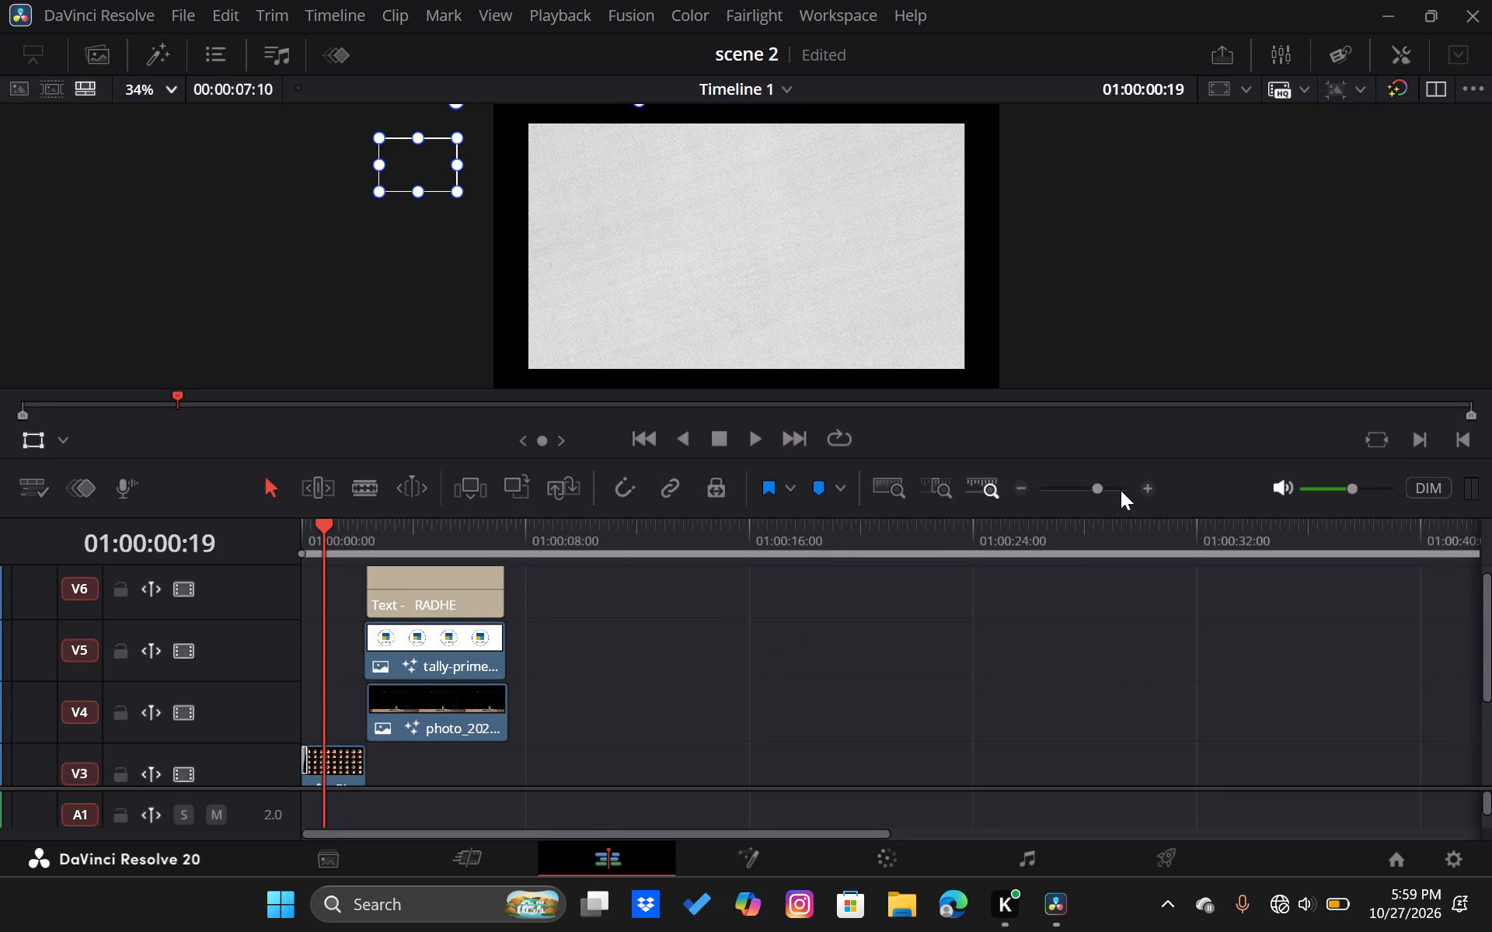
left_click(1117, 487)
scroll(1003, 708, "right", 1)
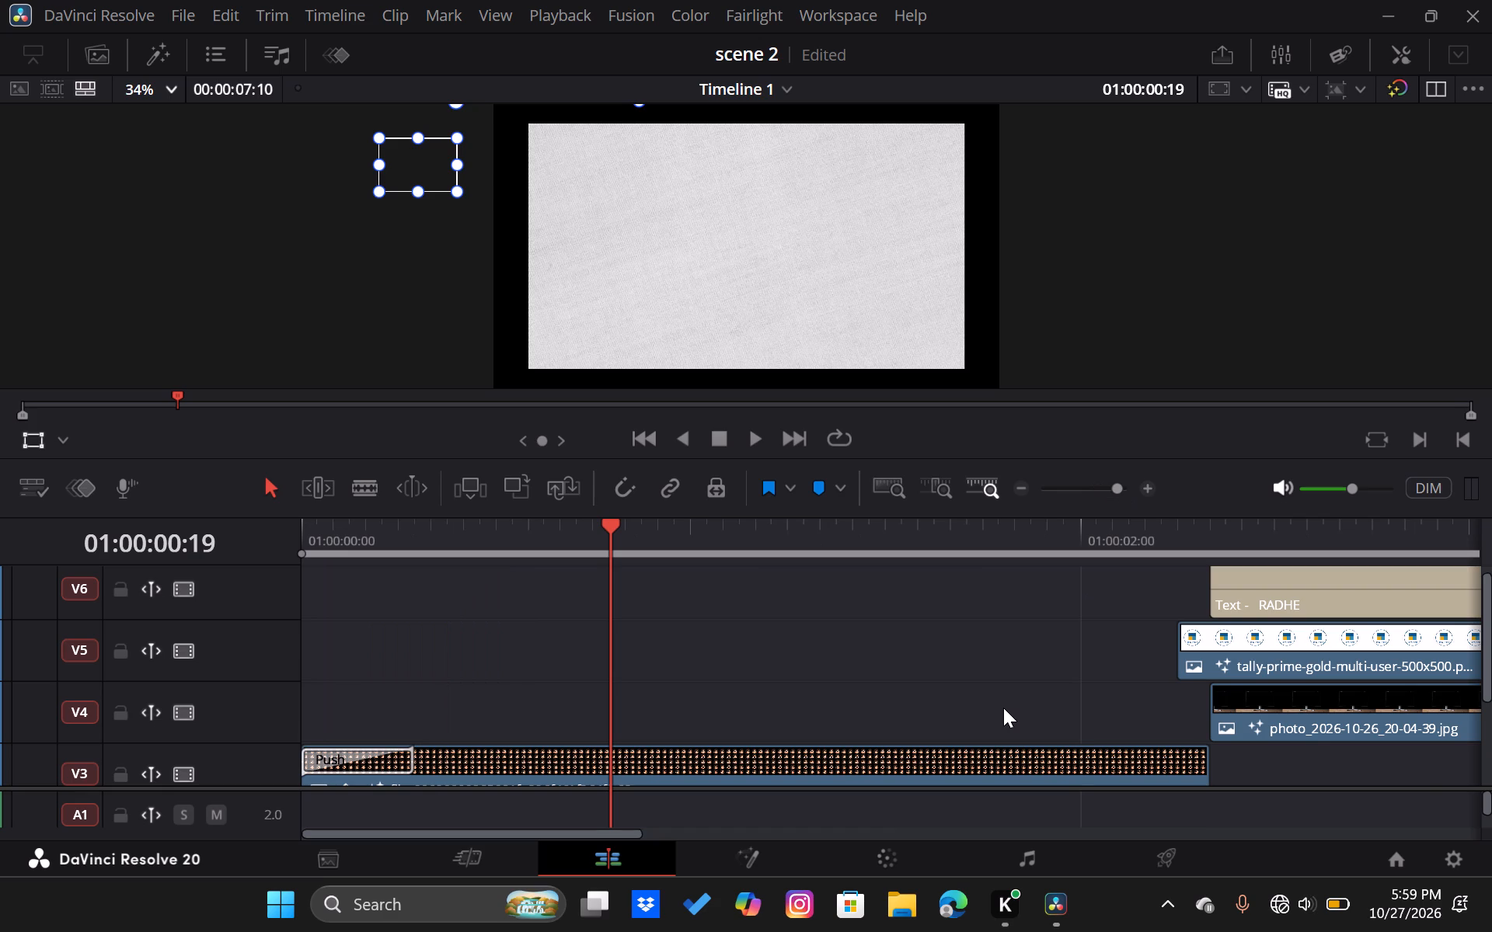
scroll(1003, 708, "right", 1)
left_click_drag(580, 533, 245, 593)
key("space")
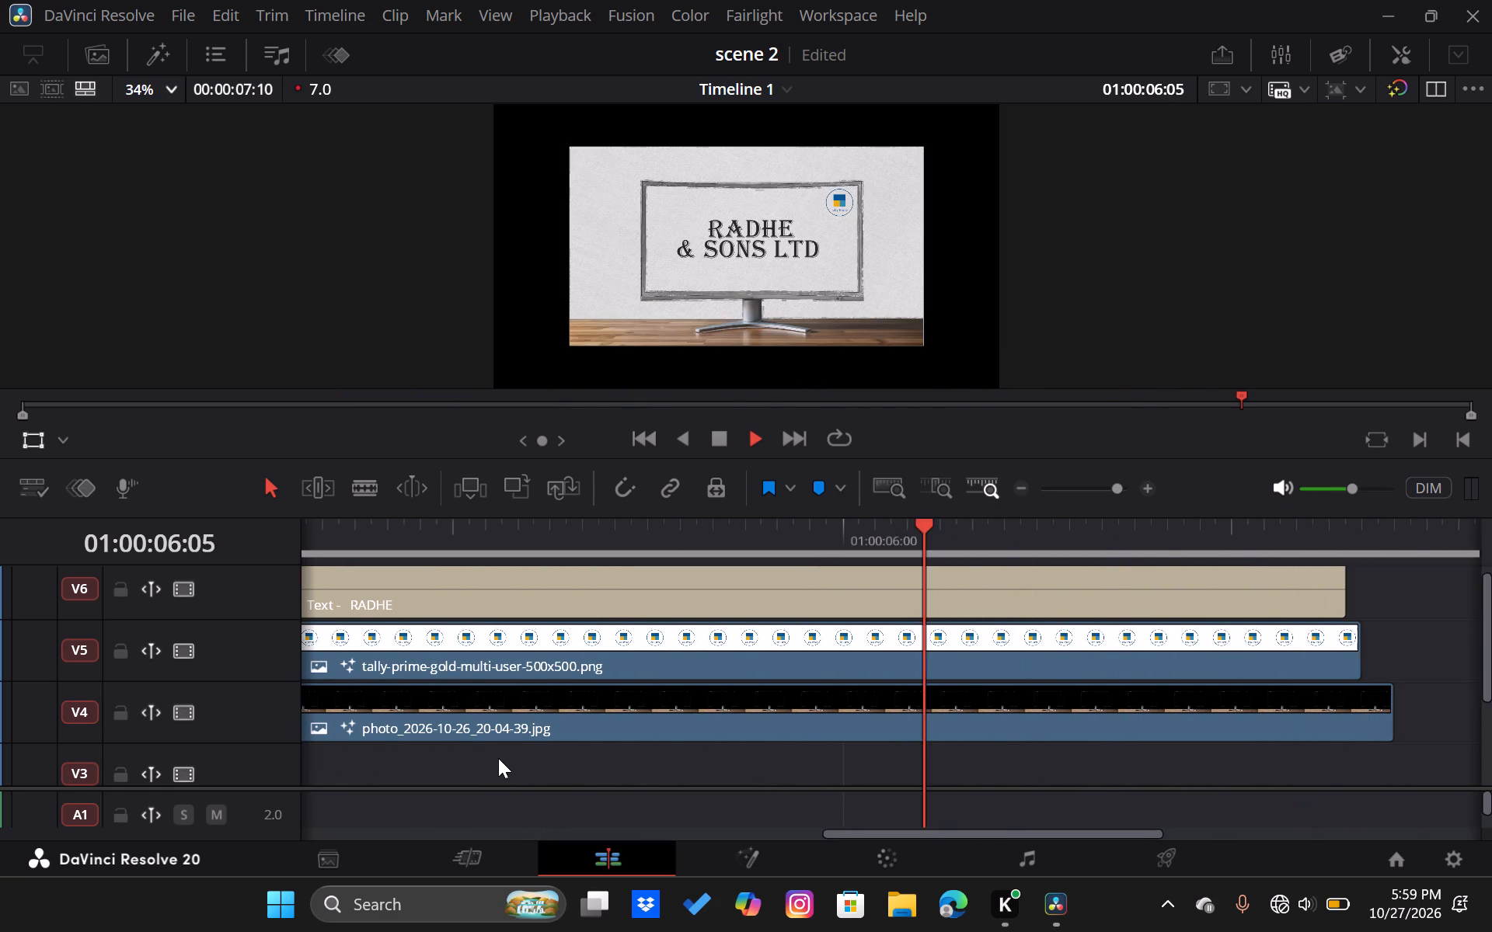
scroll(498, 758, "right", 2)
key("space")
scroll(498, 758, "right", 1)
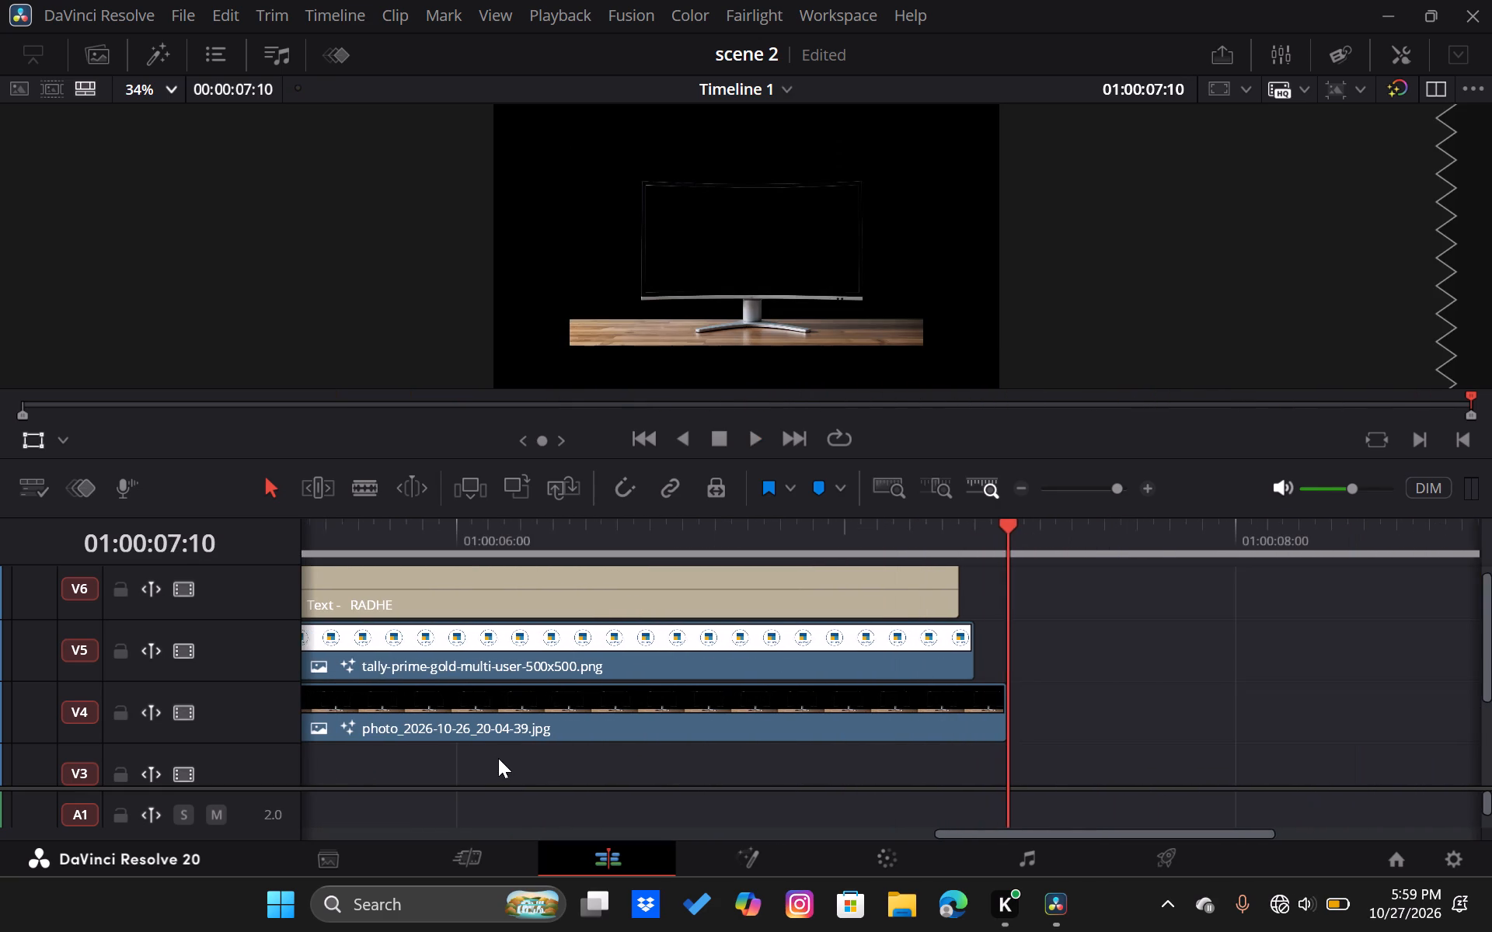
scroll(498, 758, "right", 11)
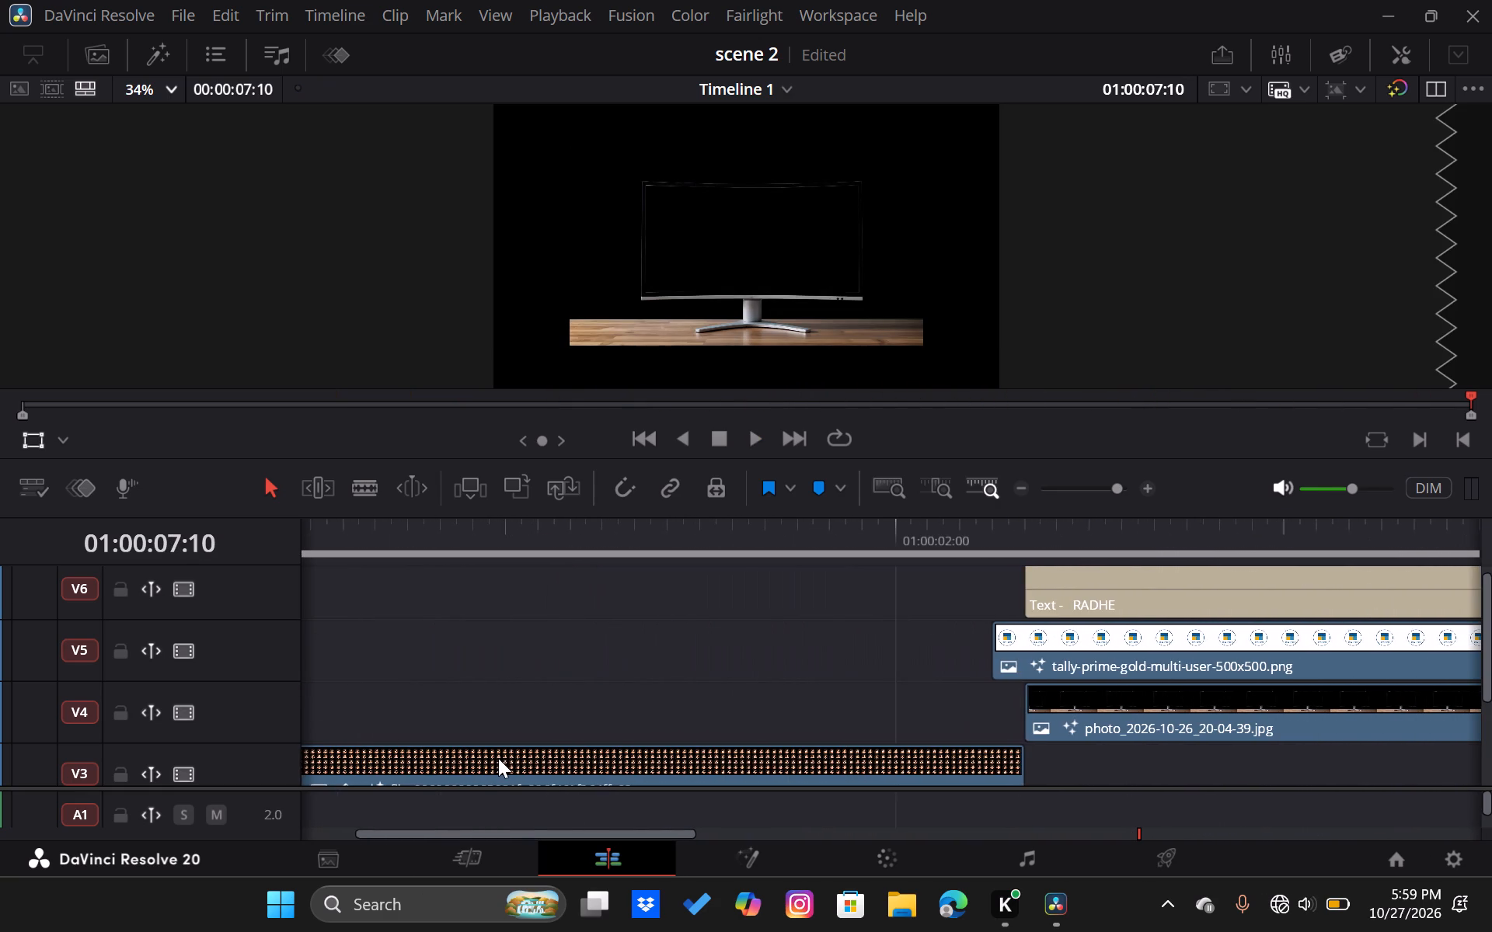
Move the monitor photo on V4, Tally Prime logo on V5 and RADHE title on V6 earlier, all starting at 01:00:02:00.
left_click_drag(1125, 709, 1086, 713)
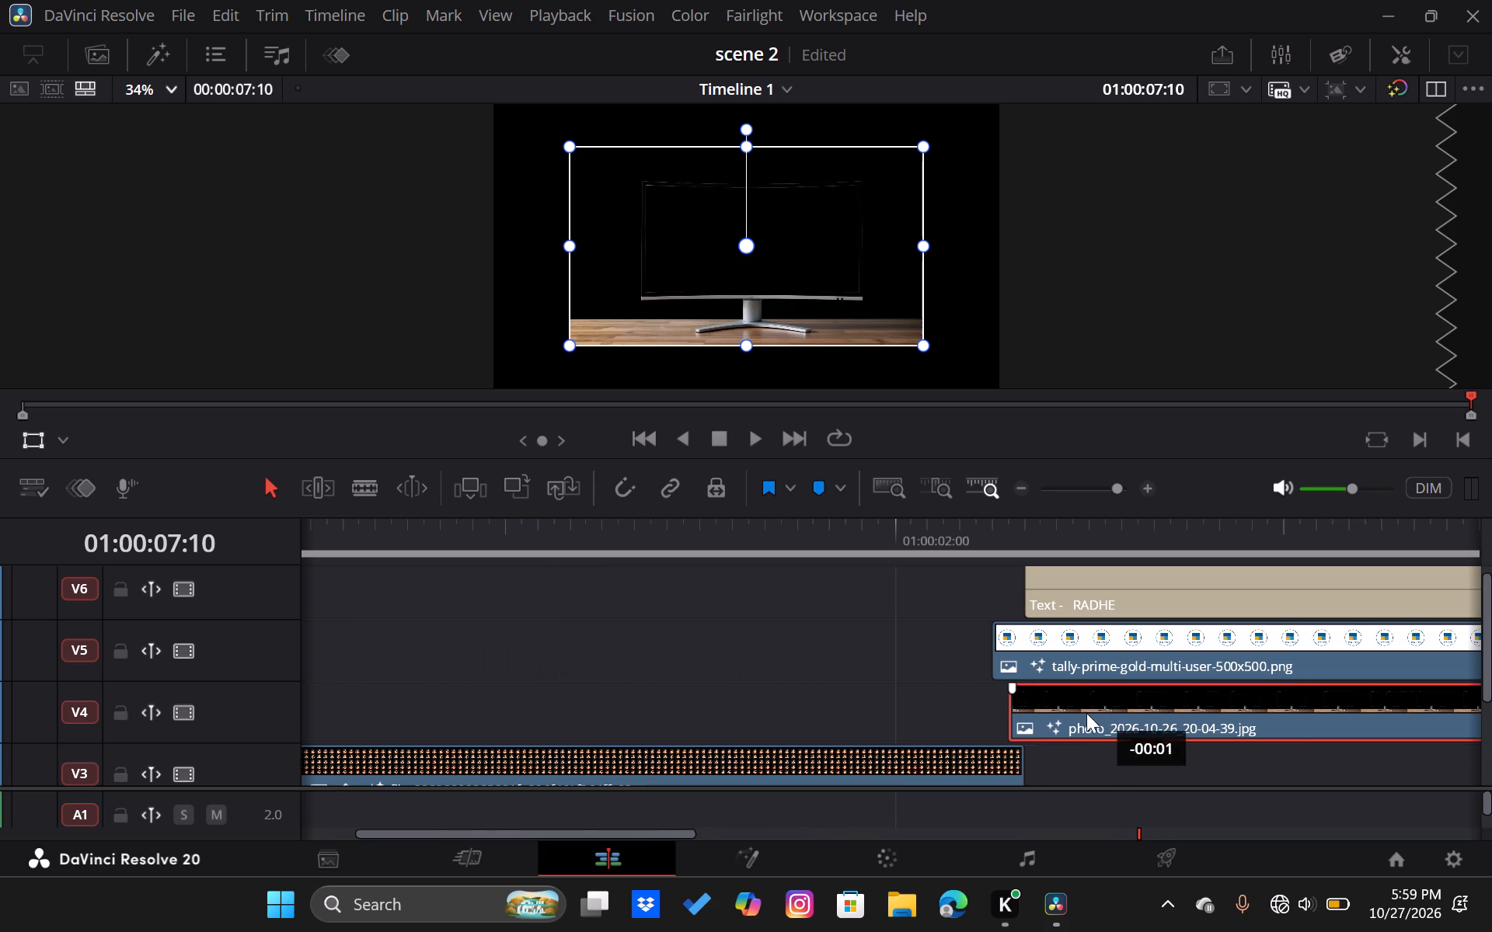
left_click_drag(1086, 713, 983, 721)
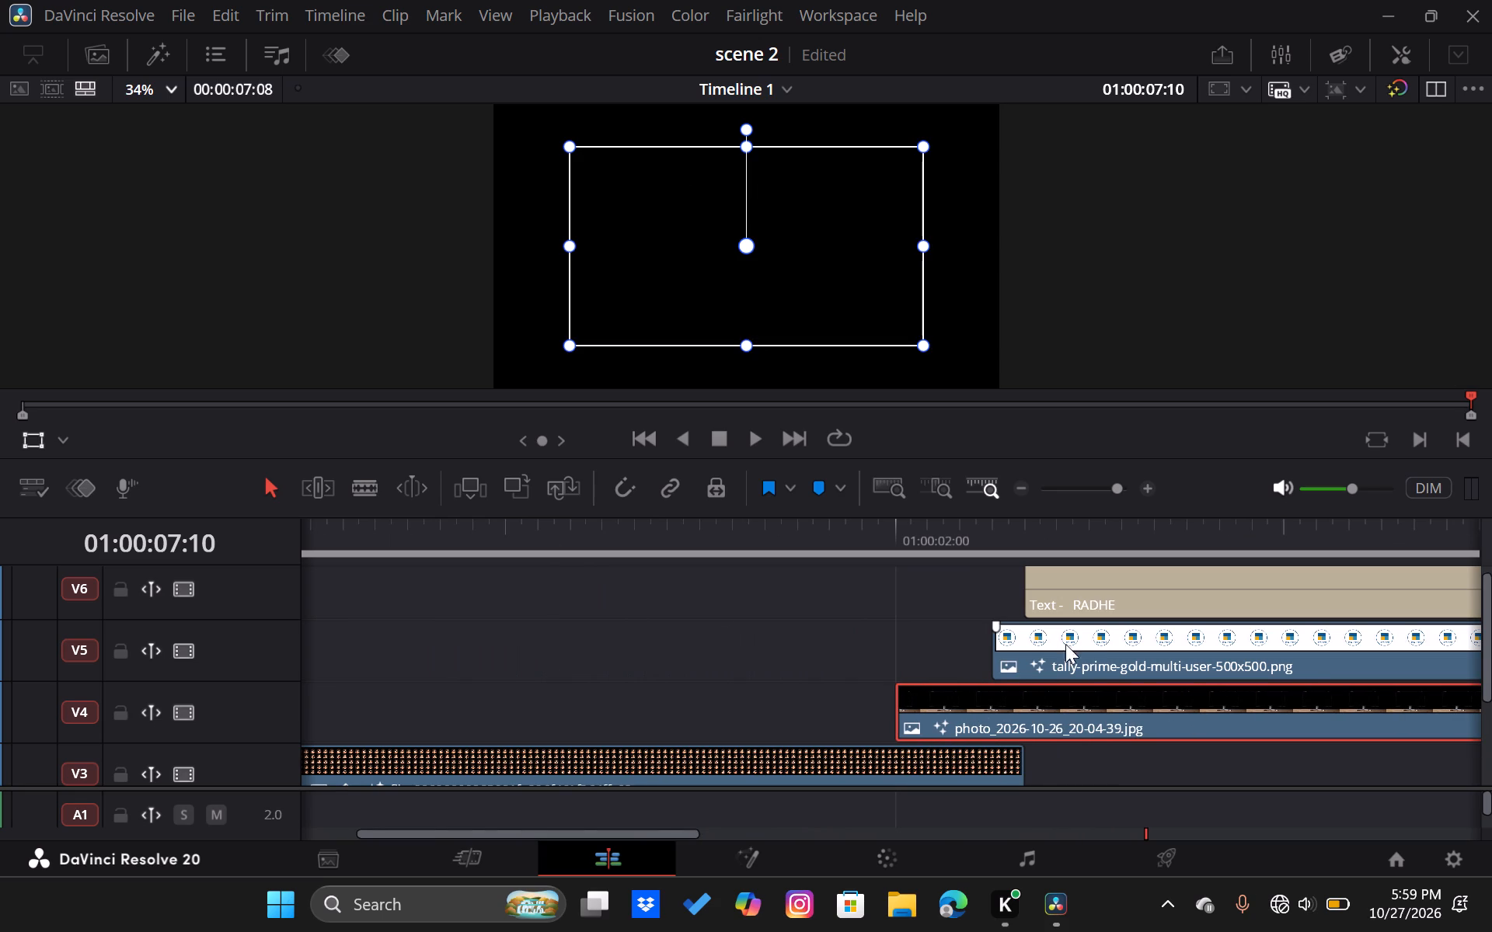
left_click_drag(1081, 648, 981, 659)
left_click_drag(1072, 594, 1034, 598)
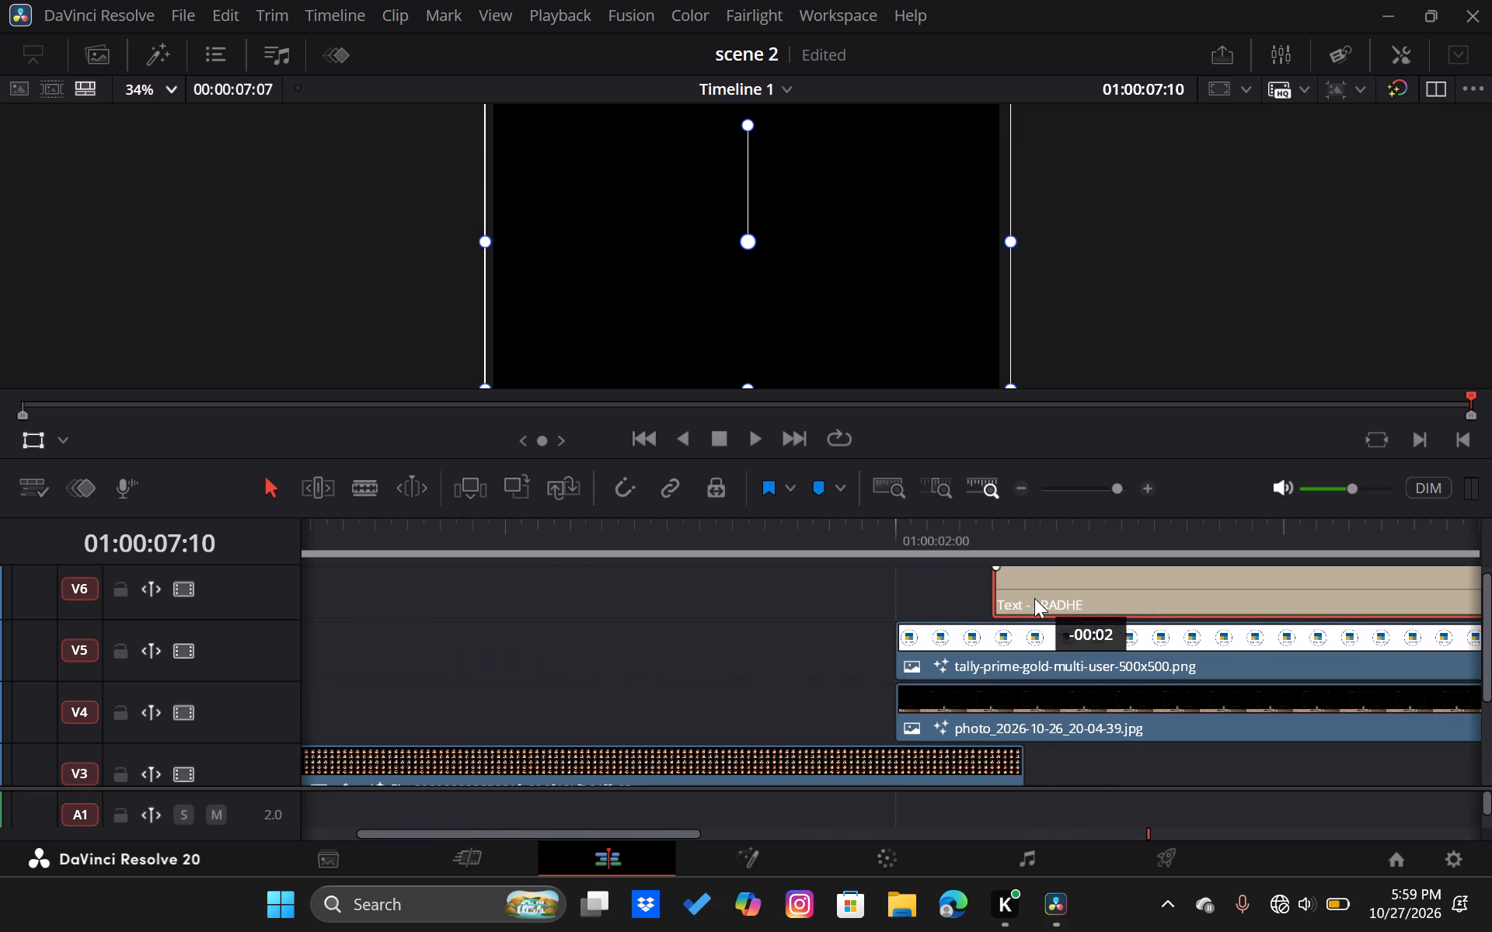
left_click_drag(1034, 598, 953, 610)
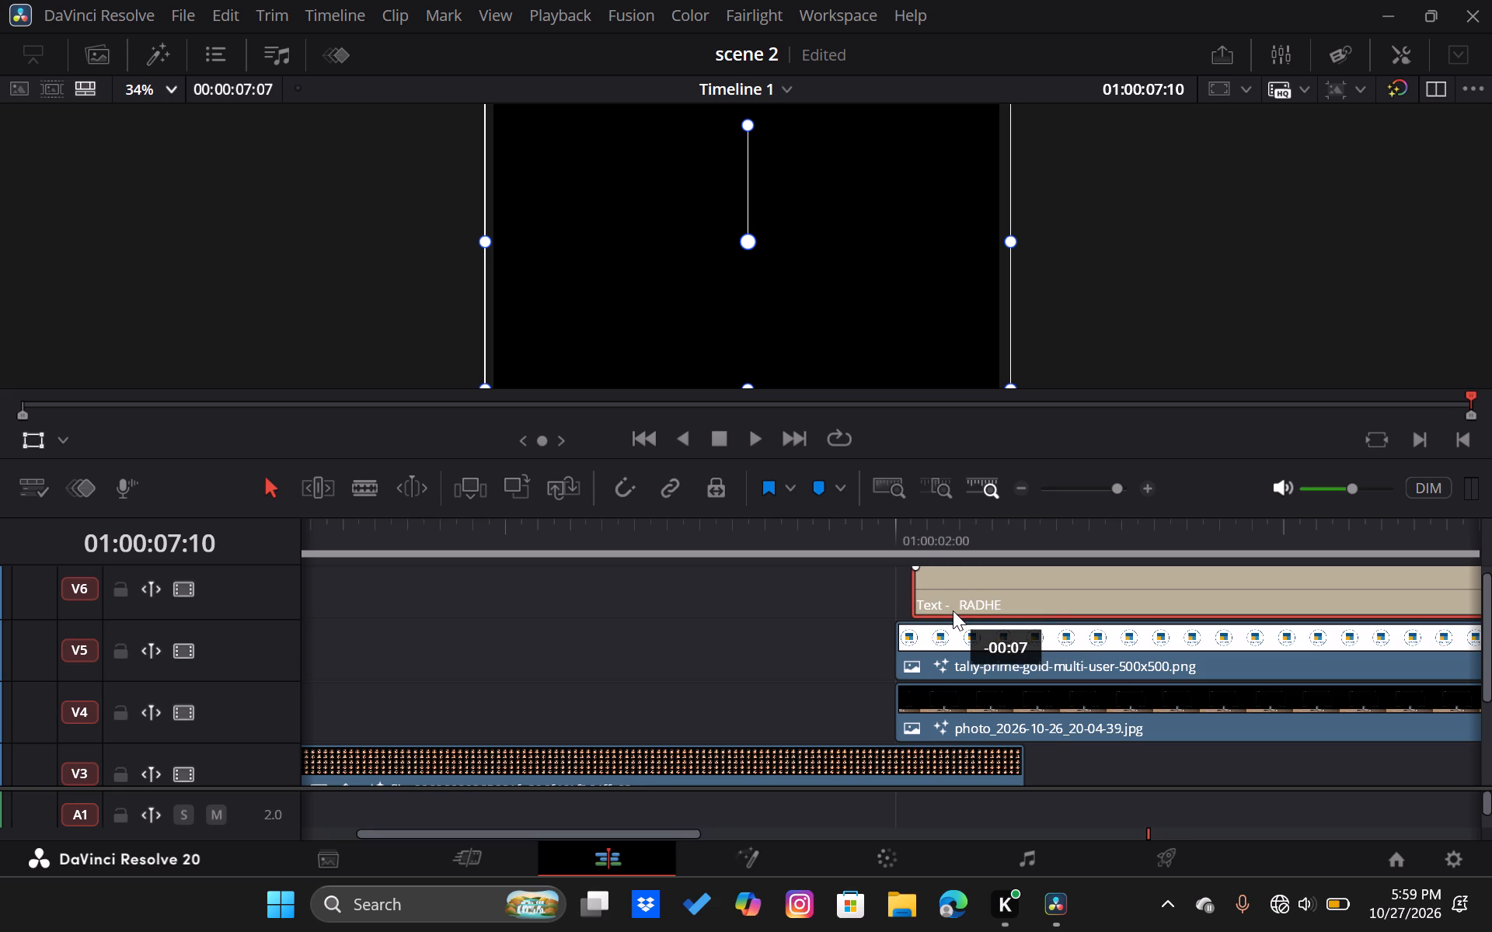
left_click_drag(953, 610, 938, 612)
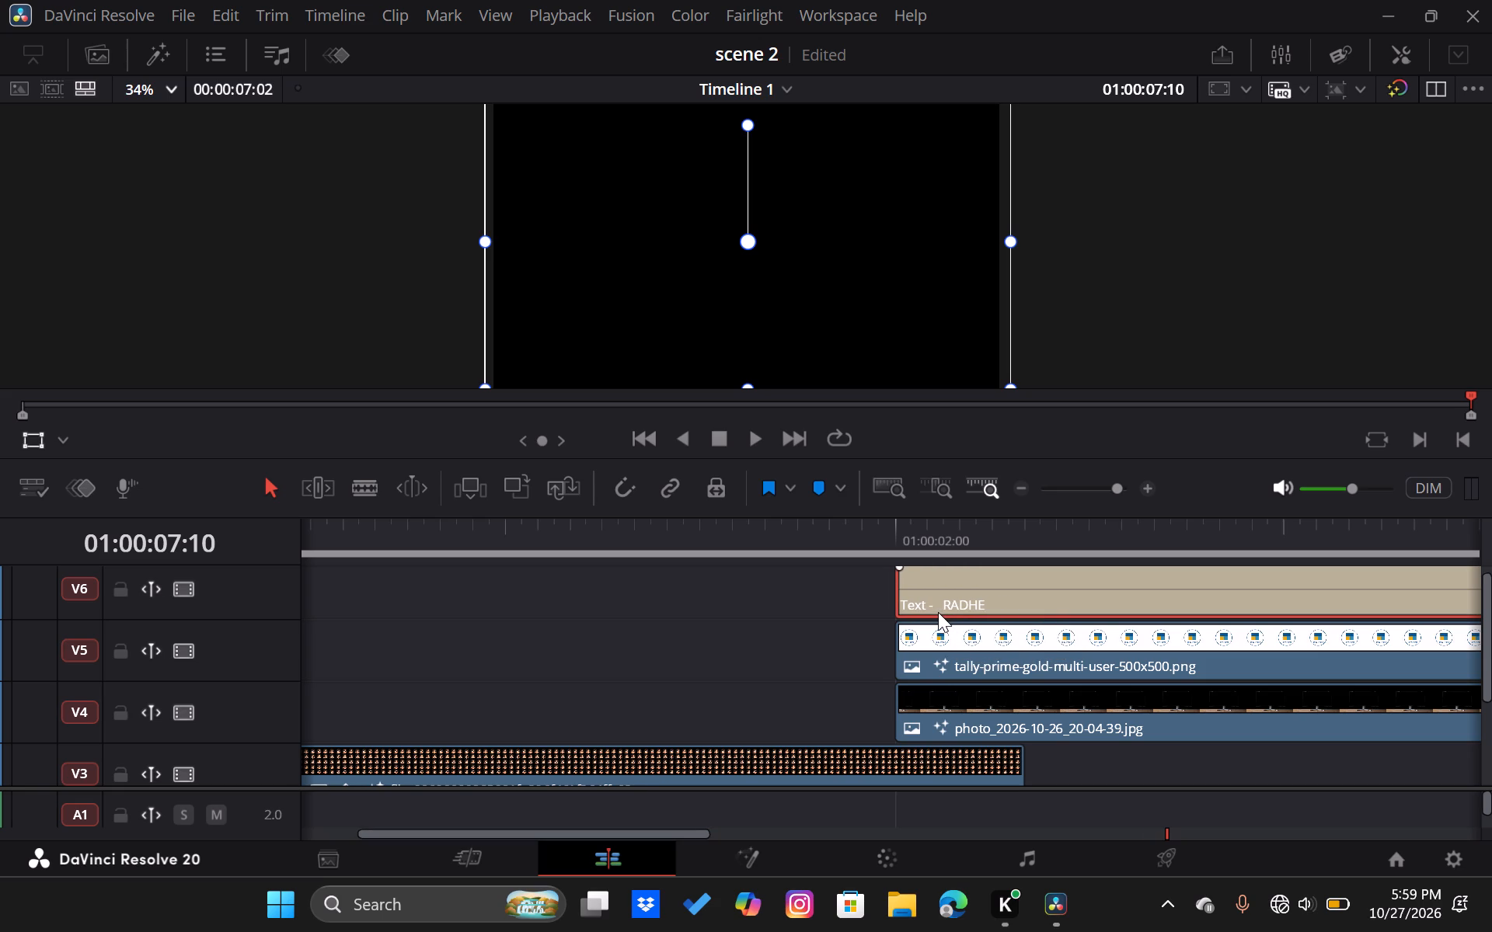
left_click_drag(945, 640, 955, 643)
left_click(792, 637)
Play the timeline from 01:00:00:00 to the end to check the earlier monitor, logo and title timing.
scroll(792, 637, "down", 3, "ctrl")
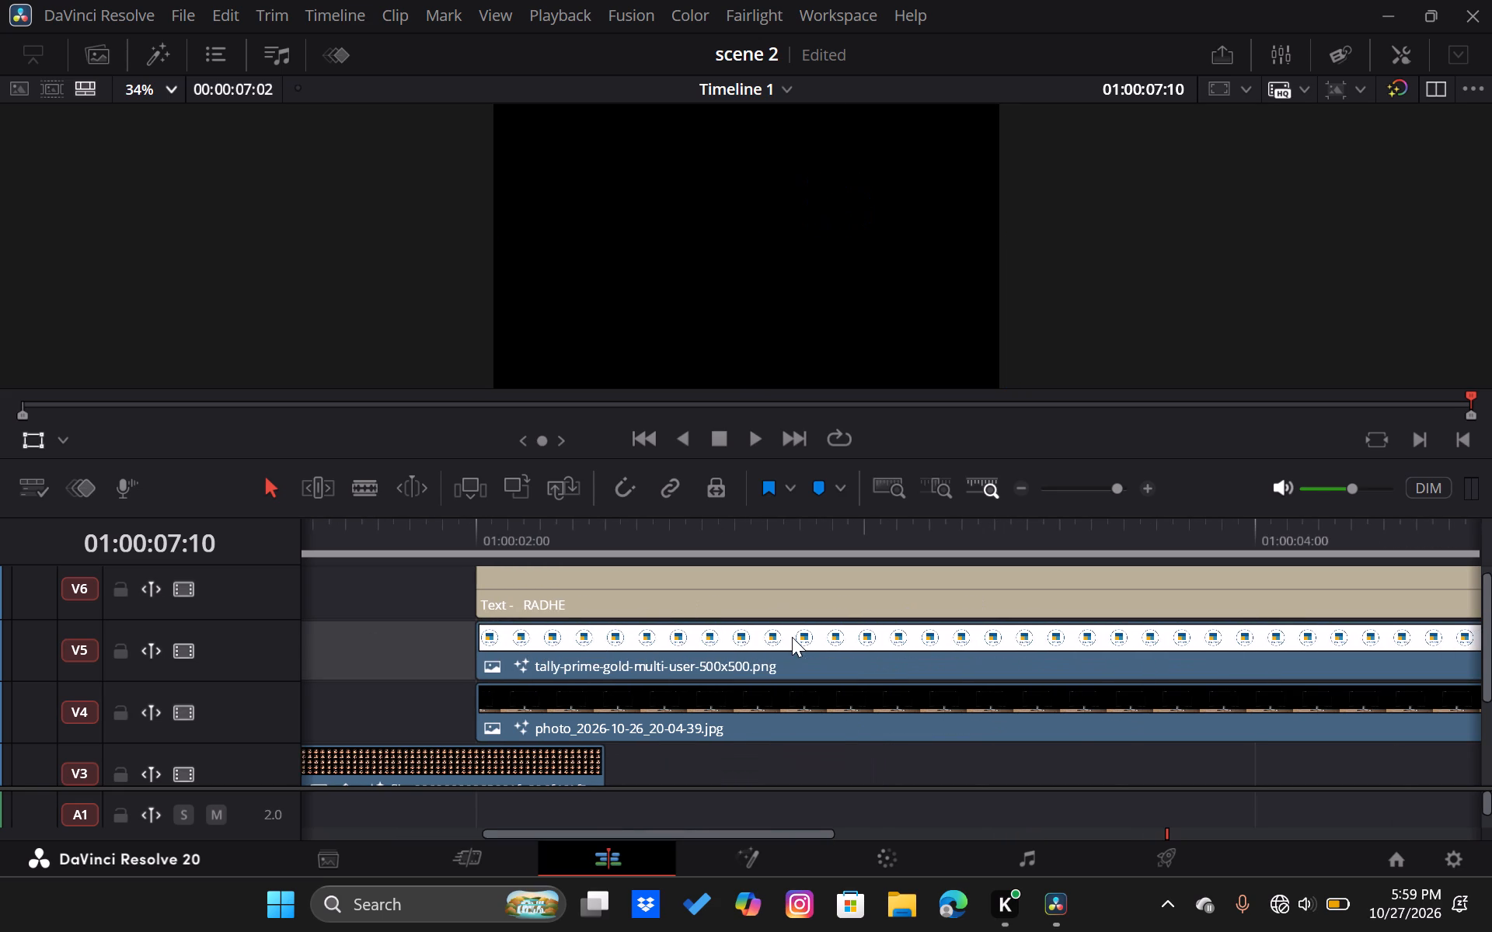
scroll(792, 637, "right", 5)
key("space")
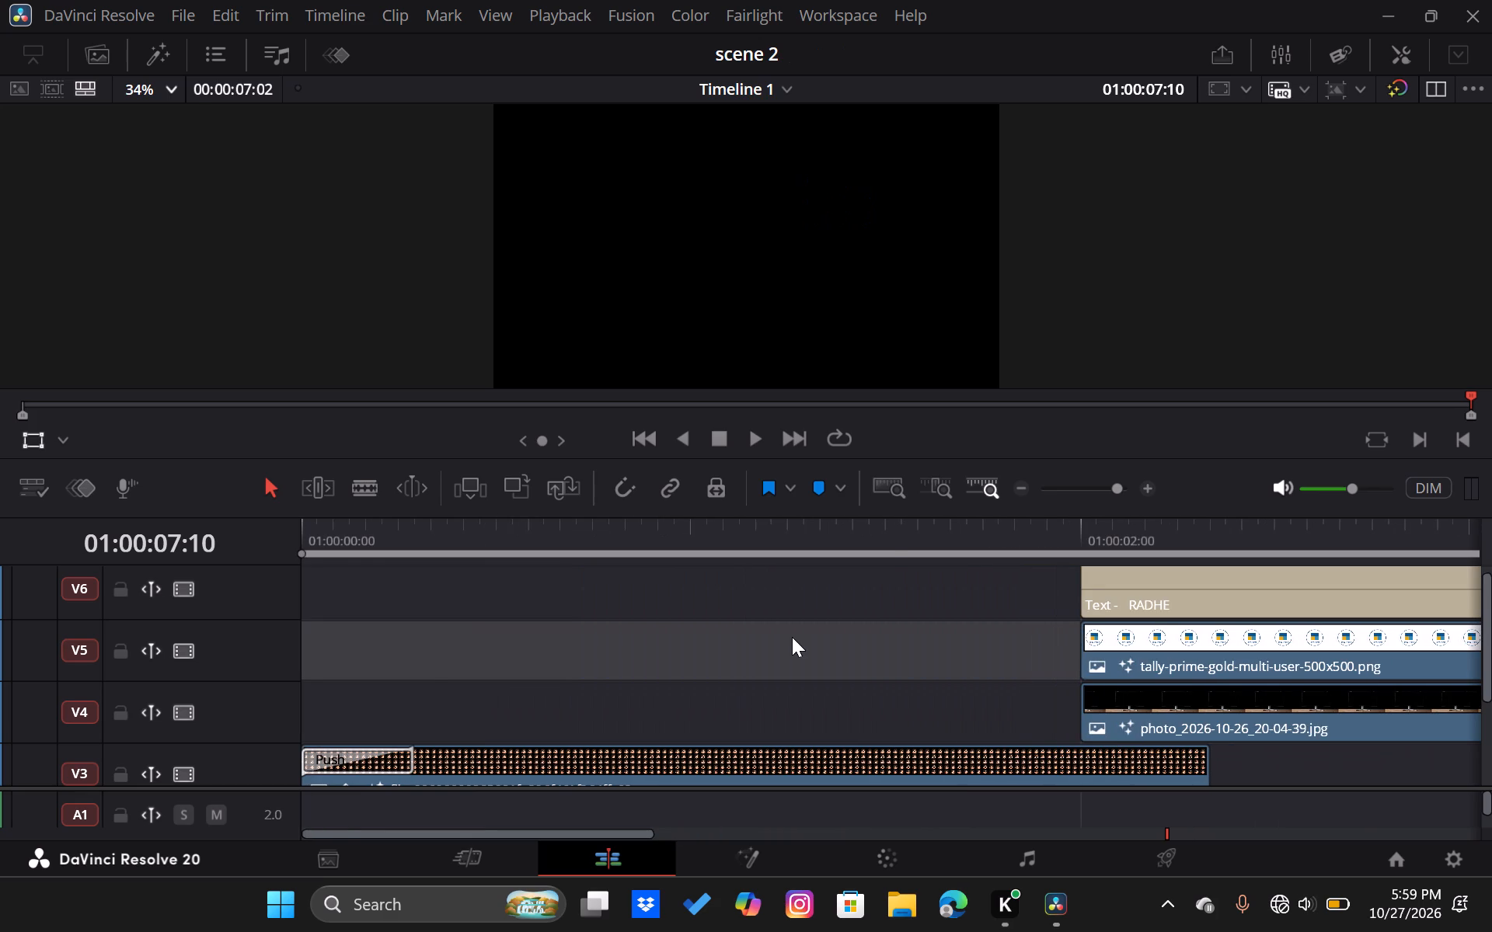
key("space")
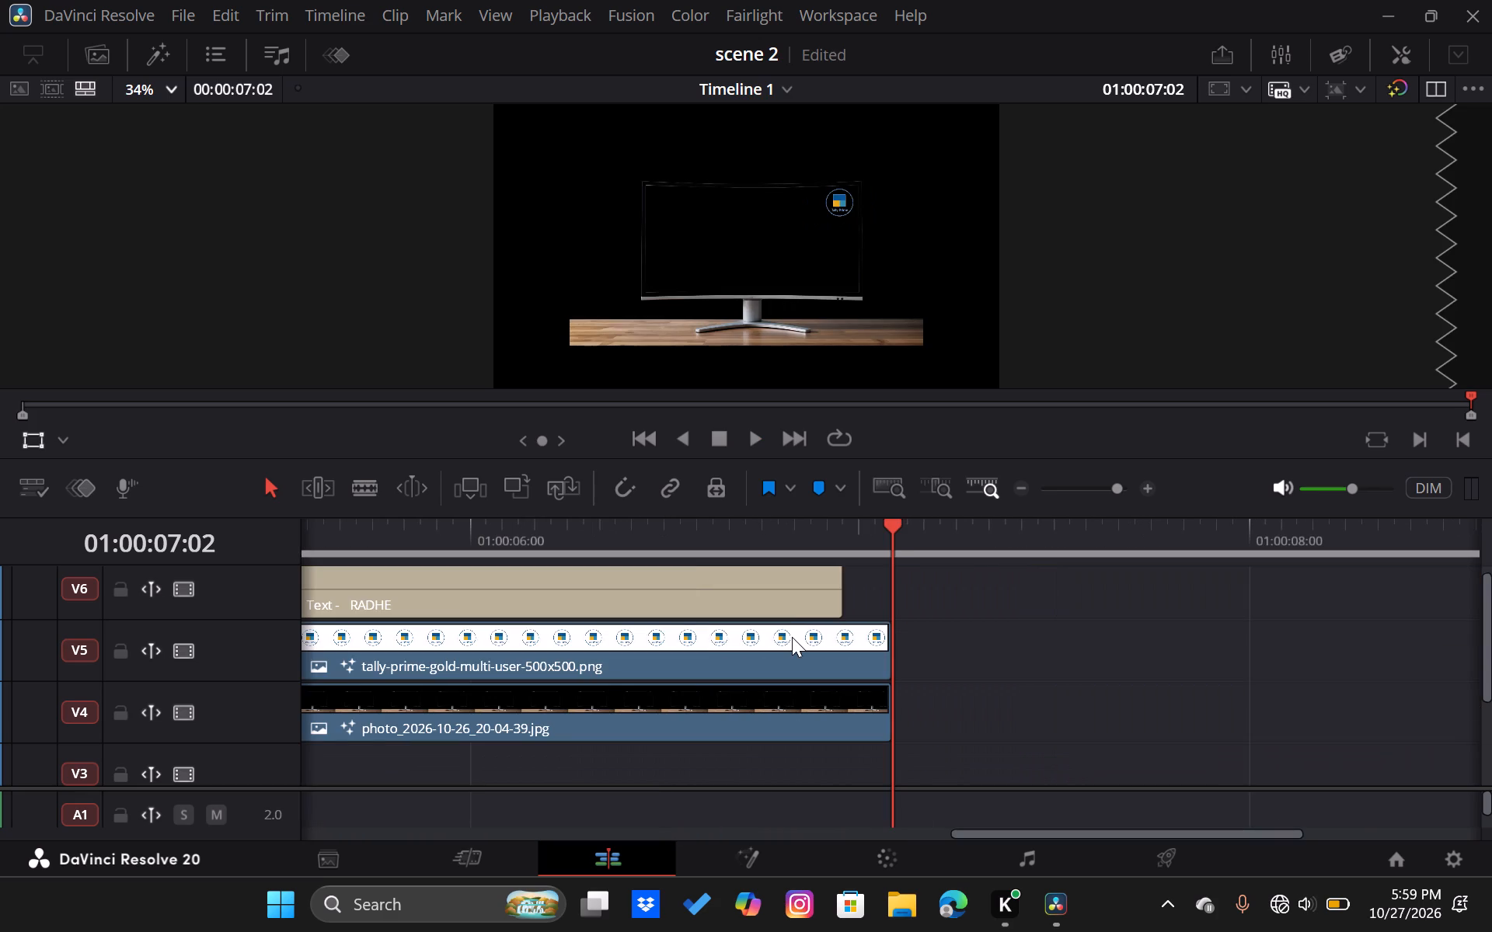
key("space")
left_click_drag(832, 530, 169, 600)
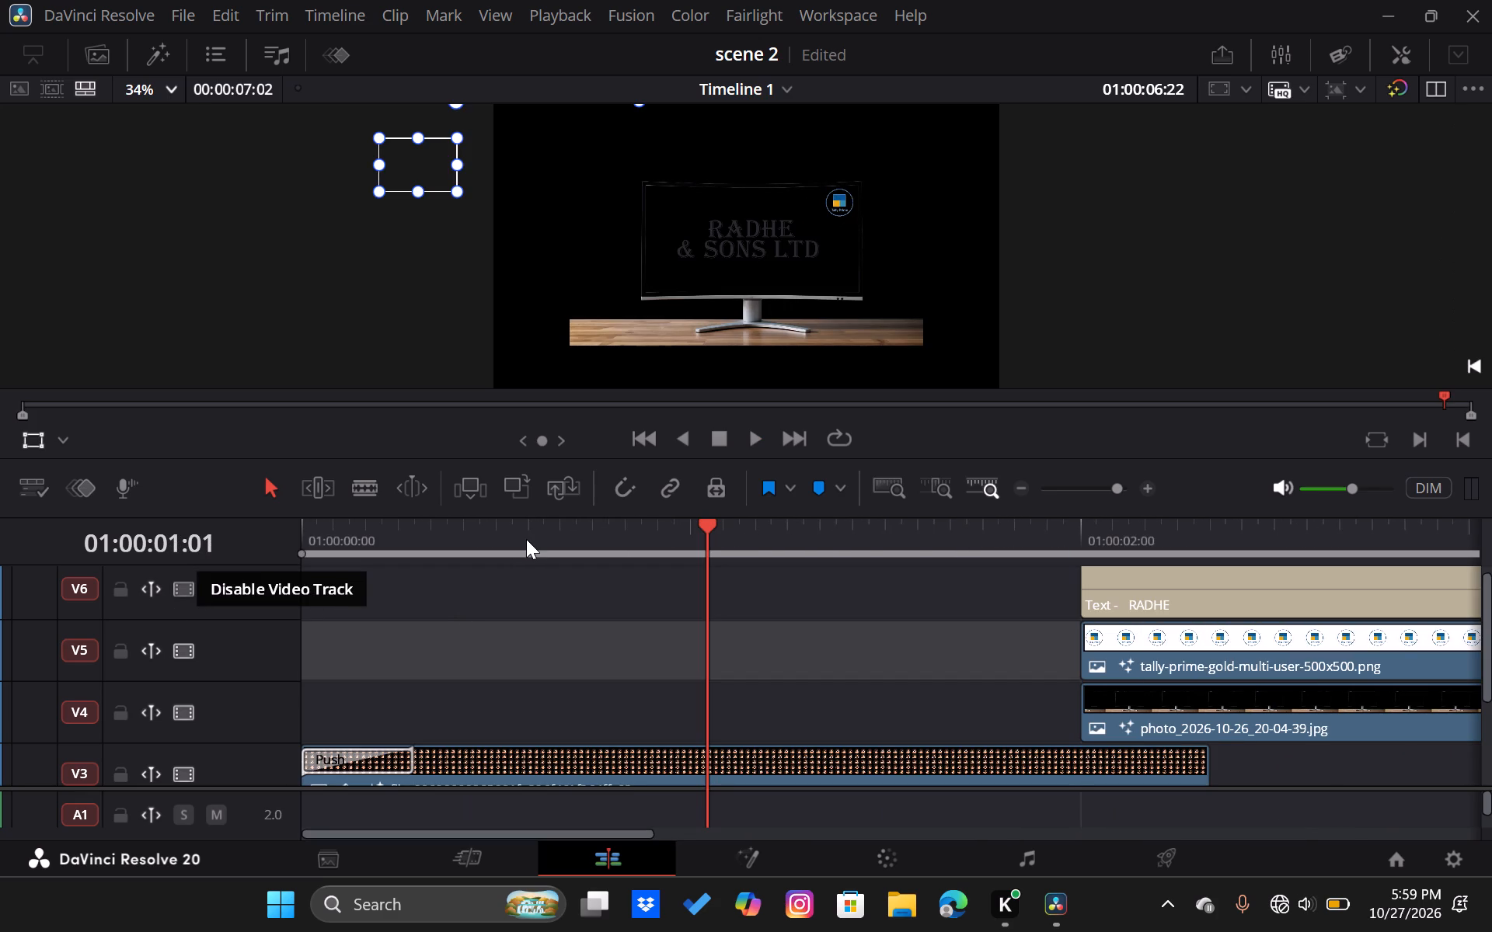
scroll(526, 539, "right", 2)
left_click_drag(534, 527, 176, 569)
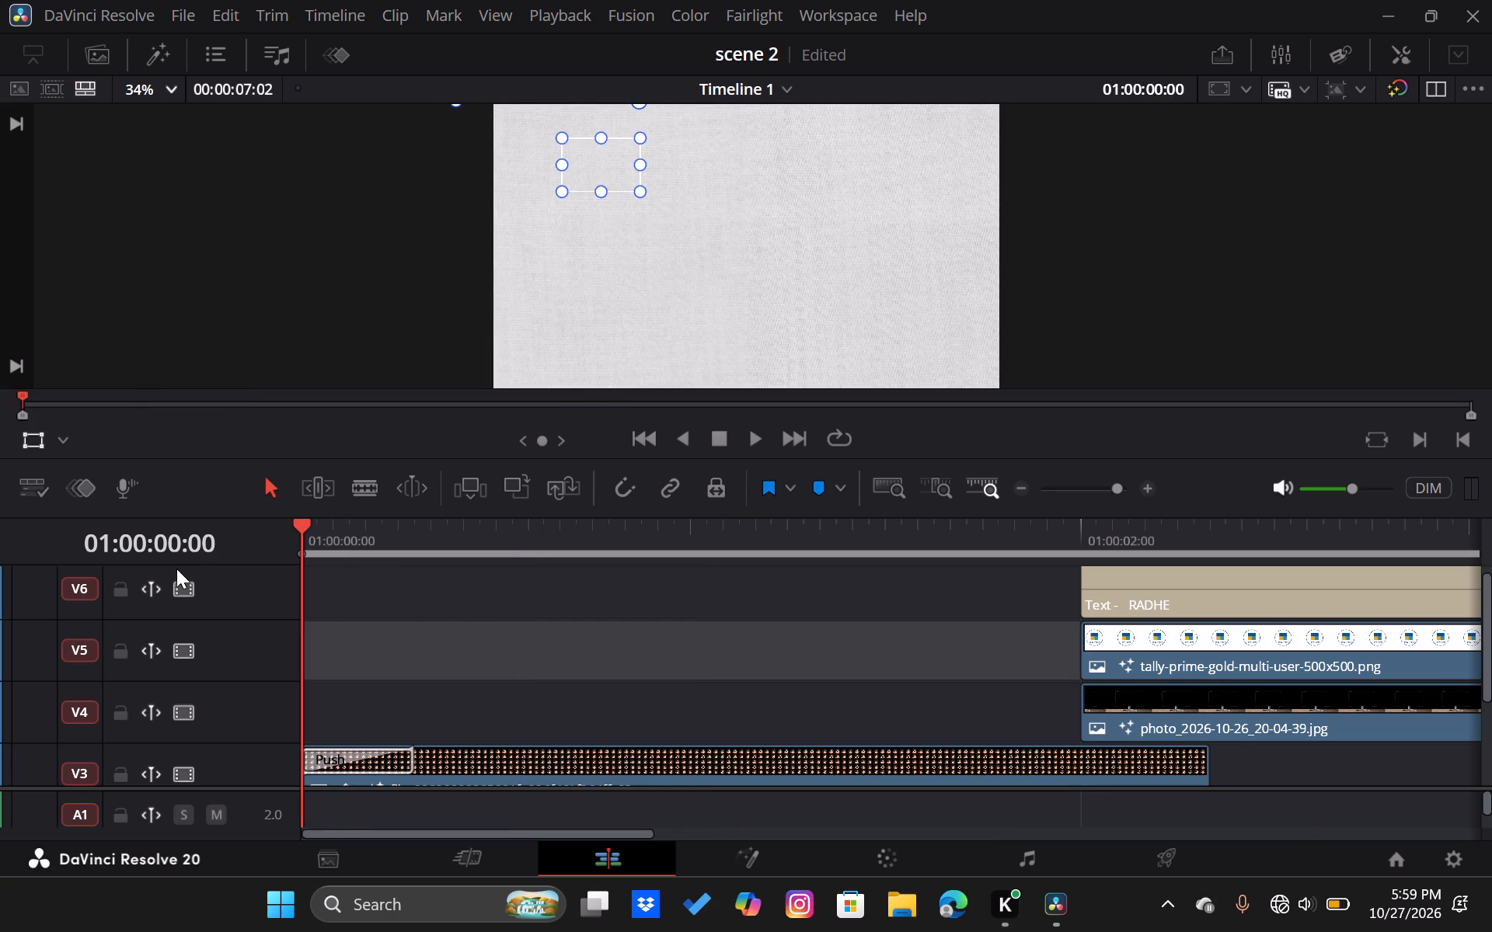
key("space")
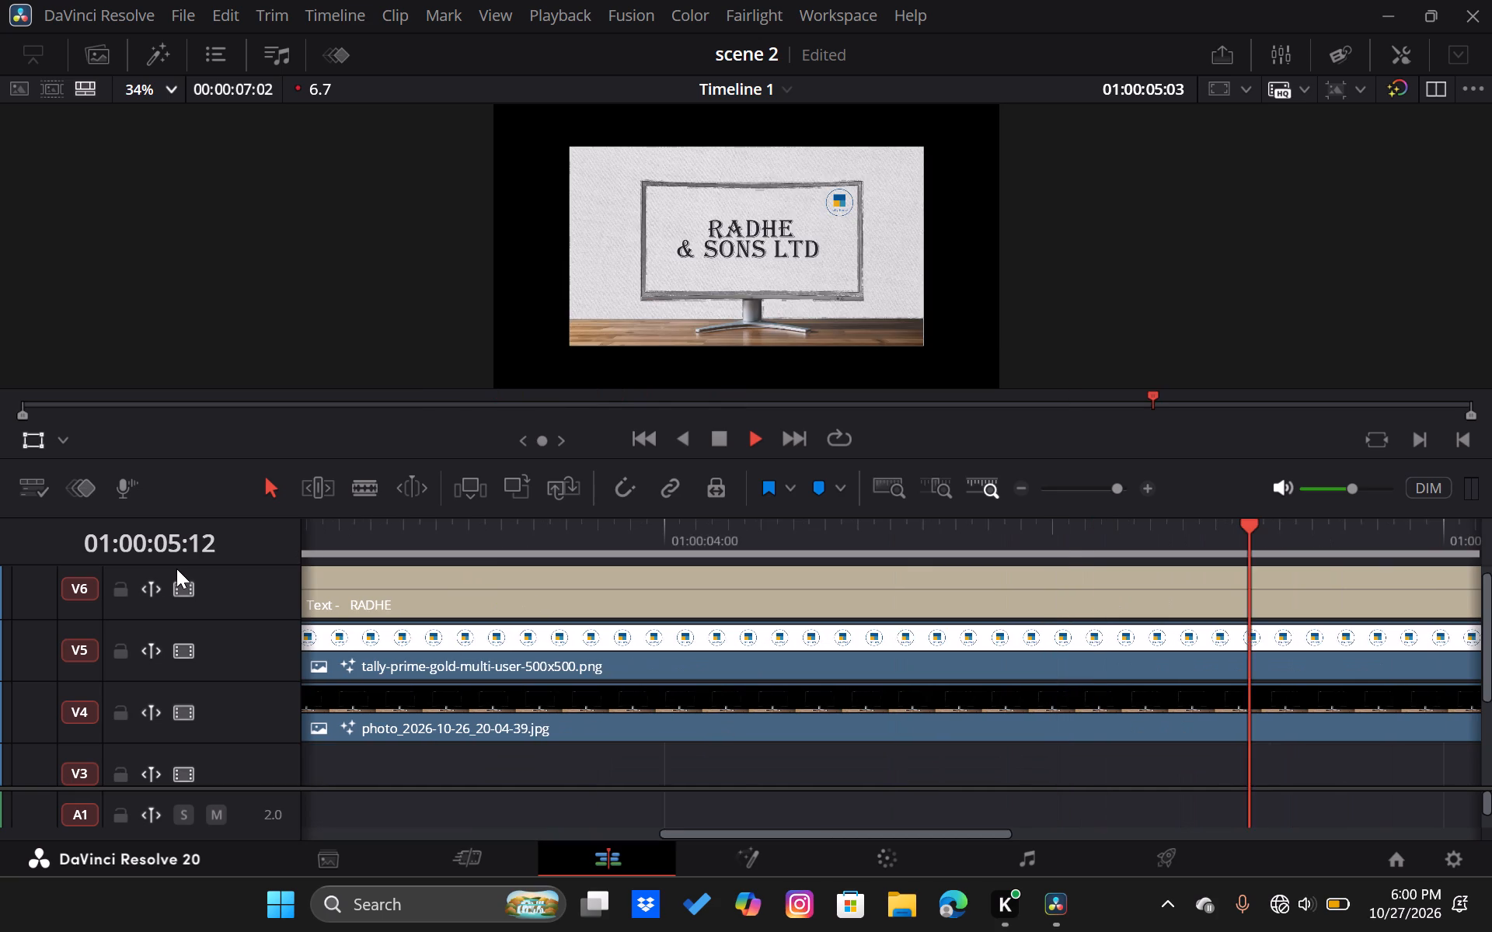
key("space")
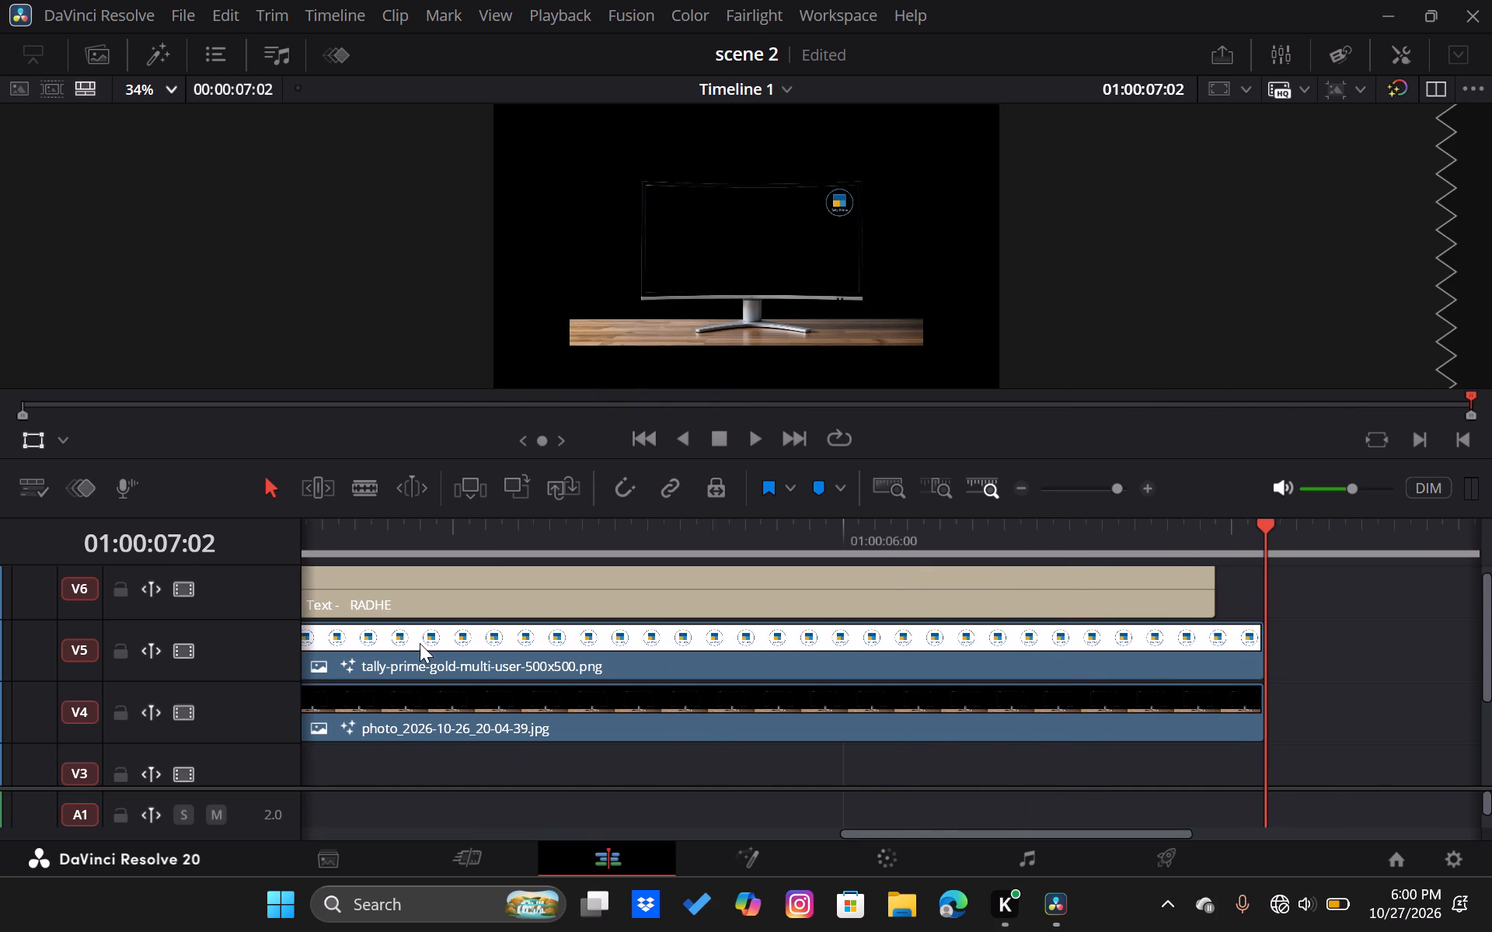
Scrub through the character's entrance and delete the paper-texture background clip video_2026-10-26_19-52-44.mp4 from track V1.
scroll(493, 680, "right", 7)
scroll(493, 680, "down", 1)
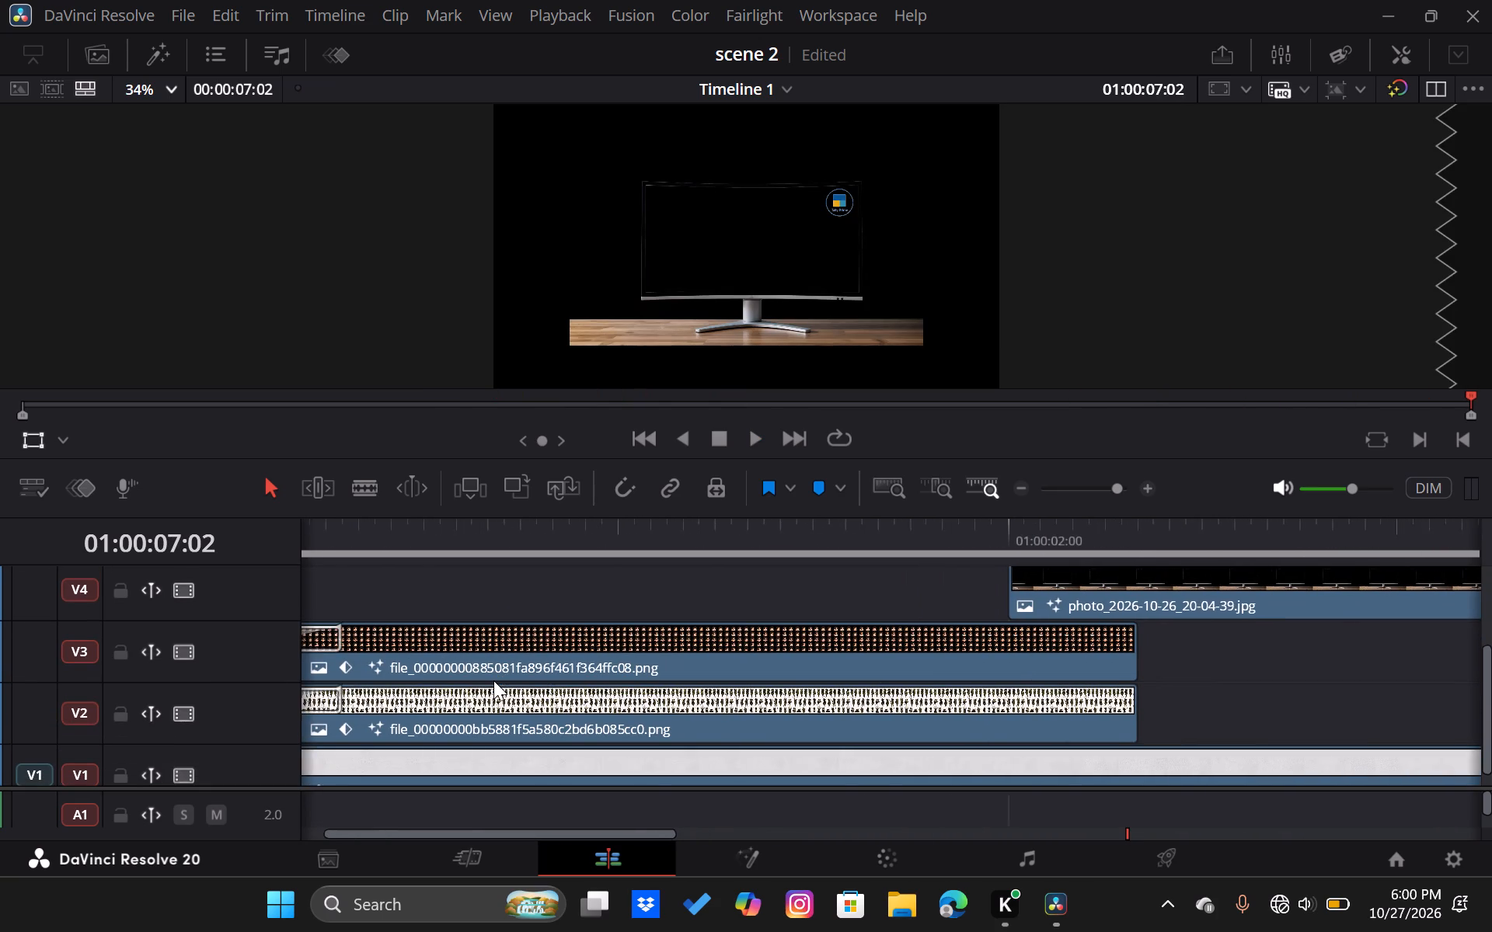
scroll(493, 680, "down", 1)
left_click_drag(609, 534, 608, 534)
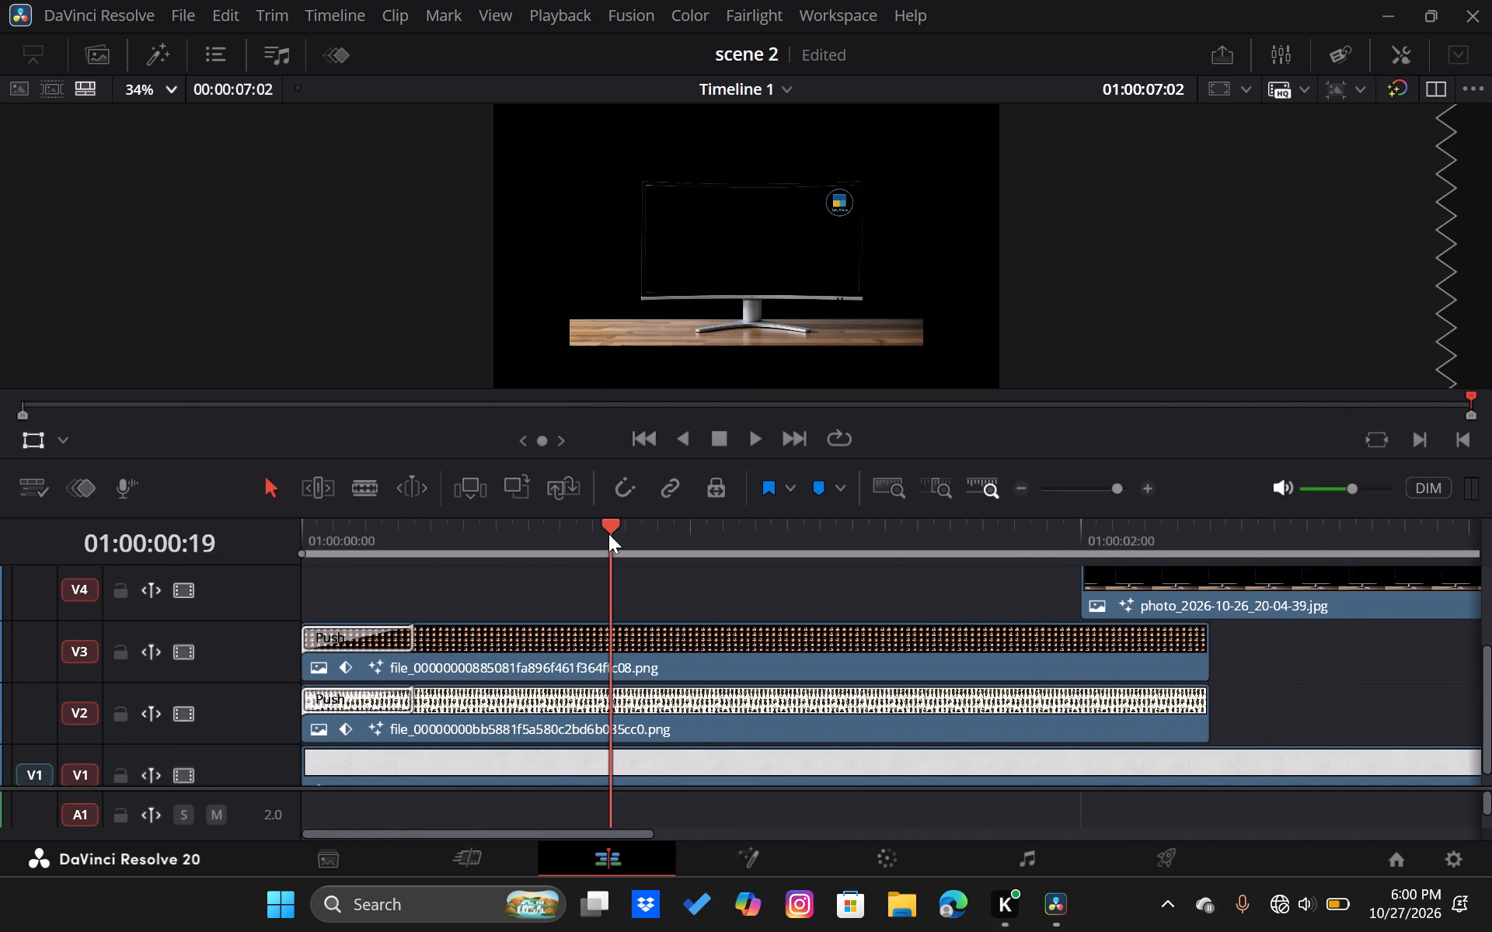
left_click_drag(608, 534, 507, 536)
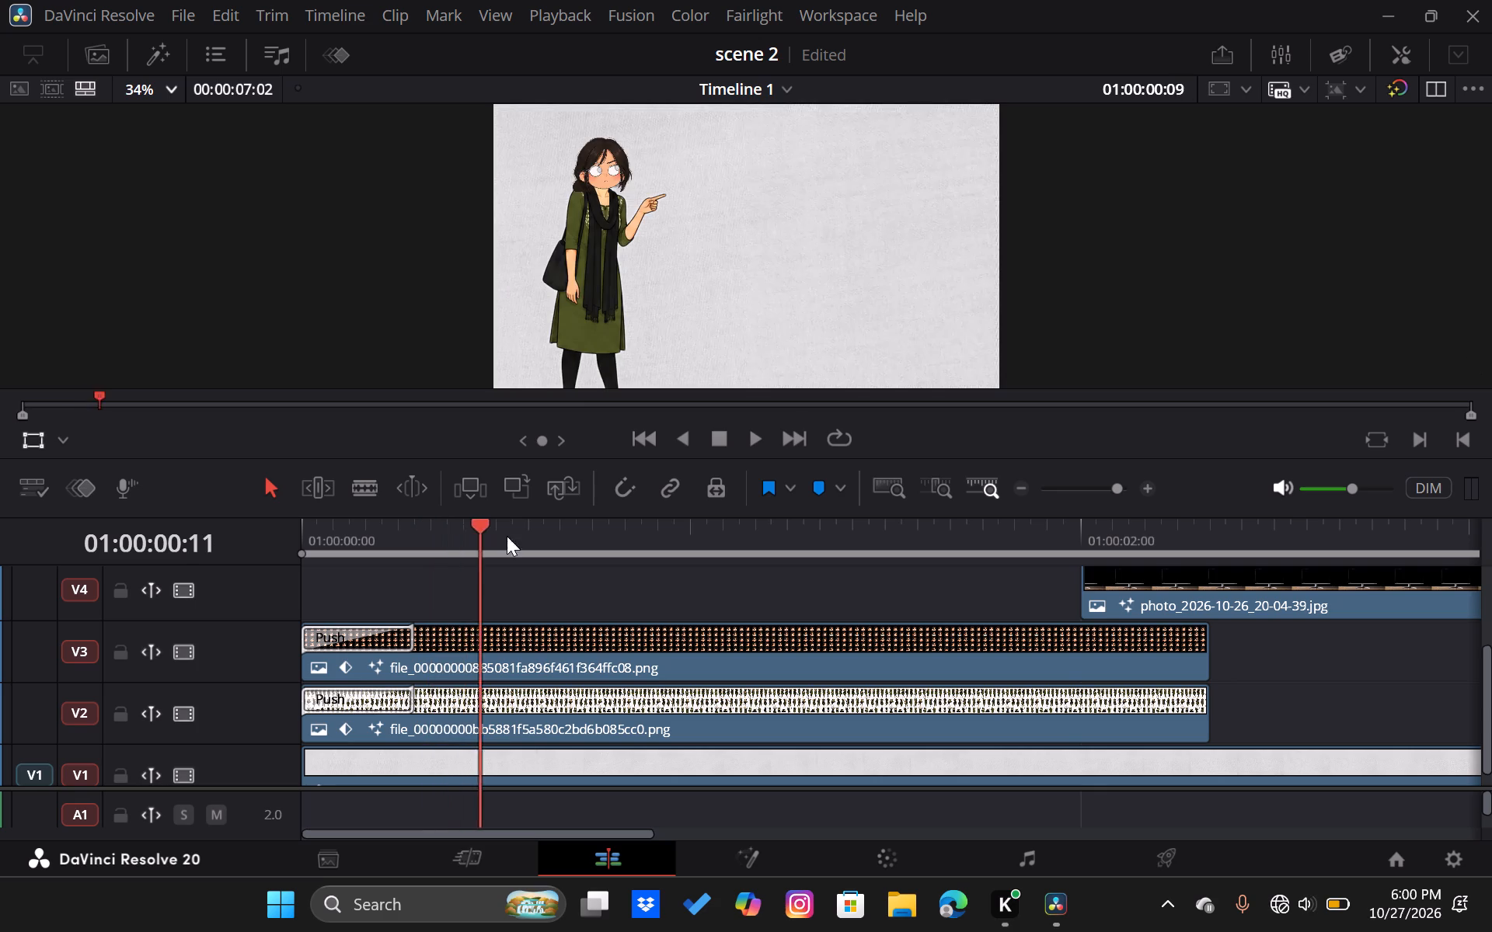
left_click_drag(507, 536, 364, 571)
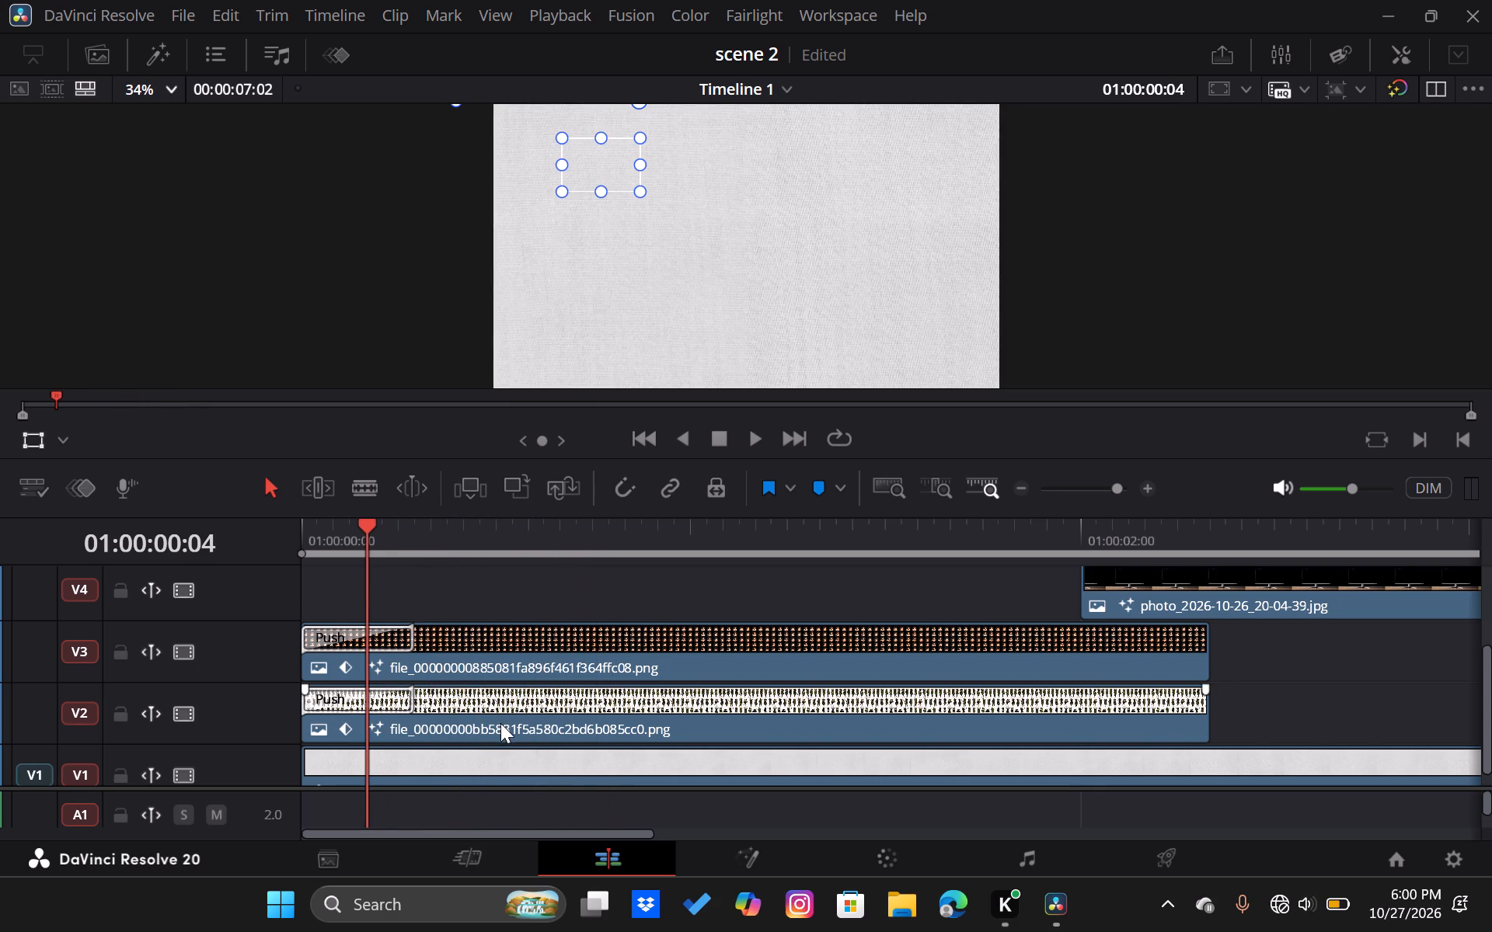
scroll(500, 723, "down", 1)
left_click(500, 739)
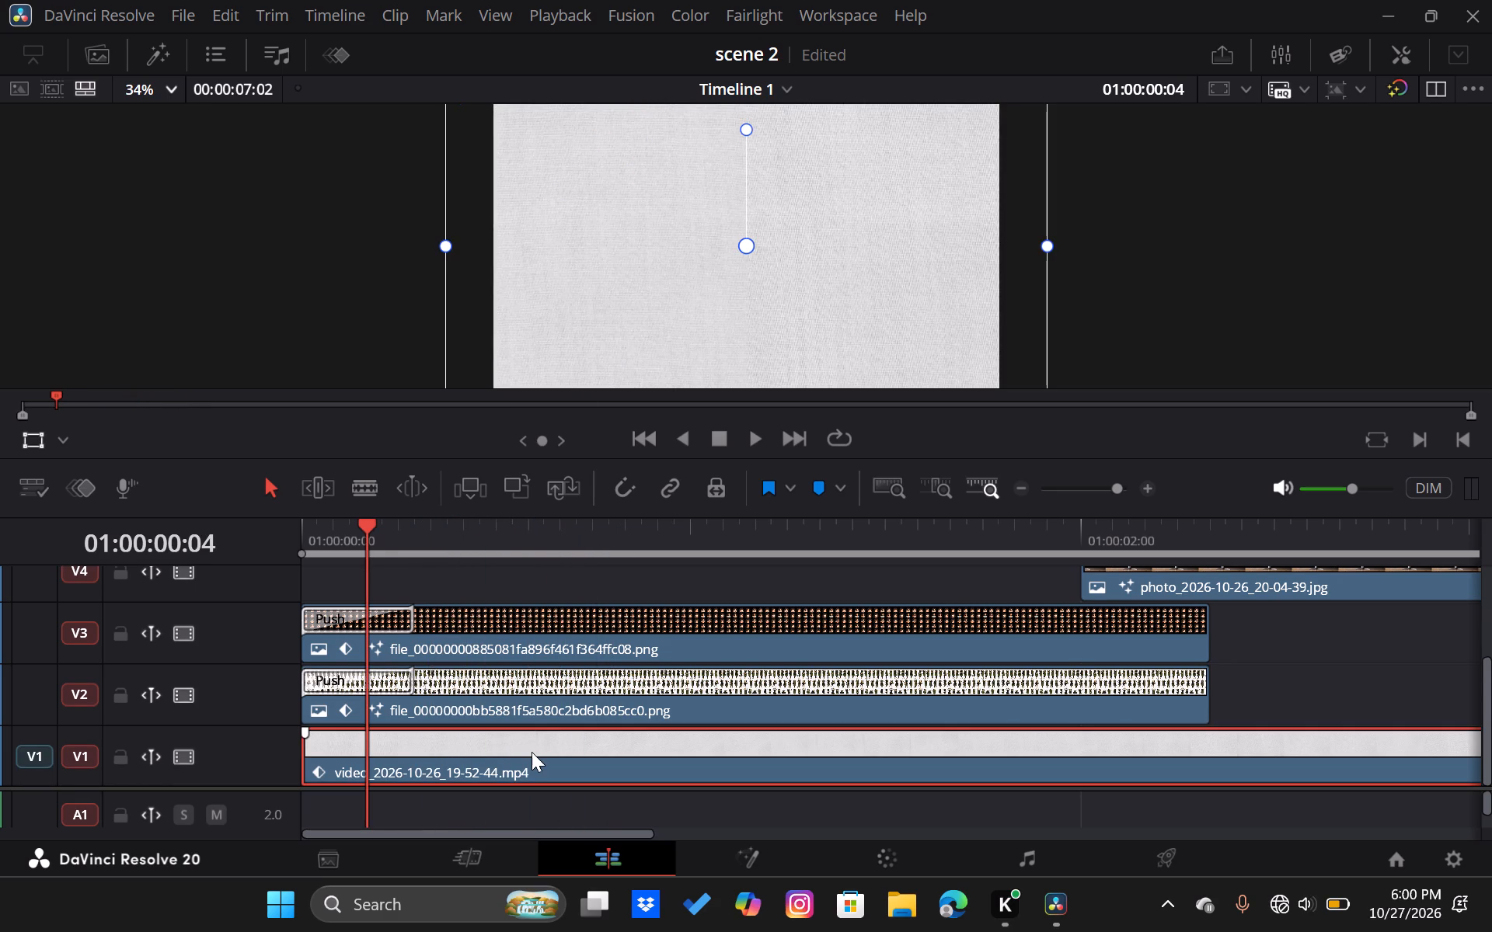
key("BackSpace")
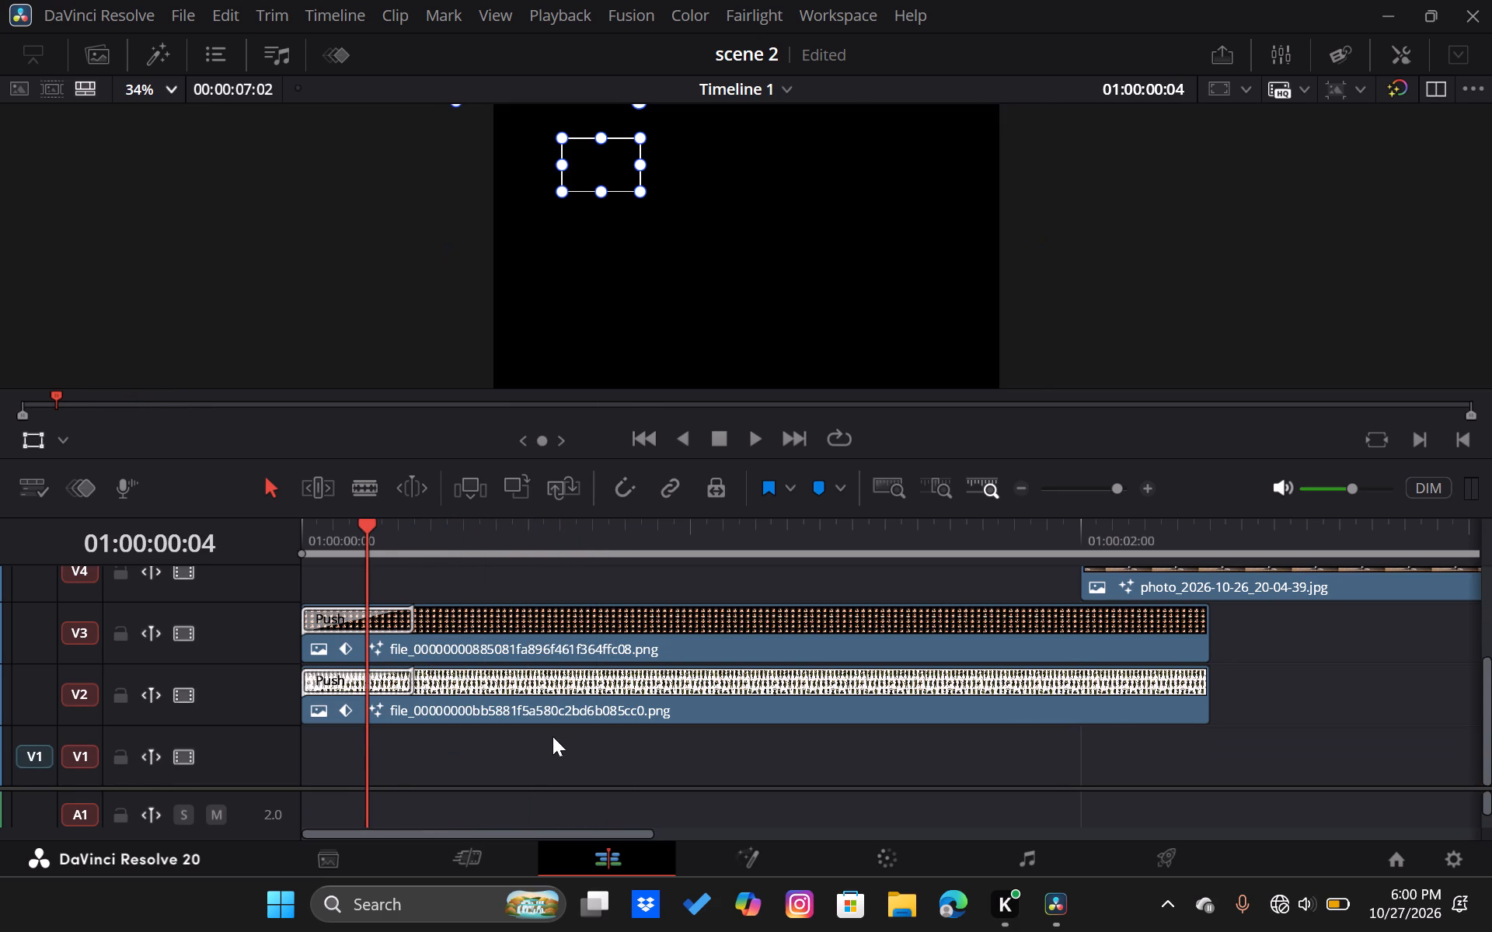
Play the timeline from 01:00:00:04 into the monitor section to review the scene without its background clip.
key("space")
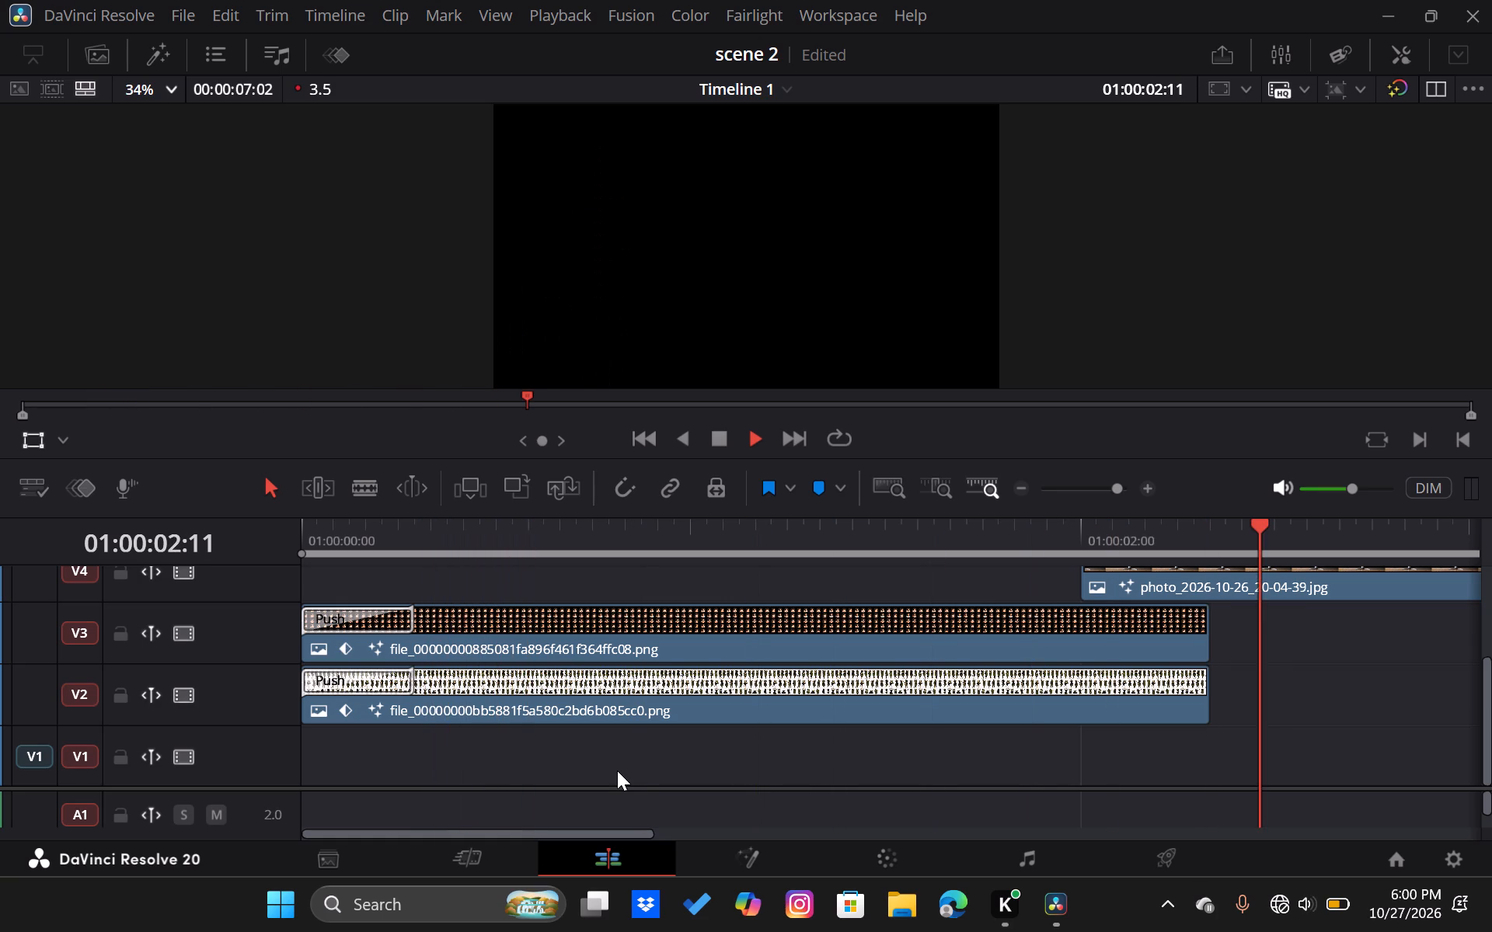
scroll(617, 770, "up", 1)
scroll(744, 838, "up", 1)
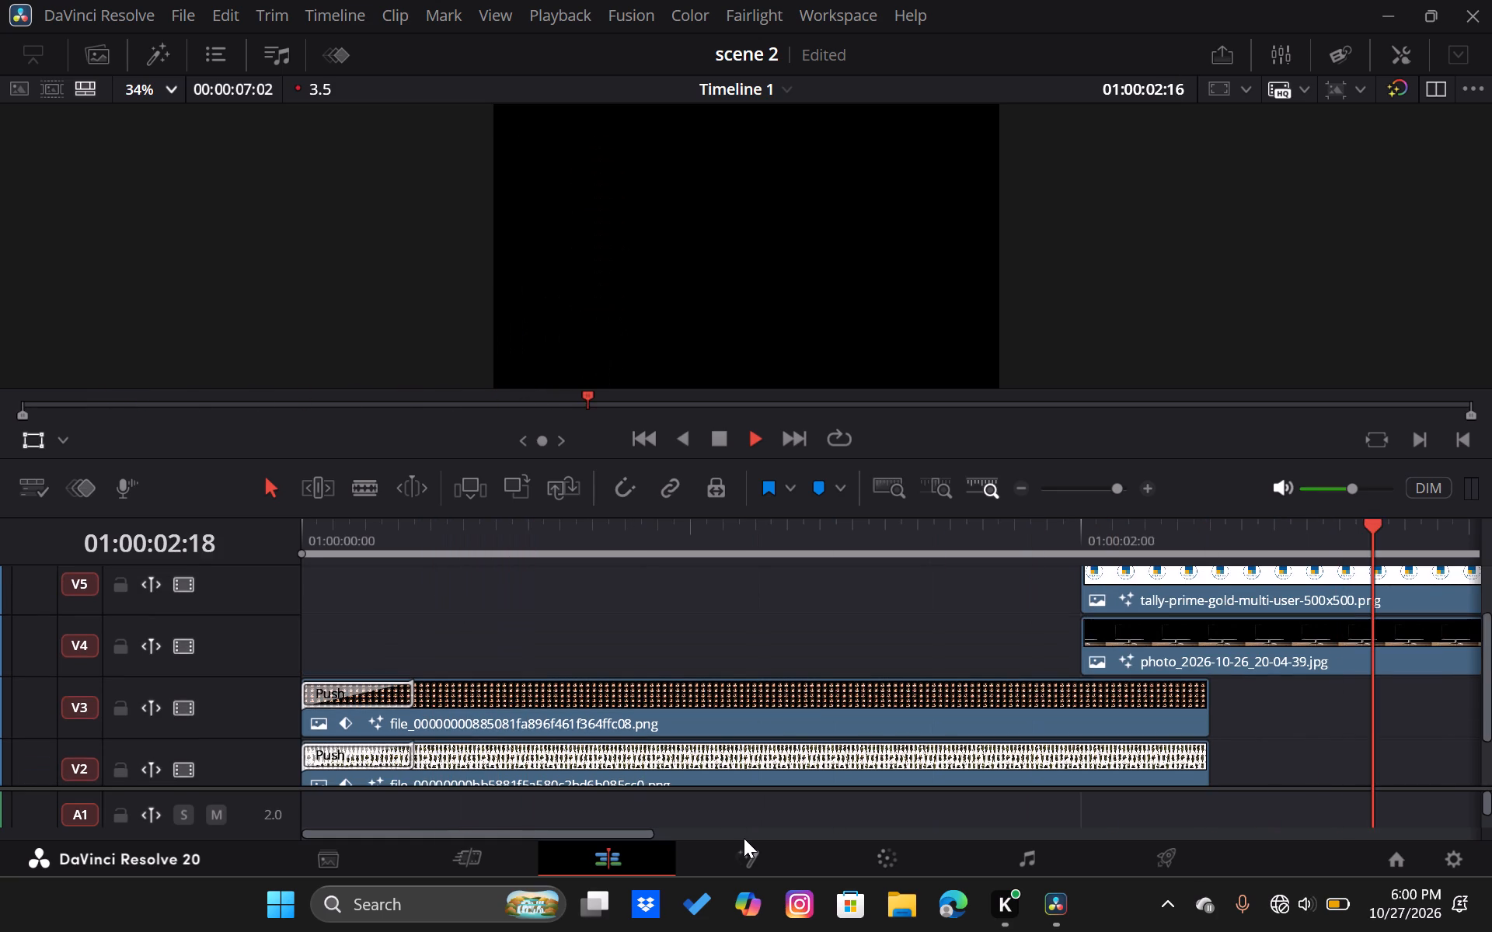
scroll(744, 838, "up", 1)
scroll(812, 707, "left", 1)
key("space")
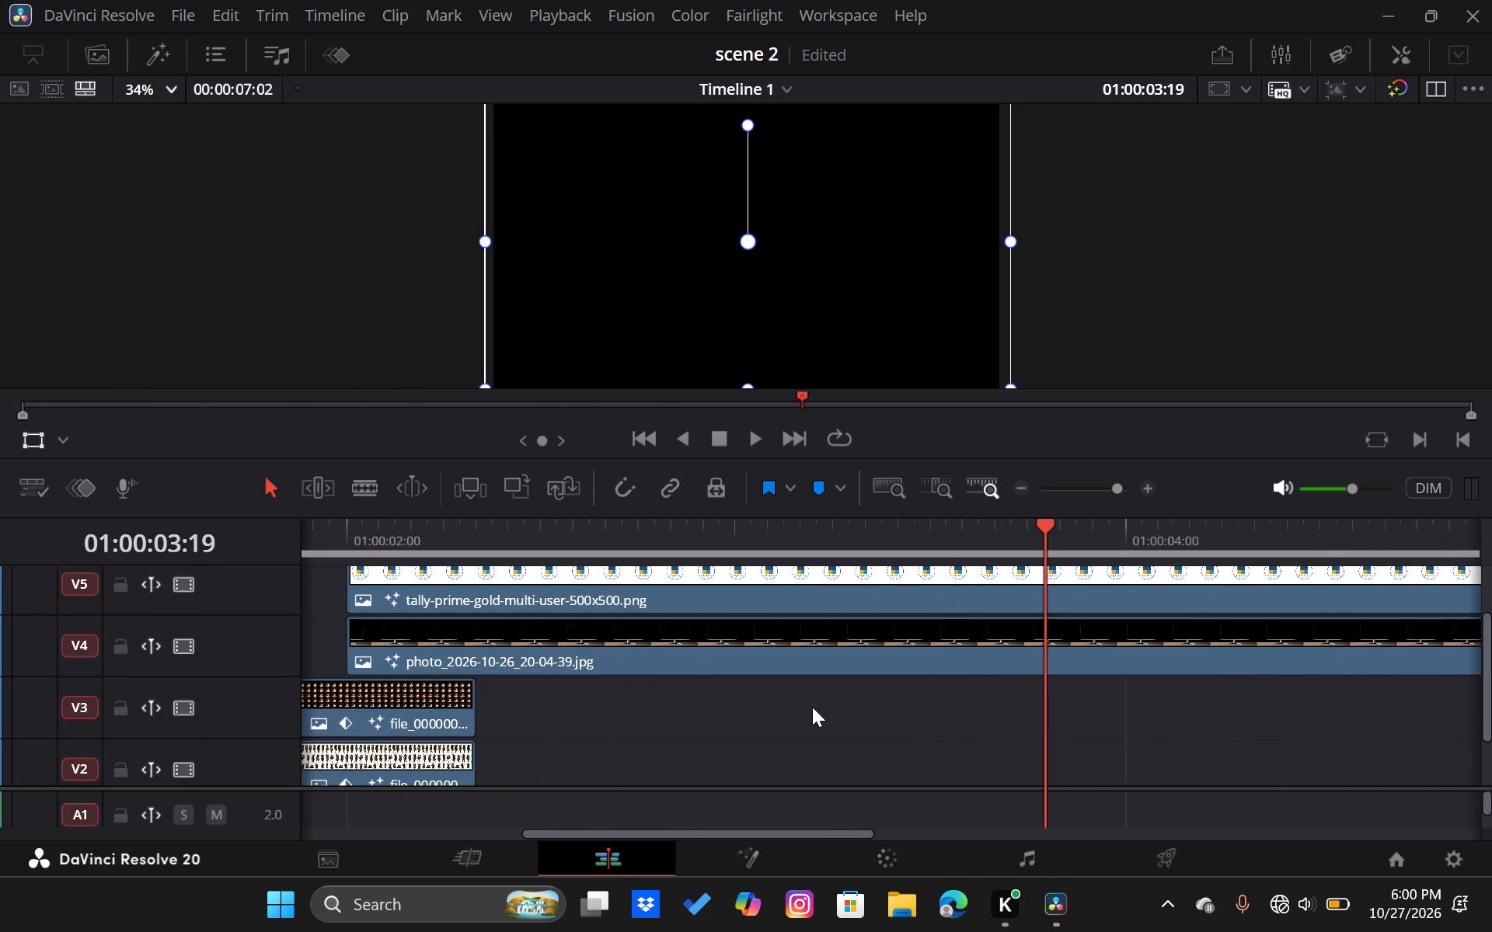
key("space")
key("space")
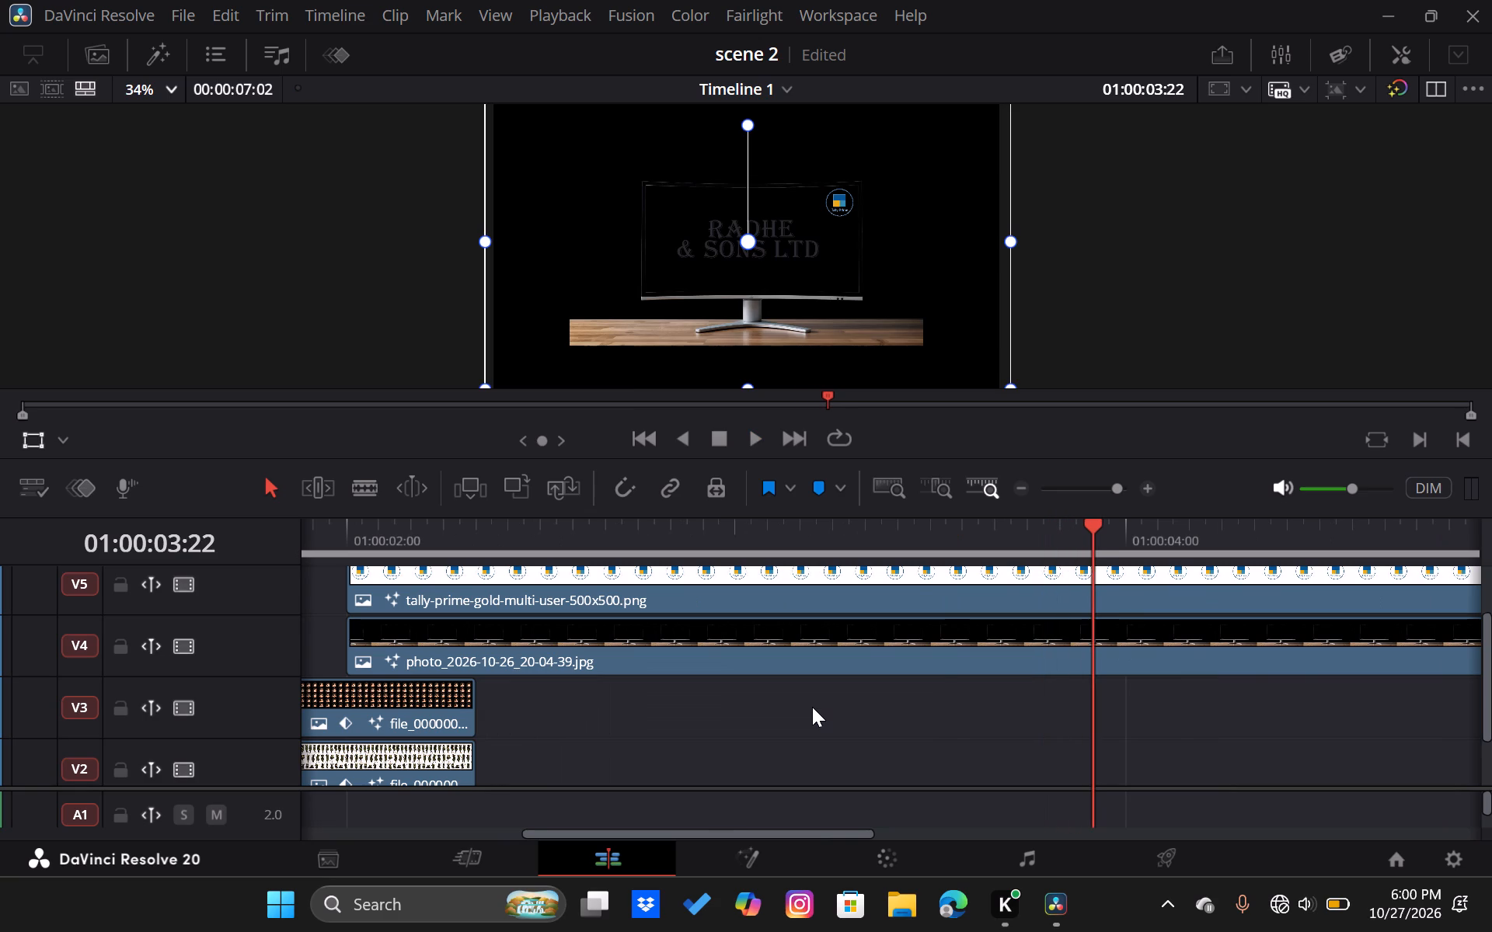
scroll(812, 707, "right", 6)
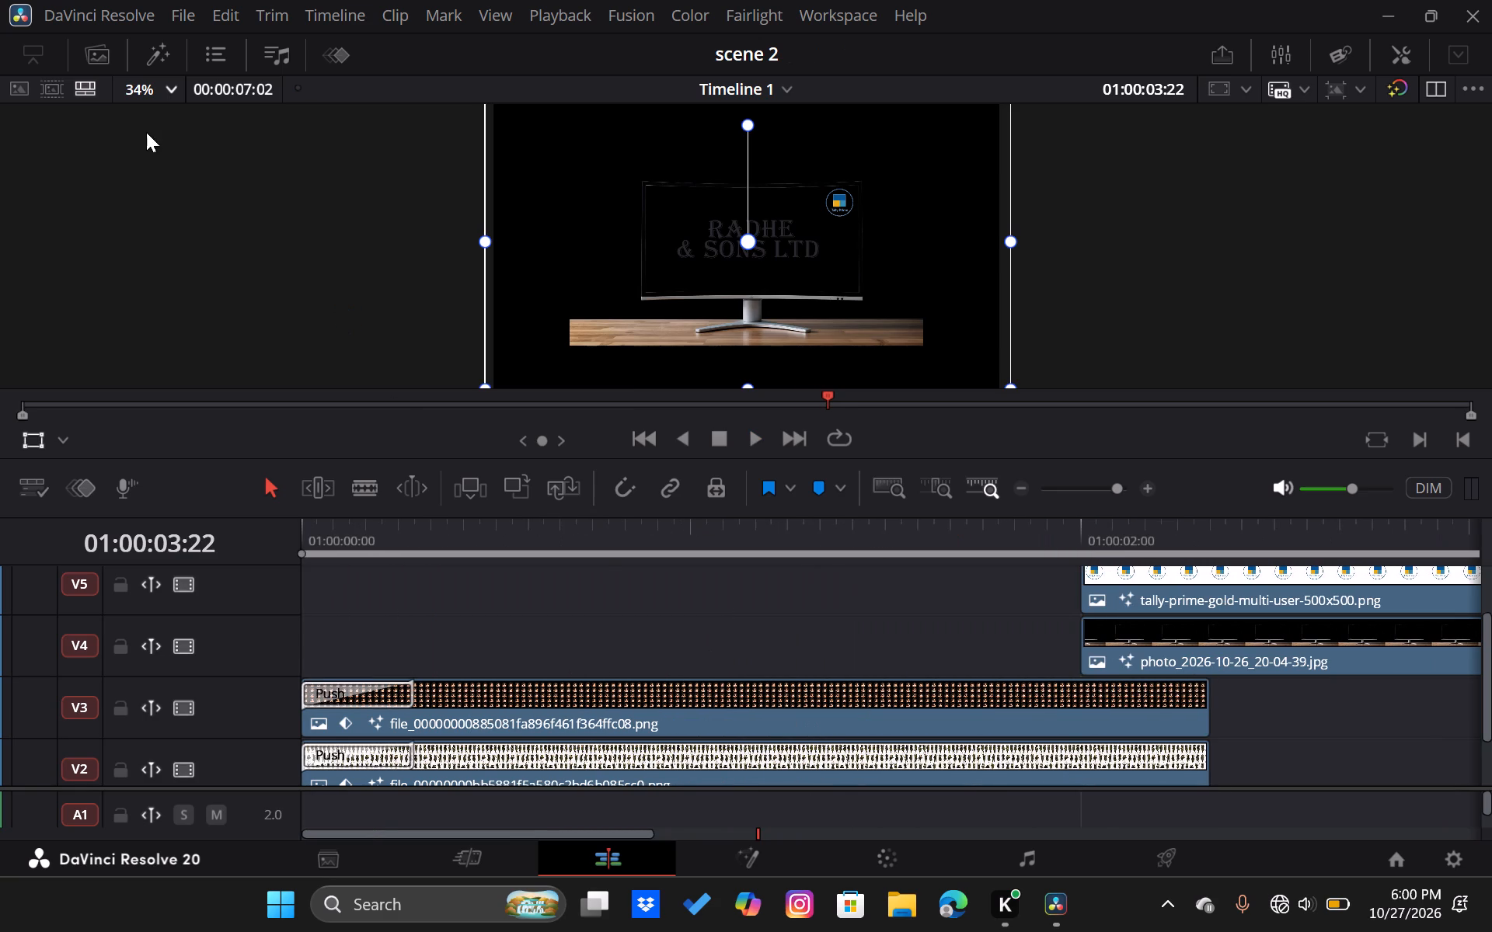
Open the media pool and look through the emojis bin for usable background footage.
left_click(96, 54)
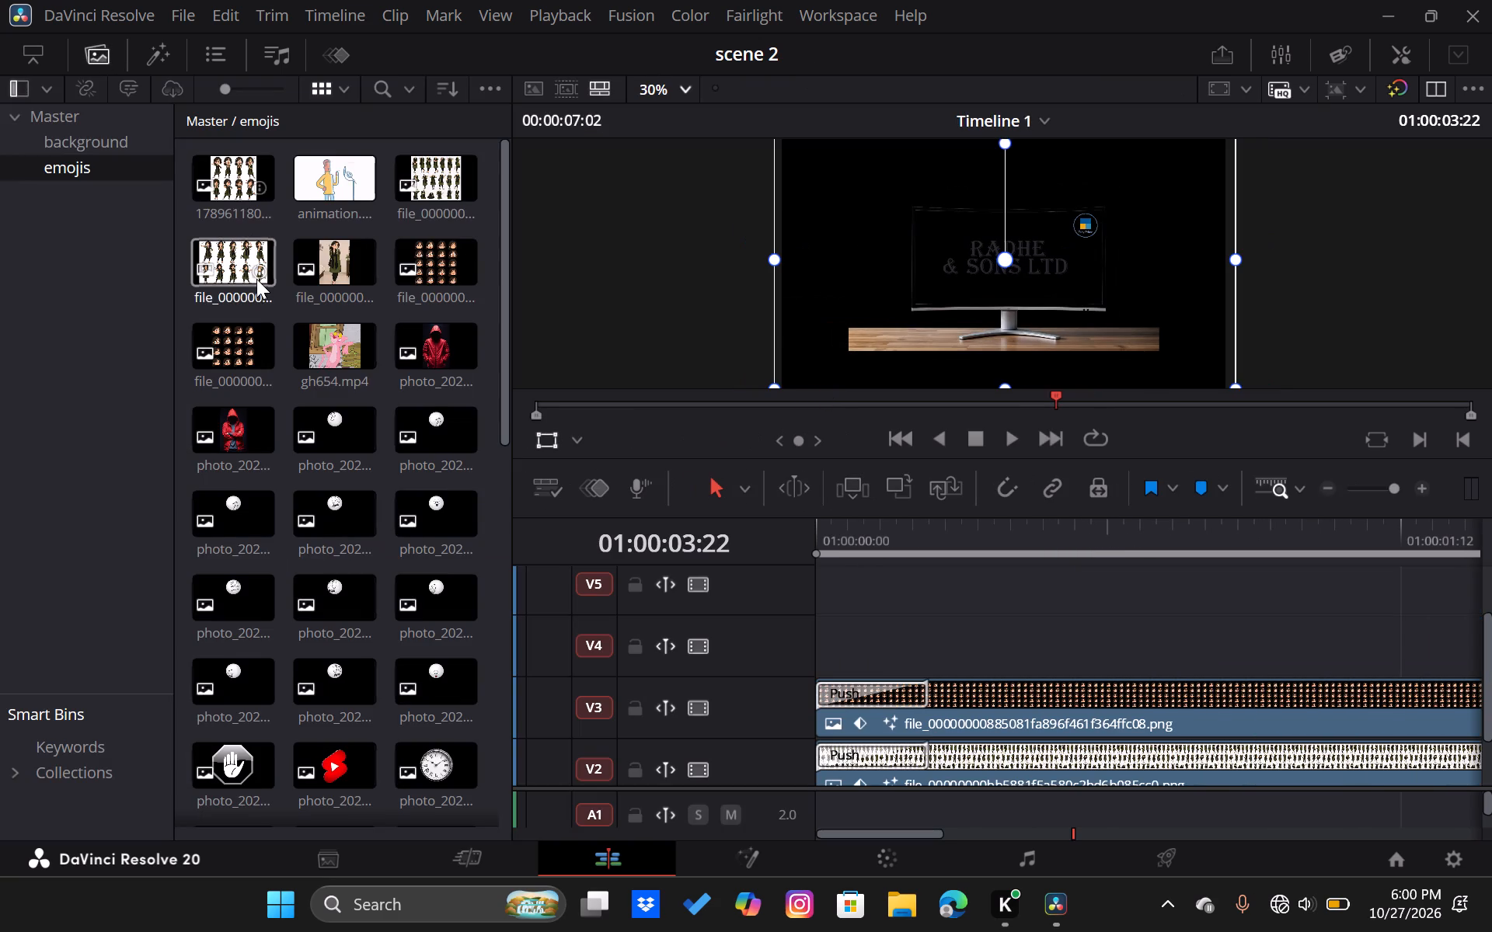
scroll(256, 279, "down", 4)
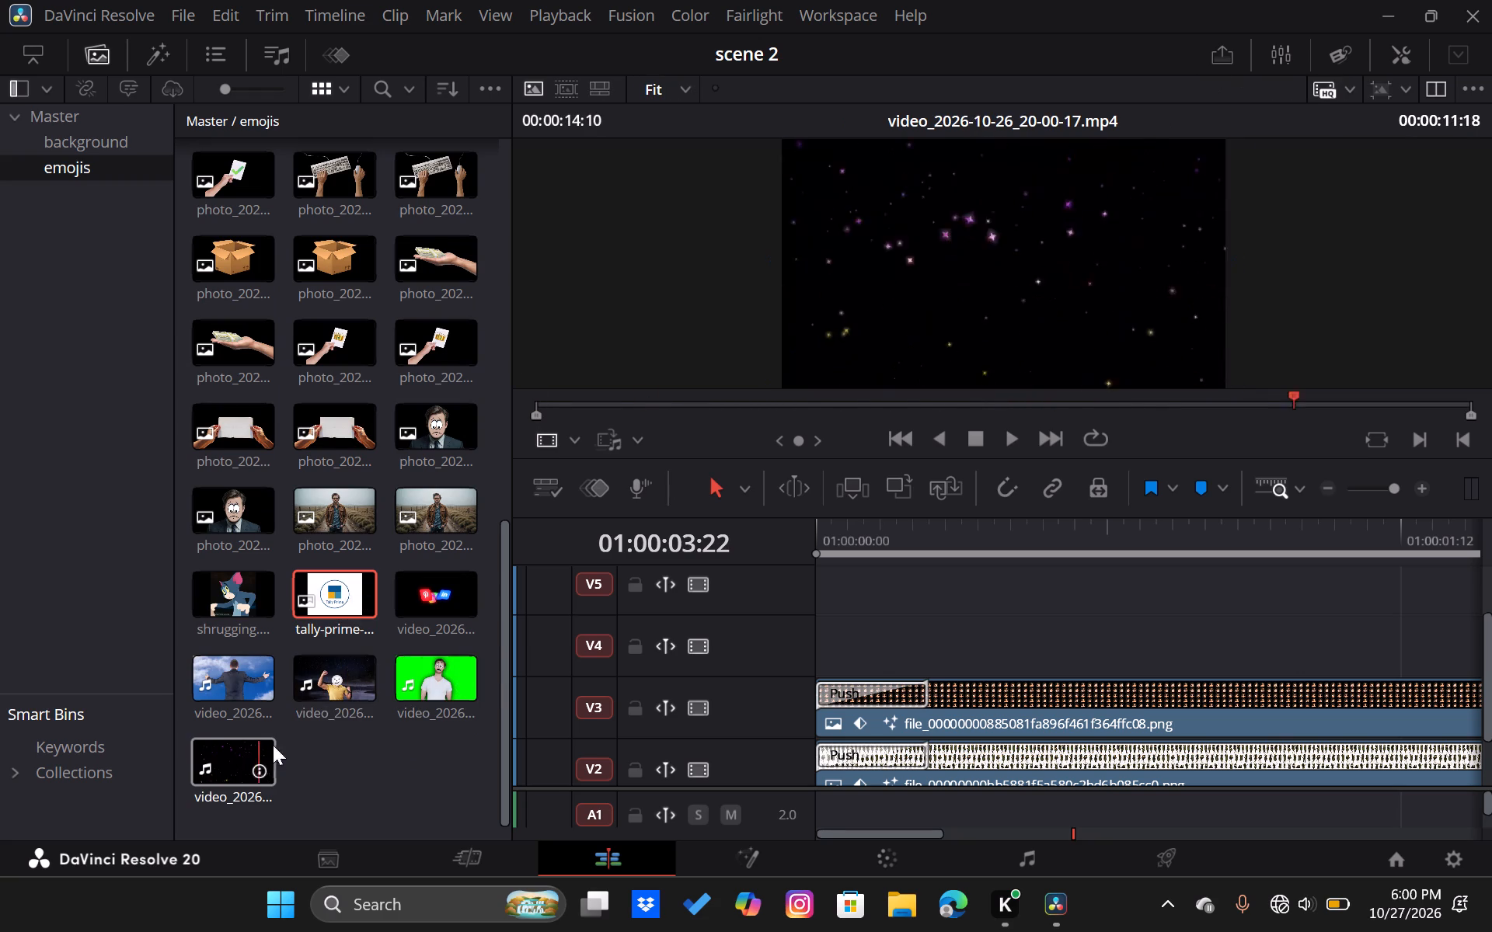
scroll(389, 553, "up", 3)
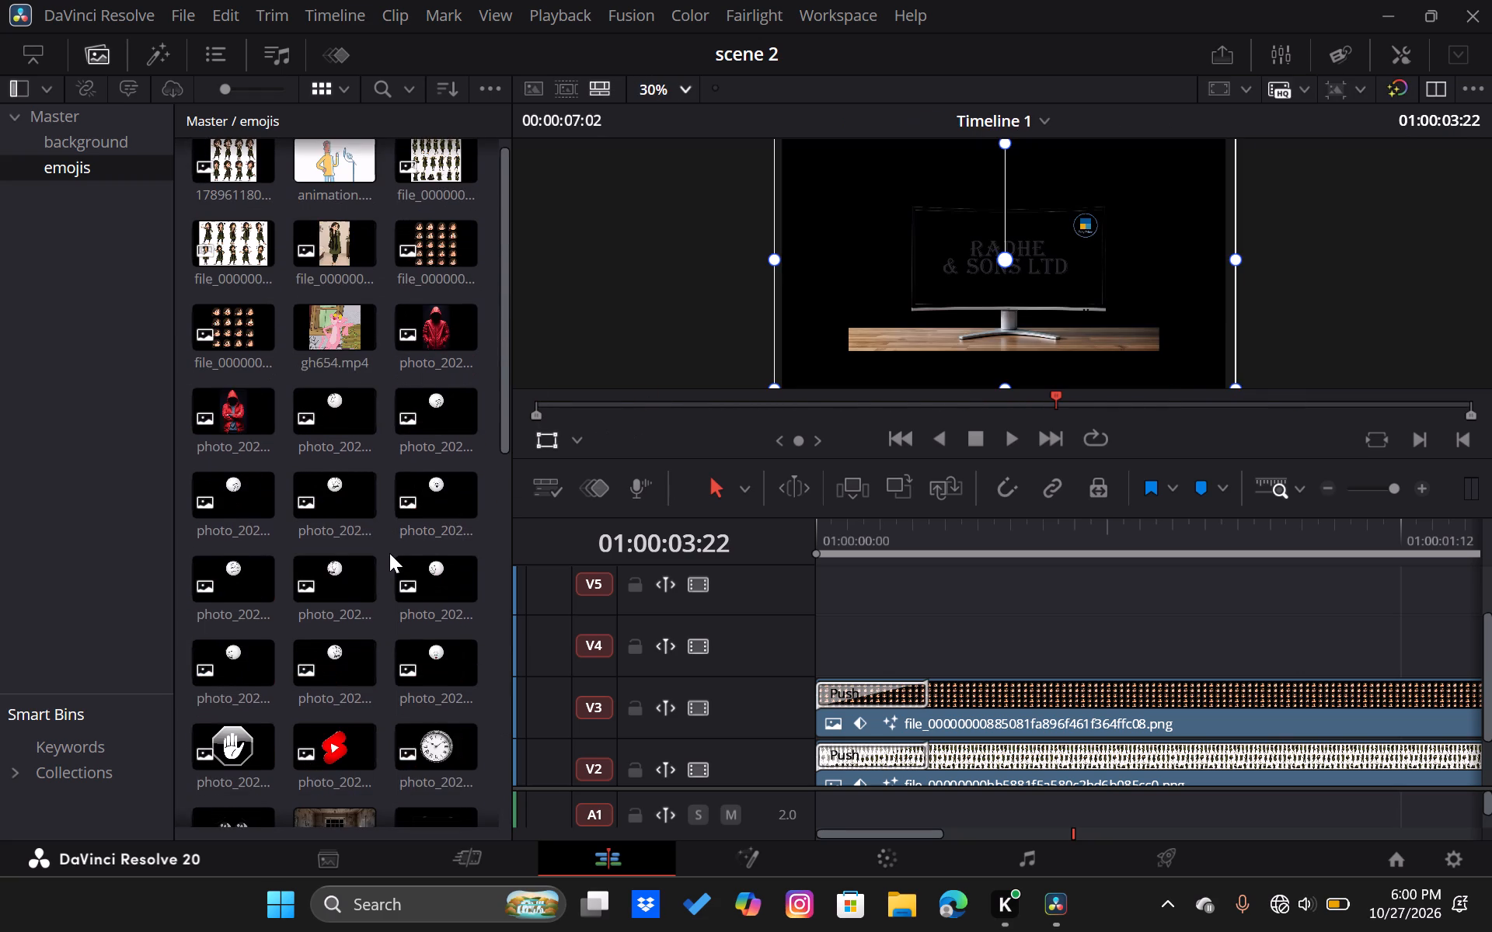
scroll(389, 553, "up", 1)
Place the dotted brownish-pink clip video_2026-10-26_19-57-32.mp4 from the background bin on track V1 near the timeline start.
left_click(105, 136)
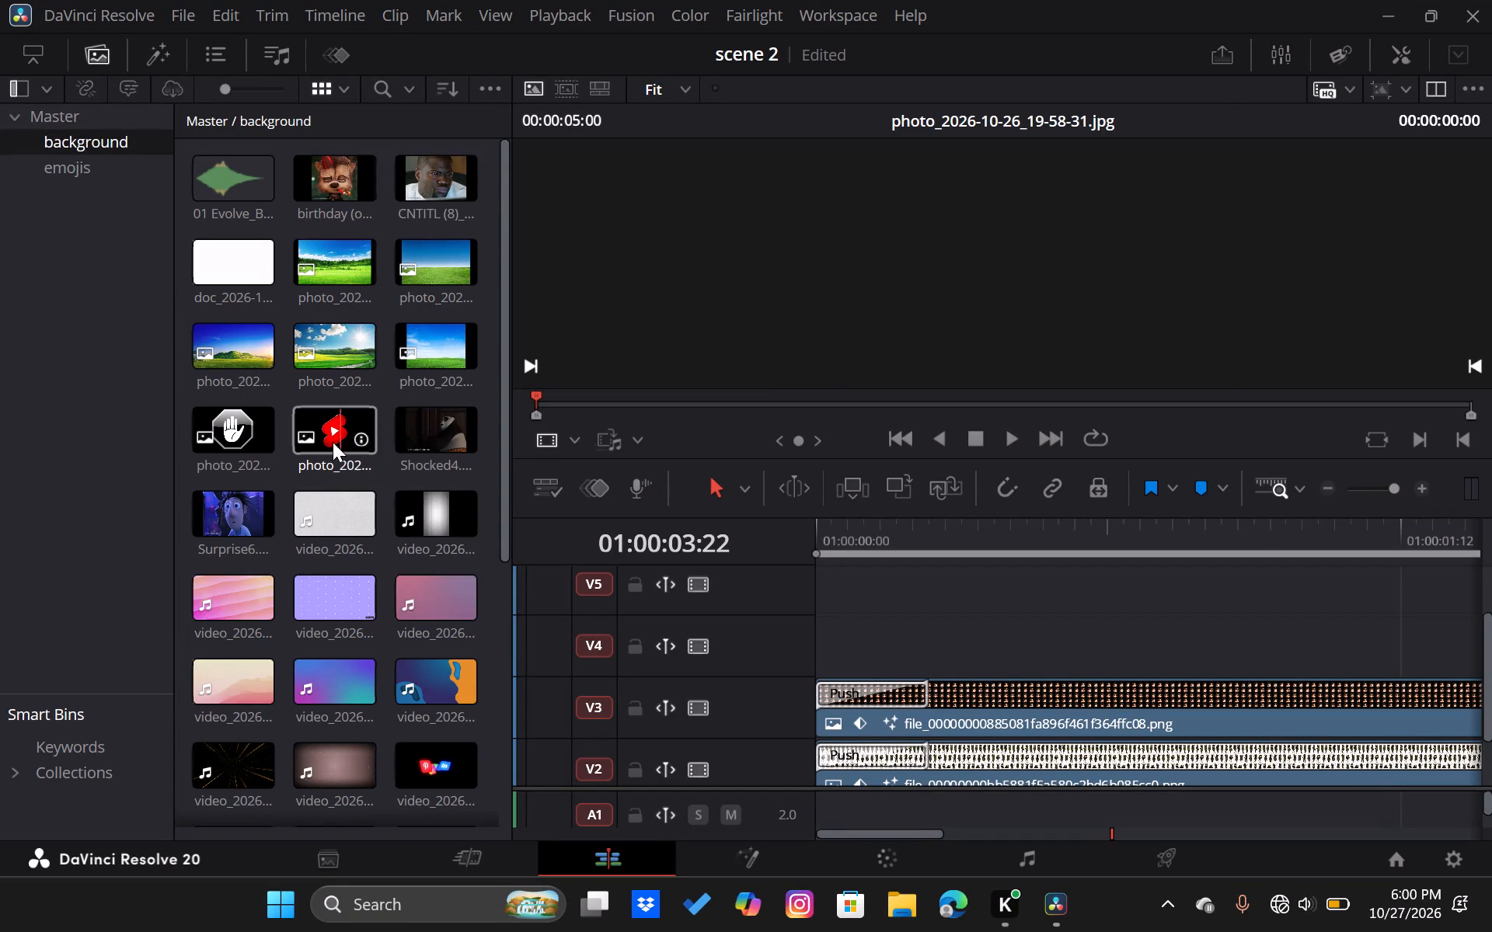
scroll(333, 437, "down", 1)
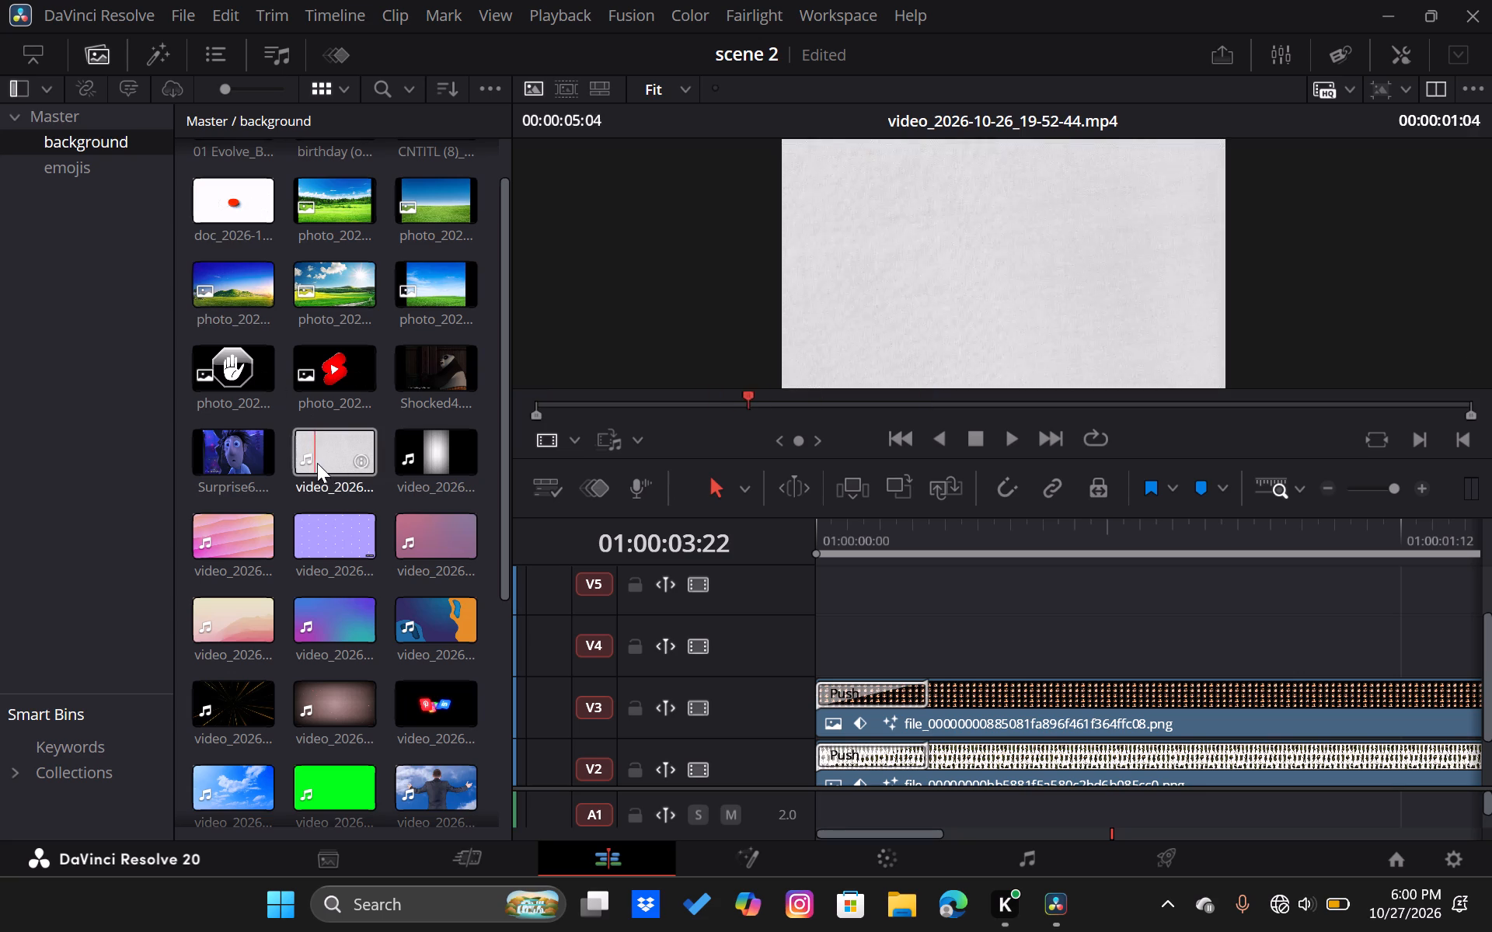
scroll(418, 530, "down", 1)
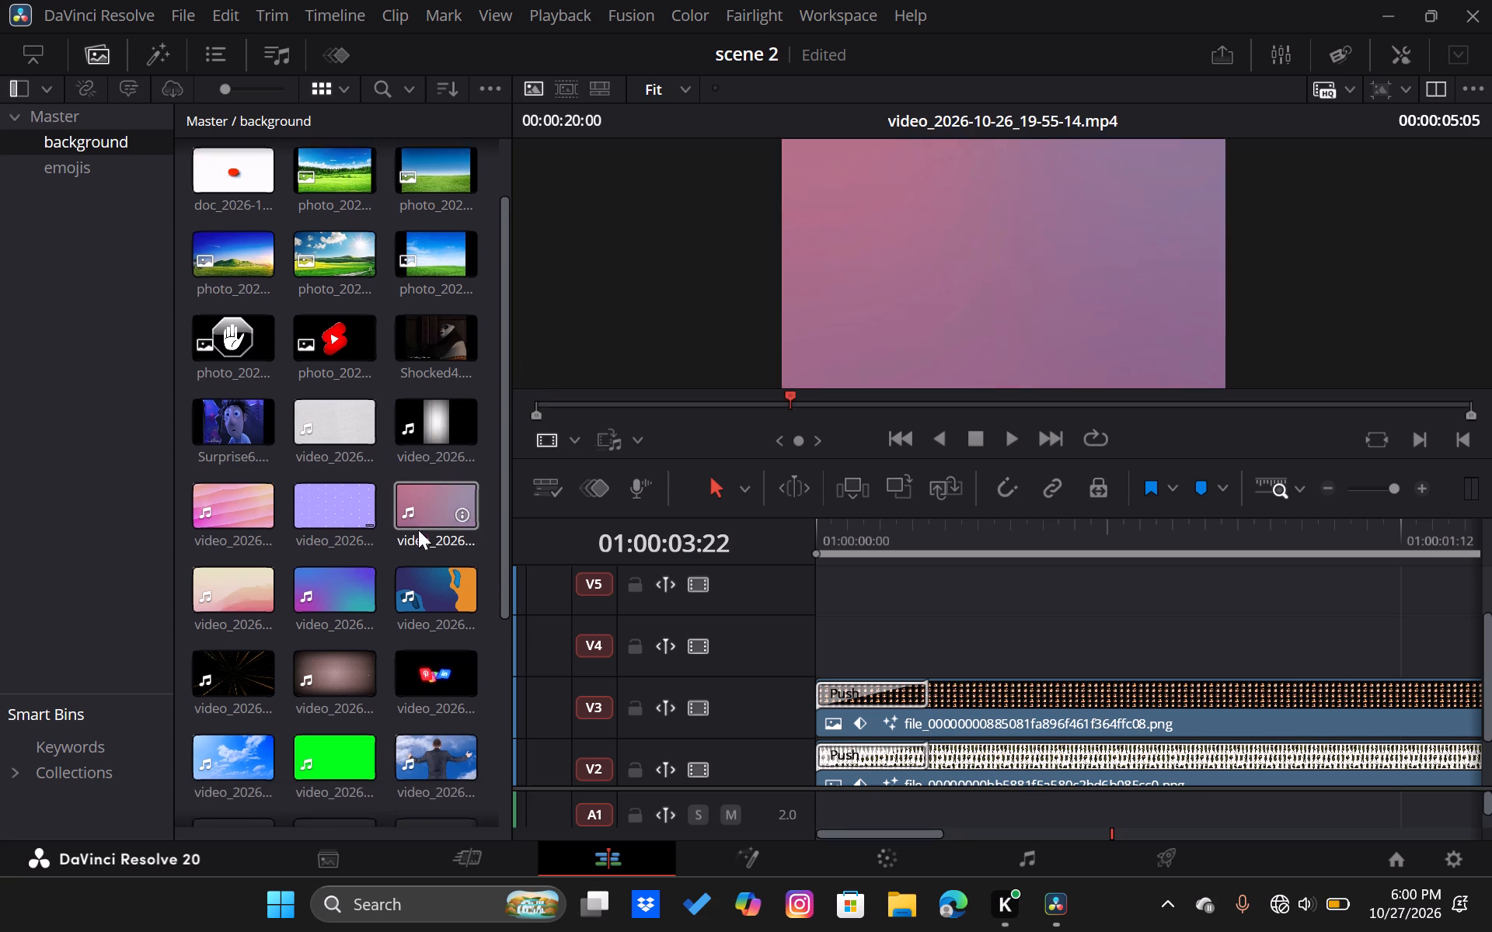
scroll(418, 530, "down", 1)
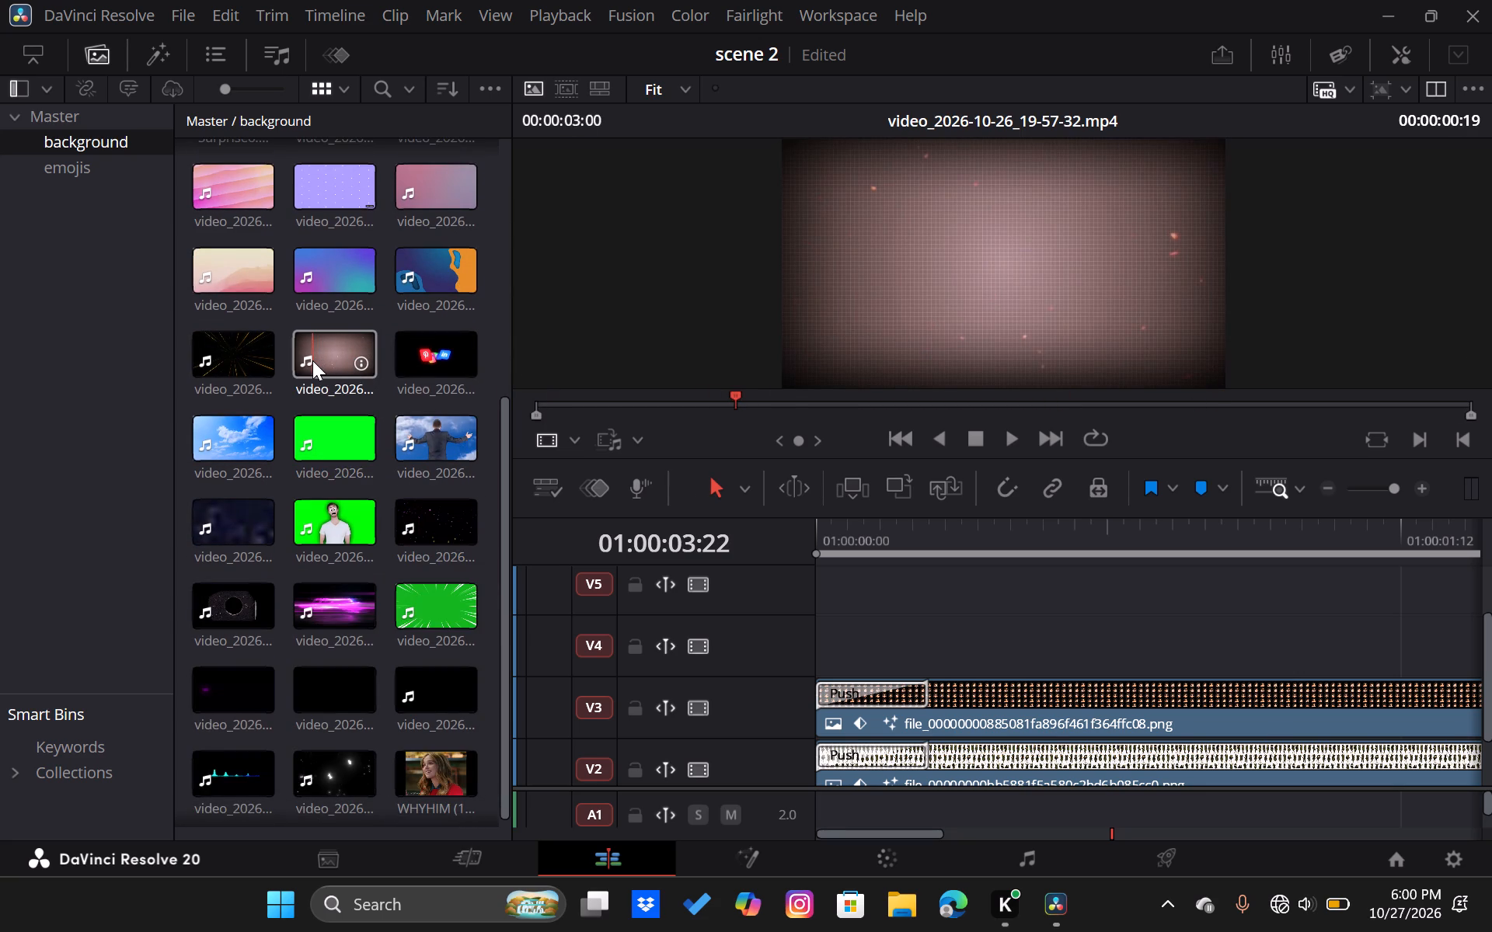
scroll(312, 360, "down", 1)
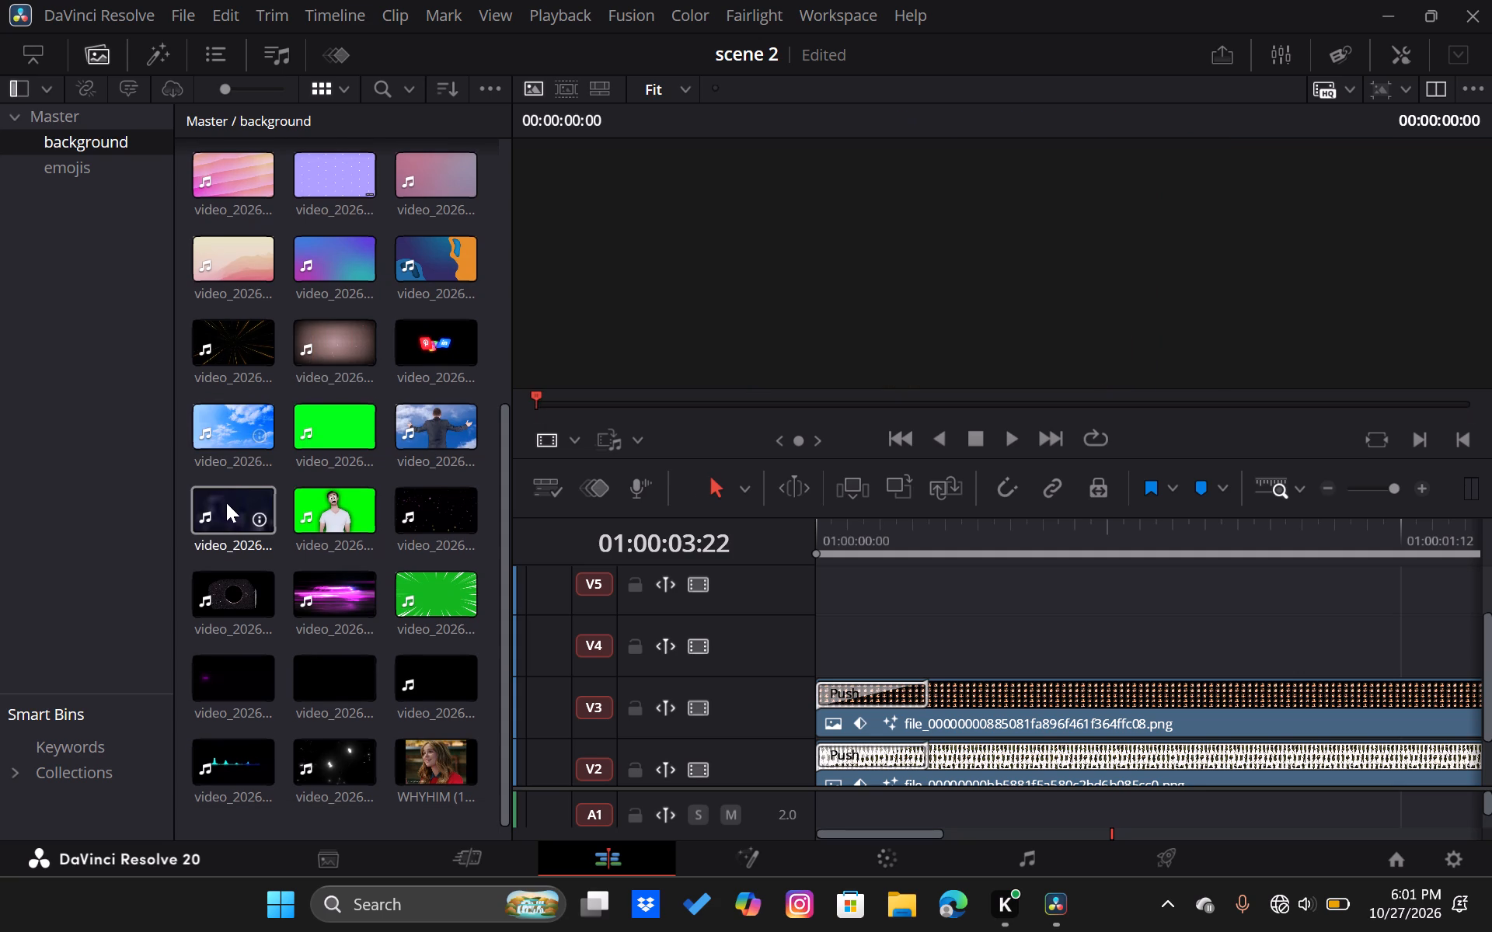
scroll(341, 506, "down", 1)
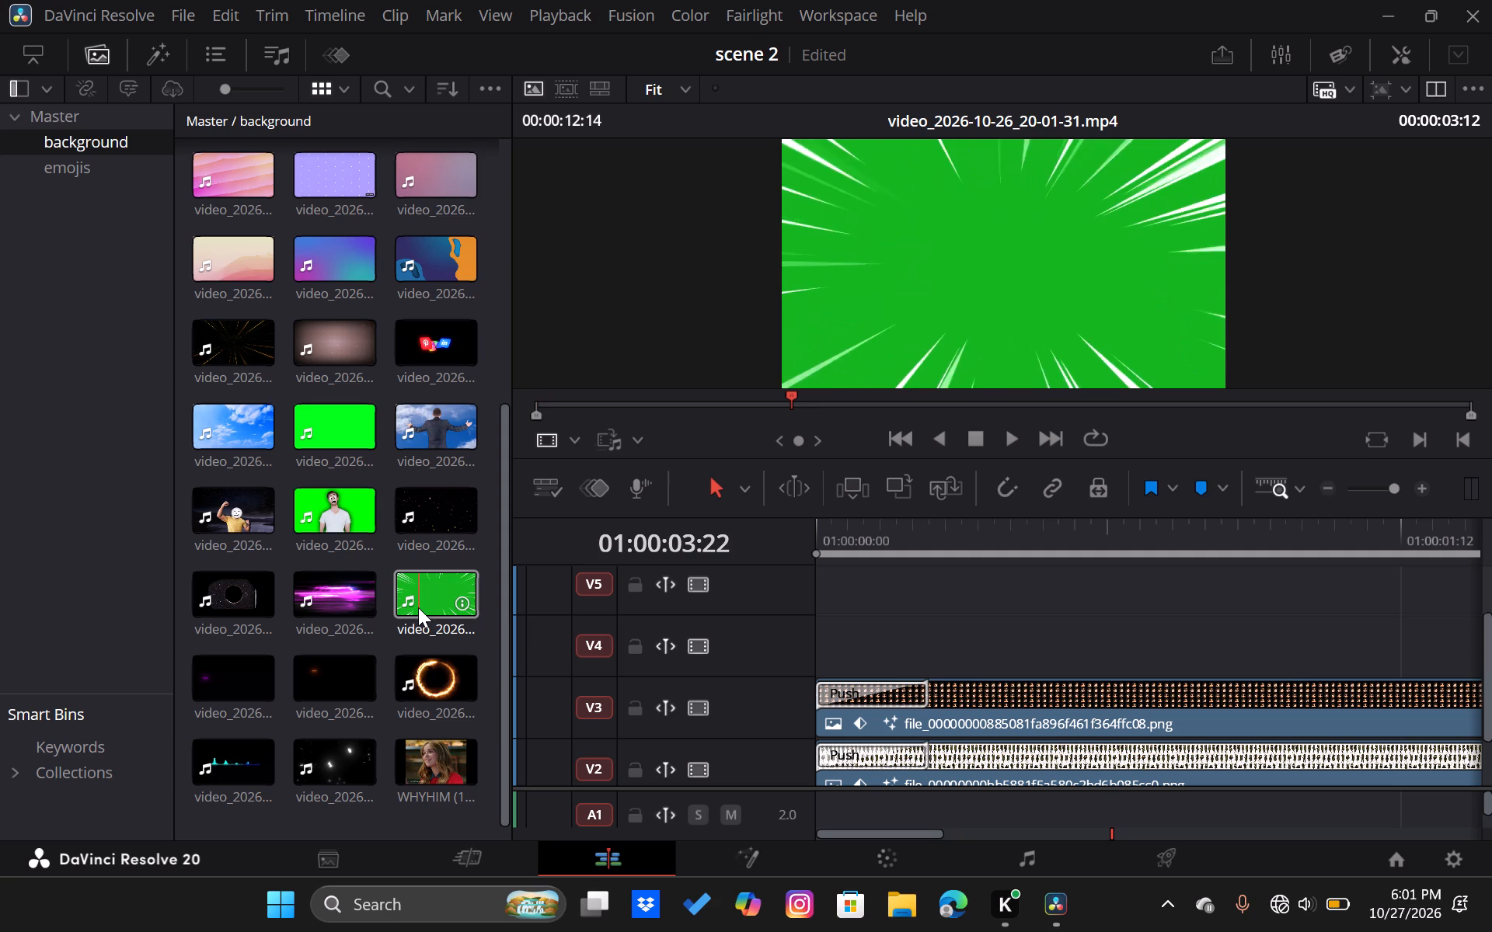
scroll(907, 700, "down", 2)
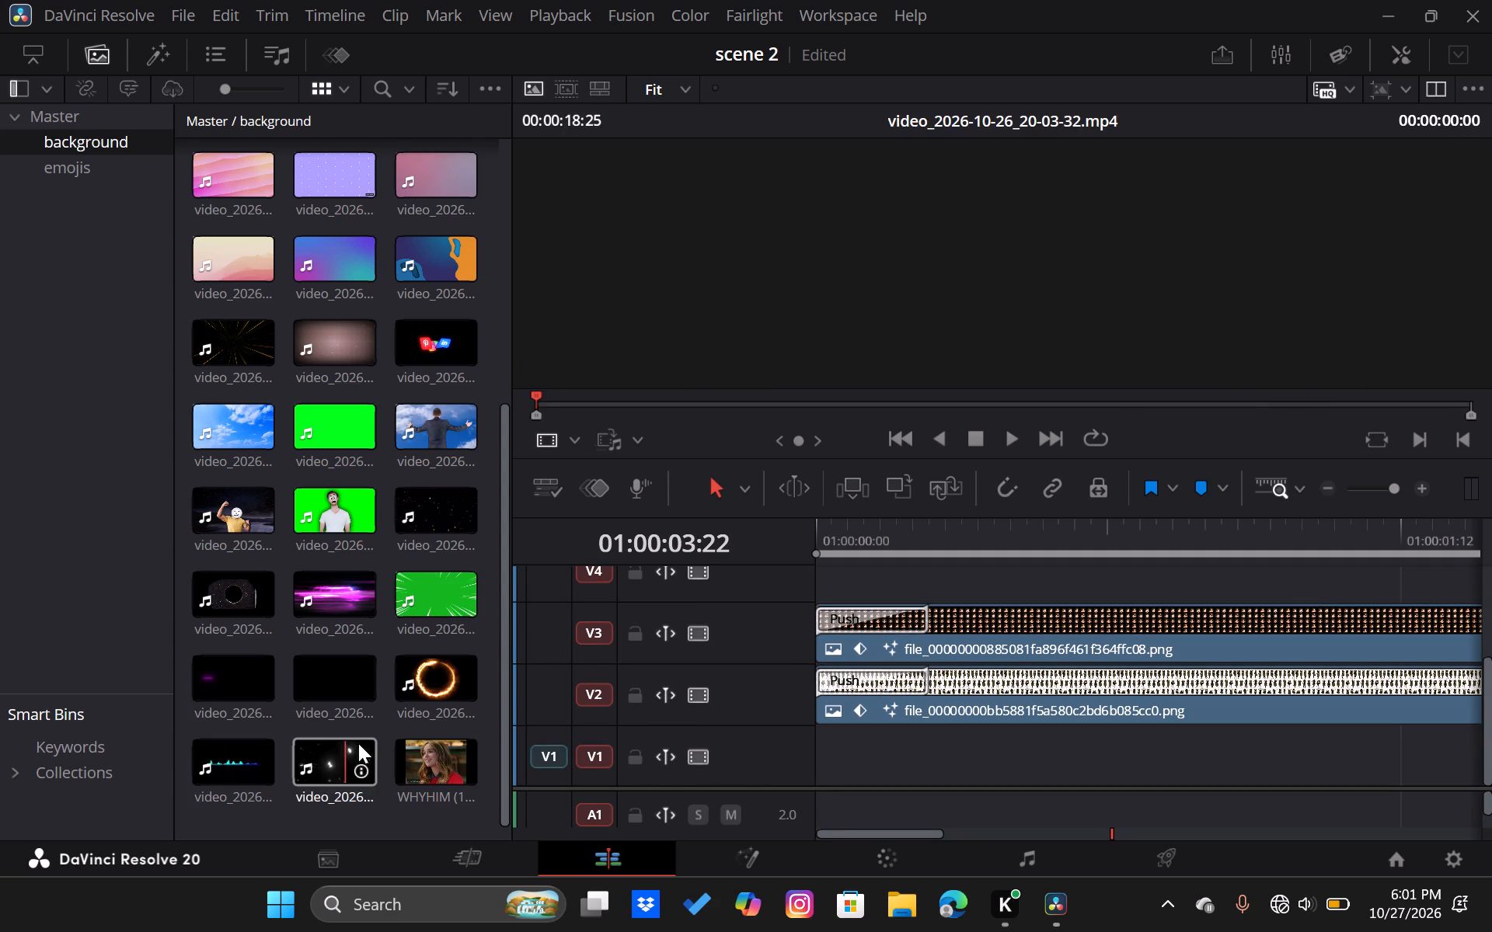
scroll(410, 523, "up", 1)
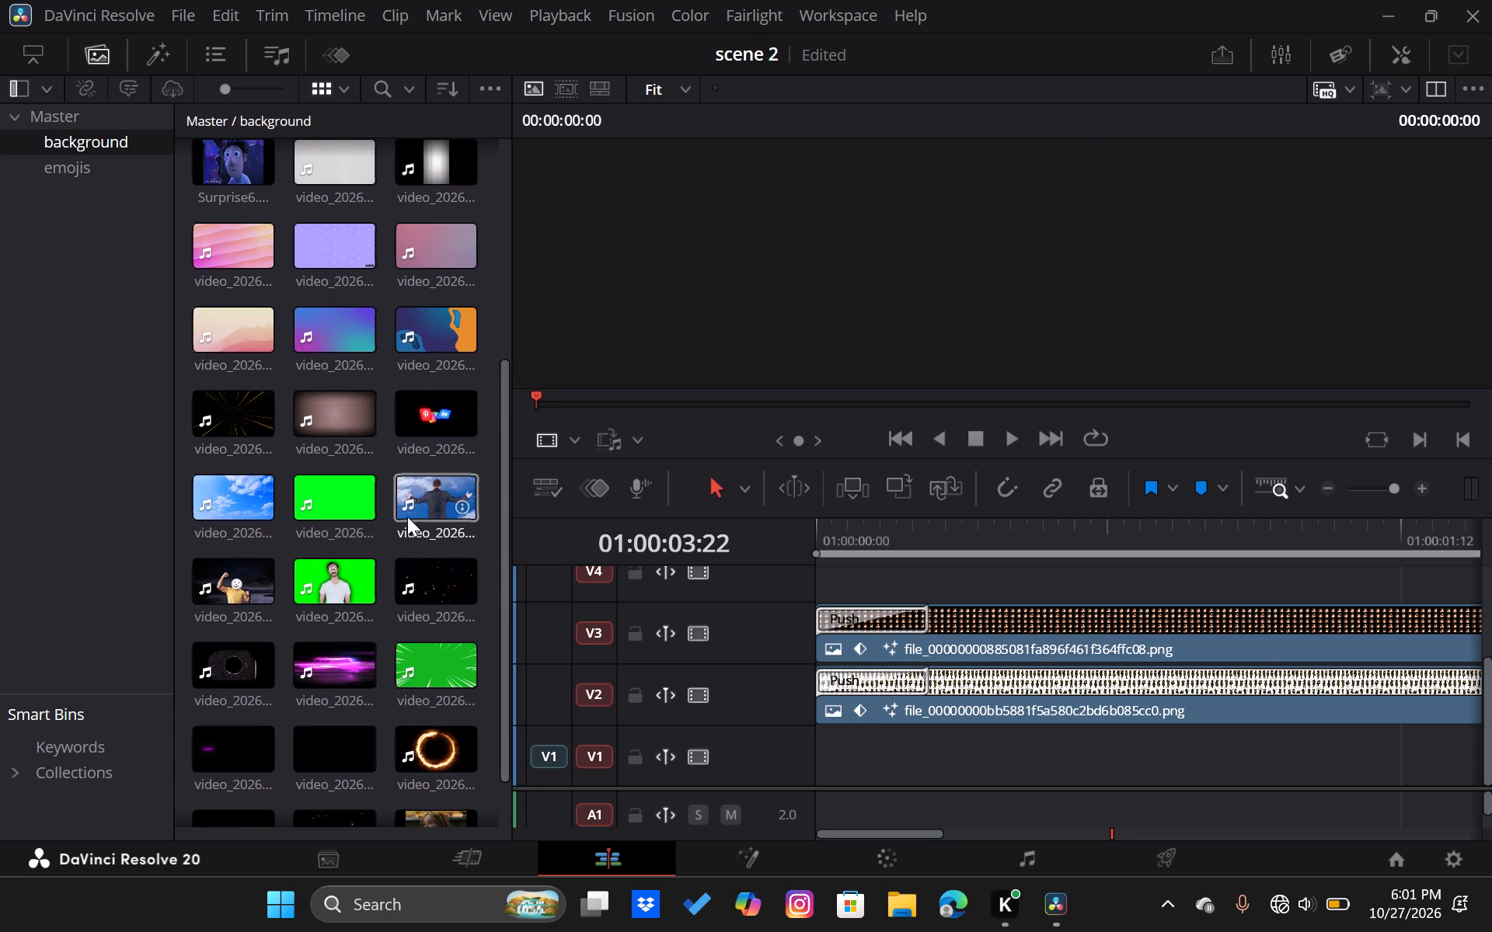
left_click_drag(336, 411, 830, 719)
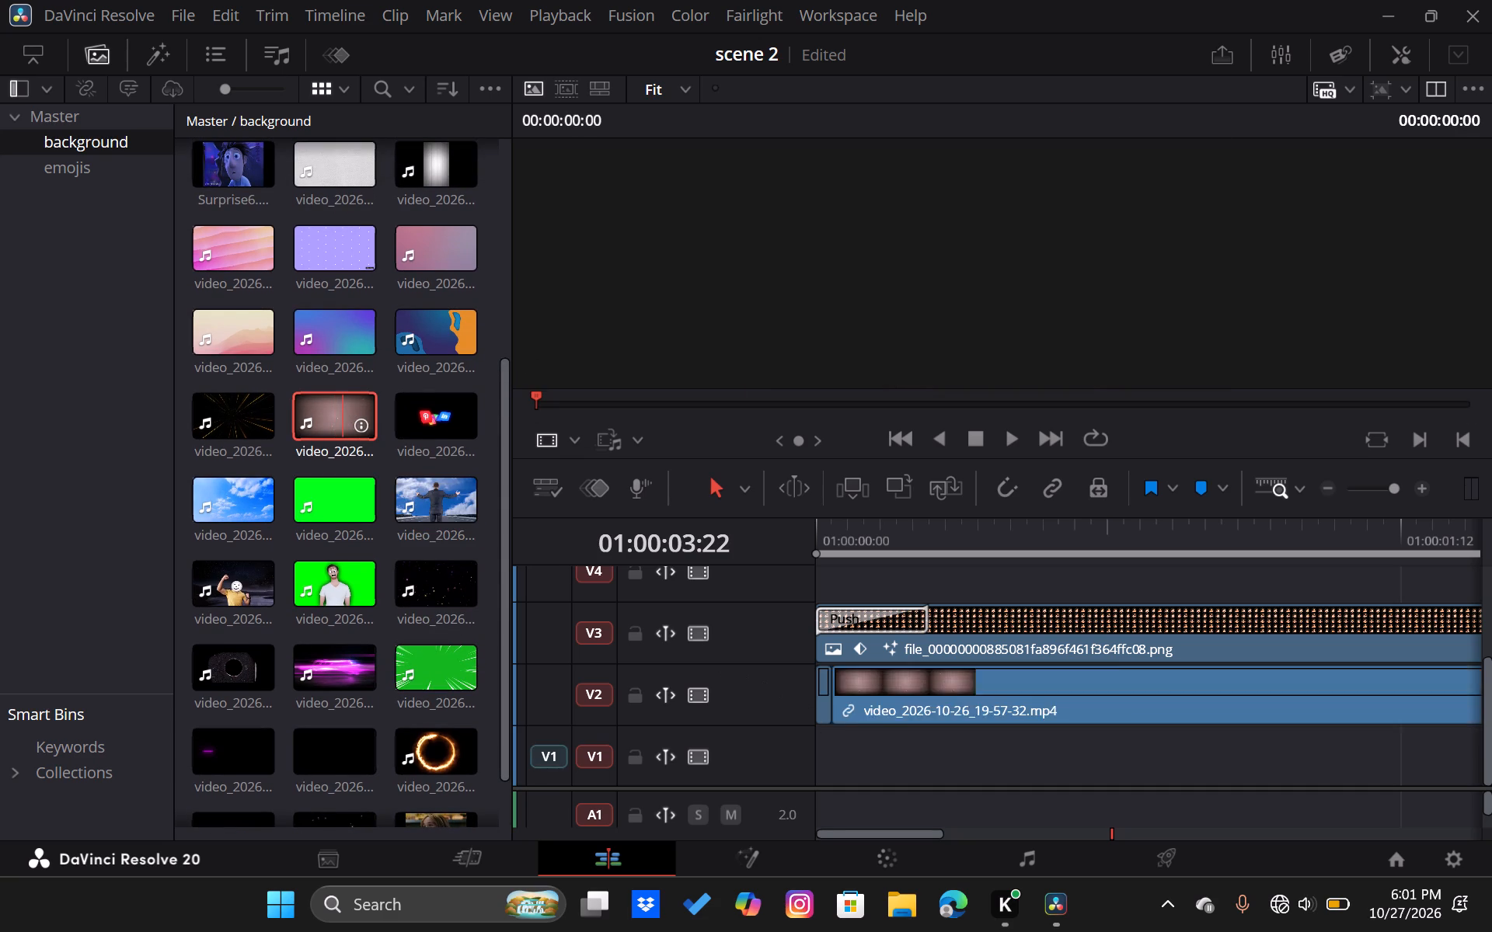
left_click_drag(830, 719, 816, 890)
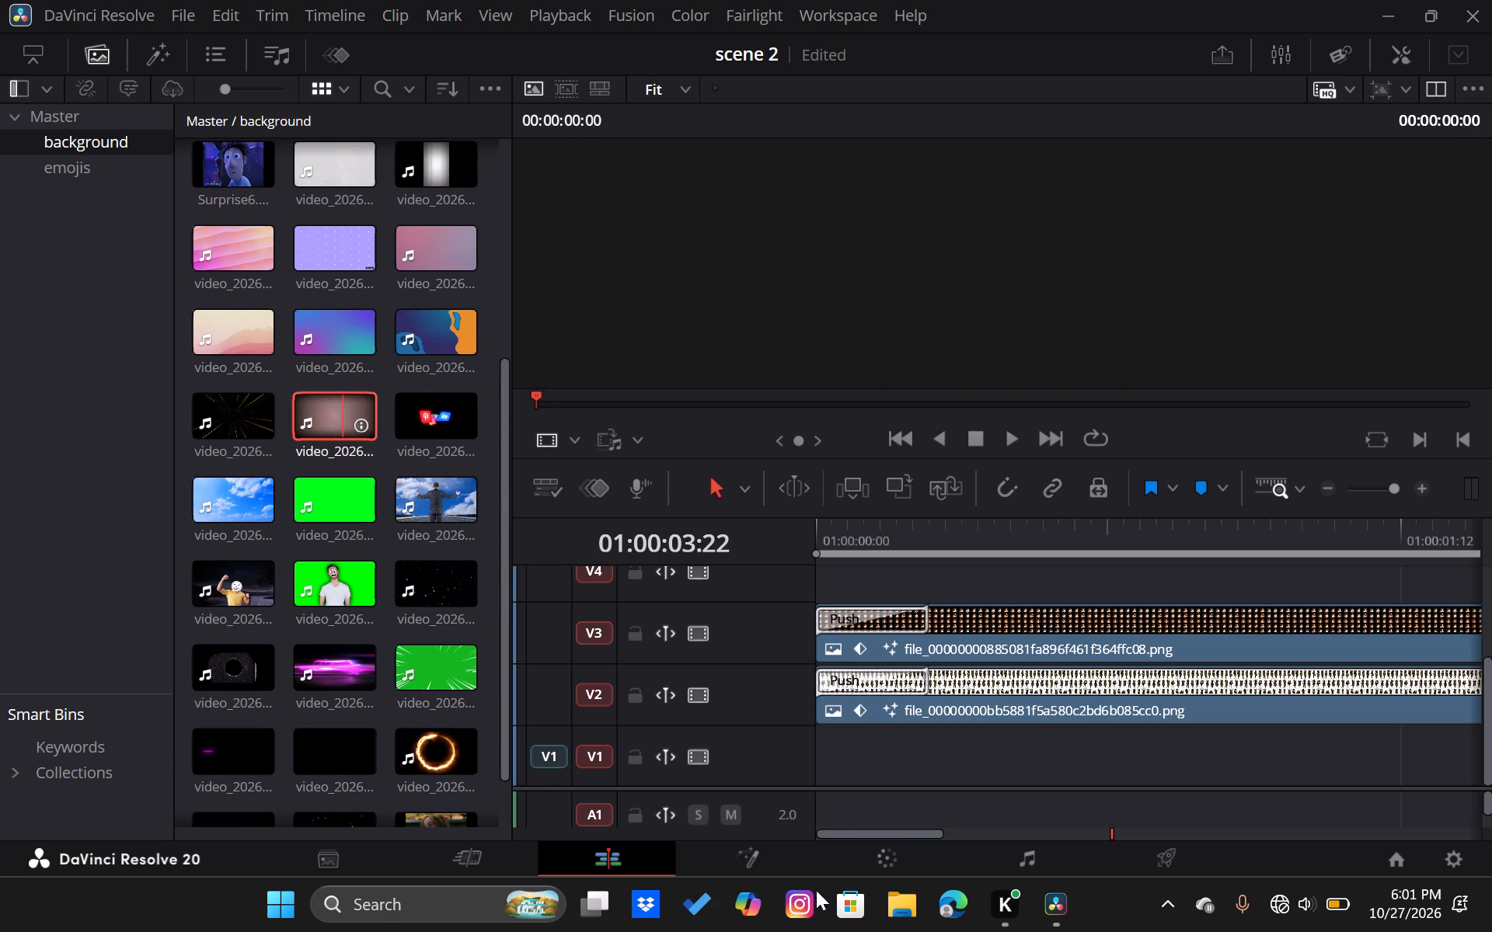
left_click_drag(816, 890, 804, 769)
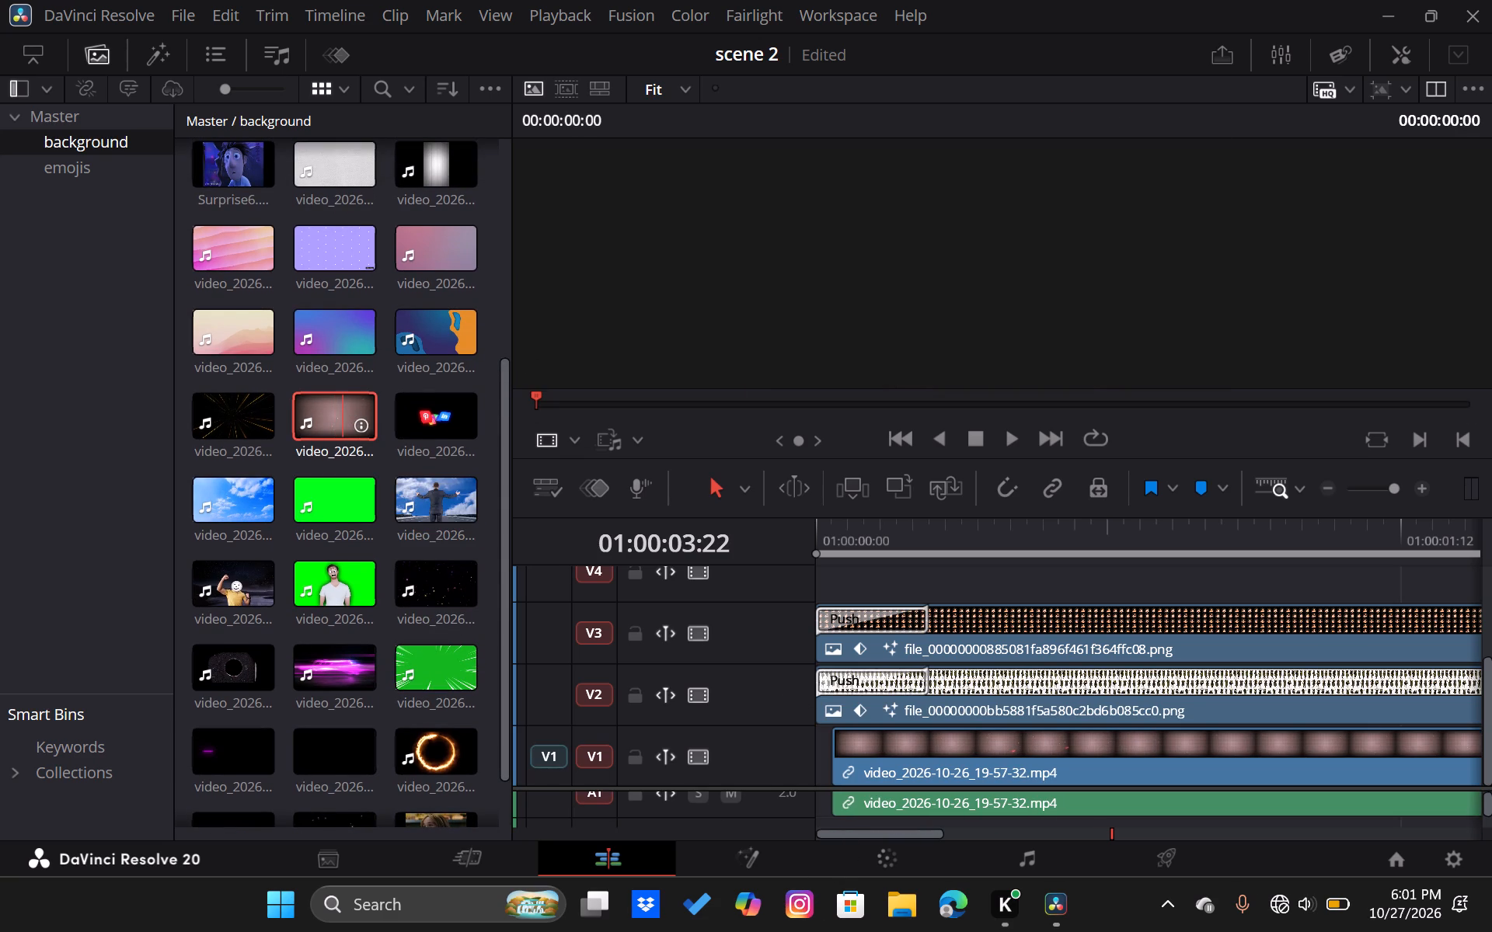
left_click_drag(804, 769, 819, 760)
Shift the background video on track V1 one frame earlier so that it starts at 01:00:00:00.
scroll(942, 746, "right", 1)
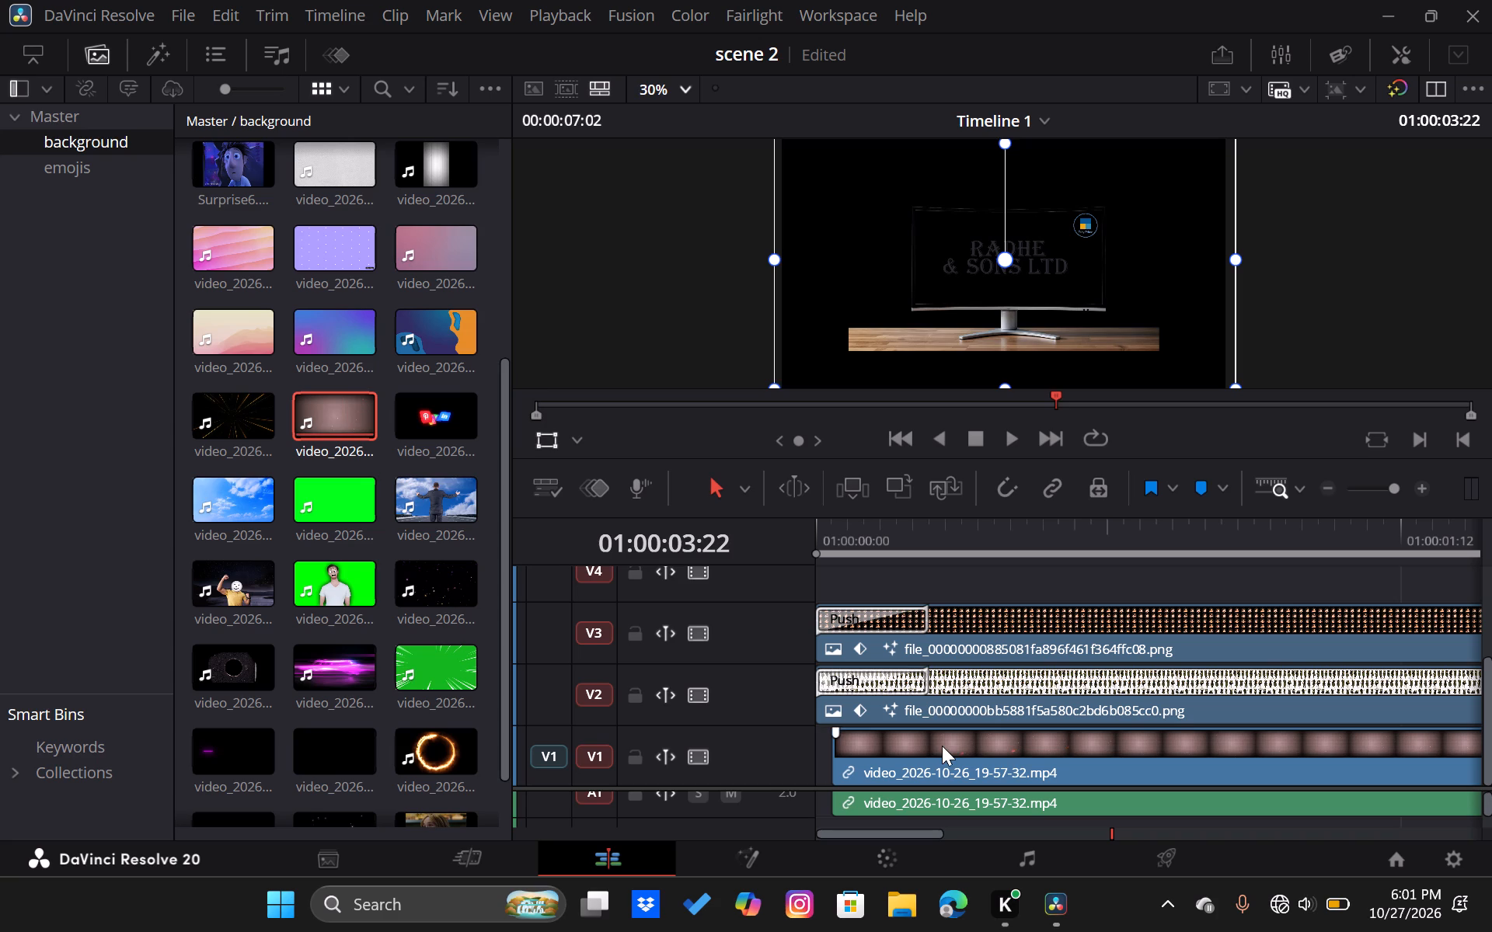
left_click_drag(956, 753, 896, 758)
scroll(896, 758, "right", 1)
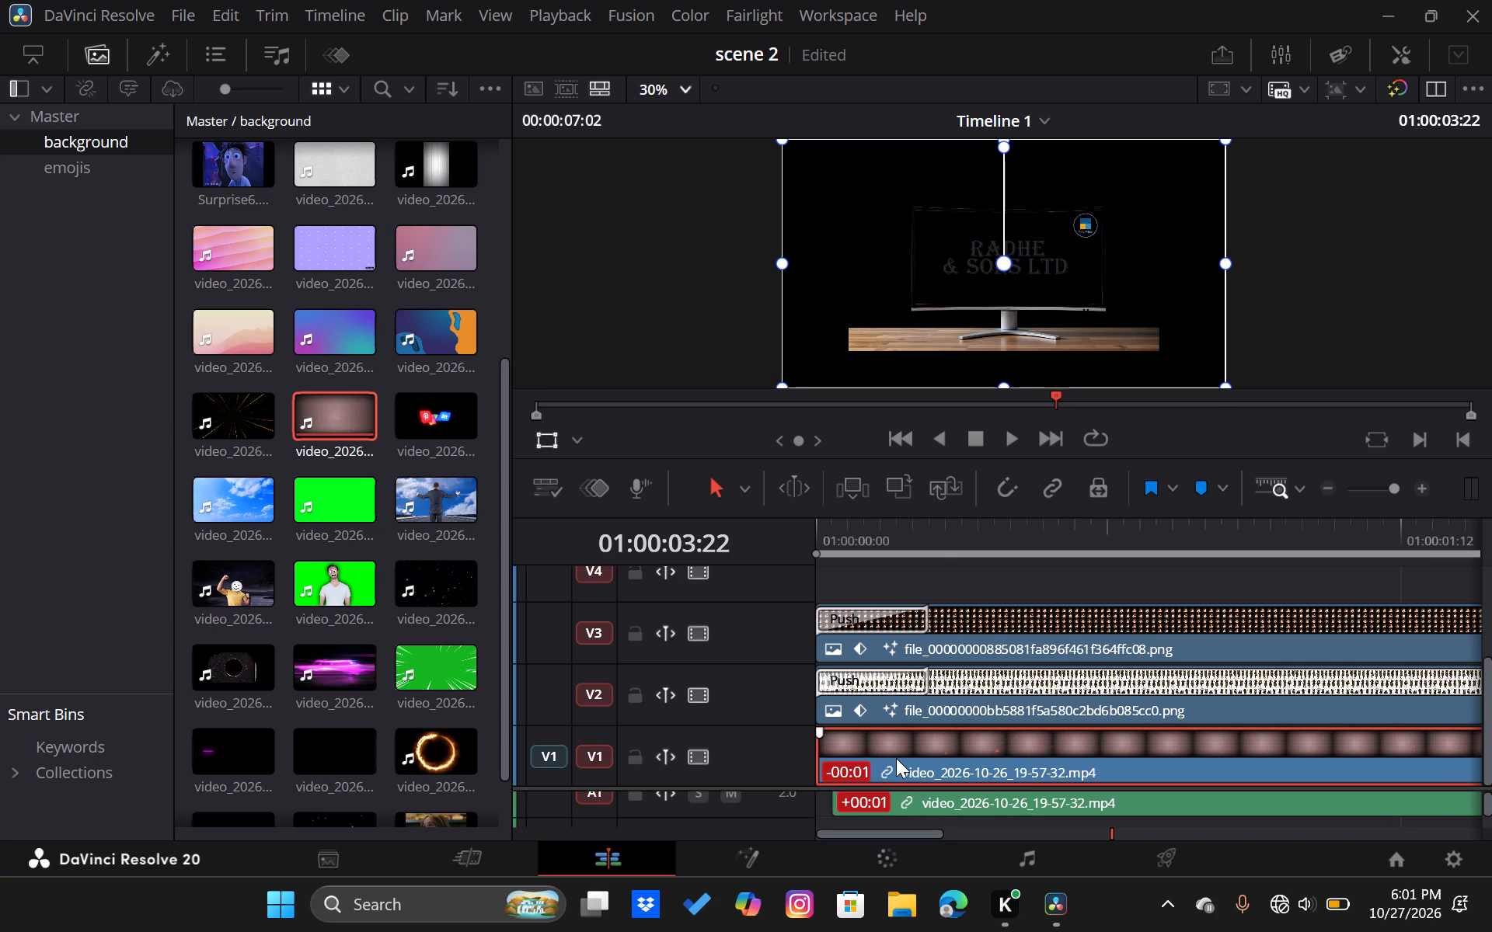
Play the timeline from the start into the monitor section to review the new background behind the character and monitor.
left_click_drag(922, 534, 779, 541)
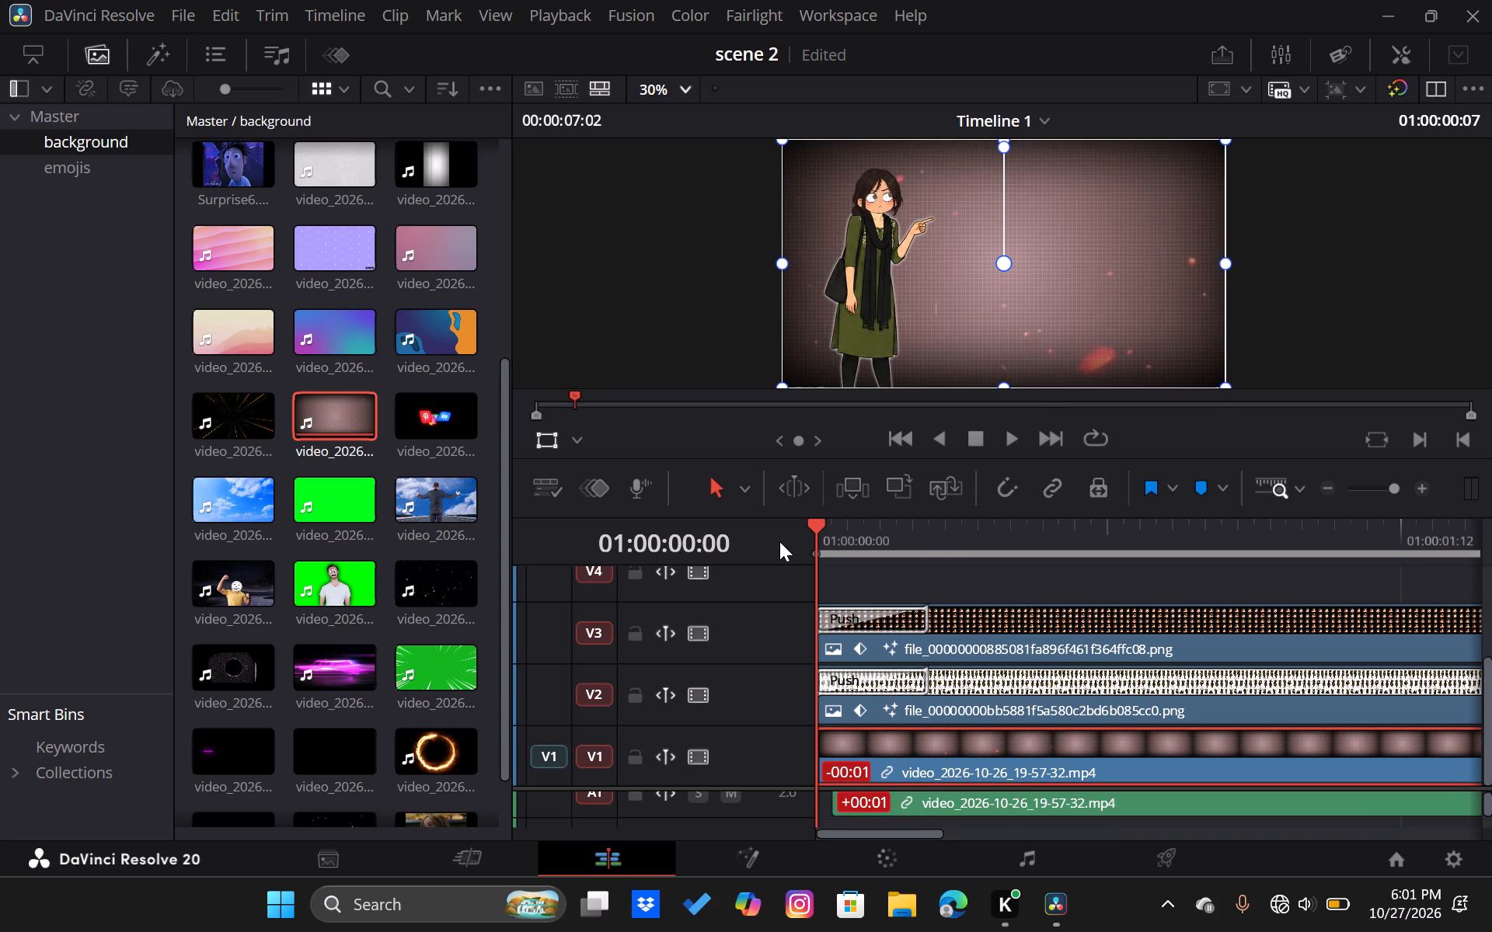
key("space")
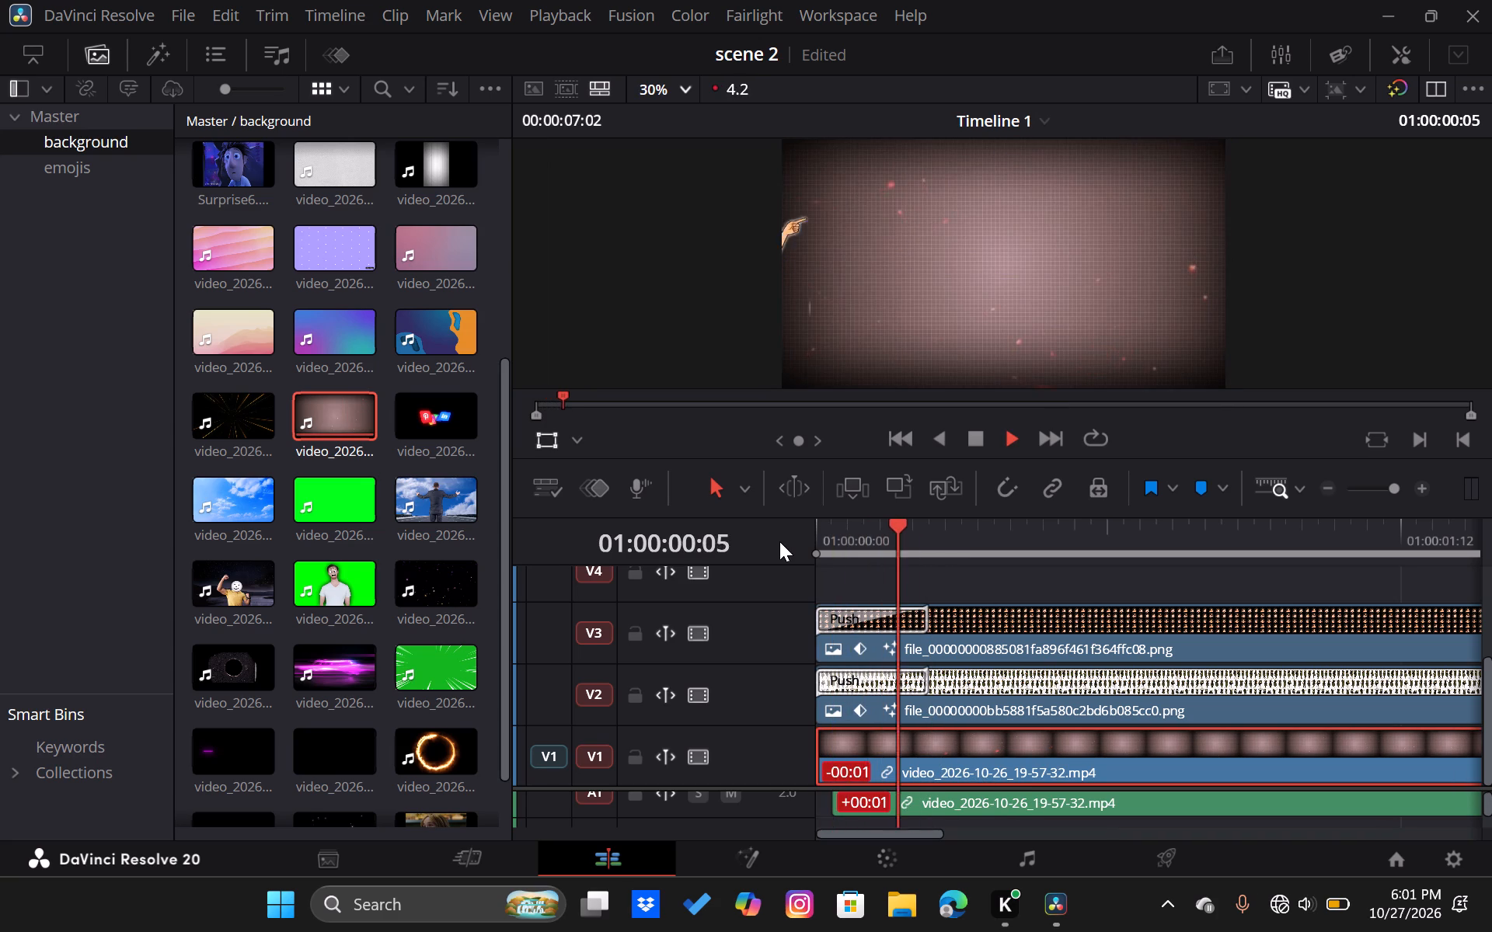
key("space")
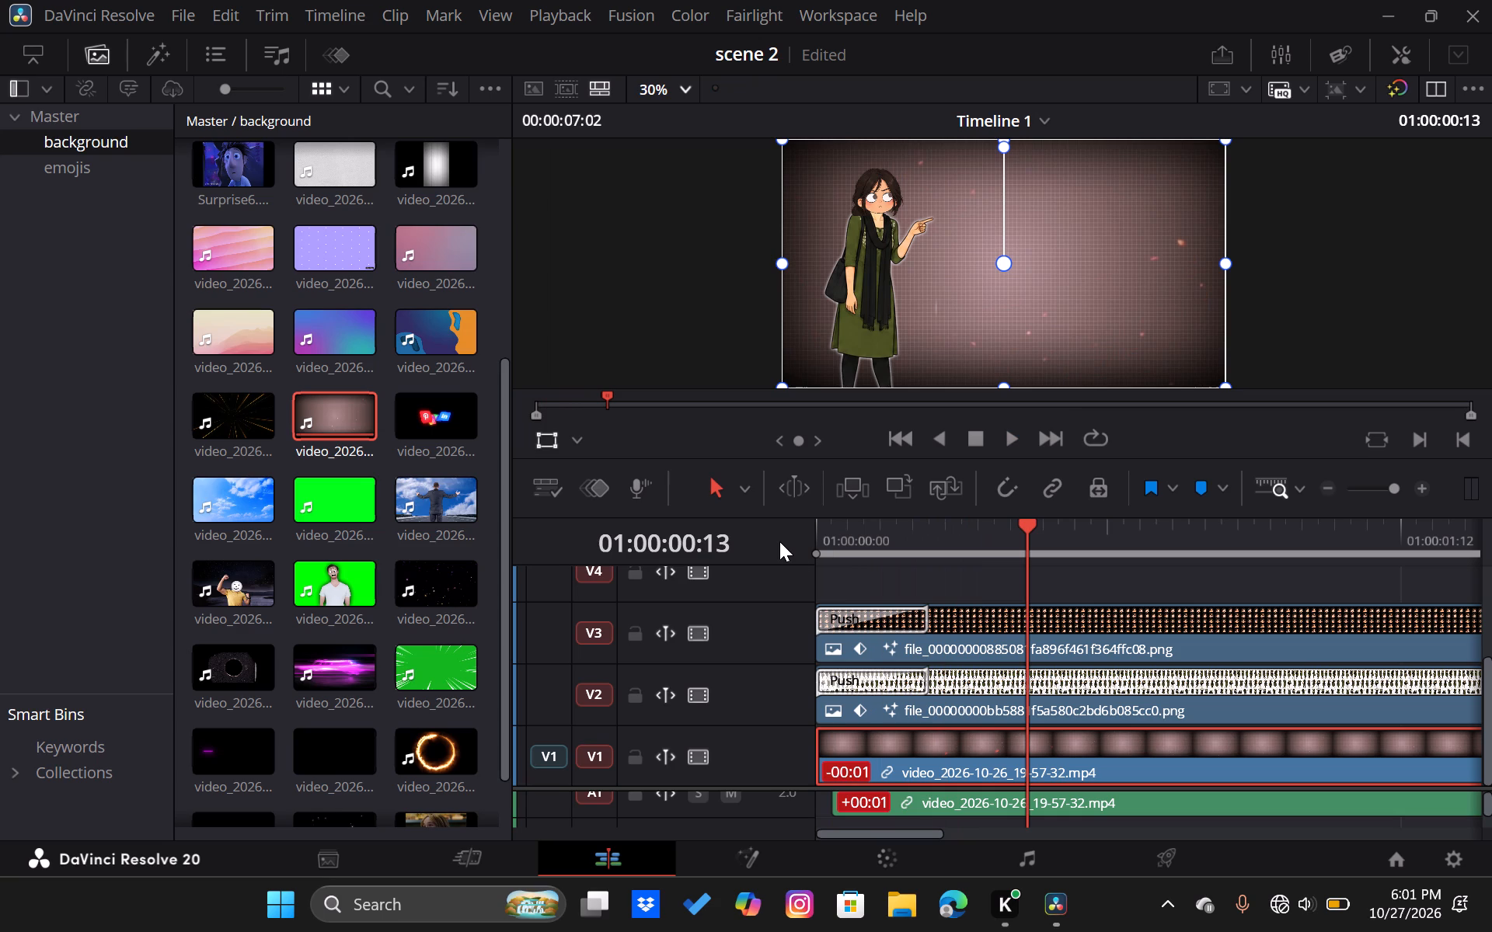
left_click(850, 565)
left_click(912, 584)
scroll(912, 584, "left", 1)
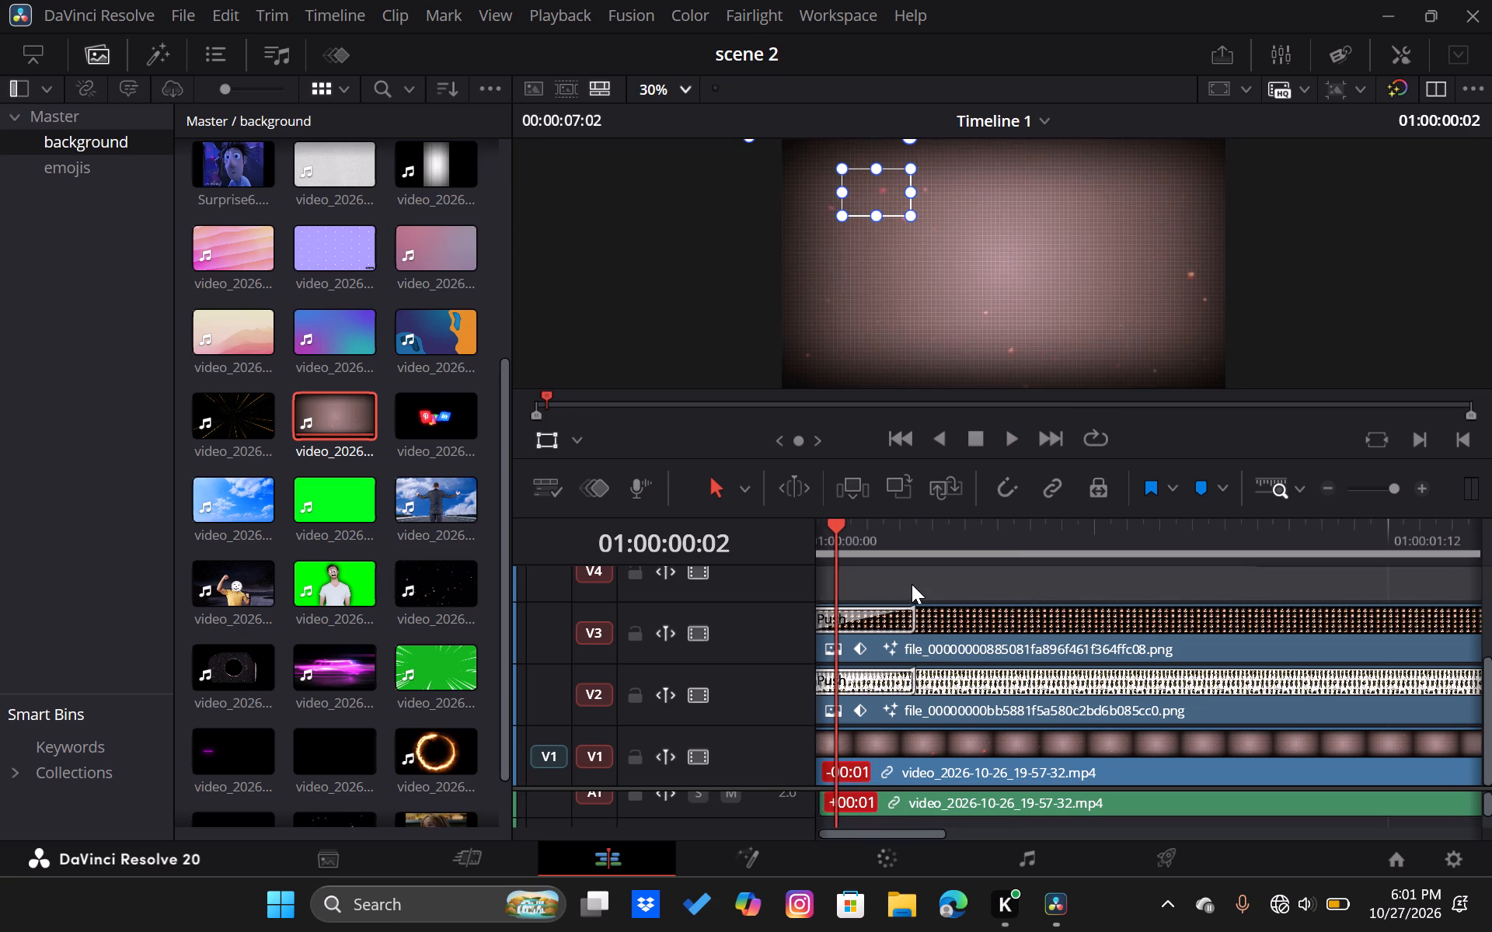
scroll(912, 584, "left", 1)
key("space")
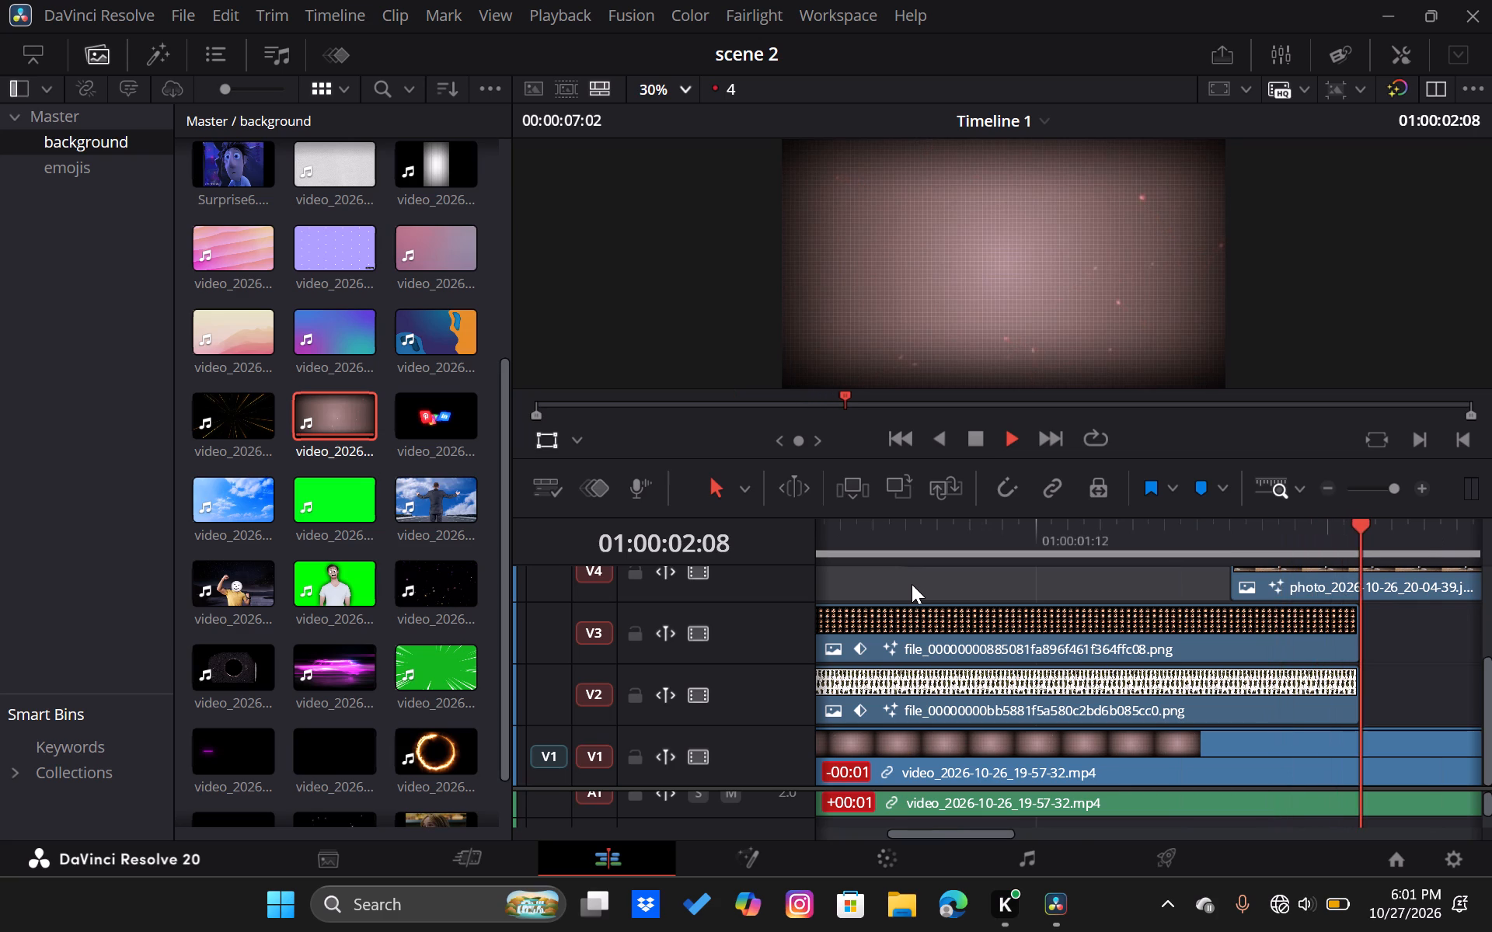
key("space")
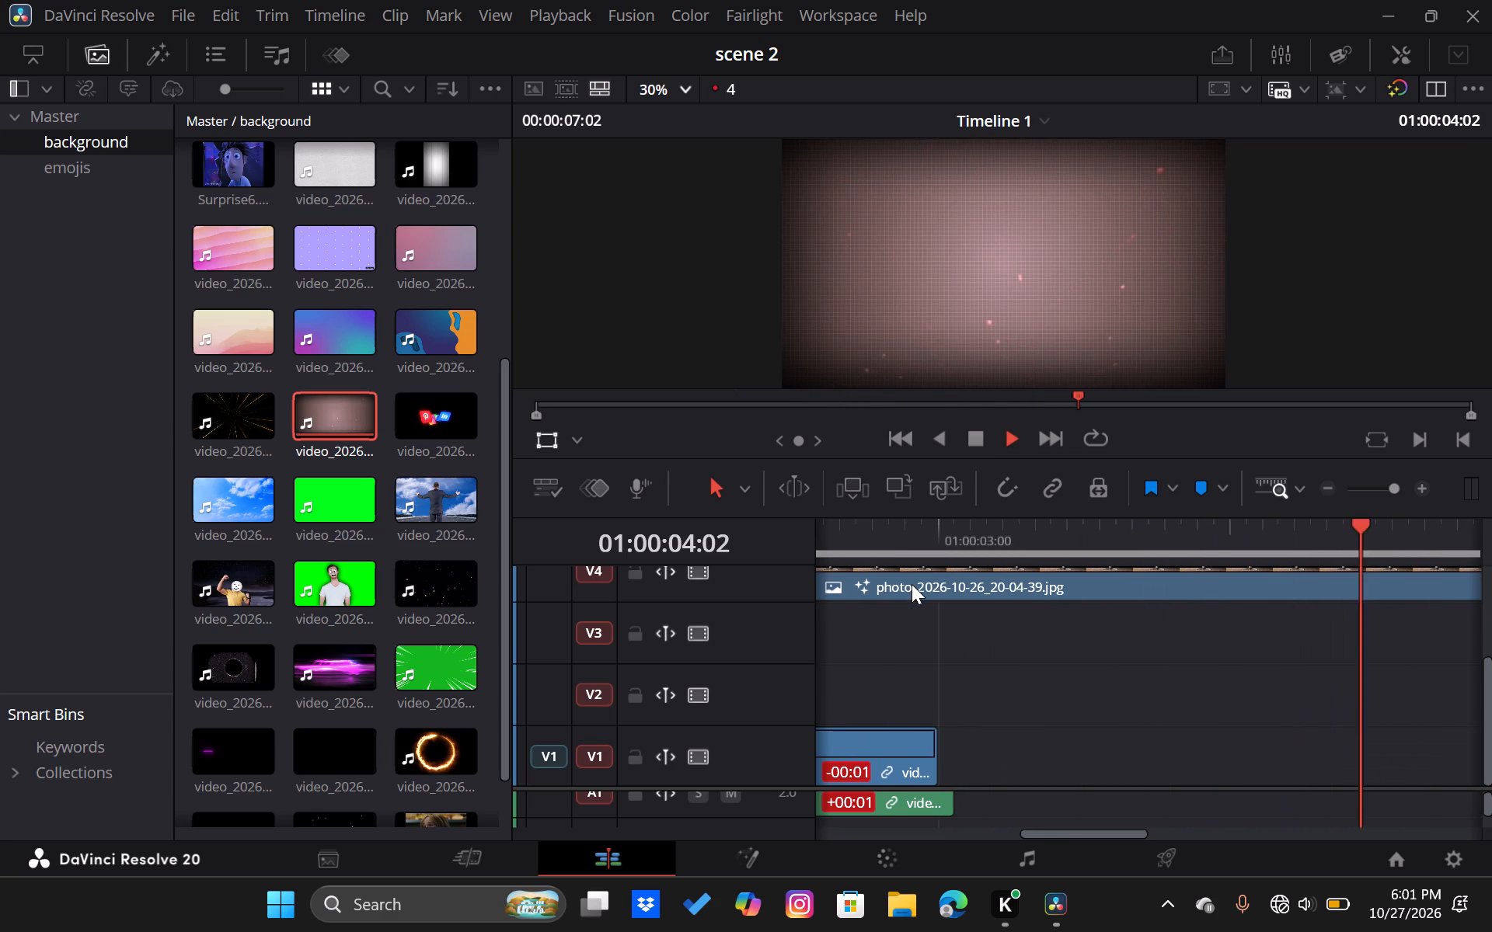
Turn off the on-screen transform controls in the timeline viewer.
scroll(1021, 624, "up", 1)
scroll(1021, 624, "down", 3, "ctrl")
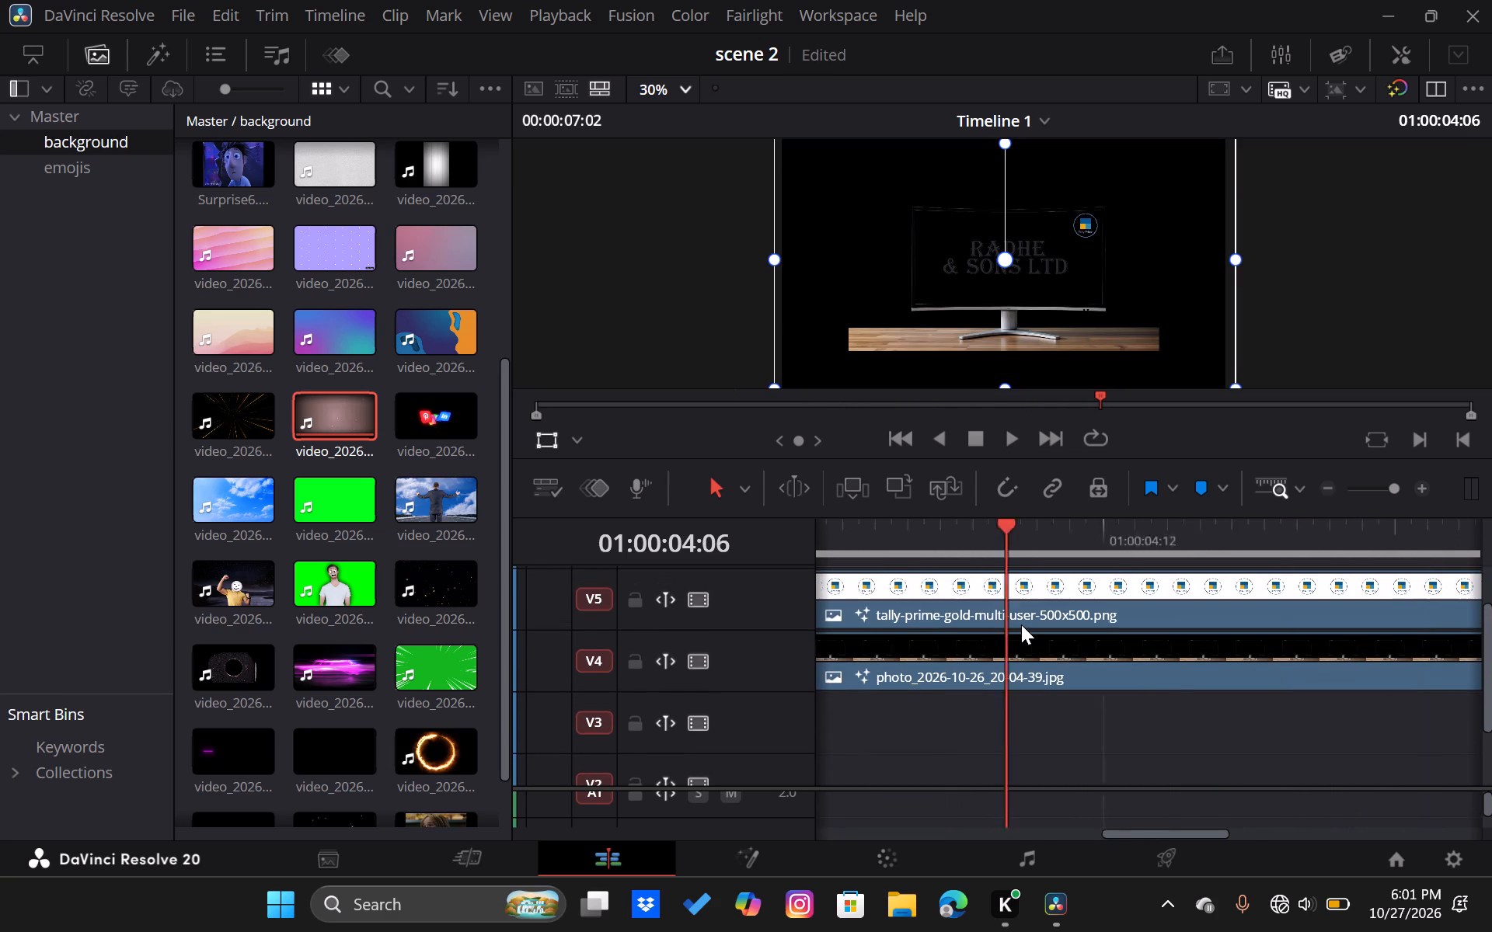
scroll(1021, 624, "down", 1, "ctrl")
scroll(1021, 624, "right", 1)
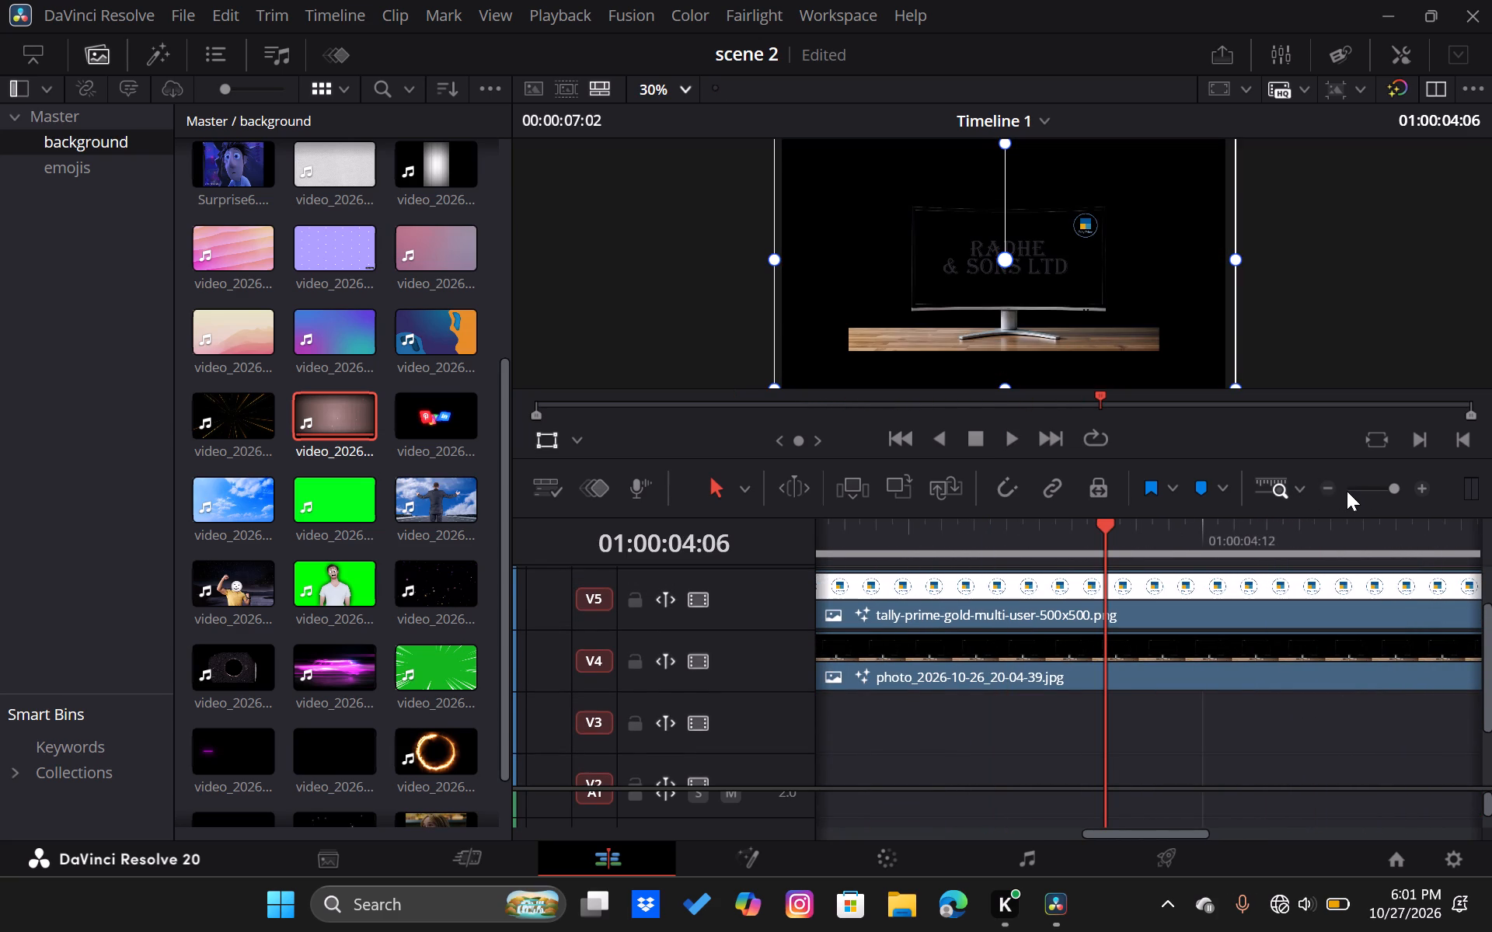
double_click(1327, 486)
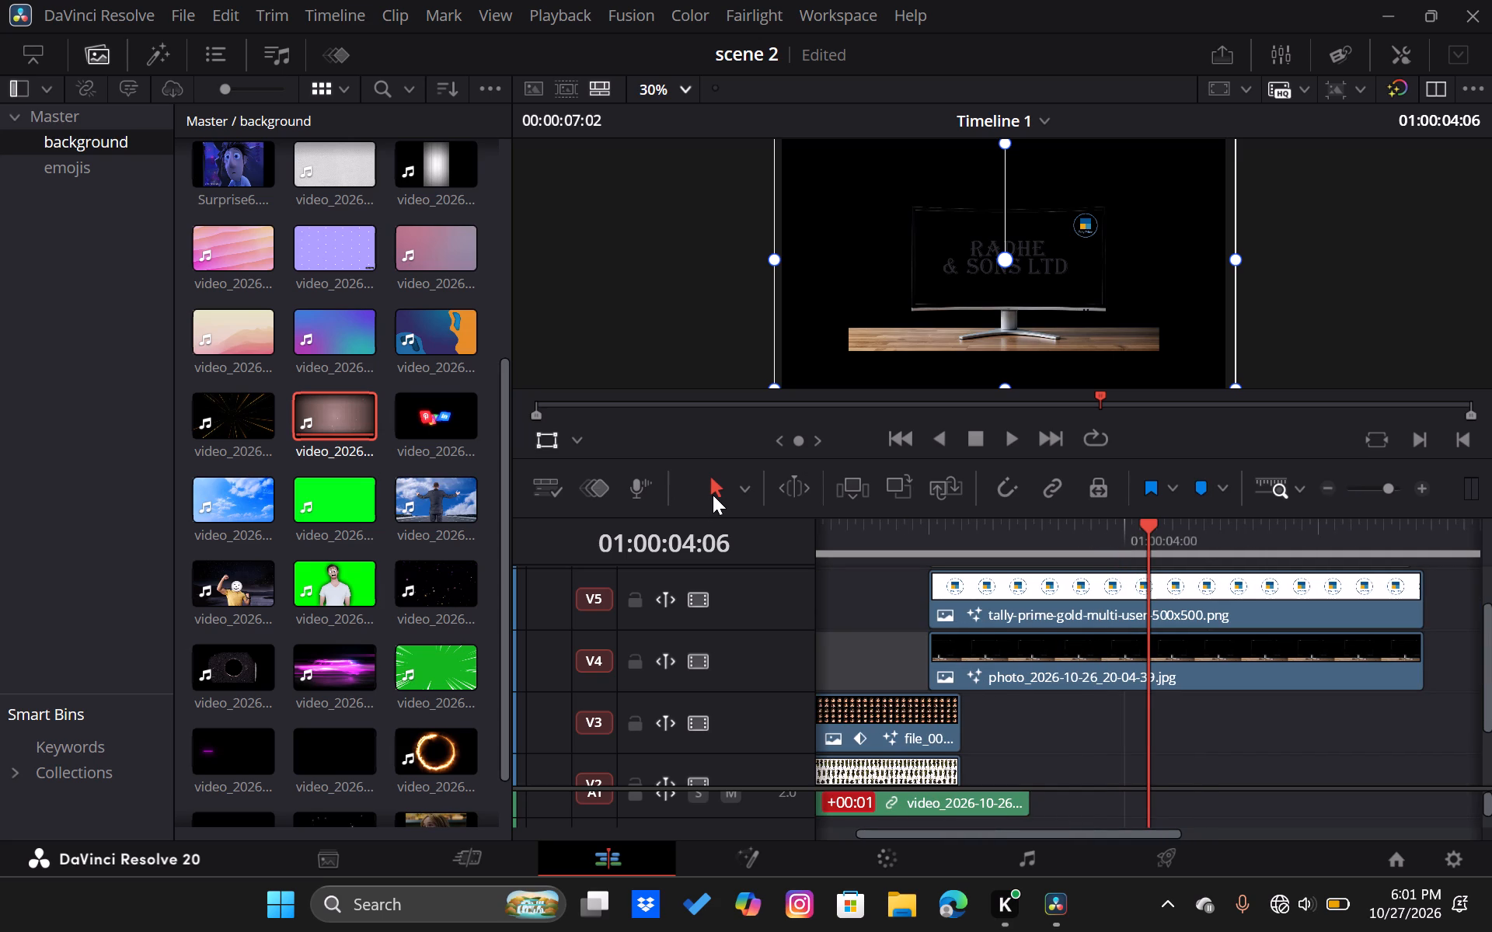
left_click(719, 489)
left_click(556, 438)
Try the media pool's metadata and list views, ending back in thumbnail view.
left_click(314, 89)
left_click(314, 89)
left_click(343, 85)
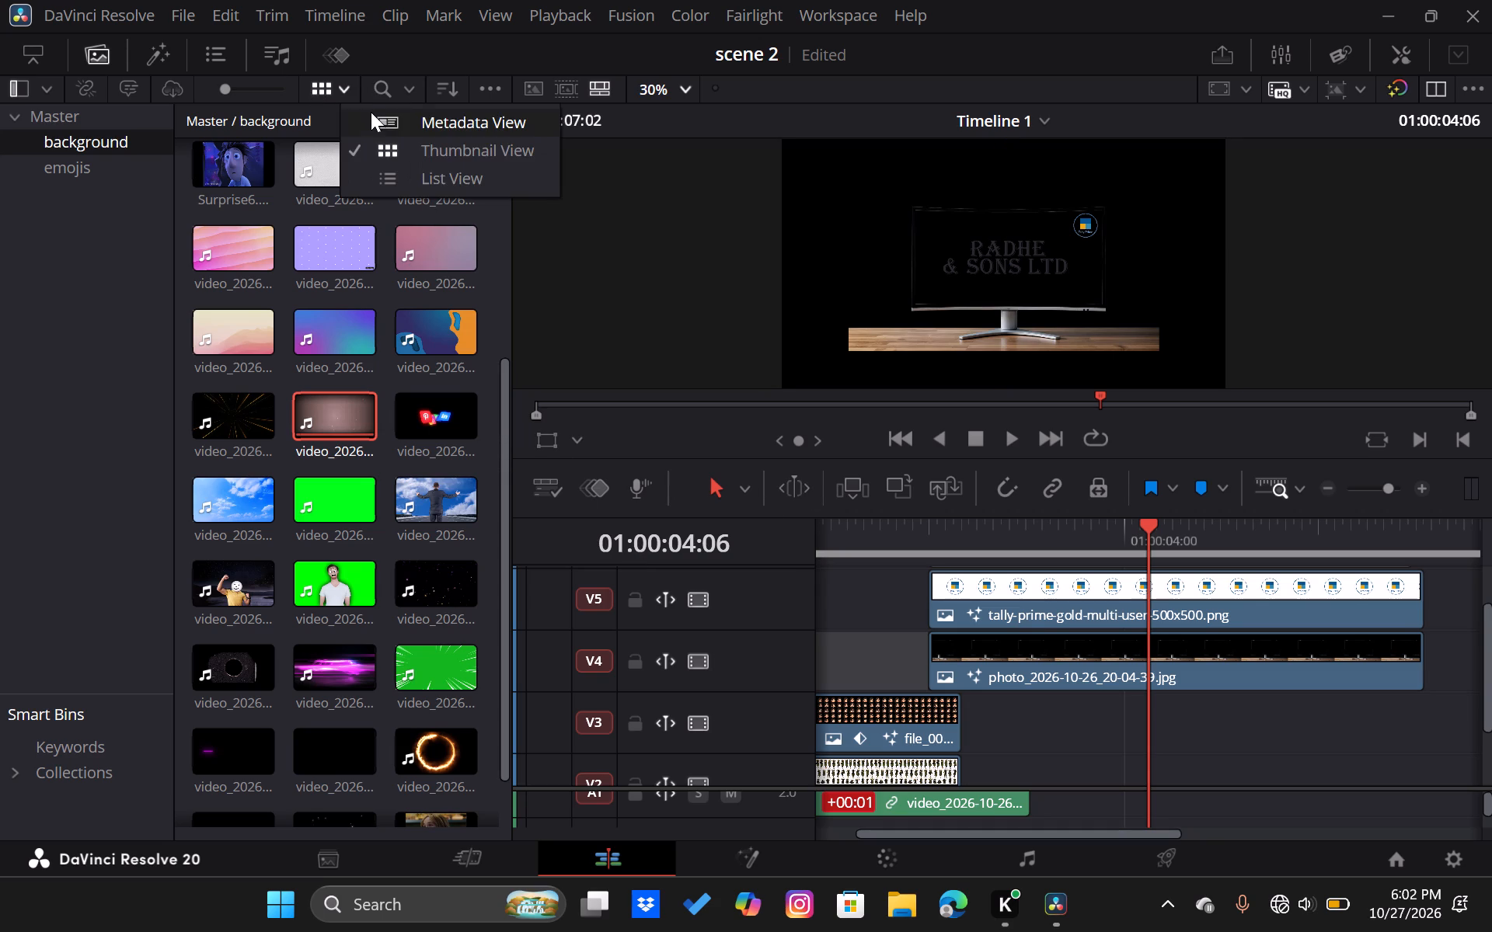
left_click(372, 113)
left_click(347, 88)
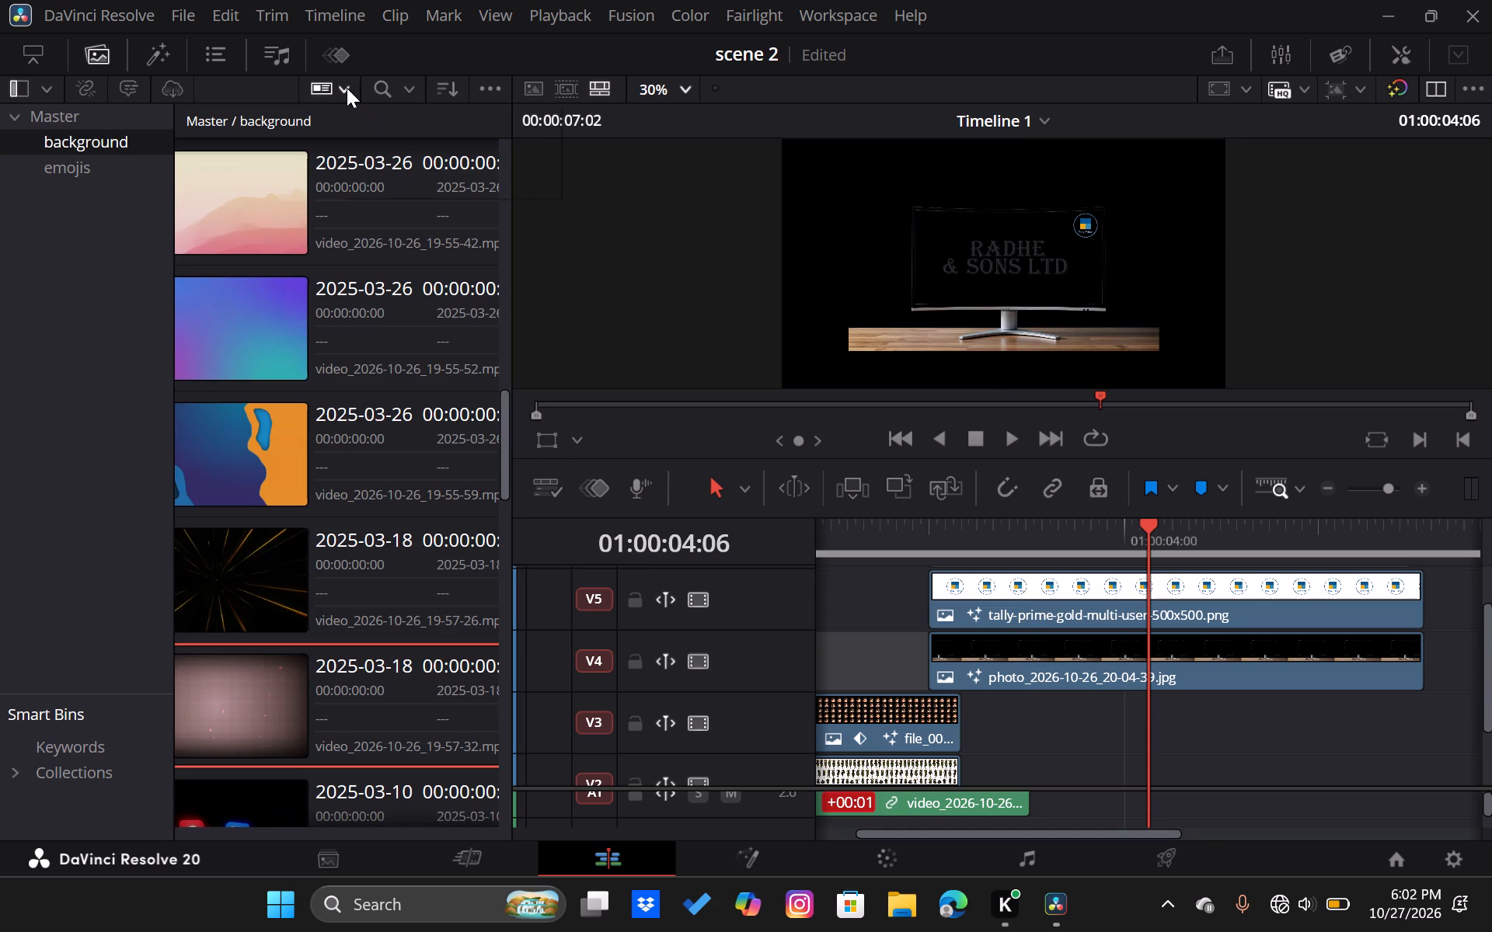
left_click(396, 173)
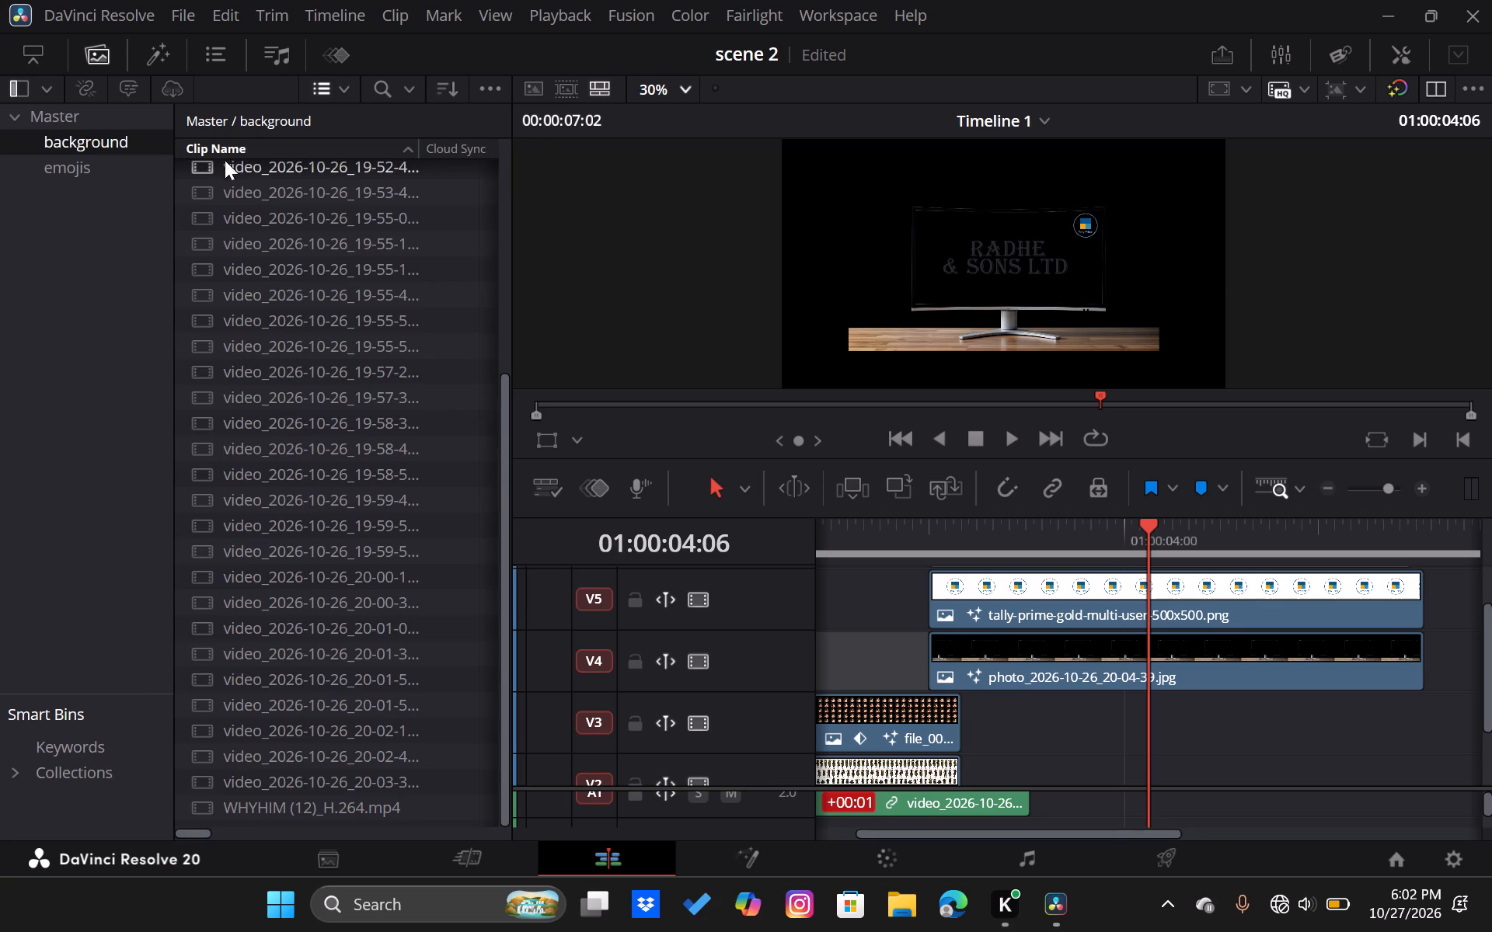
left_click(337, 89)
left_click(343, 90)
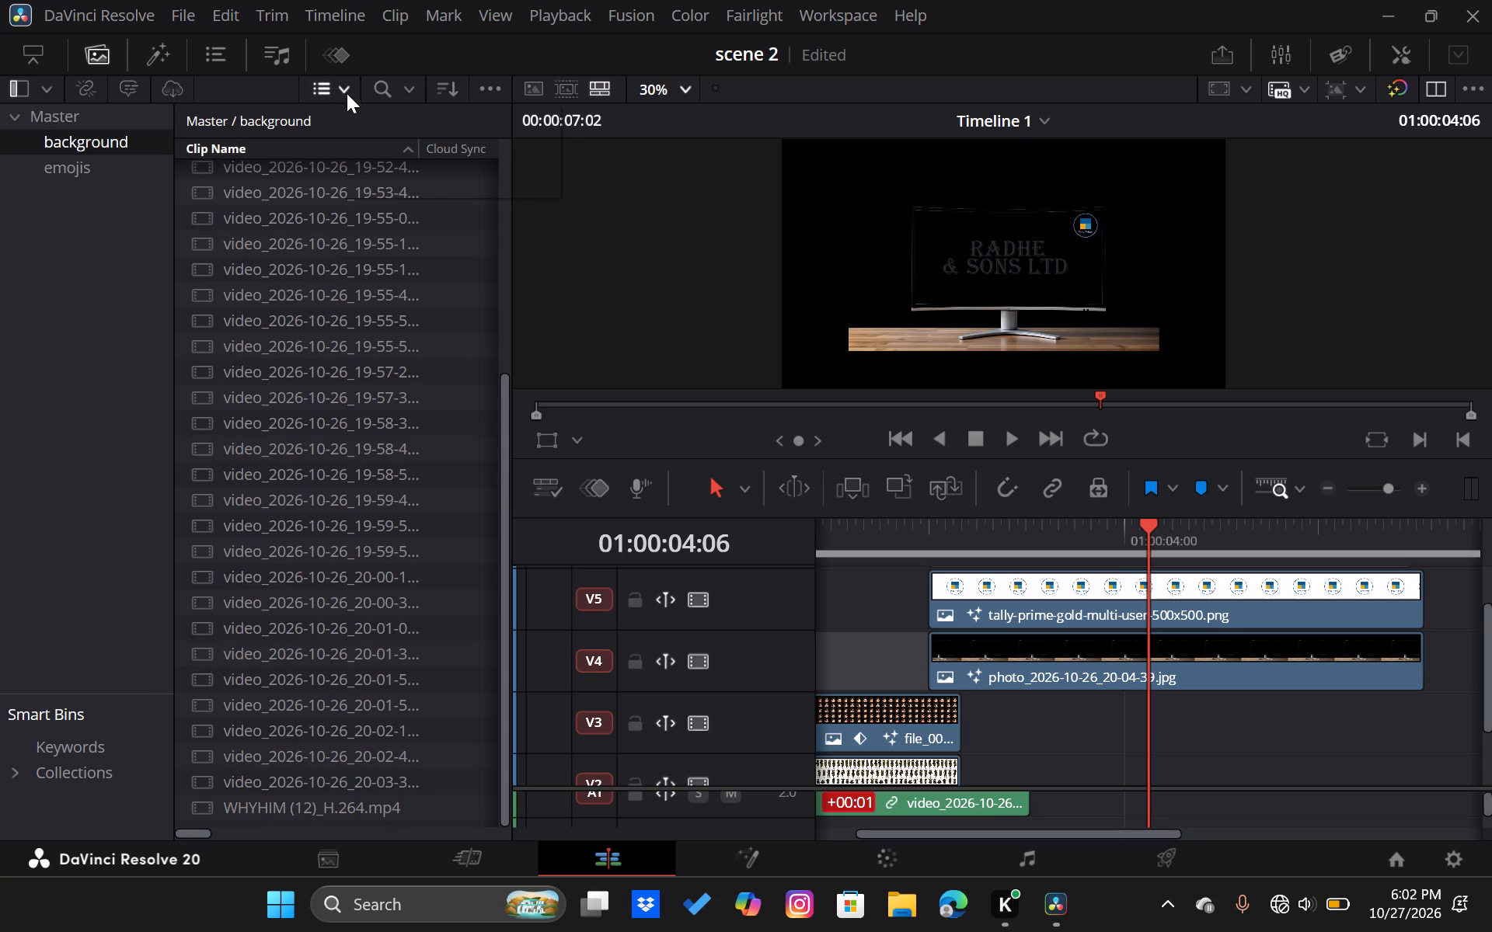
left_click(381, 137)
Switch the viewer to the source tape and briefly play the background bin's clips.
left_click(541, 92)
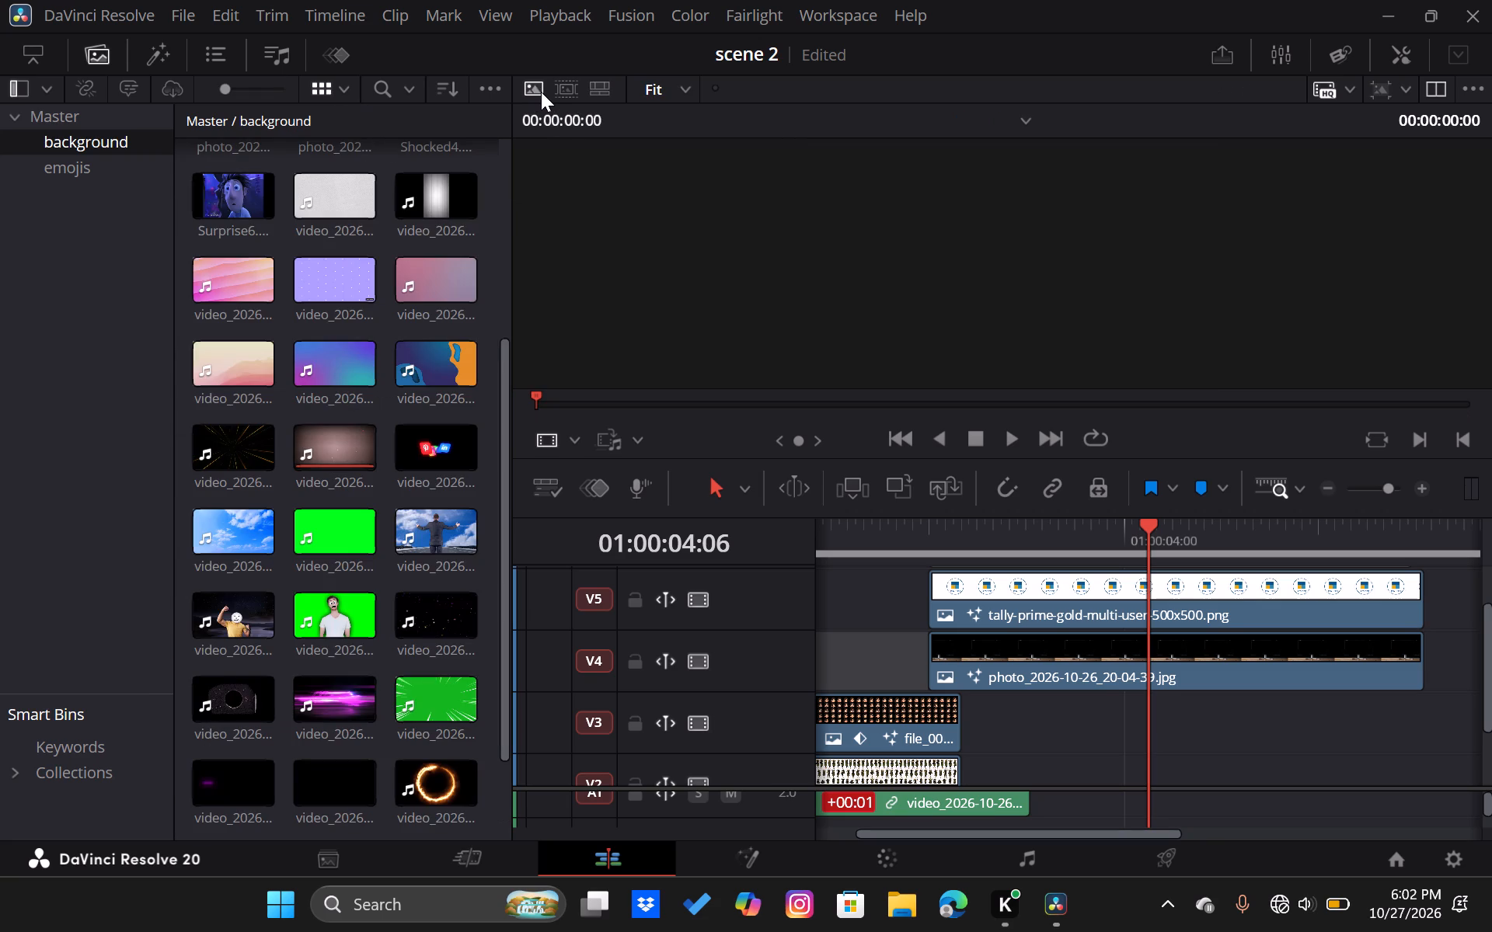
left_click(560, 91)
left_click(601, 85)
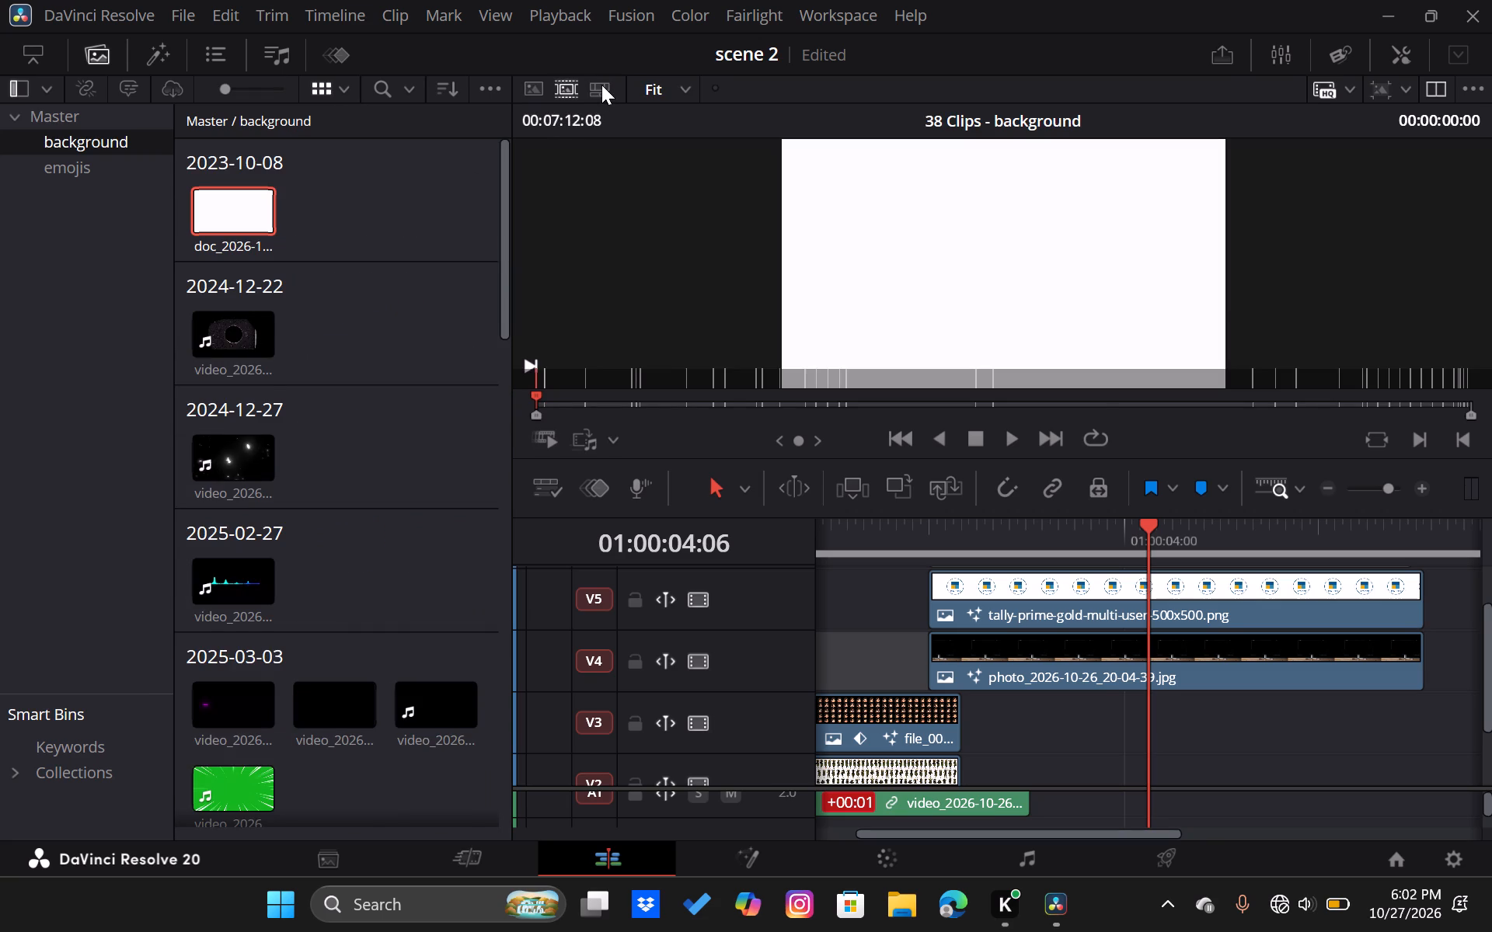
left_click(571, 85)
key("space")
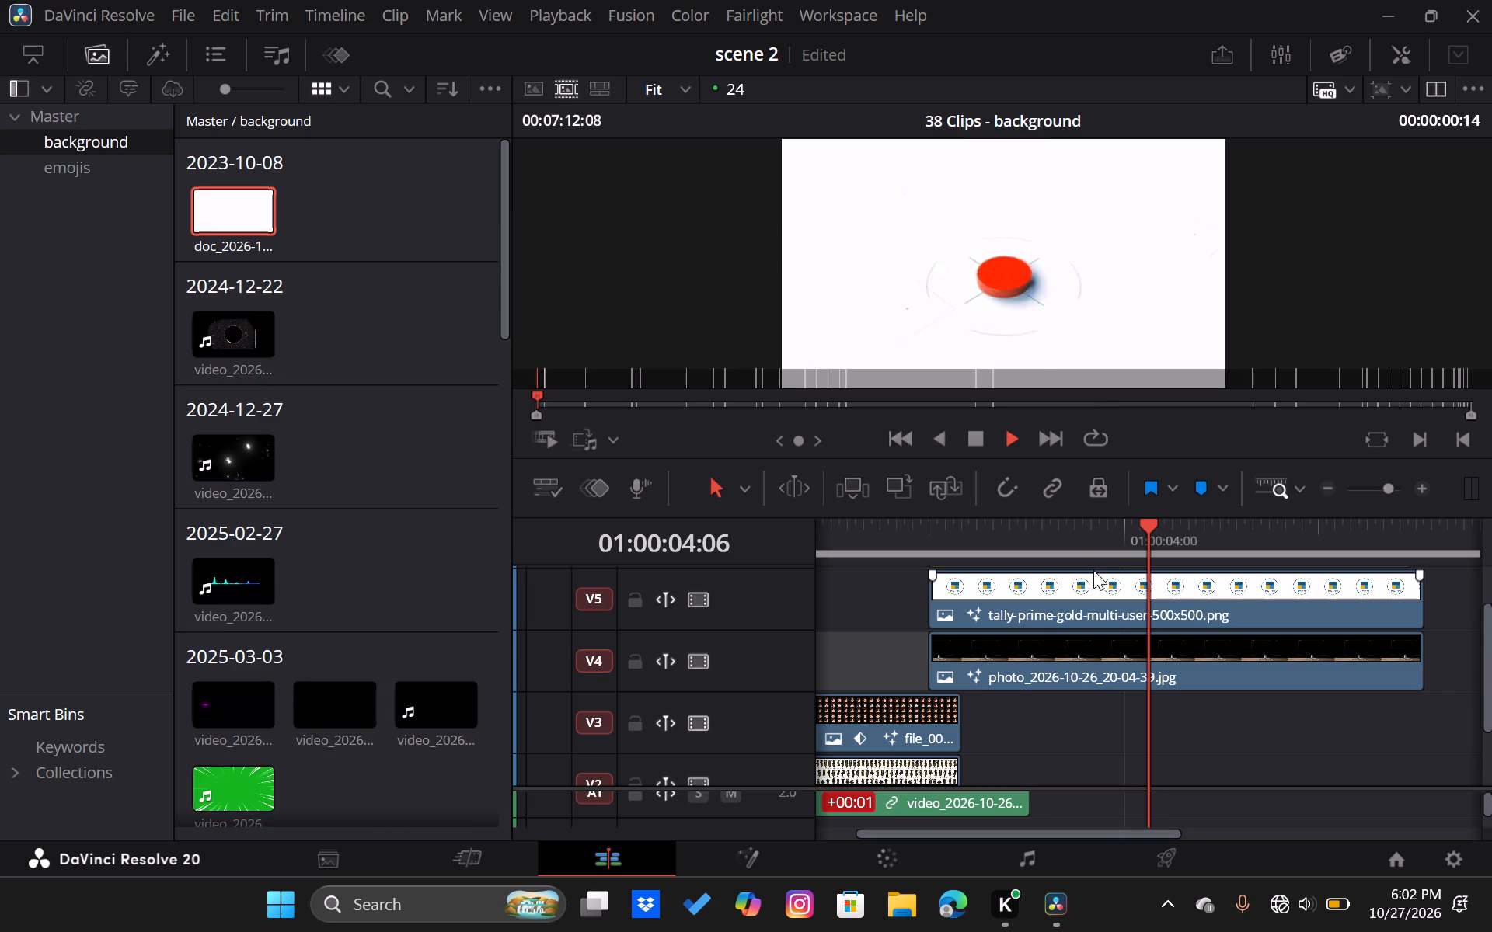
key("space")
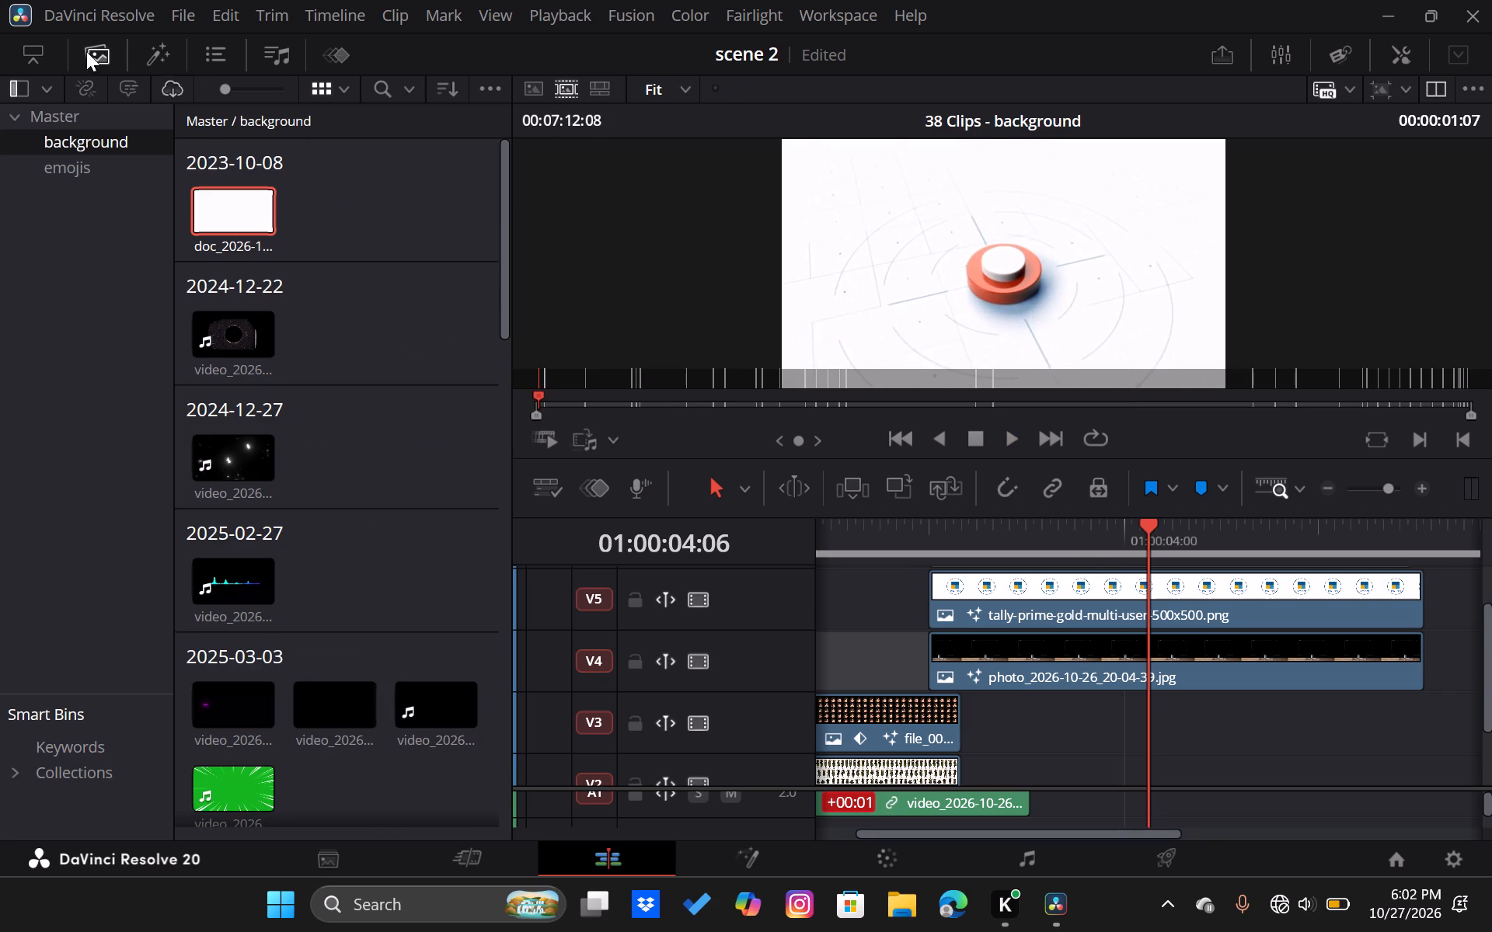
Hide the media pool and return the Timeline 1 playhead to 01:00:00:00.
left_click(109, 50)
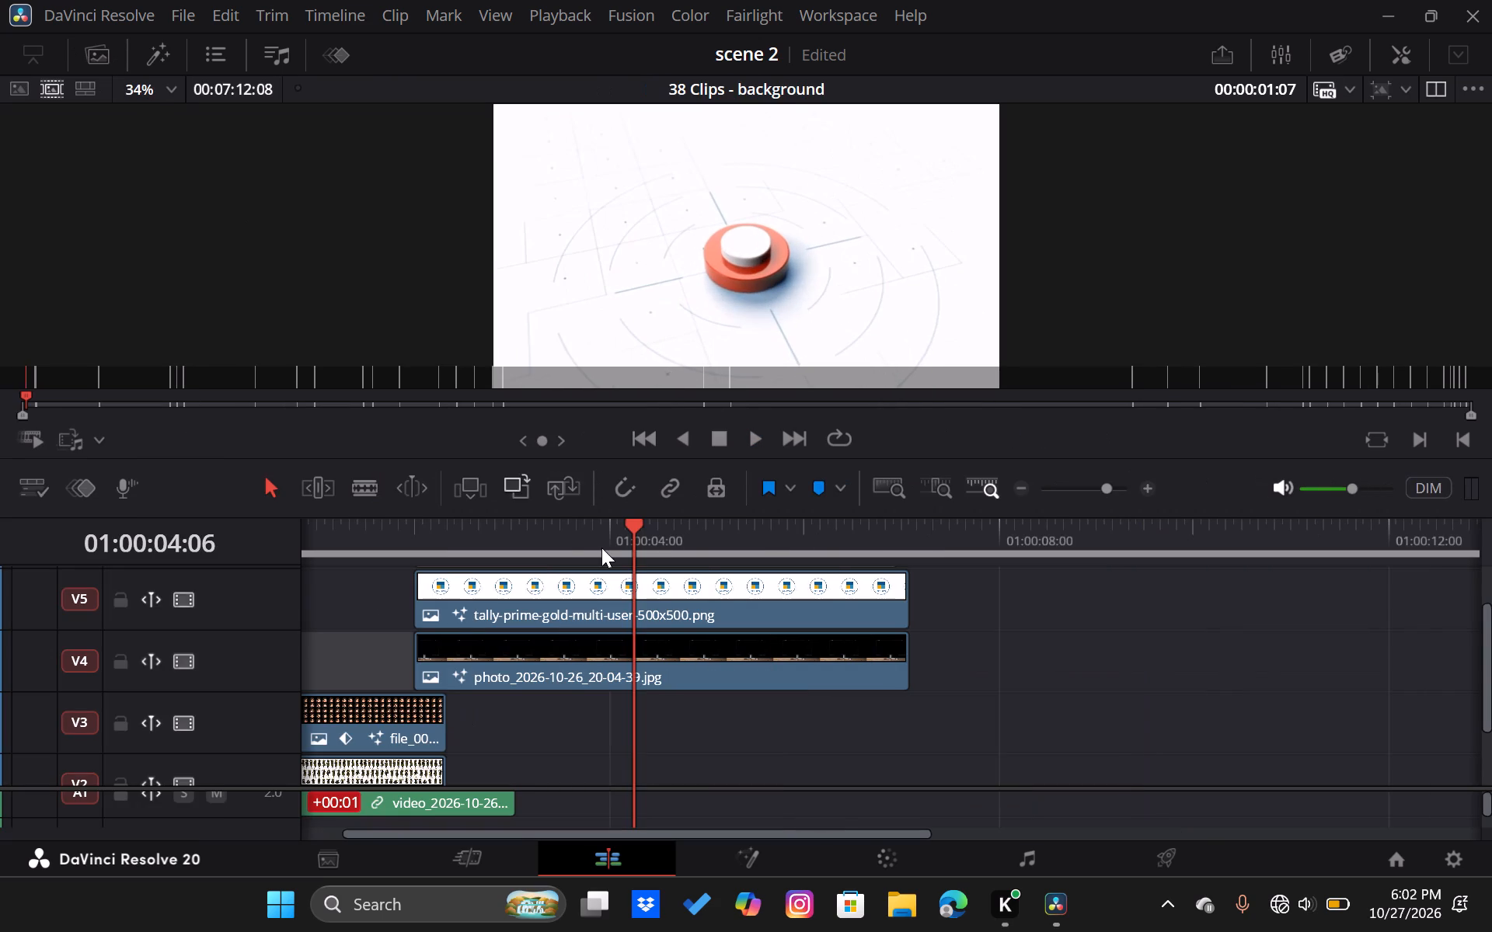
left_click_drag(601, 548, 282, 548)
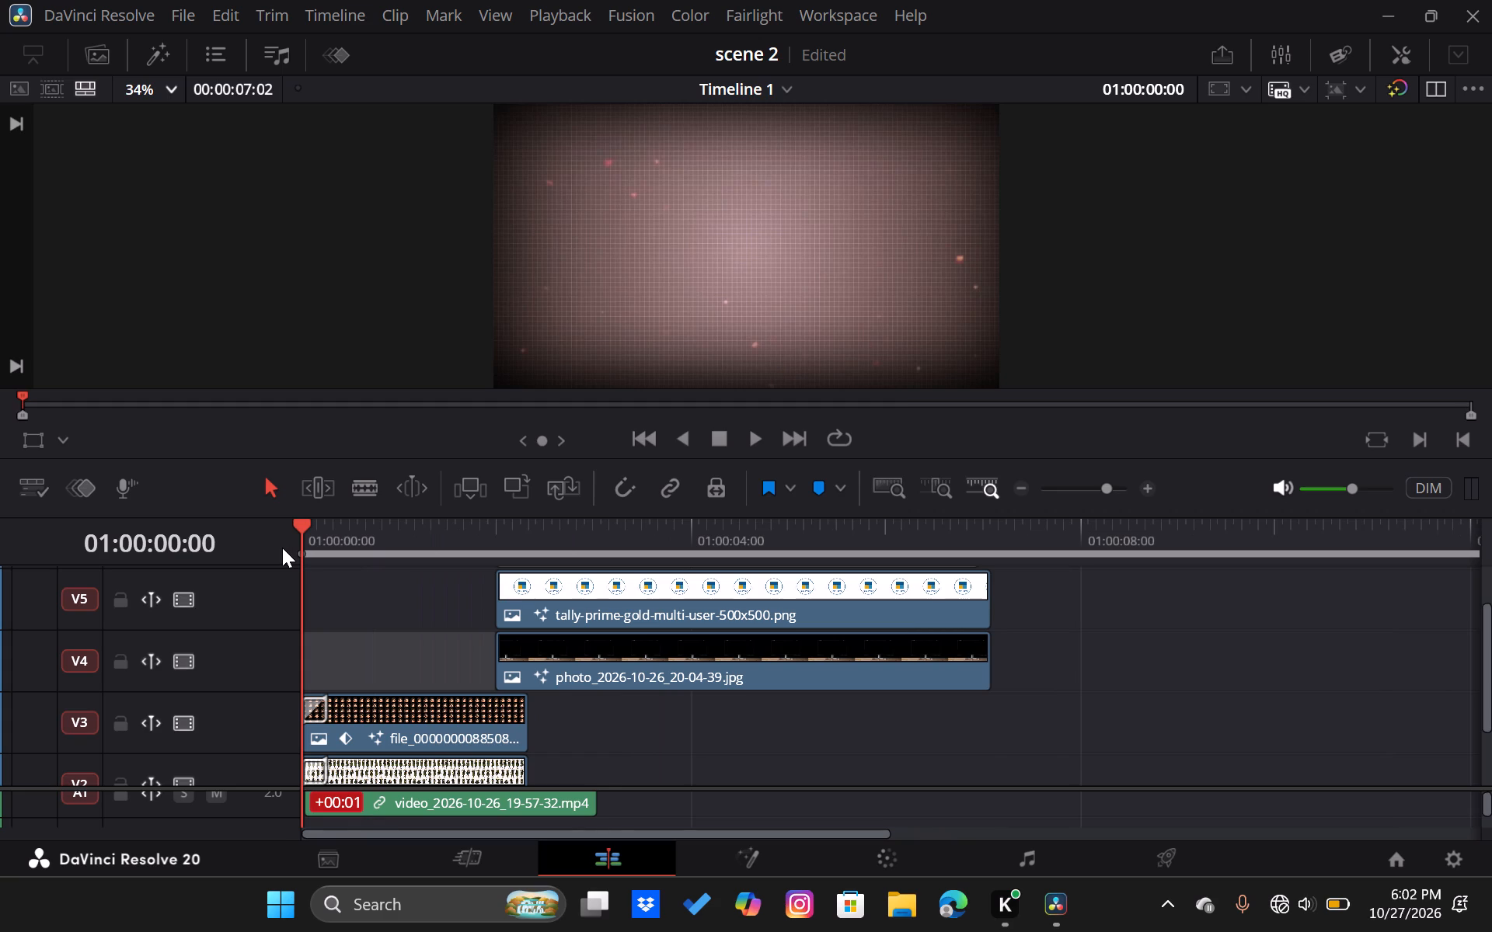
Play Timeline 1 from the start to just past the end of the character clip.
key("space")
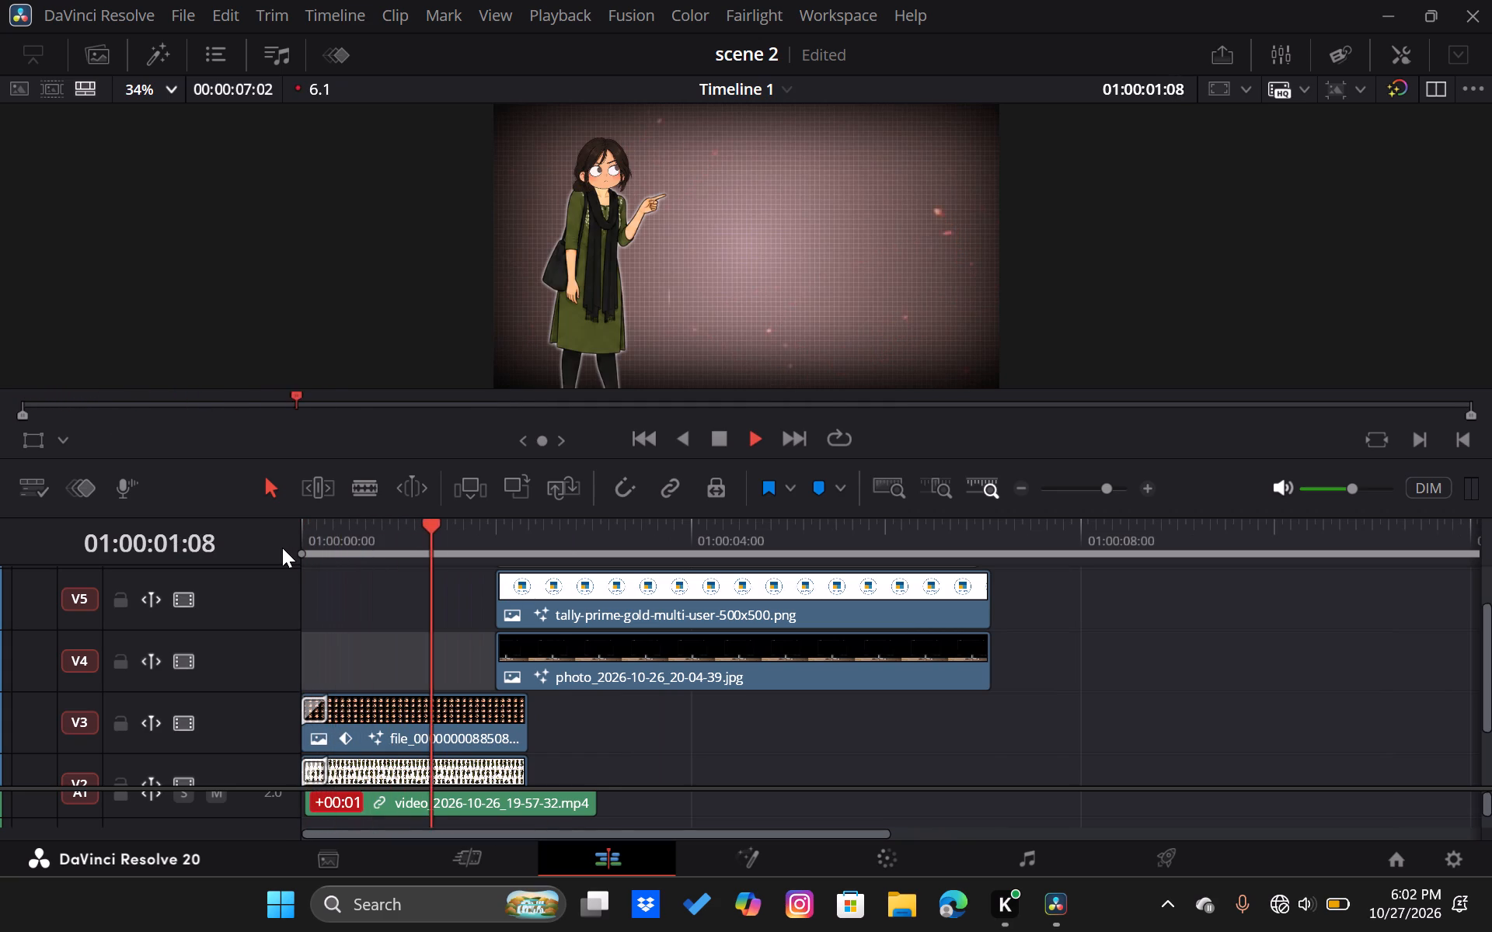
key("space")
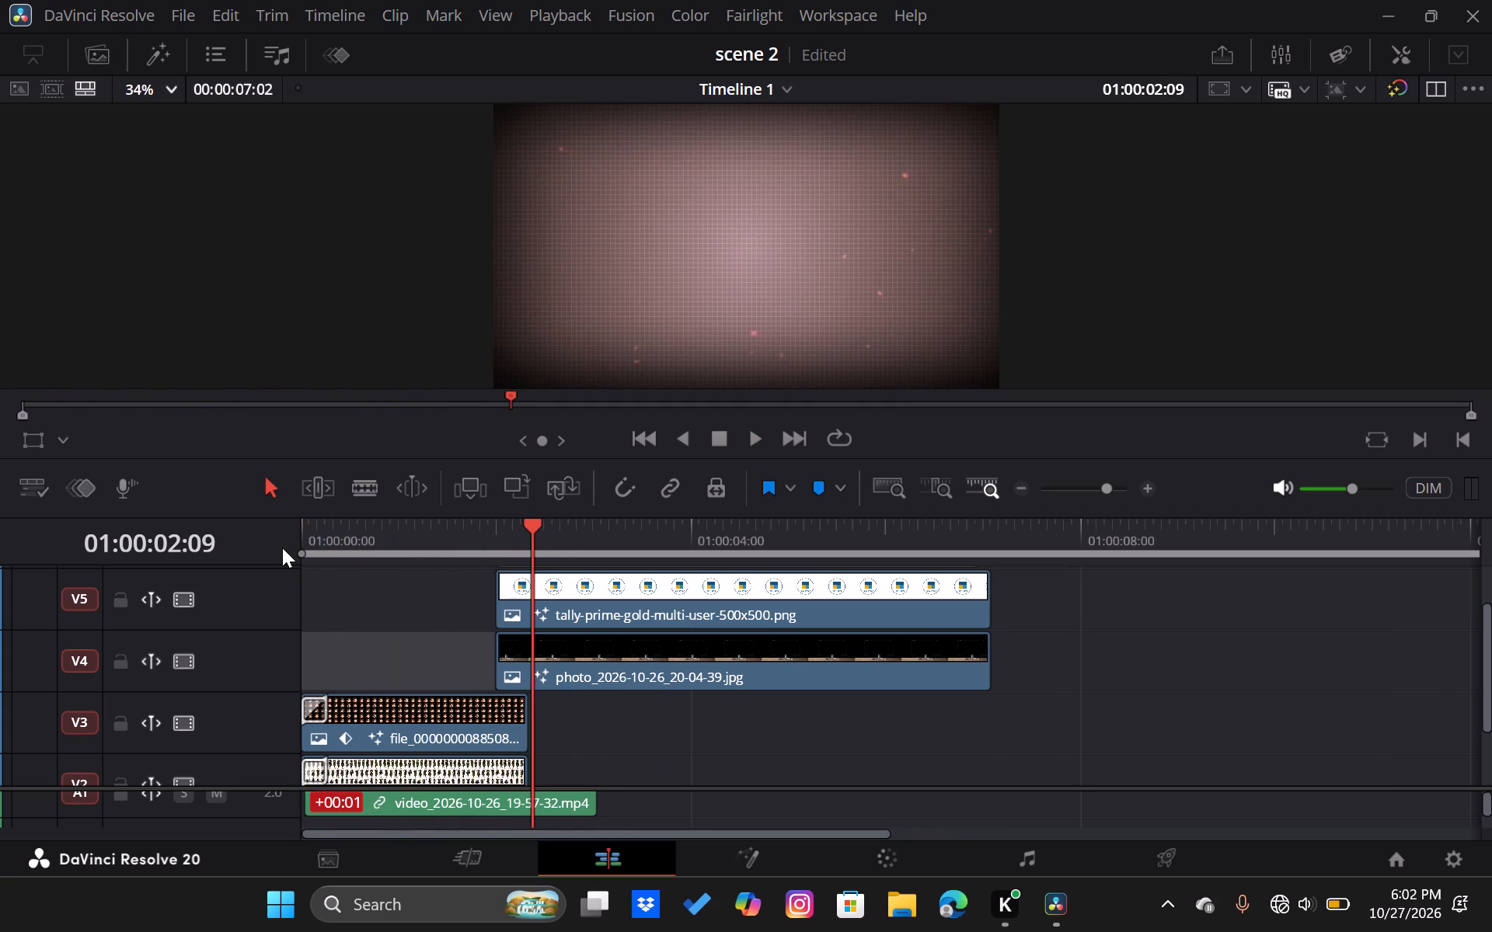
Move the Tally Prime logo clip on V5 earlier so it starts about 1 second into the timeline.
scroll(684, 672, "up", 1)
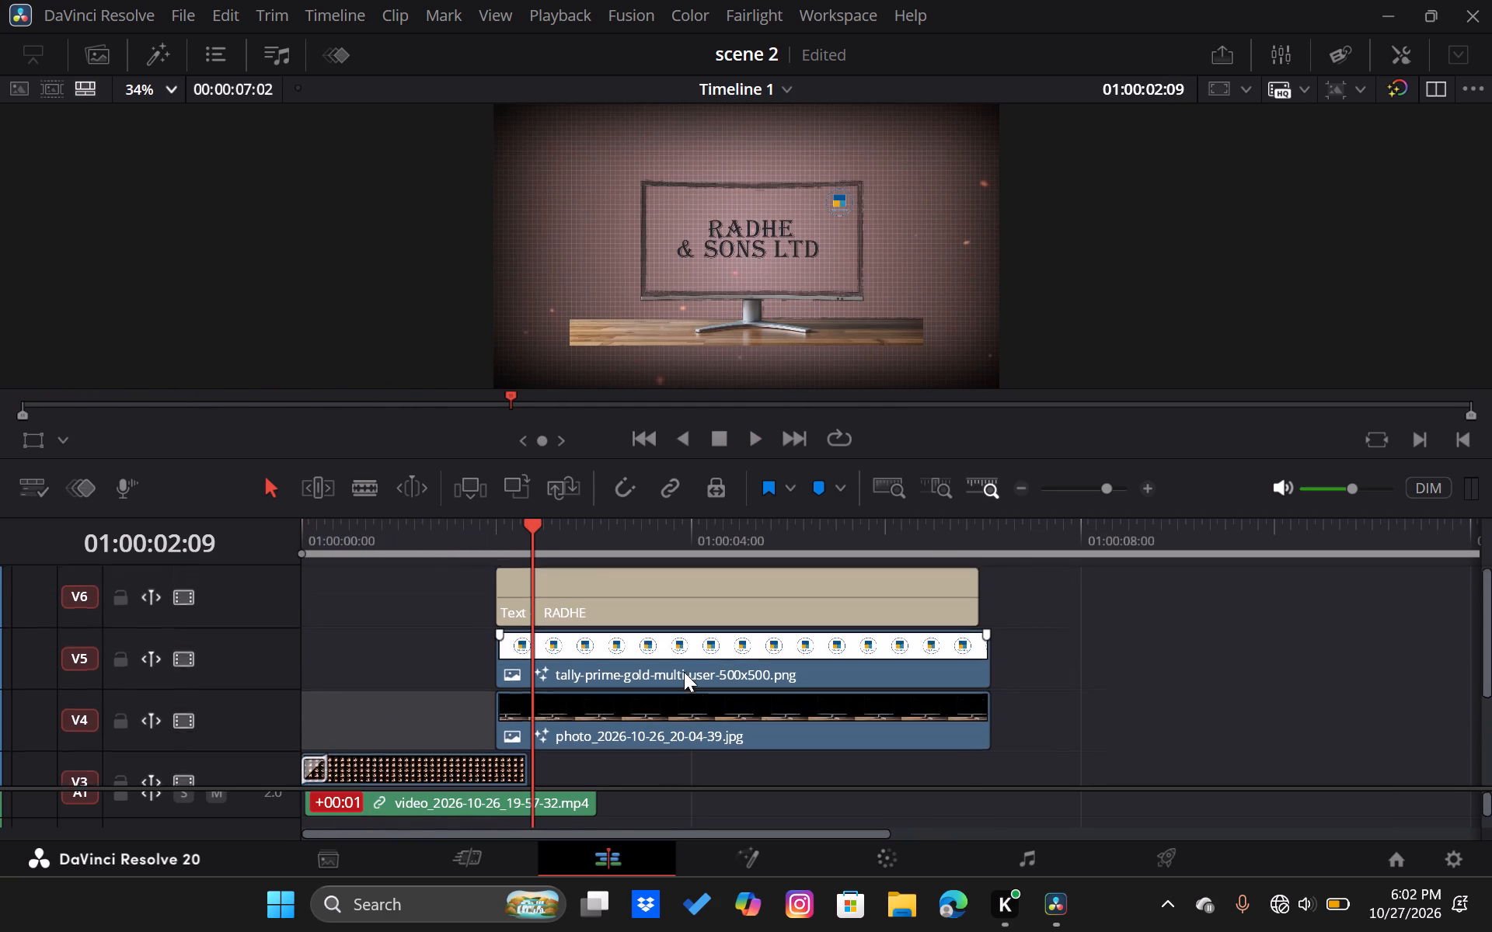
scroll(684, 672, "up", 1)
left_click_drag(673, 642, 650, 648)
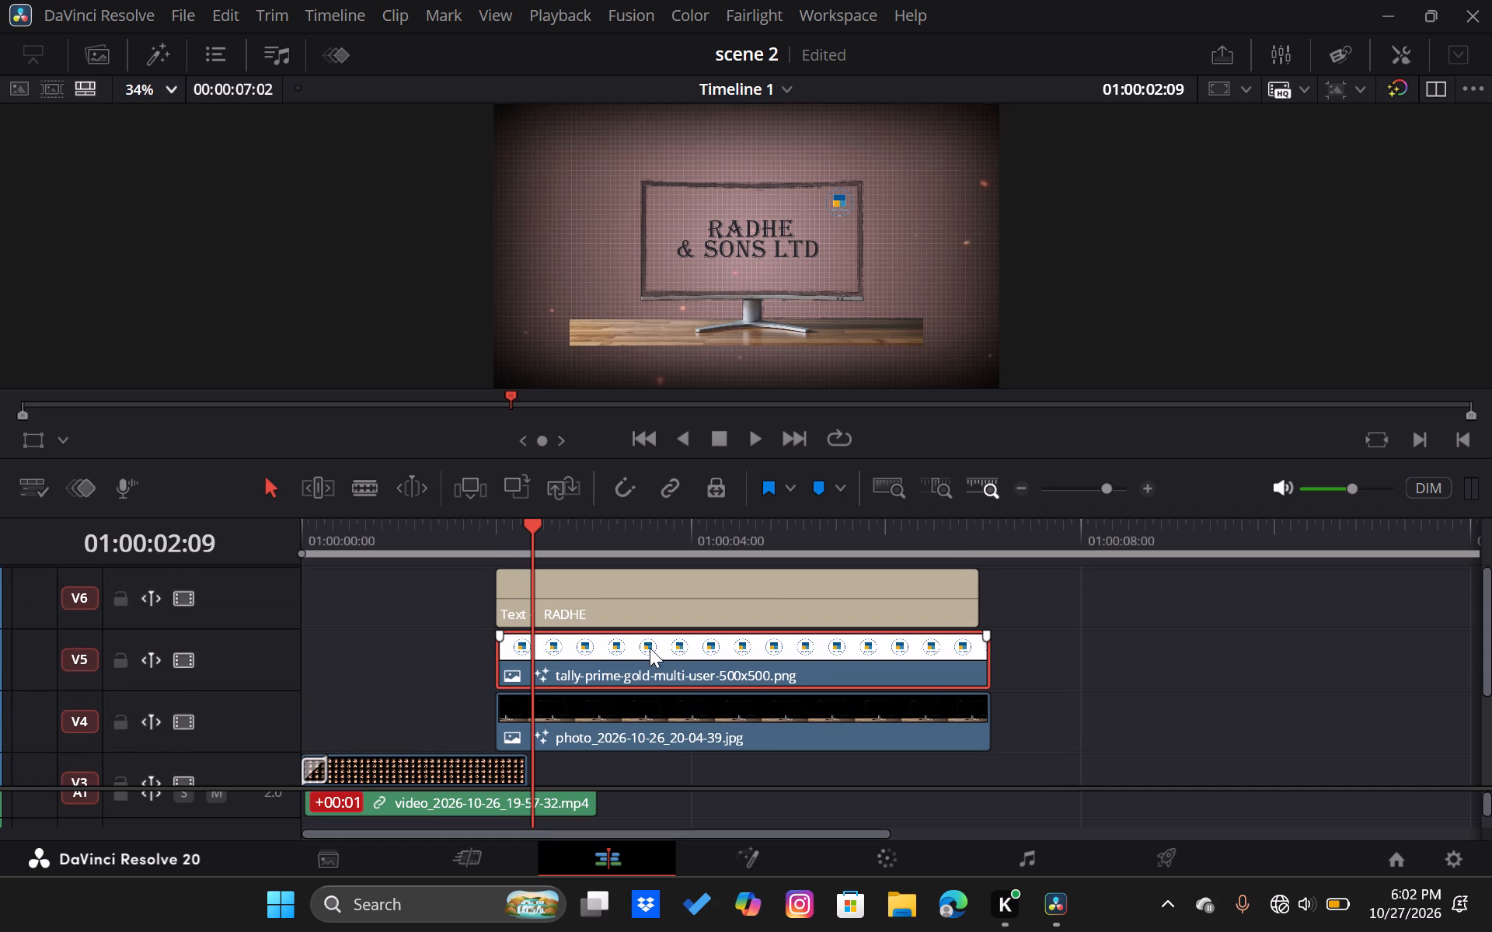
left_click_drag(650, 648, 587, 660)
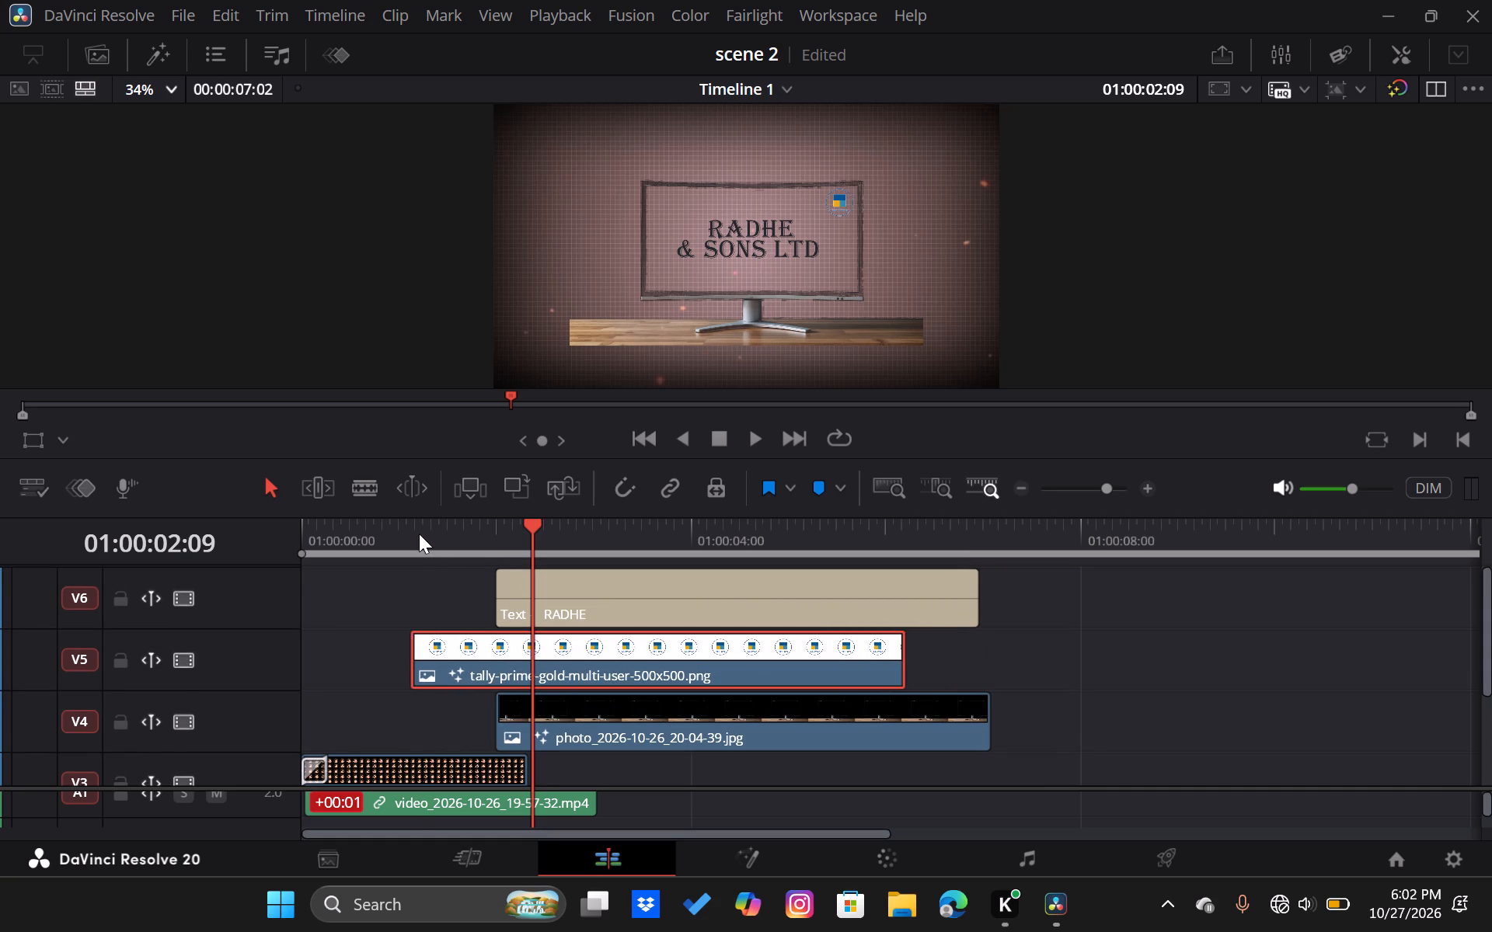
Play the timeline from just after the logo clip's start into the monitor and RADHE title section to check the timing.
left_click(419, 534)
key("space")
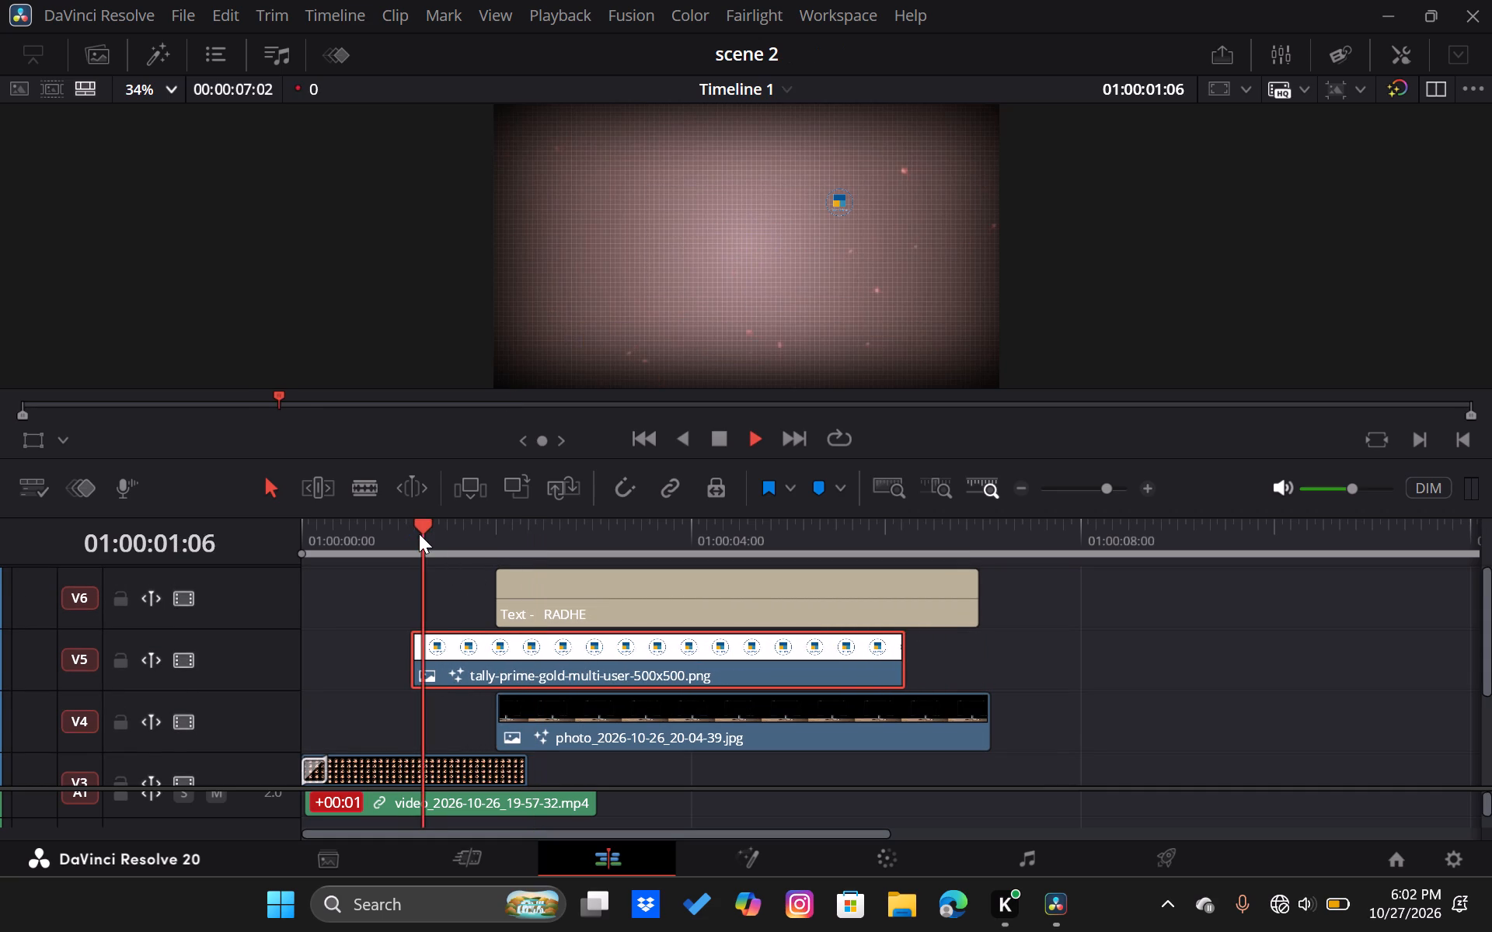
key("space")
key("space")
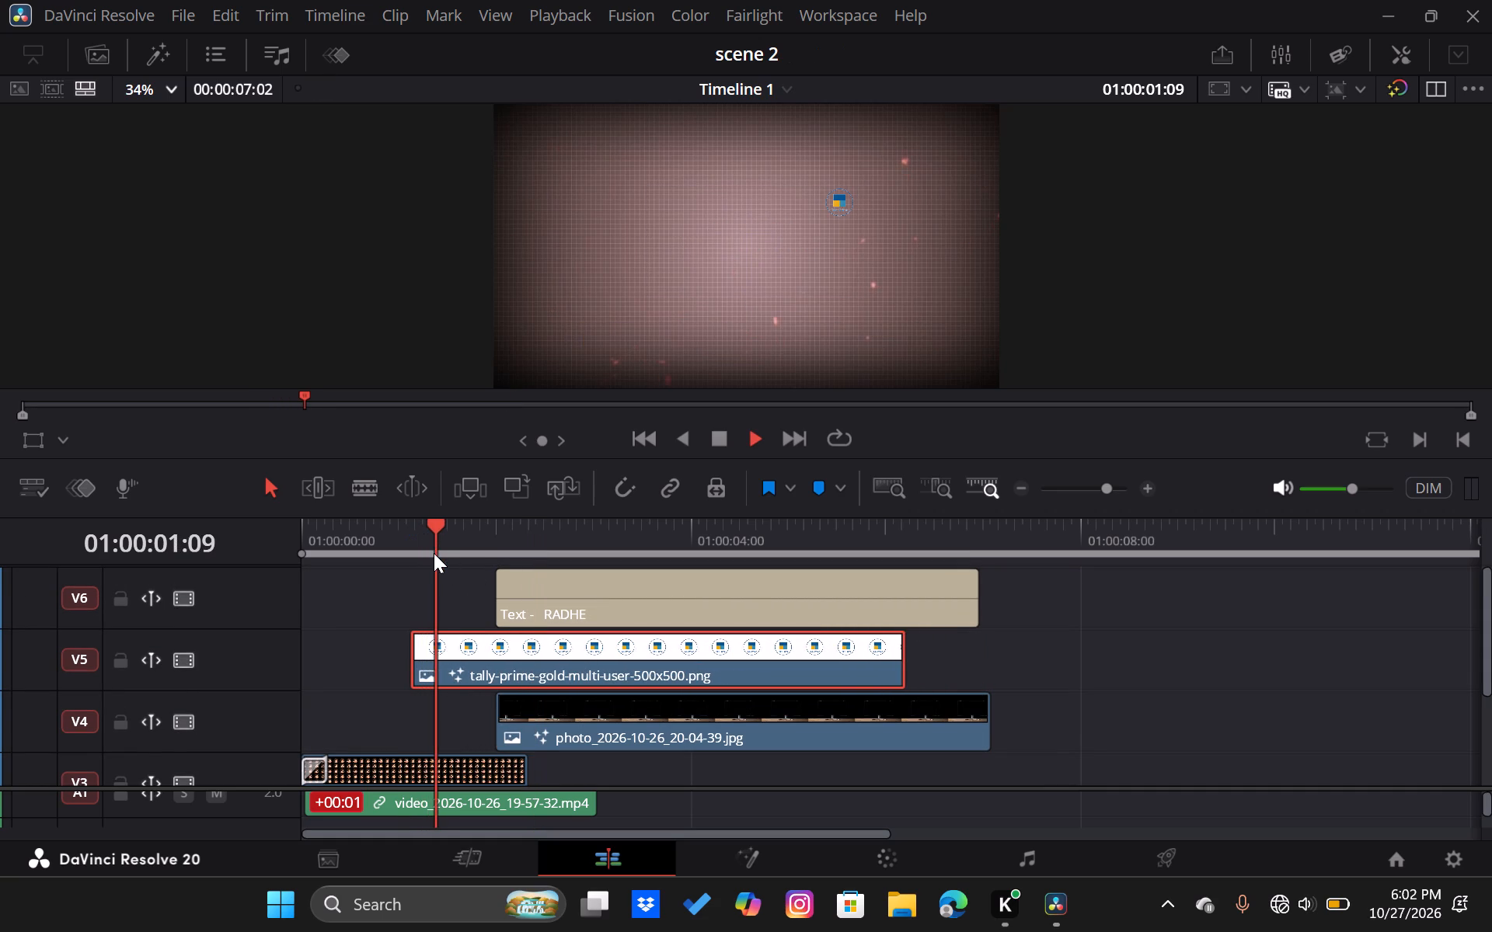
key("space")
key("space")
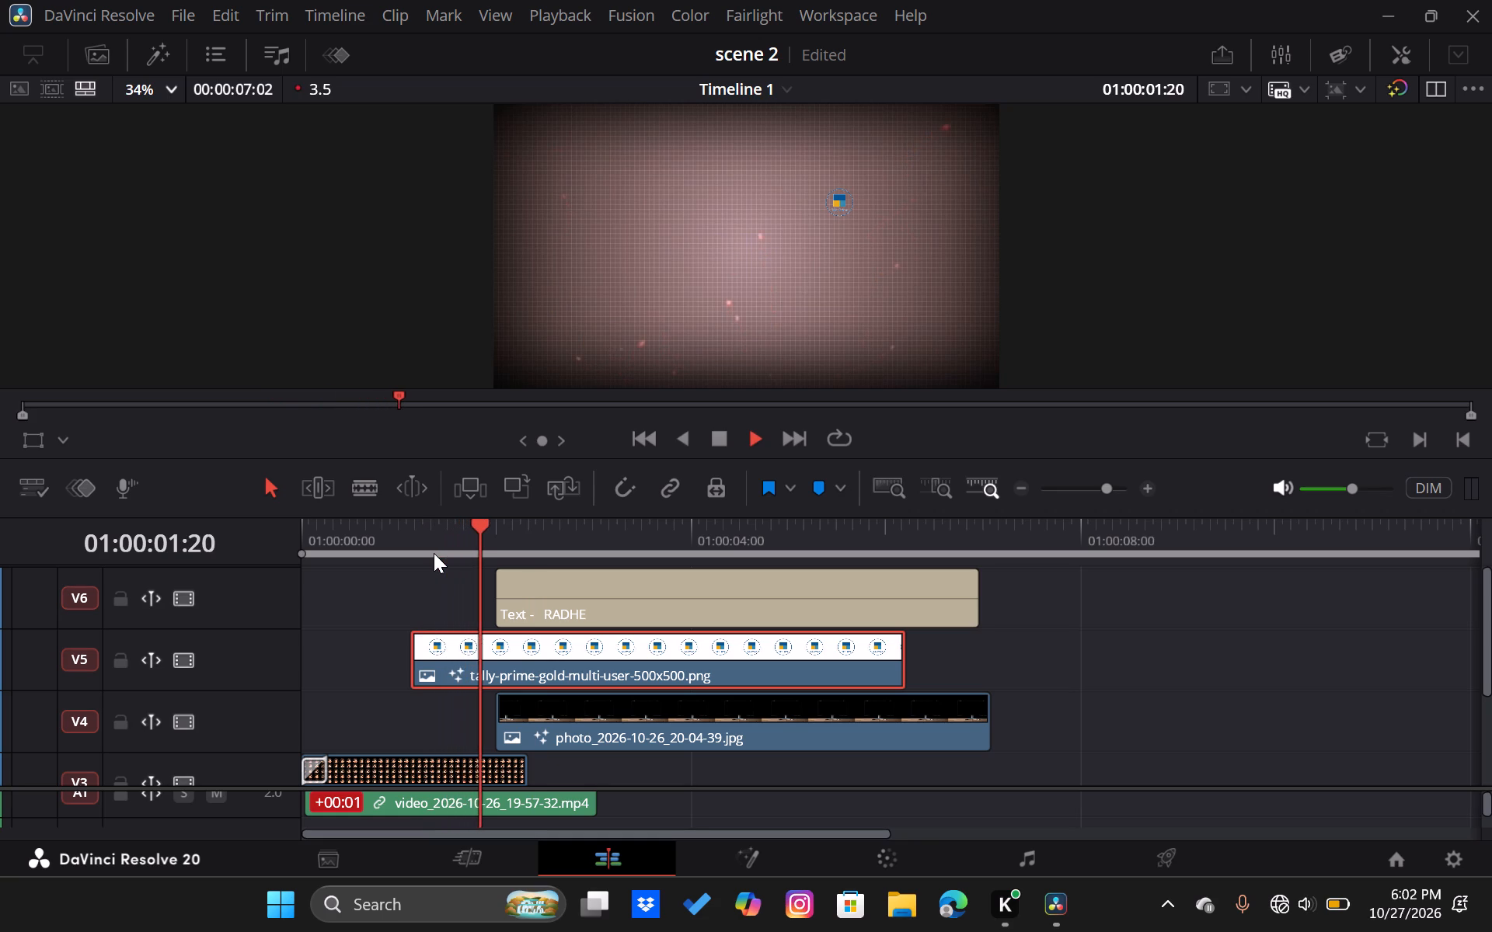
key("space")
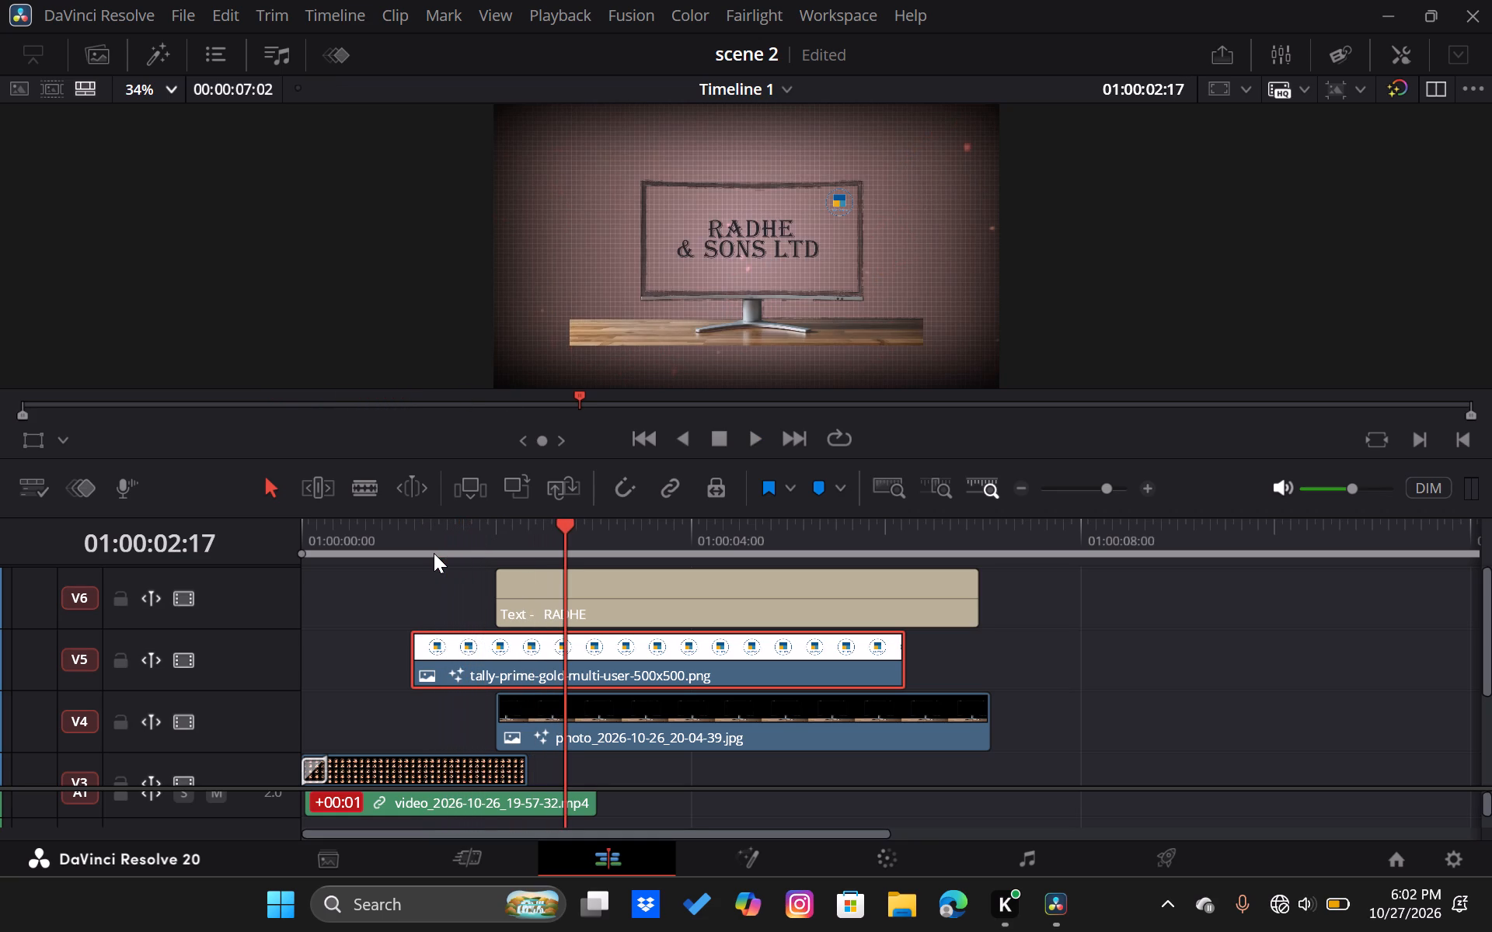